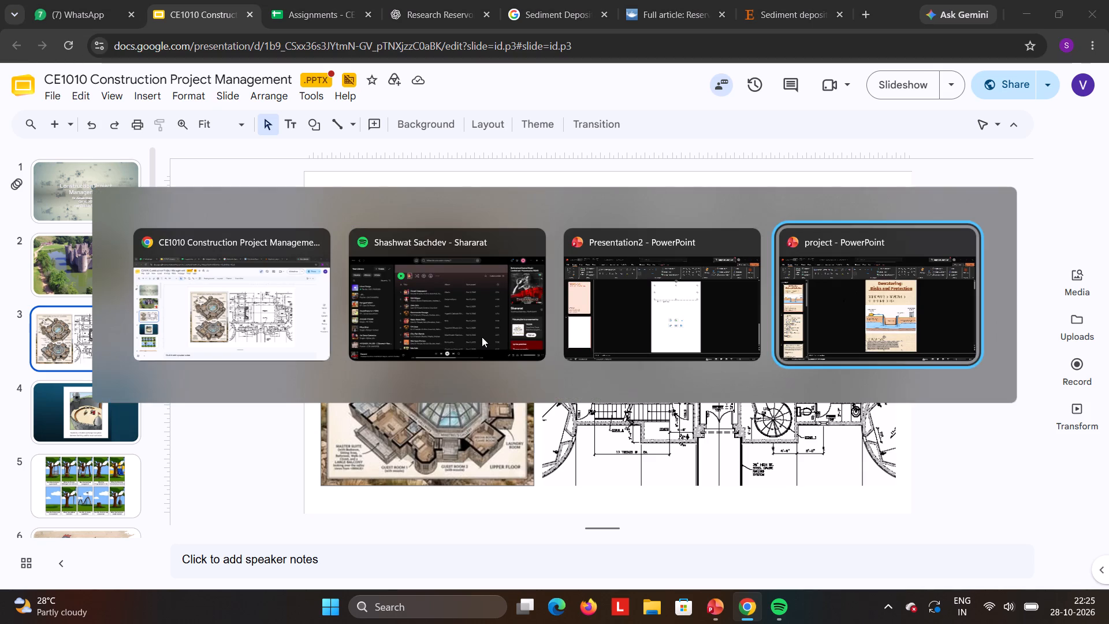
# Pause the current song and play Veera Veera from the Jump back in row on Spotify's home page.
pyautogui.press('space')
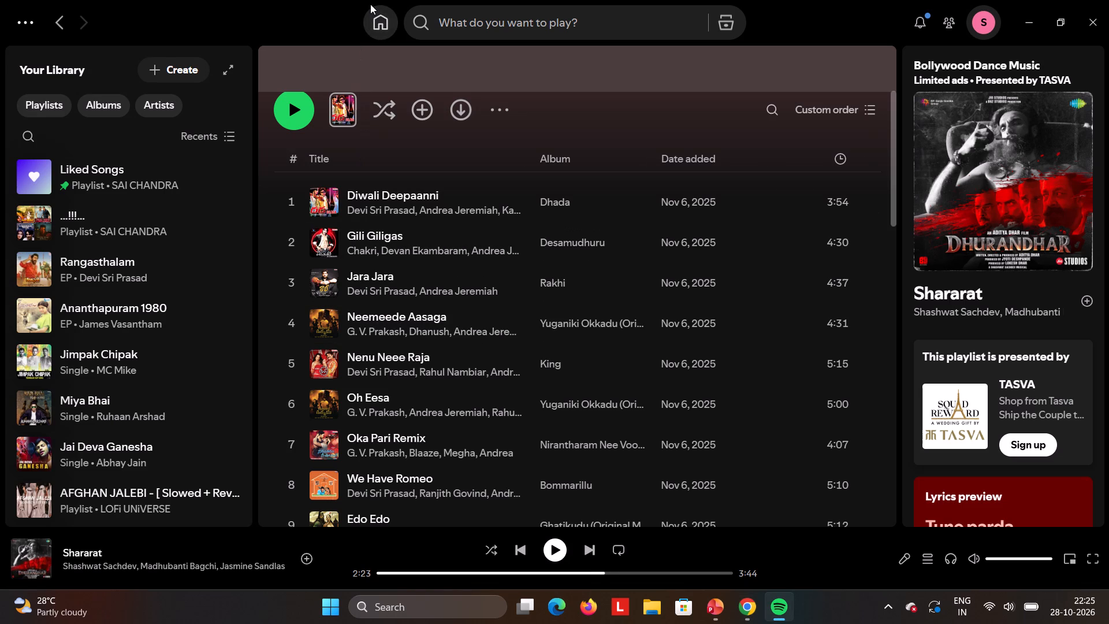
pyautogui.click(385, 31)
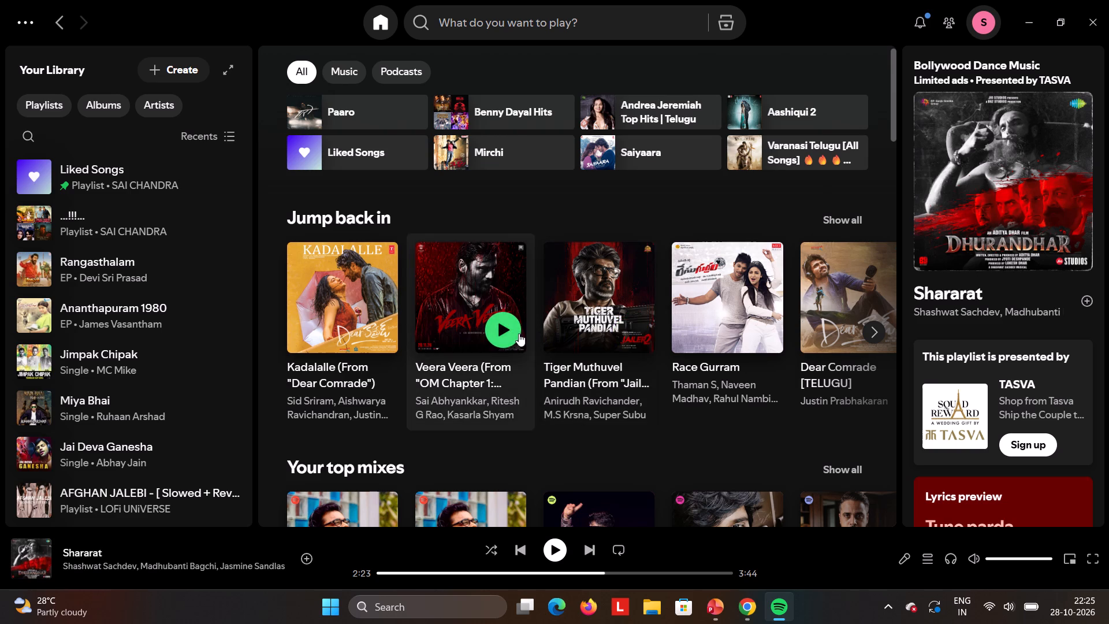
pyautogui.click(519, 333)
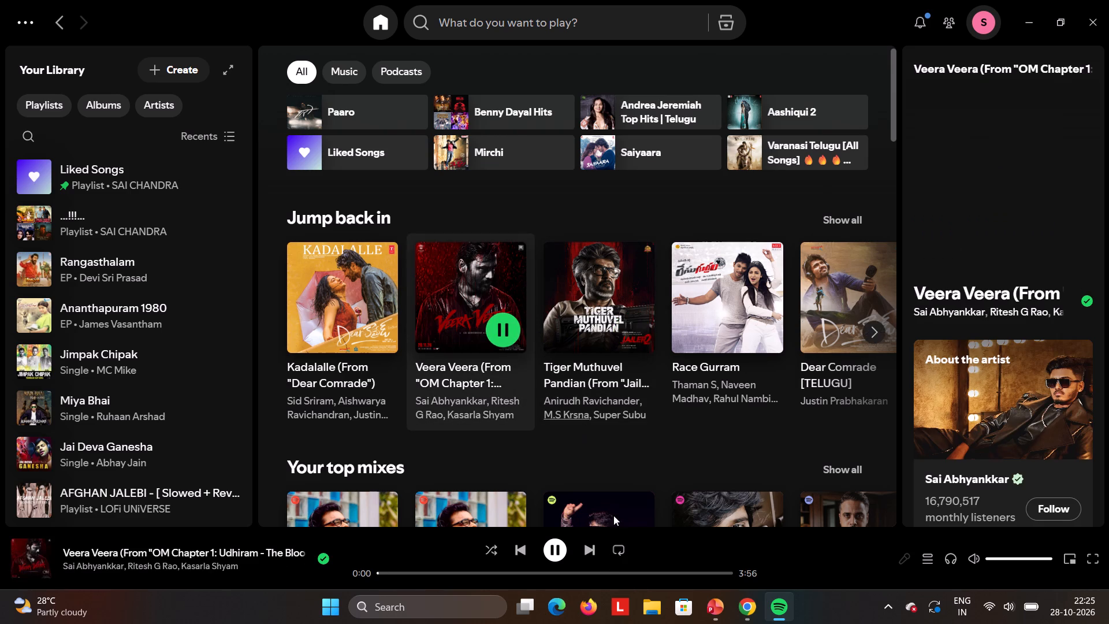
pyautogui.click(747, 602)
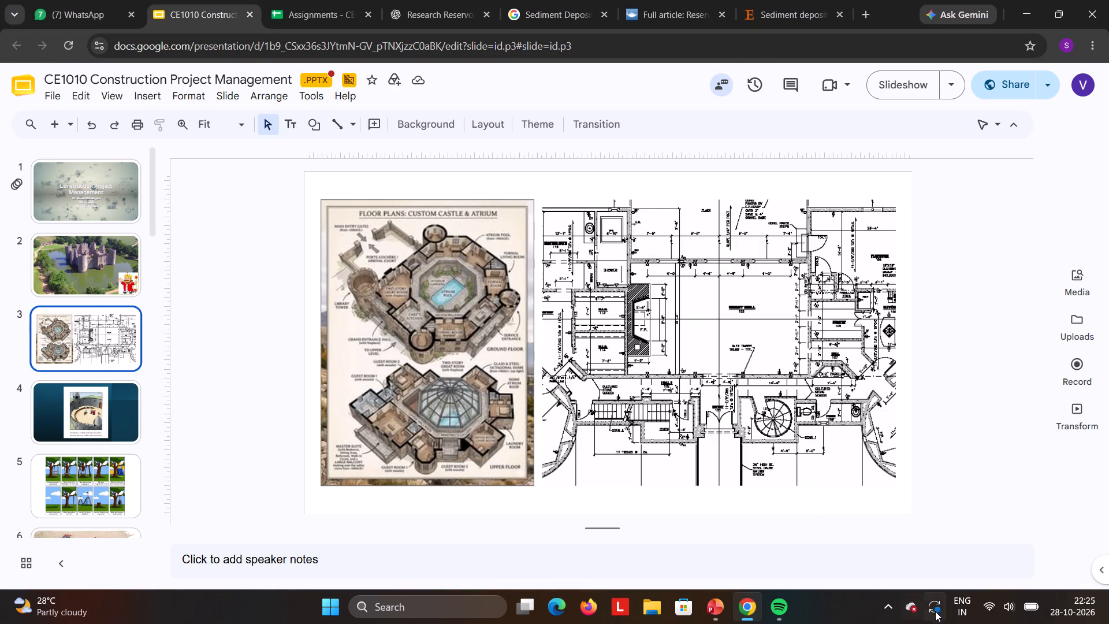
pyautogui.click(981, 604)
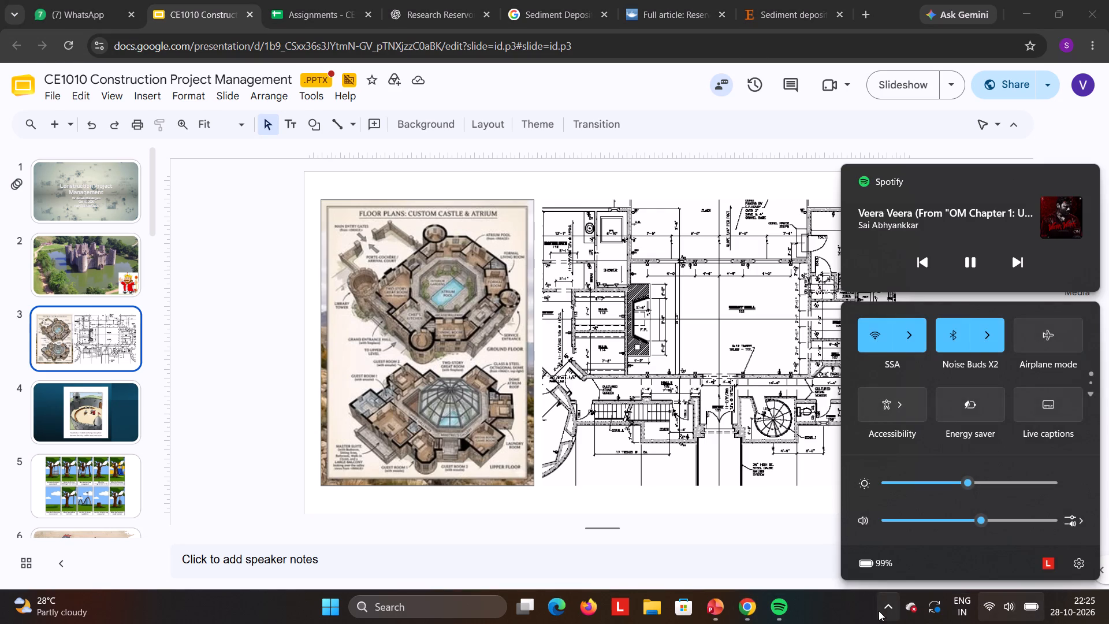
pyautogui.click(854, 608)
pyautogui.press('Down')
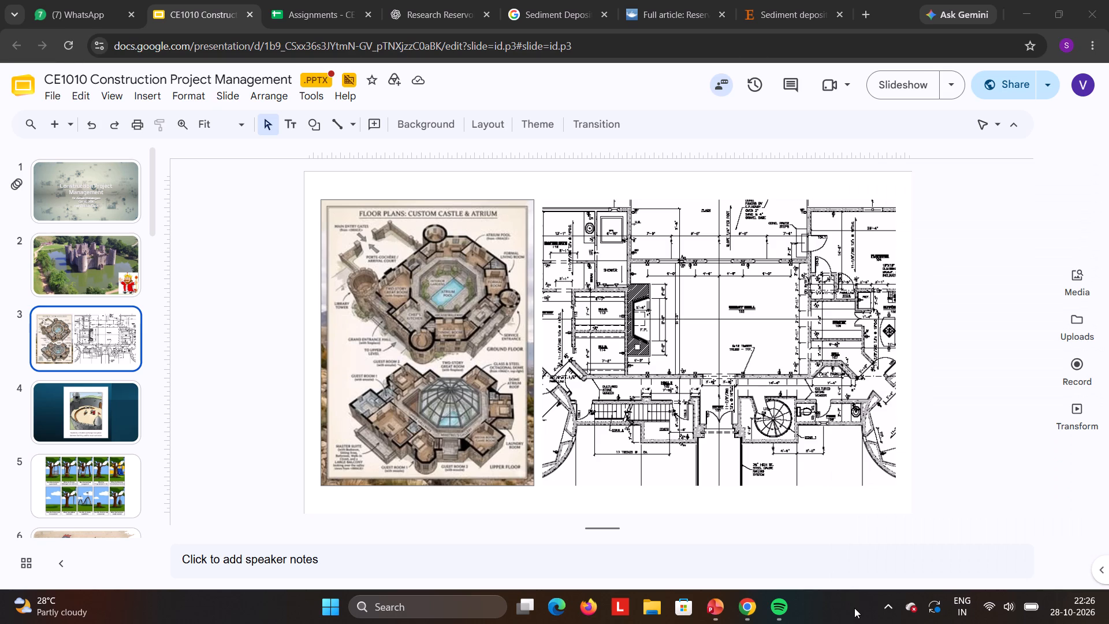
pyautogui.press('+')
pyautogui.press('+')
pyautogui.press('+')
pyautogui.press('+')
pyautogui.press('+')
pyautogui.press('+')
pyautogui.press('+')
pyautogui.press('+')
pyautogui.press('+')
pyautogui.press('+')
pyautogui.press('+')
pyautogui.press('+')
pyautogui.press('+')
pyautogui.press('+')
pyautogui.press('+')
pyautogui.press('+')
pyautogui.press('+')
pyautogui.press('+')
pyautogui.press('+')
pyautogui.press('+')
# Switch to Presentation2 in PowerPoint and replace the blank second slide with a new title-and-content slide.
pyautogui.click(709, 597)
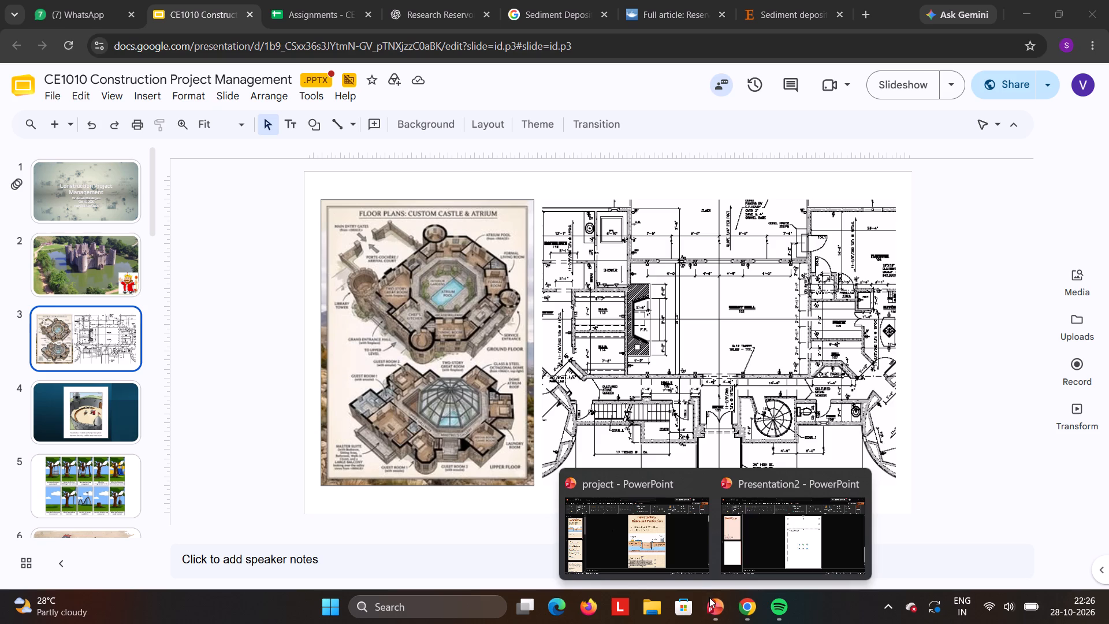
pyautogui.click(757, 552)
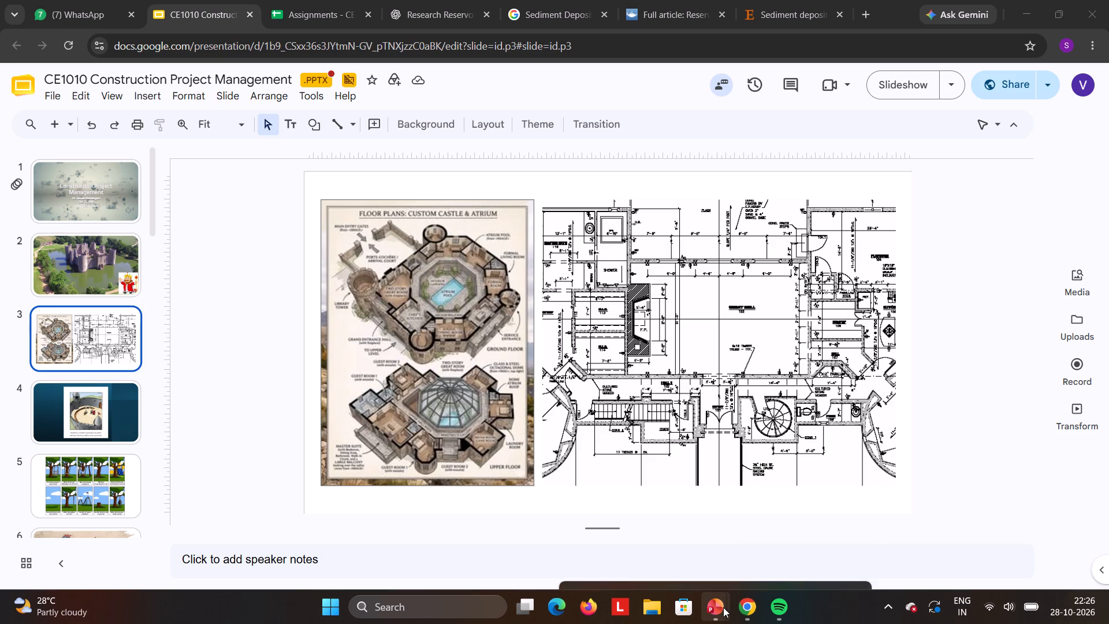
pyautogui.click(760, 552)
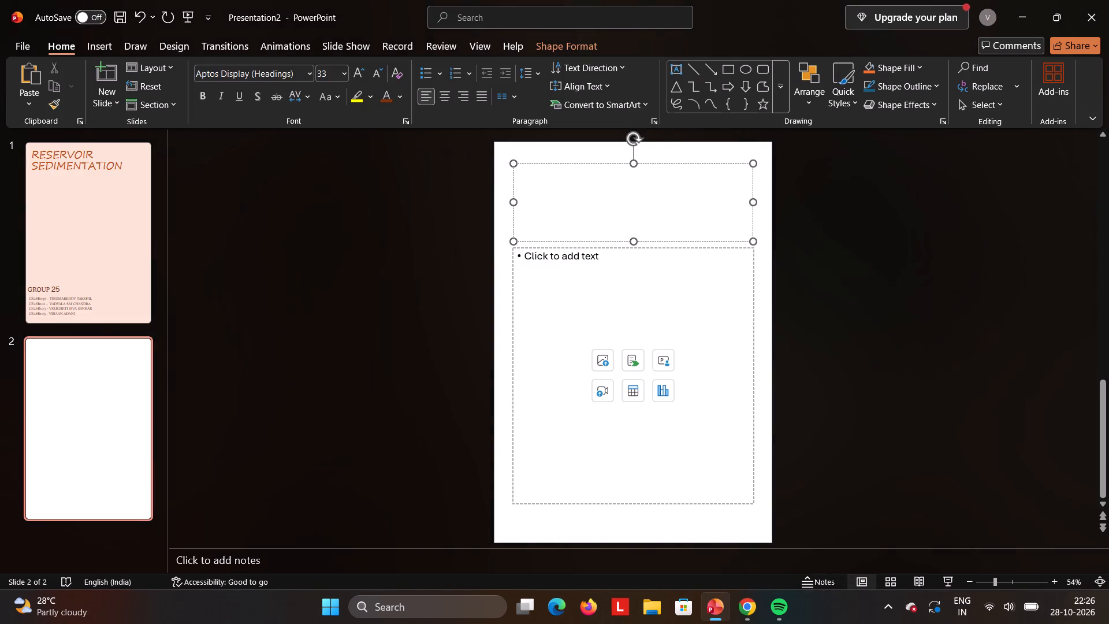
pyautogui.rightClick(133, 356)
pyautogui.click(184, 253)
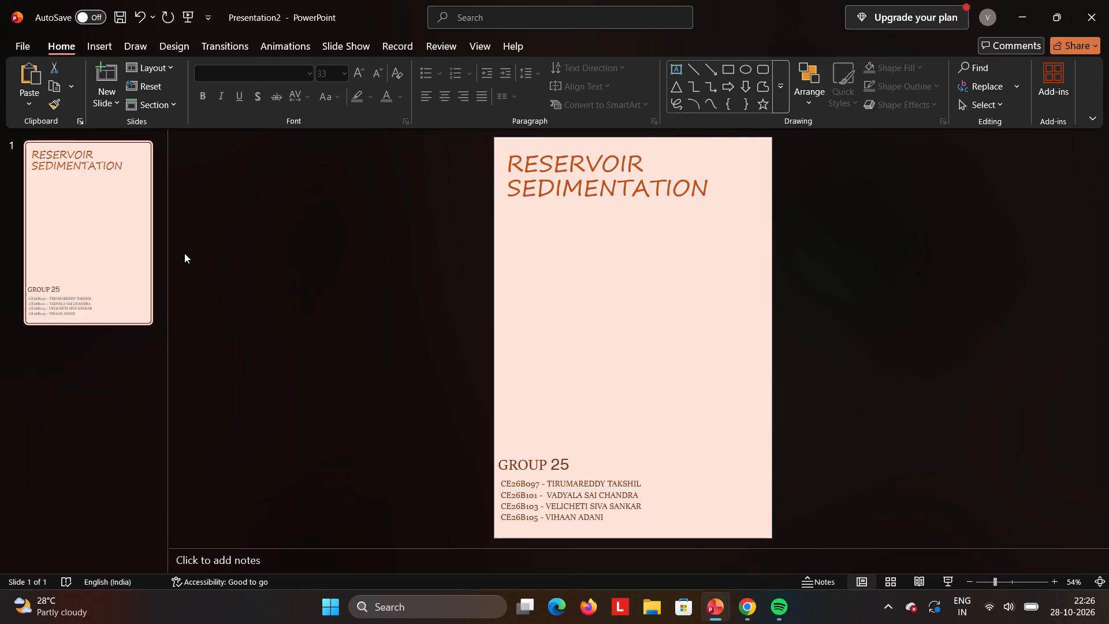
pyautogui.click(108, 73)
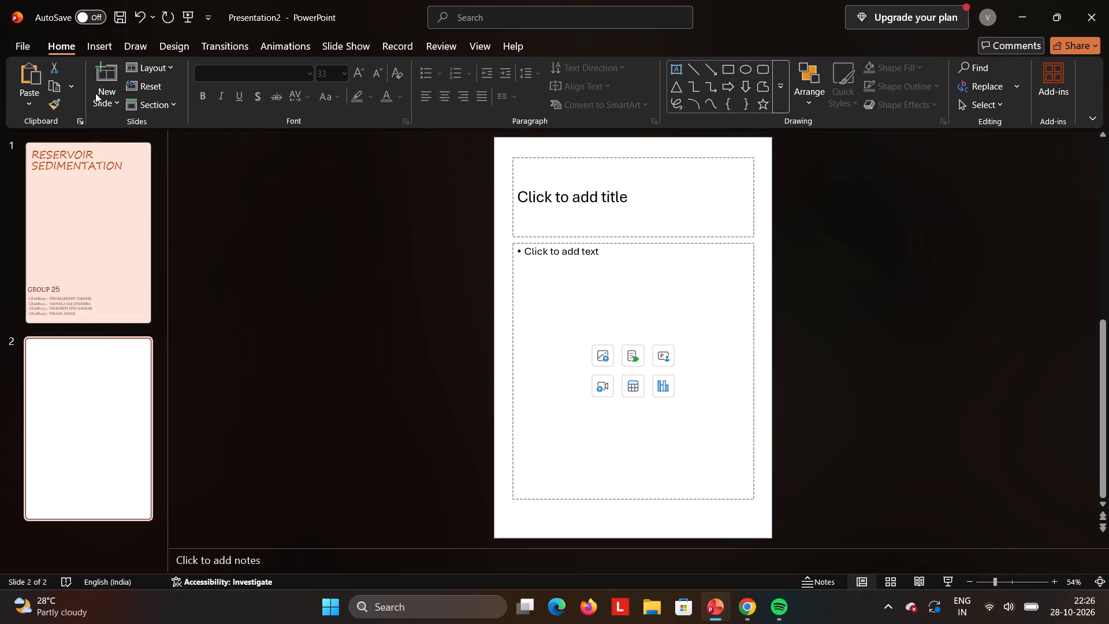
# Apply the plain white background style to the RESERVOIR SEDIMENTATION cover slide.
pyautogui.click(126, 211)
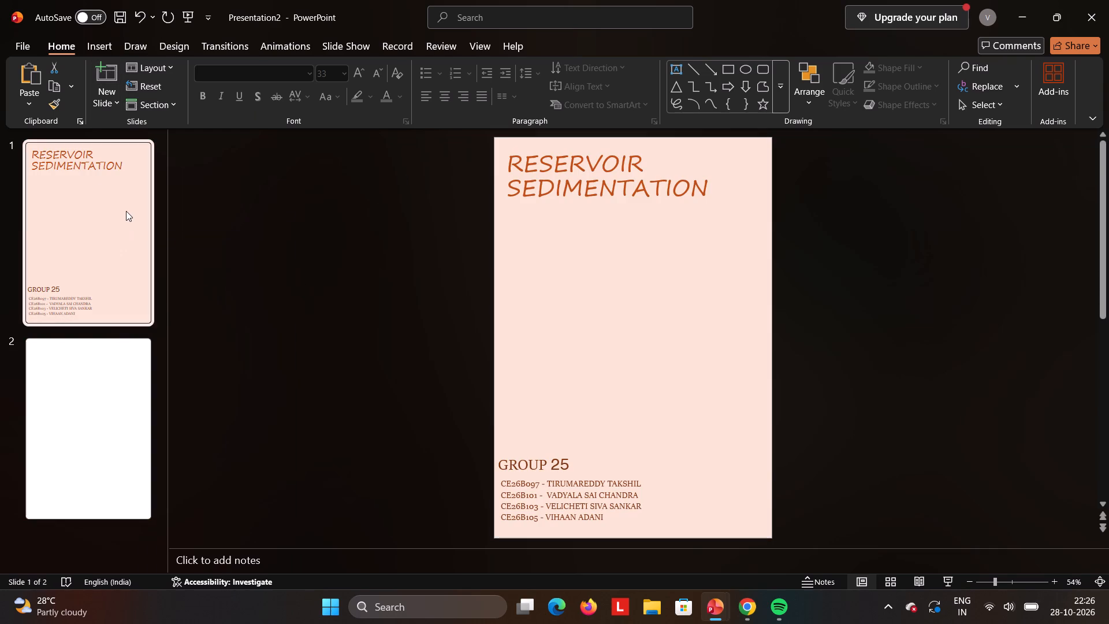
pyautogui.click(728, 242)
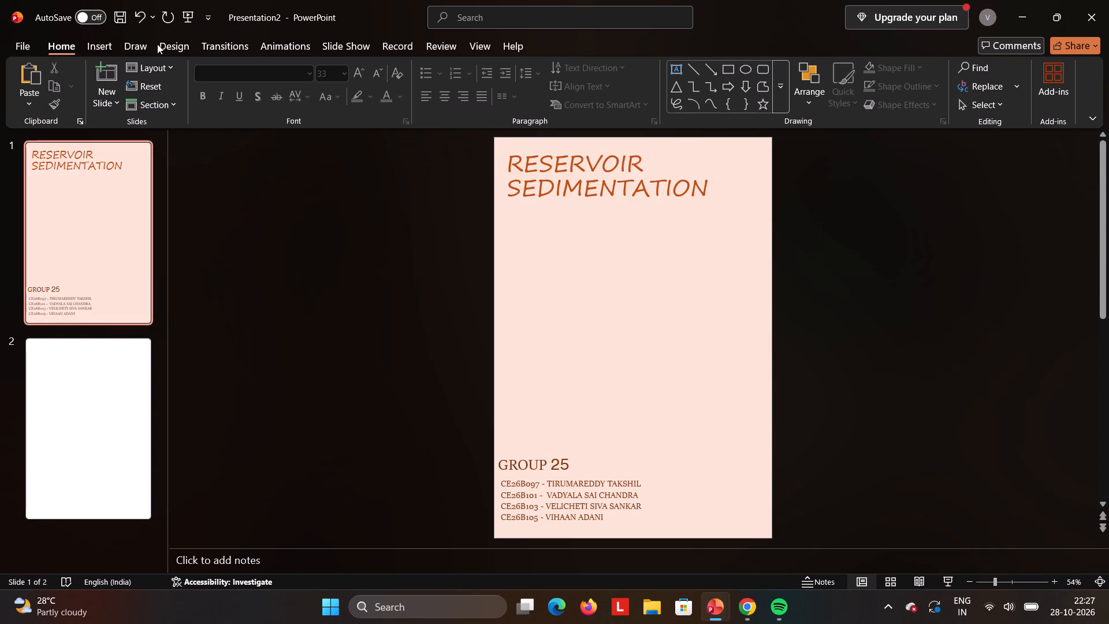
pyautogui.click(160, 45)
pyautogui.click(951, 102)
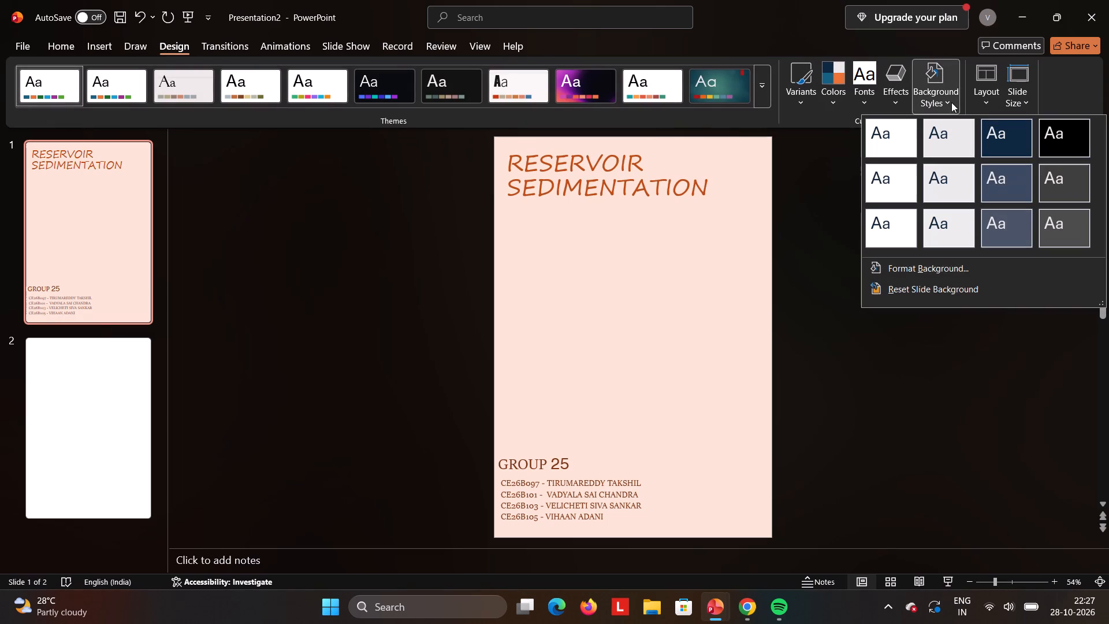
pyautogui.click(874, 142)
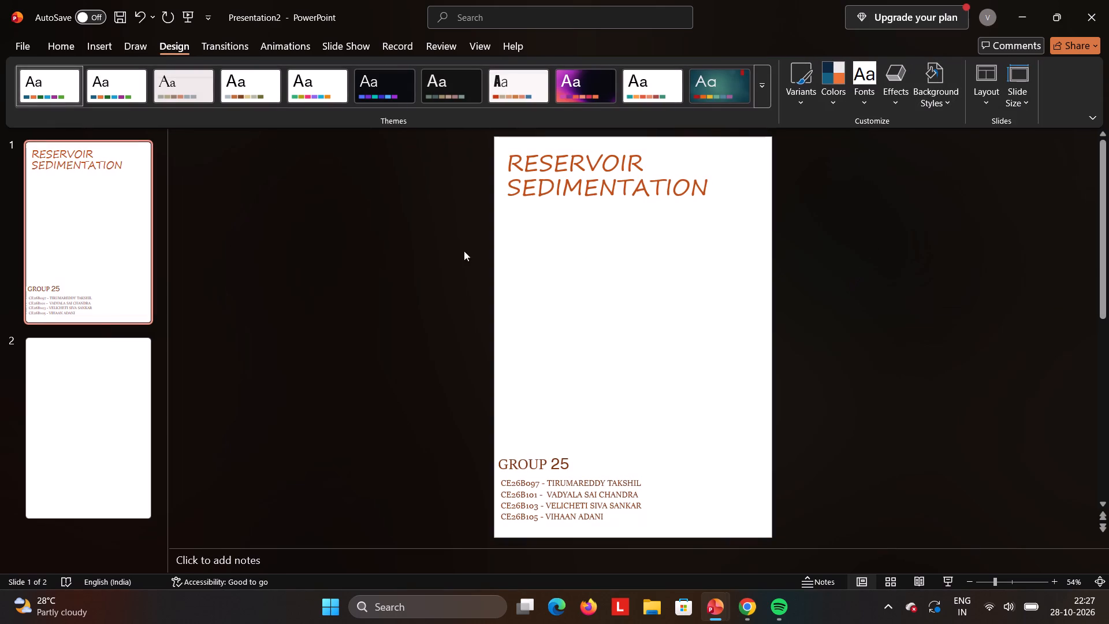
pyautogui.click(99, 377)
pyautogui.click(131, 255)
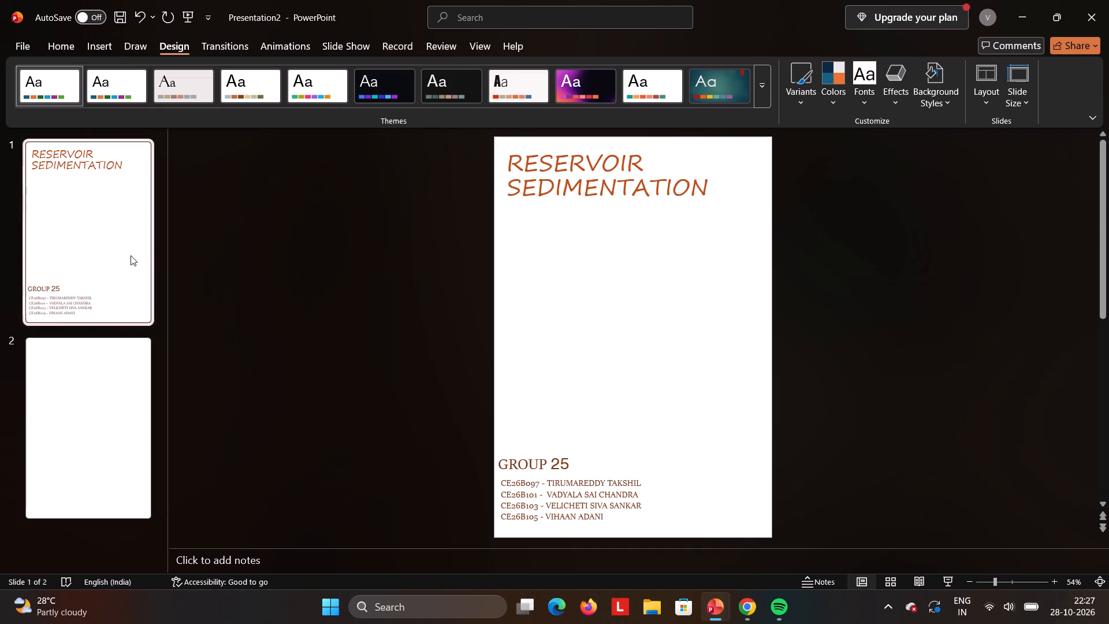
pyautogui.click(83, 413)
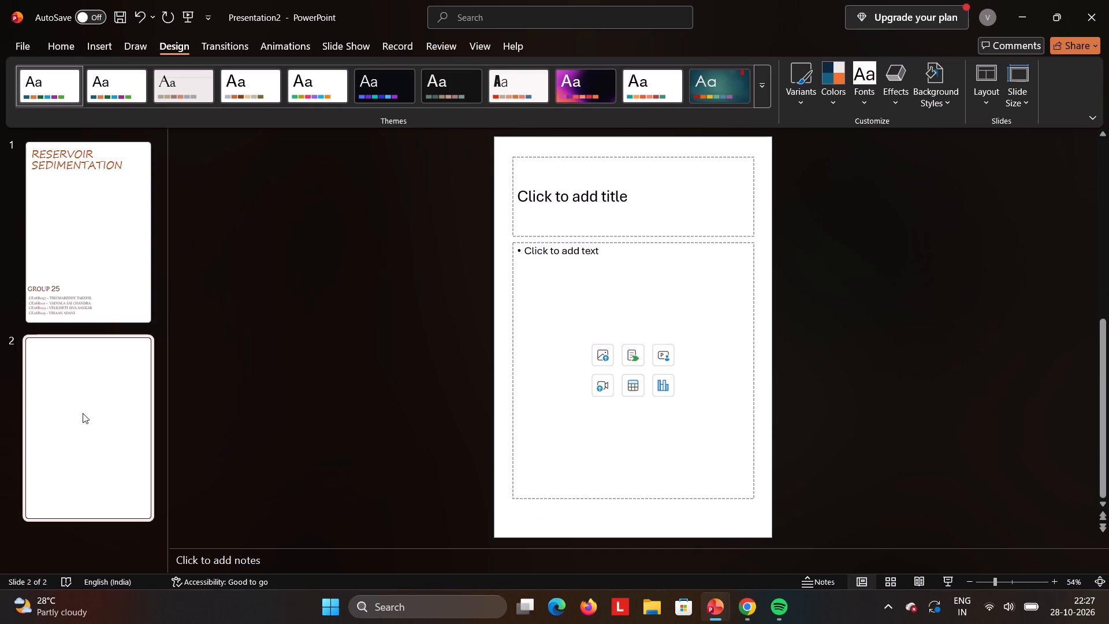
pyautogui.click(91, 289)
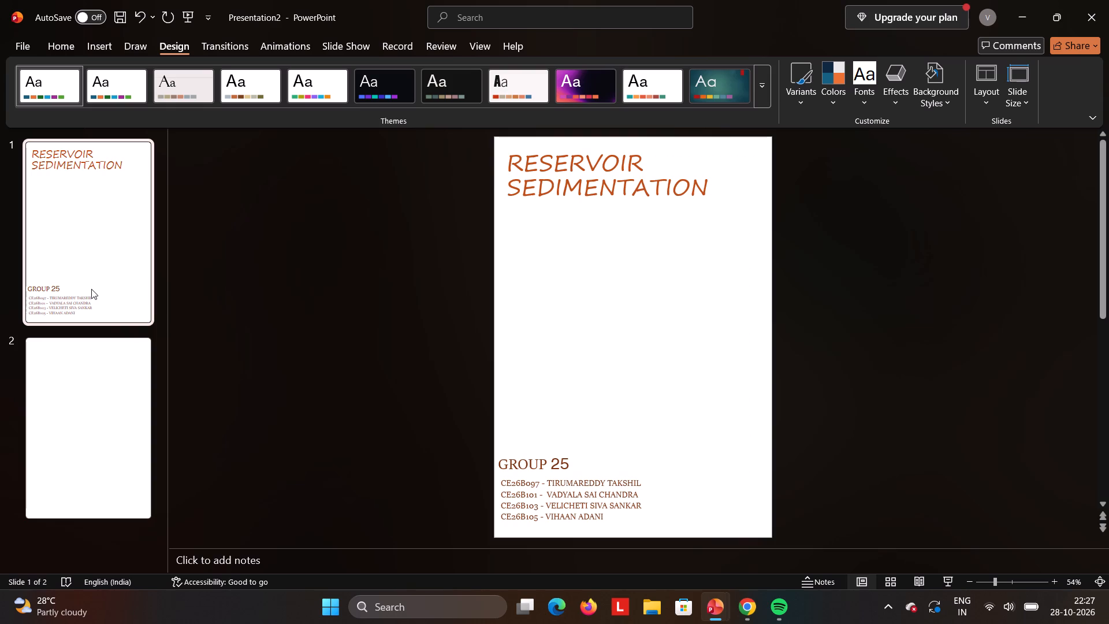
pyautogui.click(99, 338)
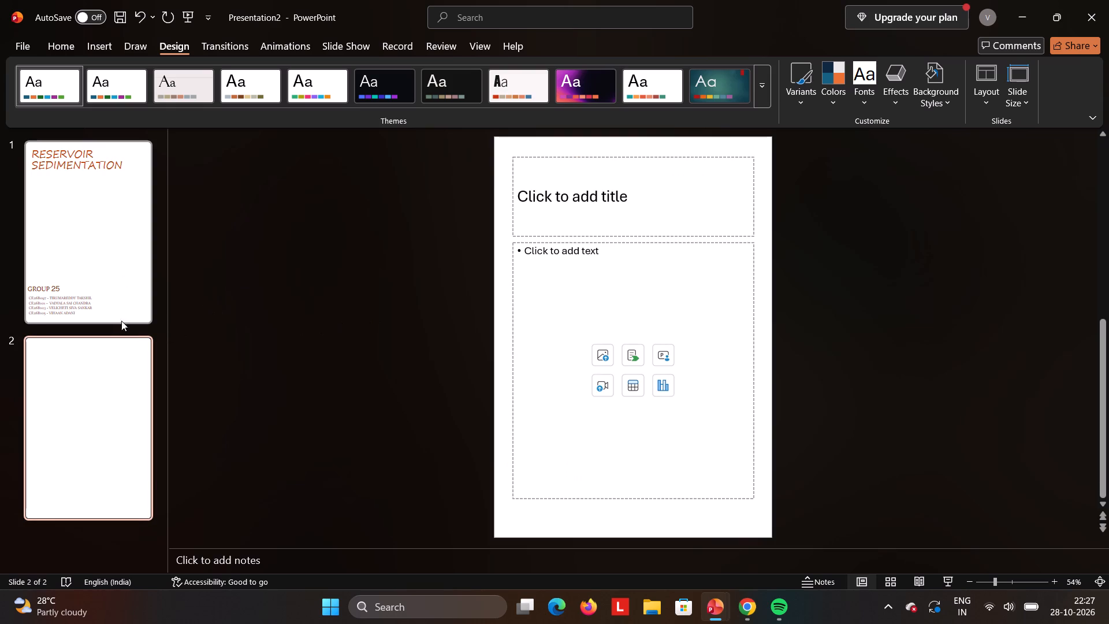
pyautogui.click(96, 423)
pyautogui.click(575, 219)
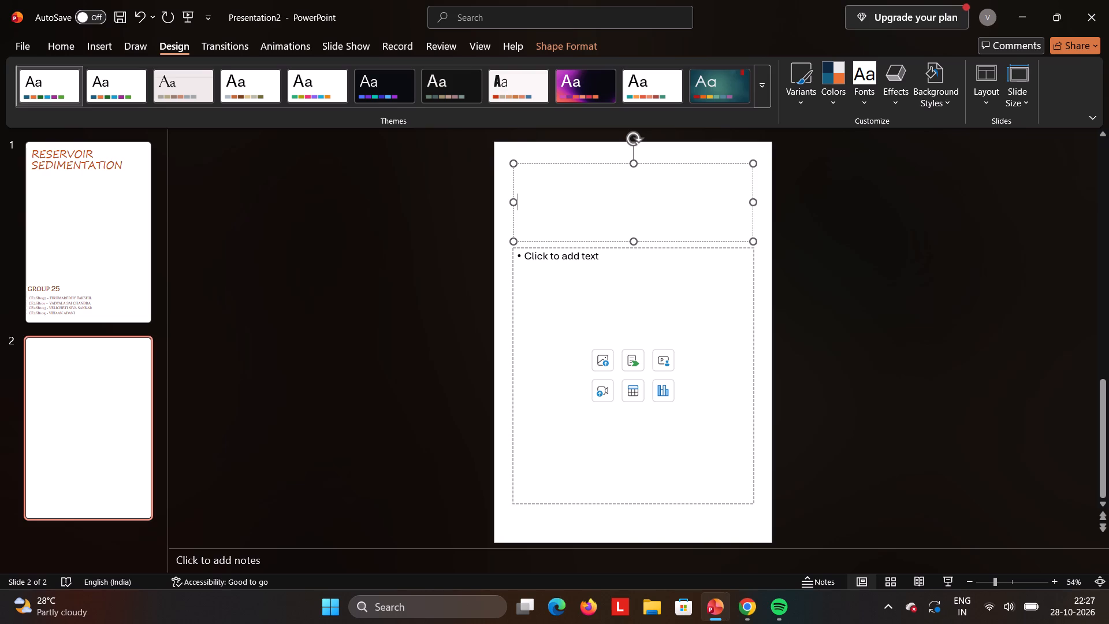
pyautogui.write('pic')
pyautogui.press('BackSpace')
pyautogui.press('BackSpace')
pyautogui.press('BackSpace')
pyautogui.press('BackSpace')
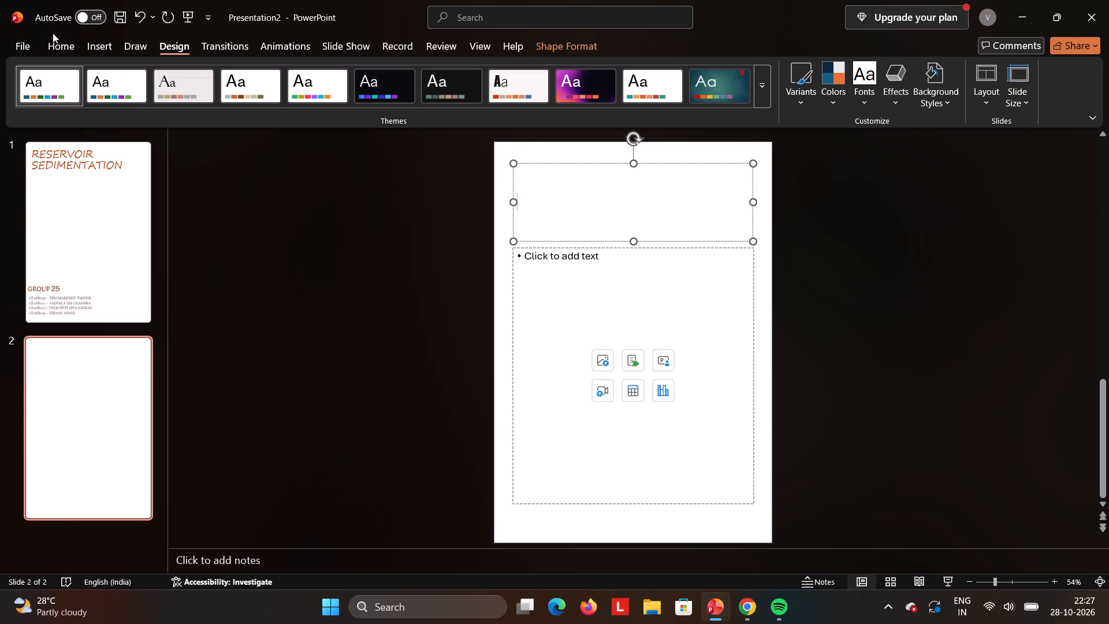
# Enter INDEX as the title of slide 2.
pyautogui.doubleClick(54, 35)
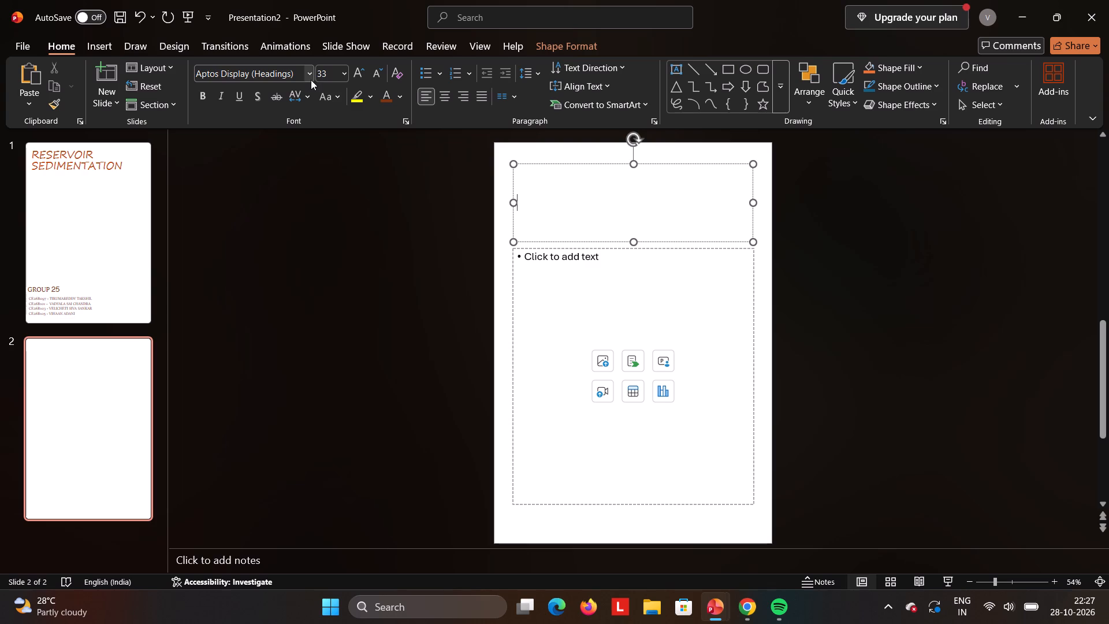
pyautogui.click(312, 78)
pyautogui.click(440, 168)
pyautogui.write('INDEX')
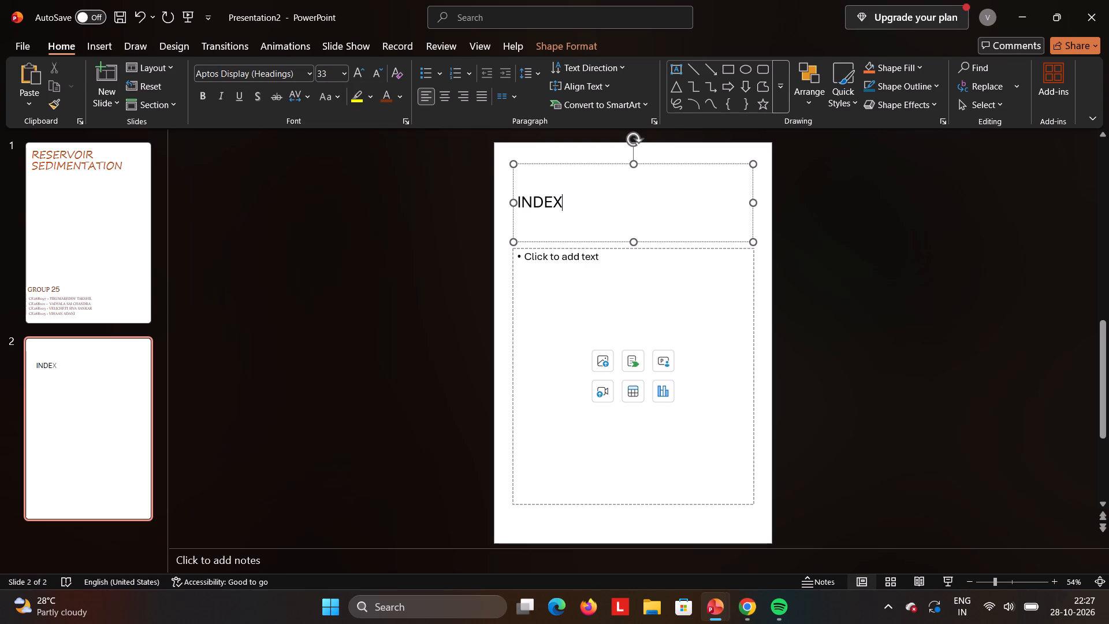
# Recolour the INDEX title text on slide 2 with a dark grey theme colour.
pyautogui.moveTo(568, 208); pyautogui.dragTo(506, 200)
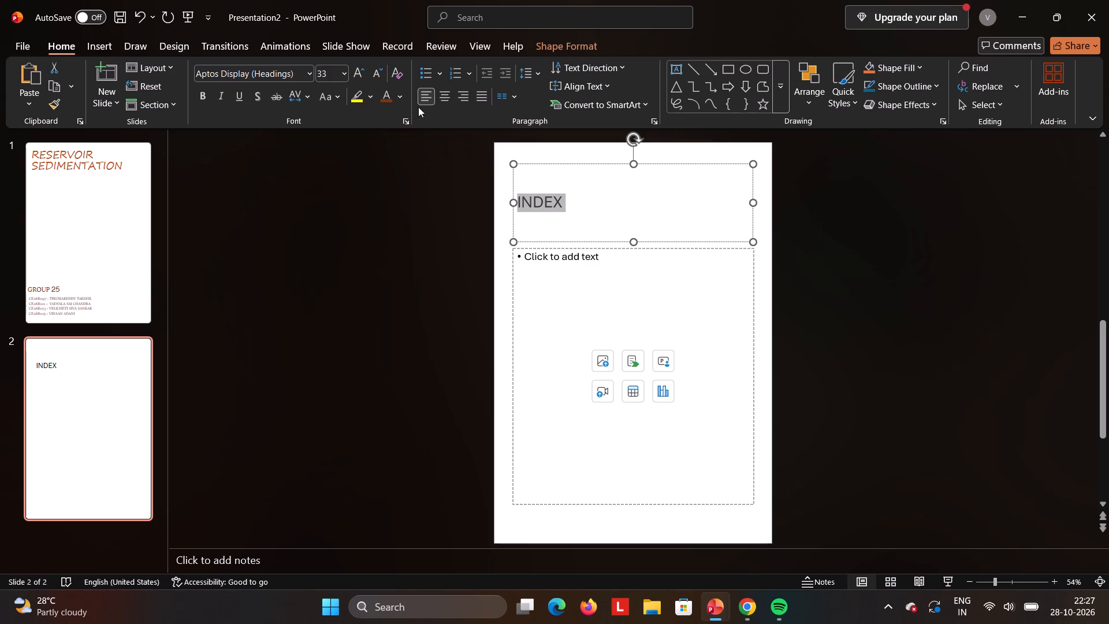
pyautogui.click(390, 94)
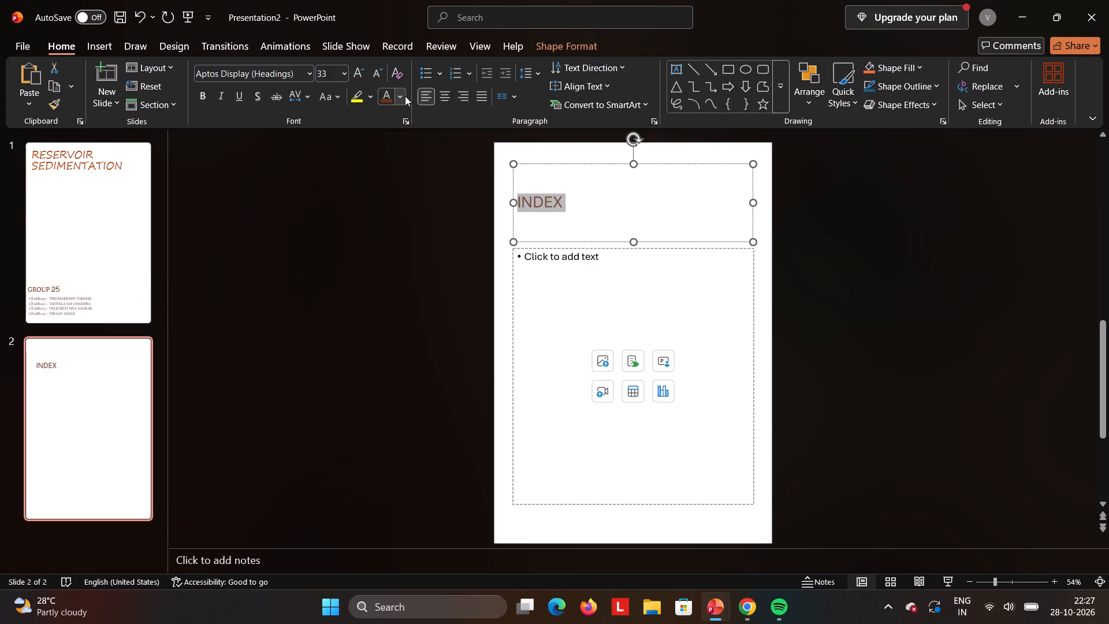
pyautogui.click(405, 96)
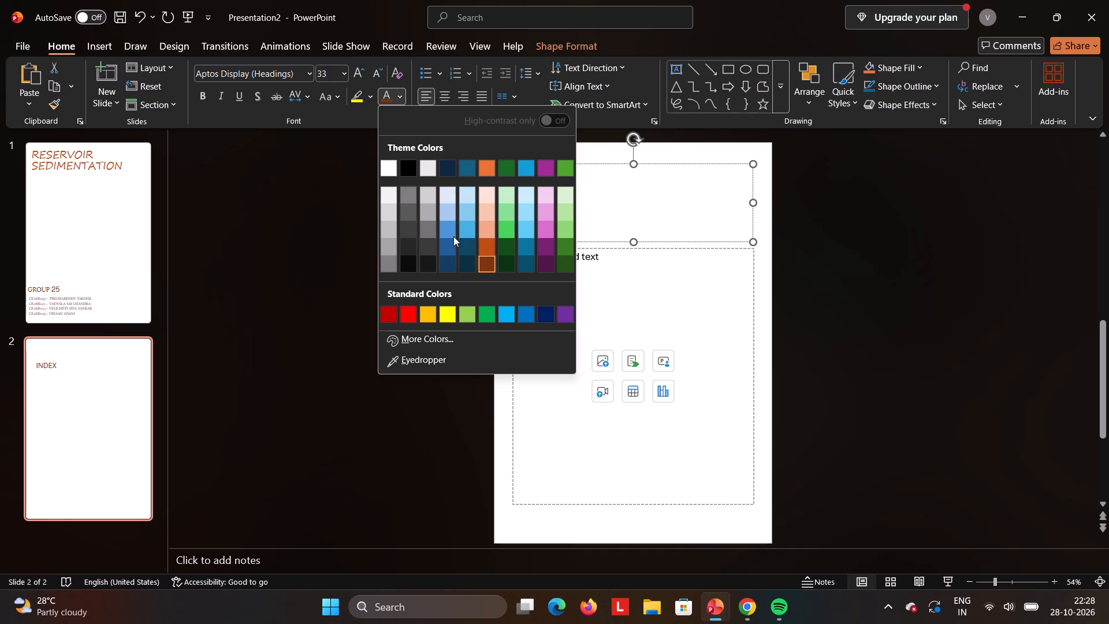
pyautogui.click(433, 244)
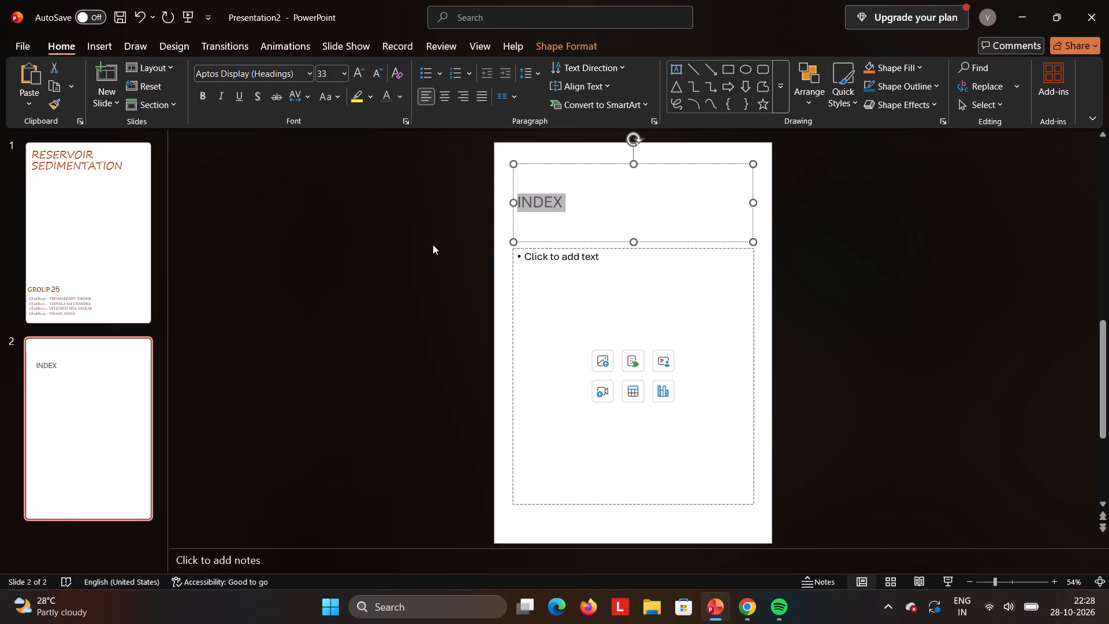
# Recolour the RESERVOIR SEDIMENTATION title on the cover slide with the darkest near-black theme shade.
pyautogui.scroll(4, 433, 244)
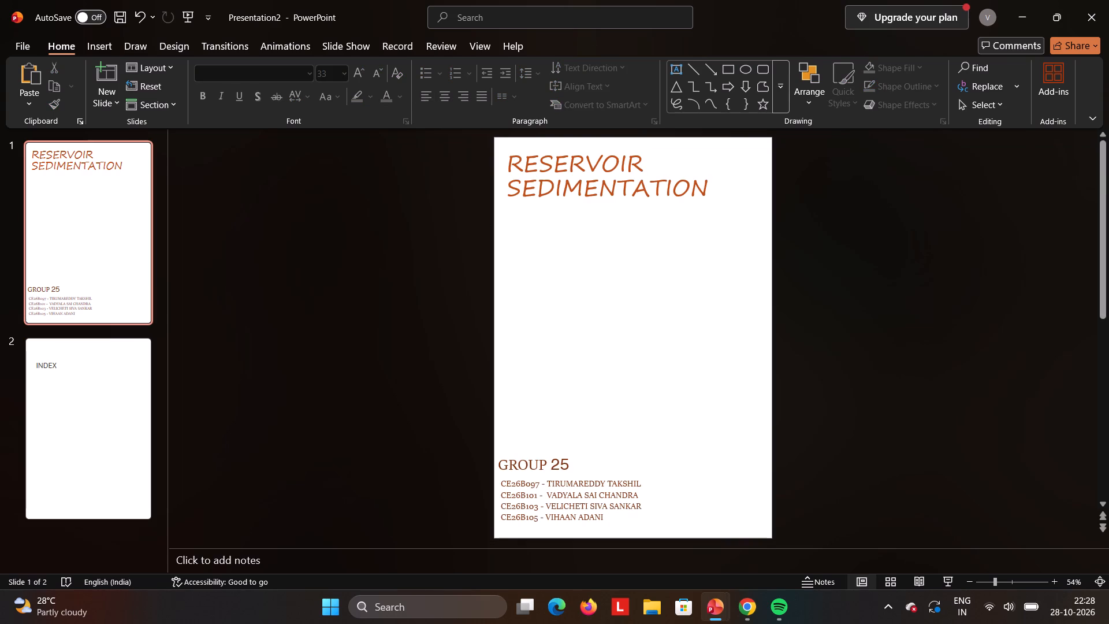
pyautogui.moveTo(709, 185); pyautogui.dragTo(477, 162)
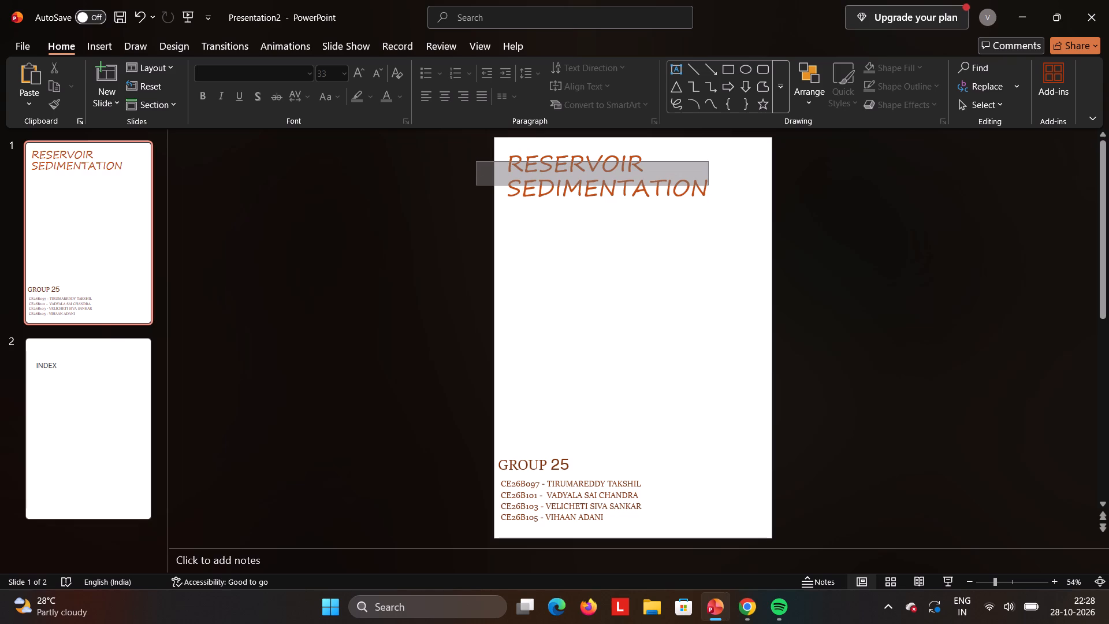
pyautogui.click(708, 194)
pyautogui.moveTo(708, 194); pyautogui.dragTo(537, 159)
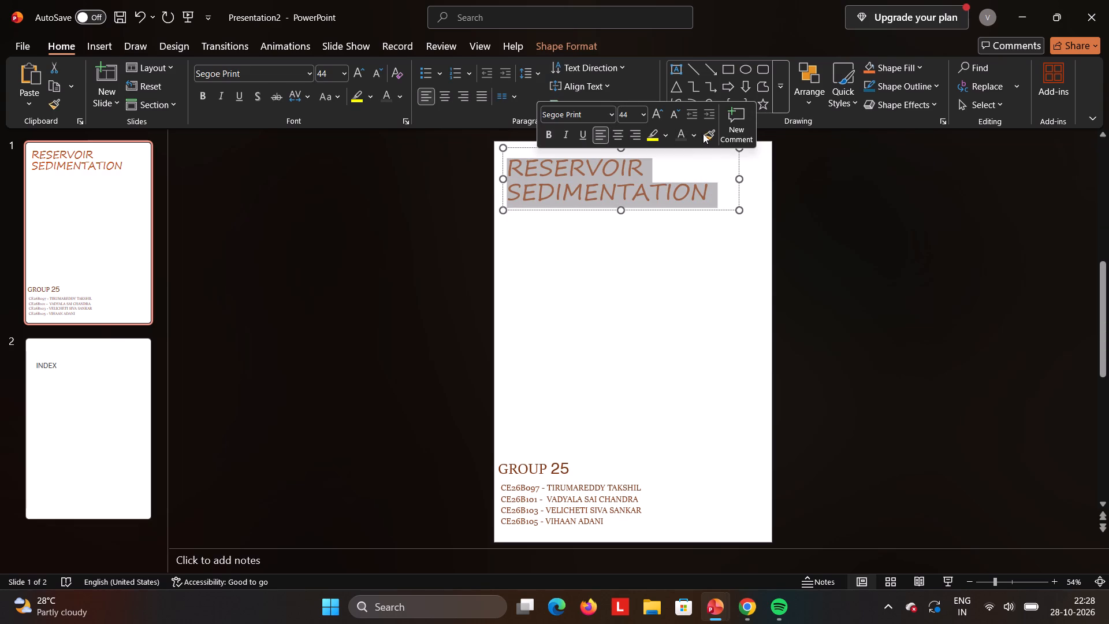
pyautogui.click(704, 134)
pyautogui.click(690, 136)
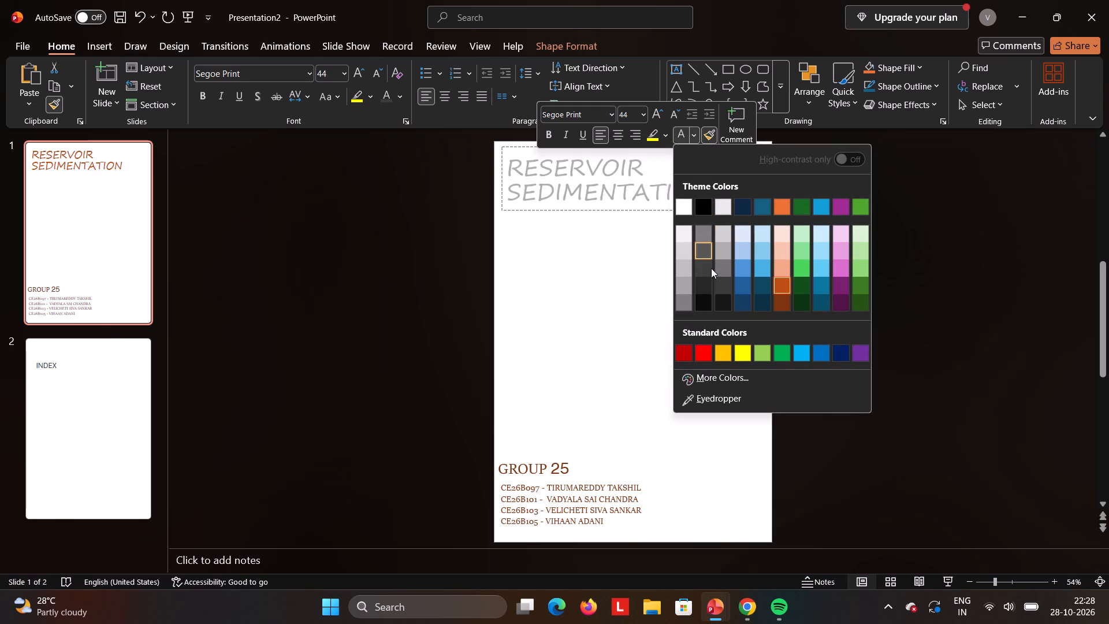
pyautogui.click(703, 305)
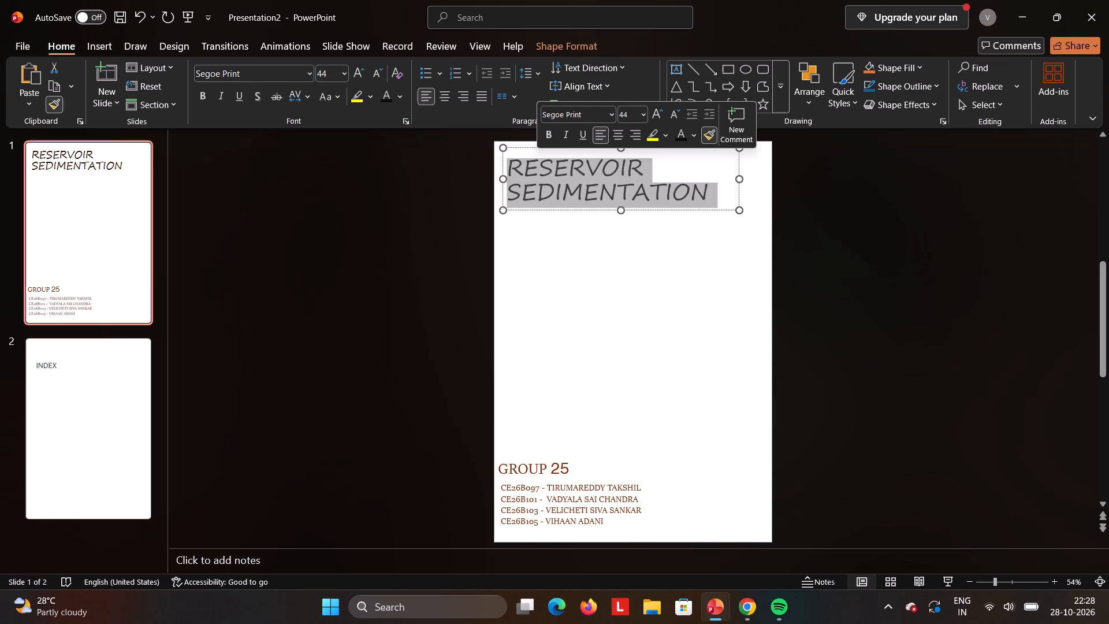
pyautogui.press('Escape')
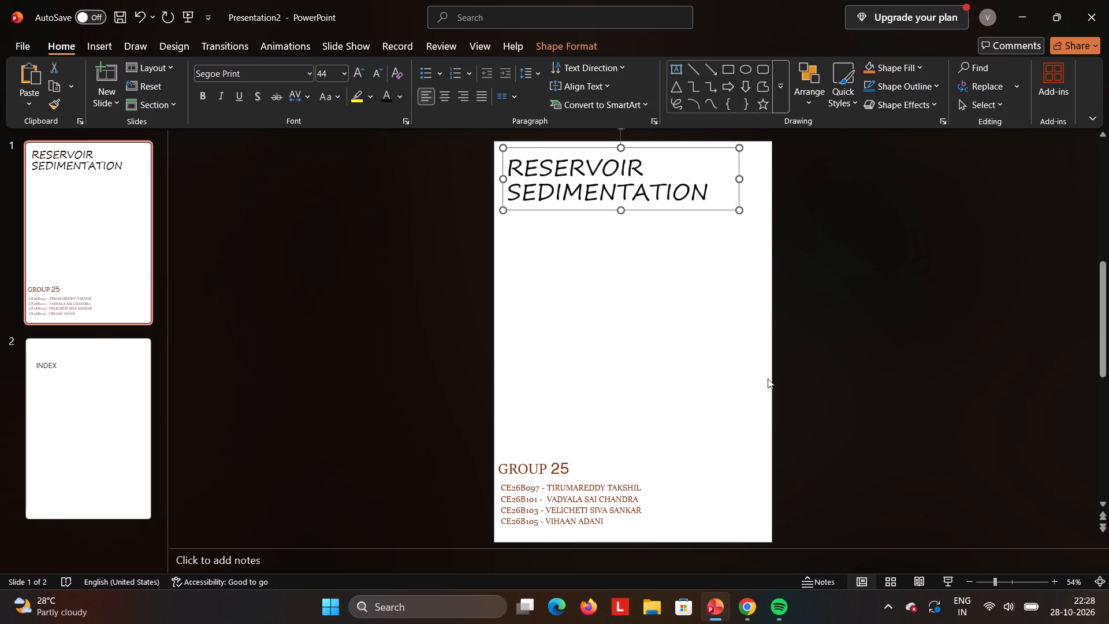
pyautogui.click(817, 358)
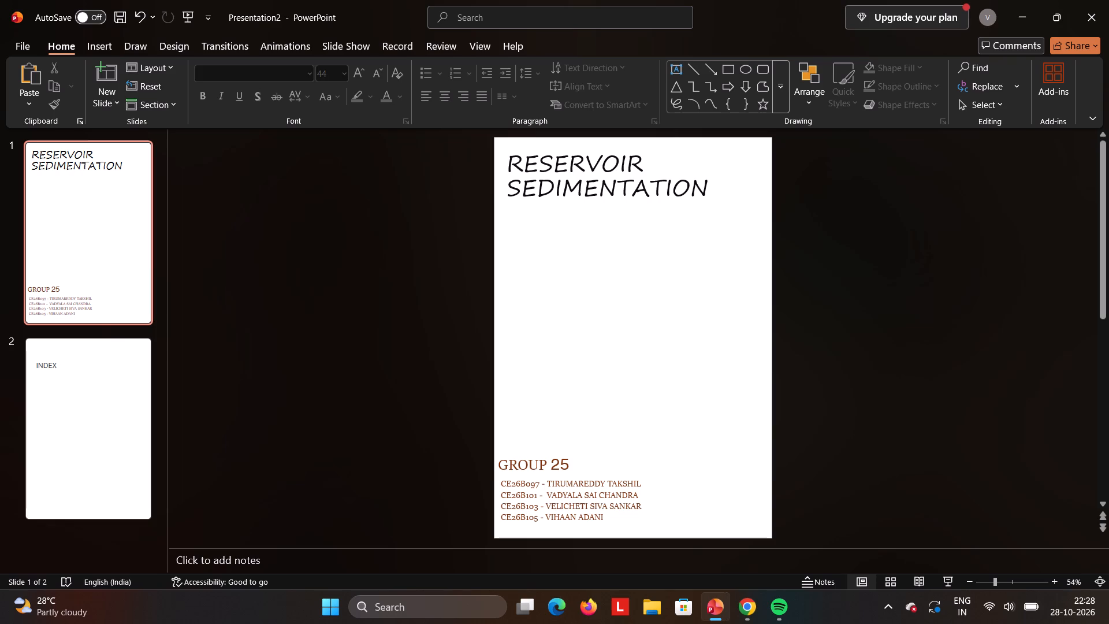
# Apply the same near-black font colour to the list of group members on the cover slide.
pyautogui.moveTo(611, 520); pyautogui.dragTo(522, 476)
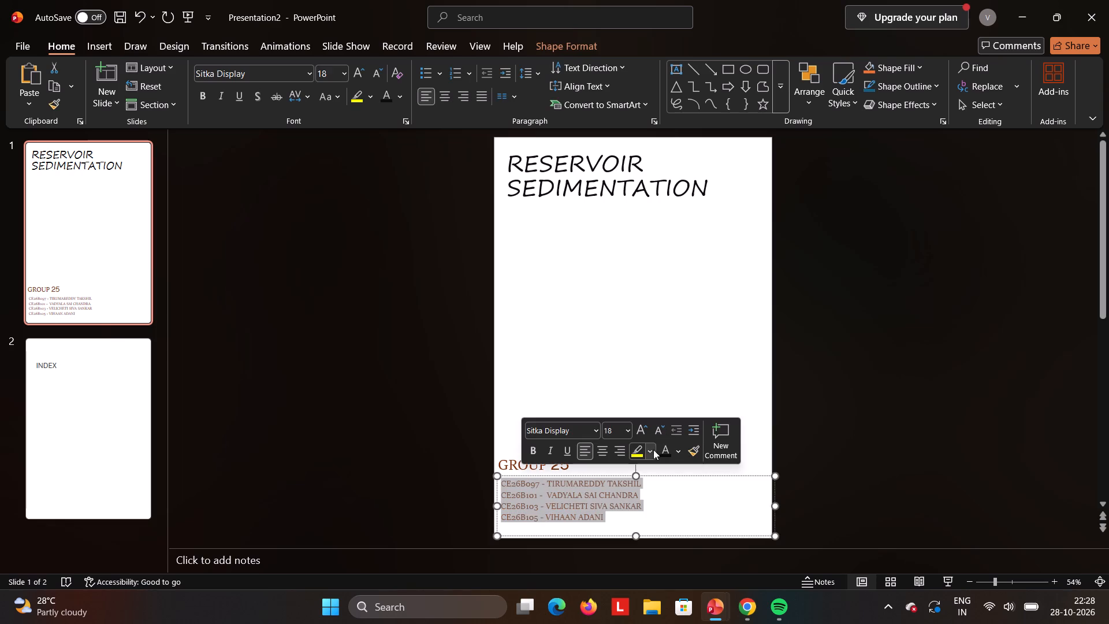
pyautogui.click(662, 450)
pyautogui.click(662, 450)
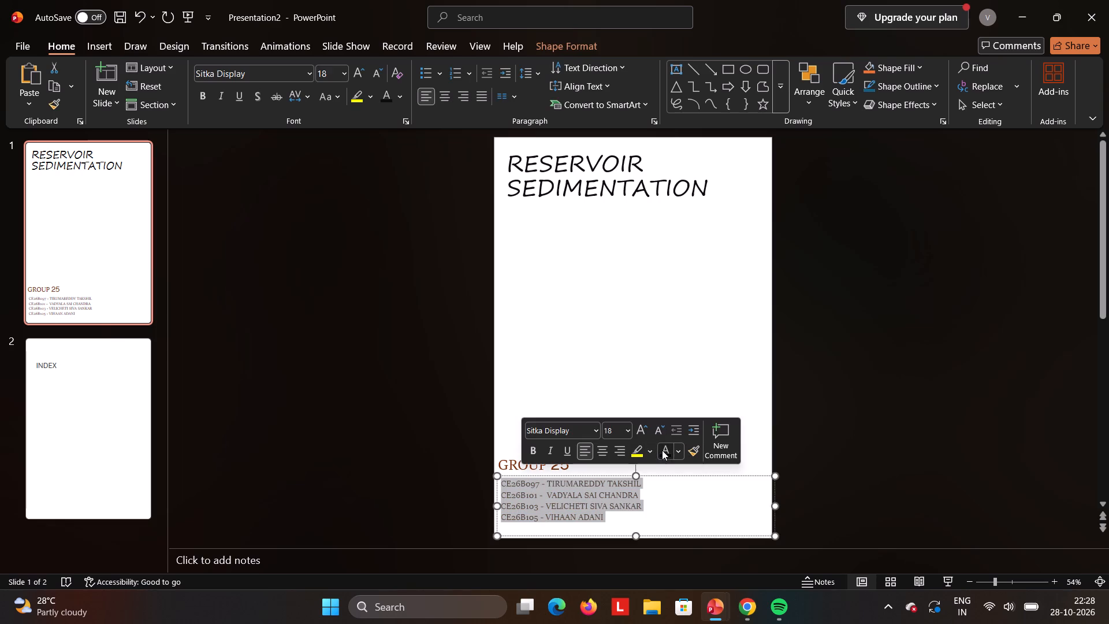
pyautogui.click(676, 454)
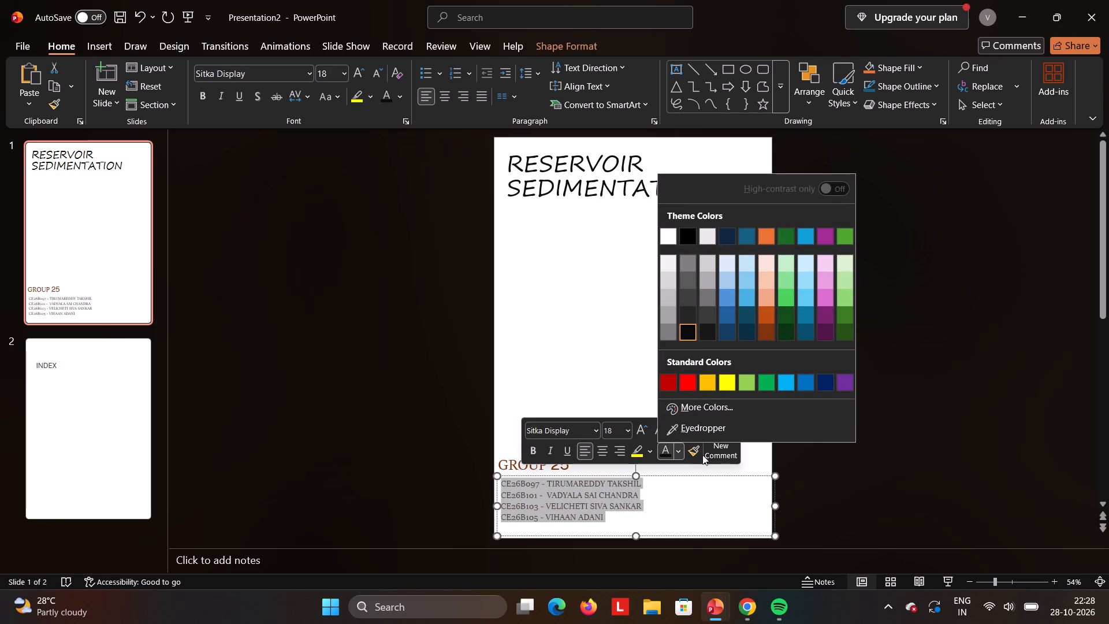
pyautogui.click(861, 469)
pyautogui.click(861, 469)
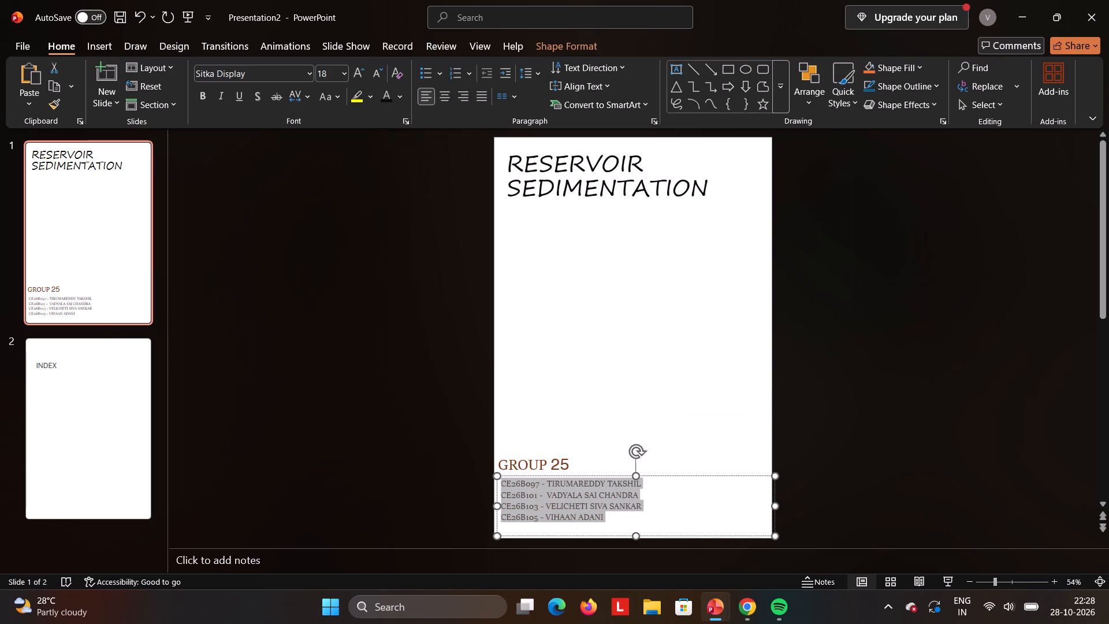
# Recolour the GROUP 25 heading on the cover slide with the same near-black font colour.
pyautogui.click(570, 464)
pyautogui.doubleClick(570, 464)
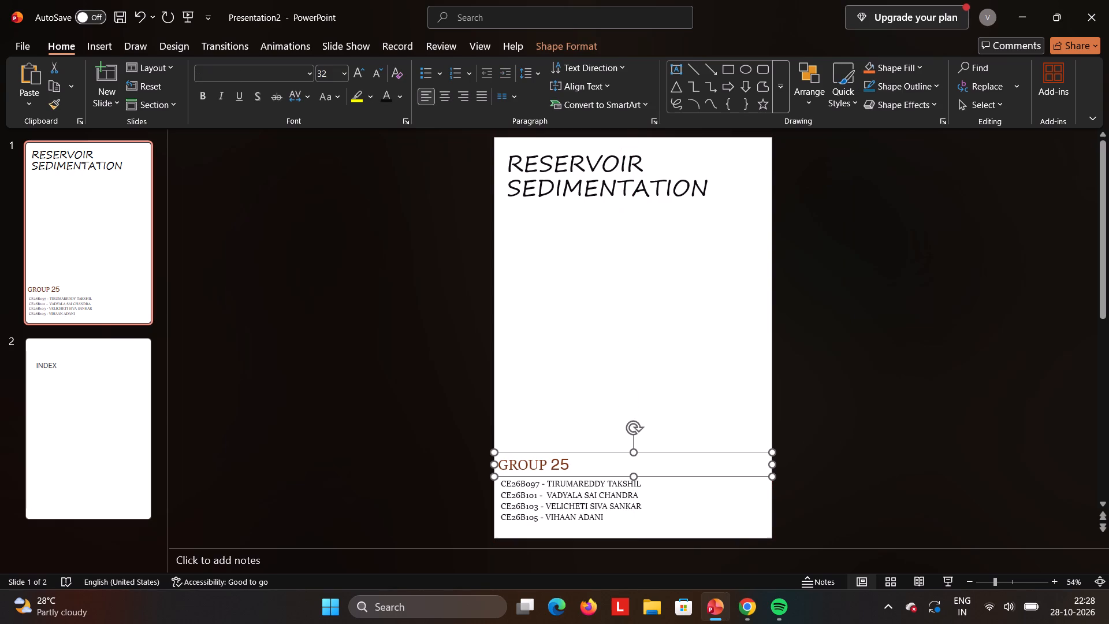
pyautogui.click(569, 467)
pyautogui.moveTo(569, 467); pyautogui.dragTo(523, 470)
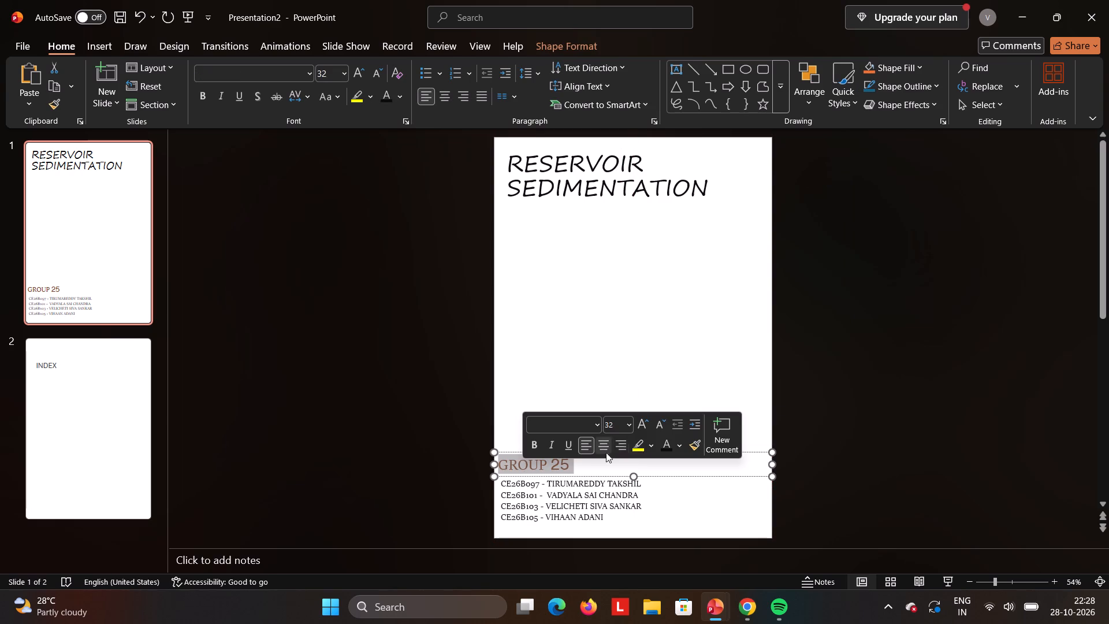
pyautogui.click(664, 440)
pyautogui.click(912, 374)
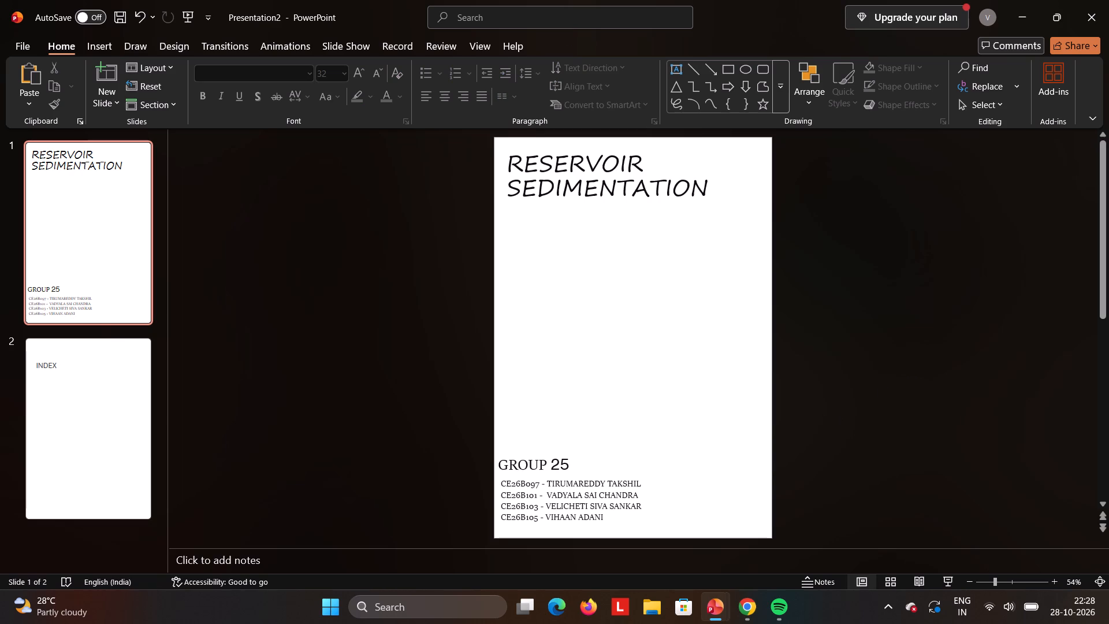
# Review the recoloured text on the cover slide and the layout of the INDEX slide.
pyautogui.keyDown('ctrl'); pyautogui.scroll(7, 514, 515); pyautogui.keyUp('ctrl')
pyautogui.keyDown('ctrl'); pyautogui.scroll(-4, 514, 515); pyautogui.keyUp('ctrl')
pyautogui.scroll(-4, 507, 384)
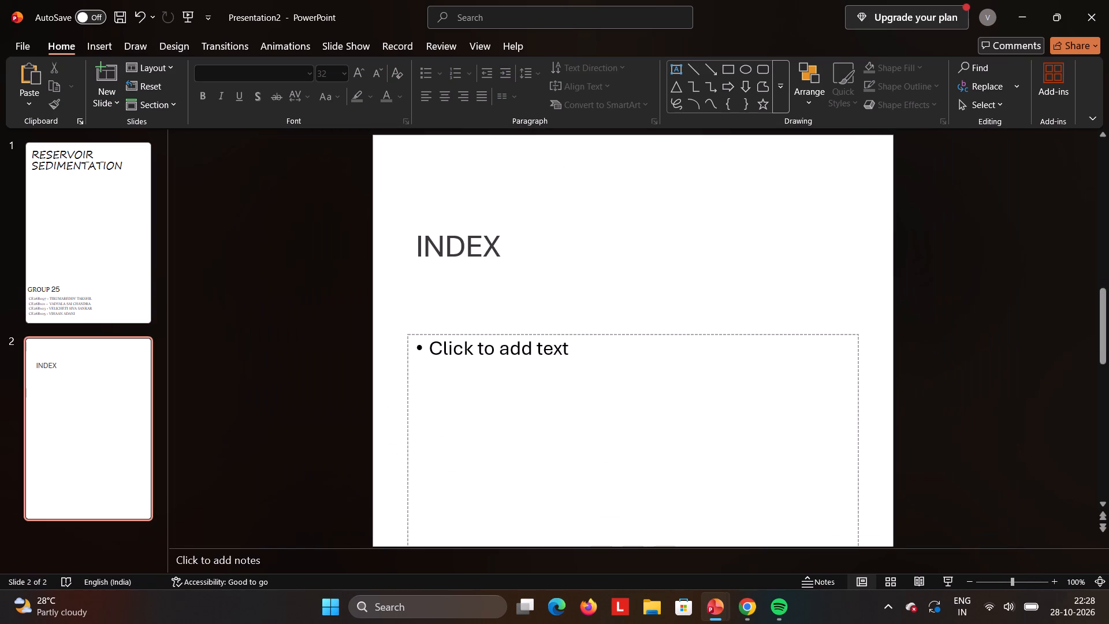
pyautogui.scroll(3, 519, 322)
pyautogui.scroll(-1, 519, 322)
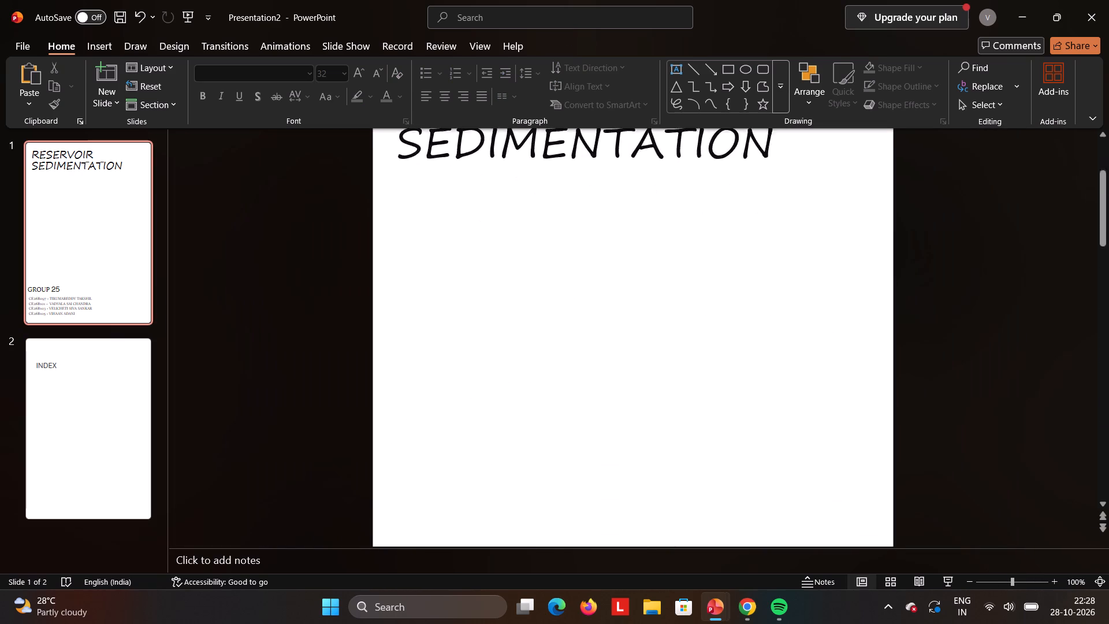
pyautogui.scroll(-3, 519, 322)
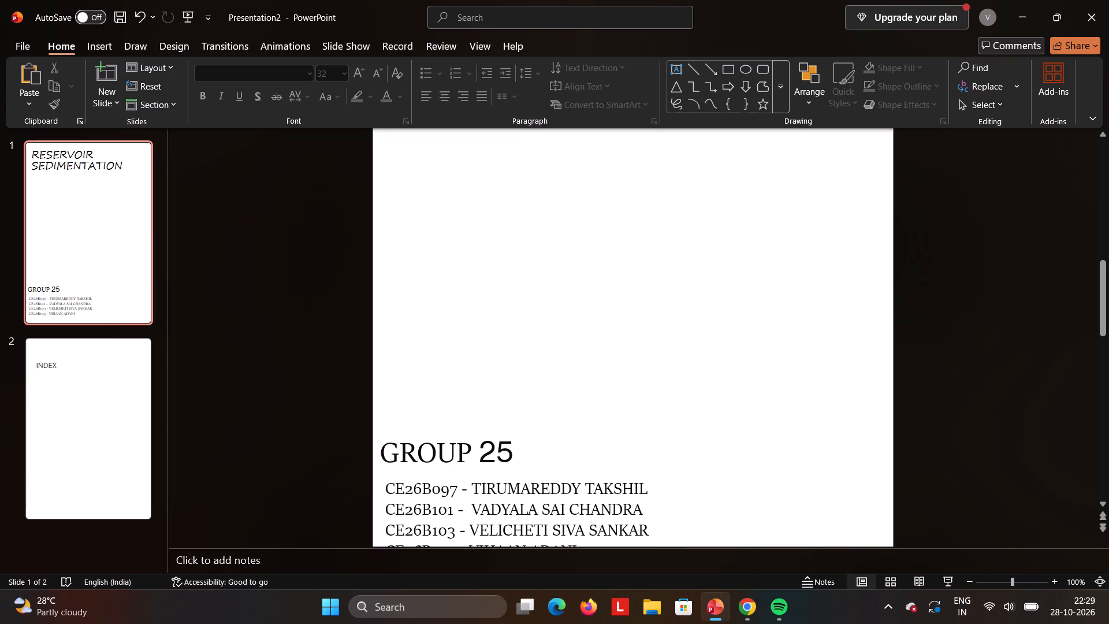
pyautogui.keyDown('ctrl'); pyautogui.scroll(-4, 519, 322); pyautogui.keyUp('ctrl')
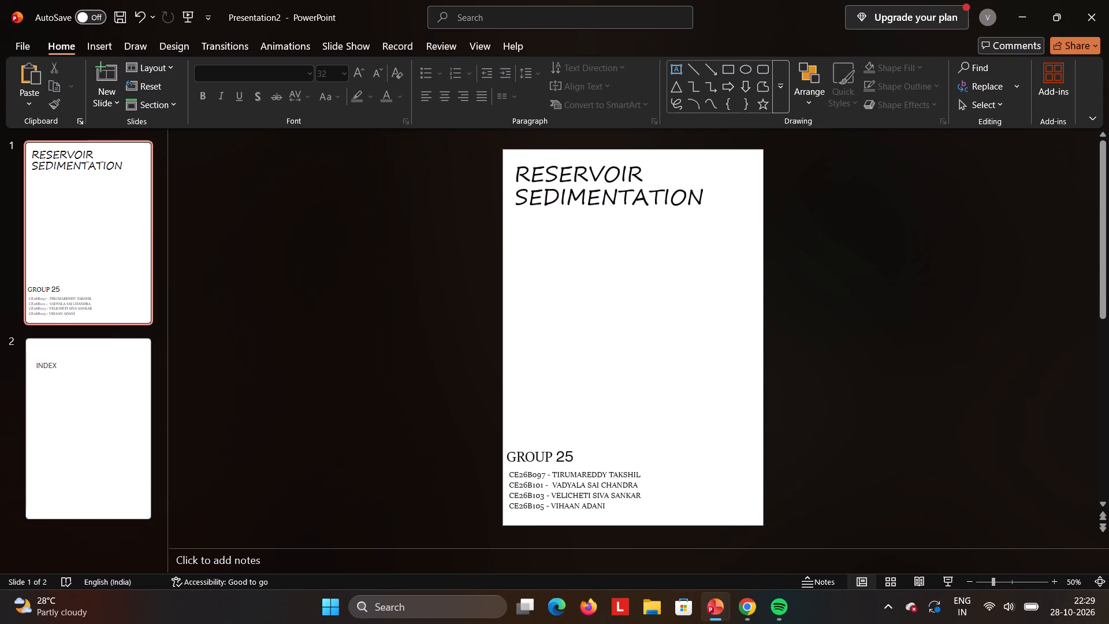
pyautogui.keyDown('ctrl'); pyautogui.scroll(3, 546, 523); pyautogui.keyUp('ctrl')
pyautogui.keyDown('ctrl'); pyautogui.scroll(-3, 546, 523); pyautogui.keyUp('ctrl')
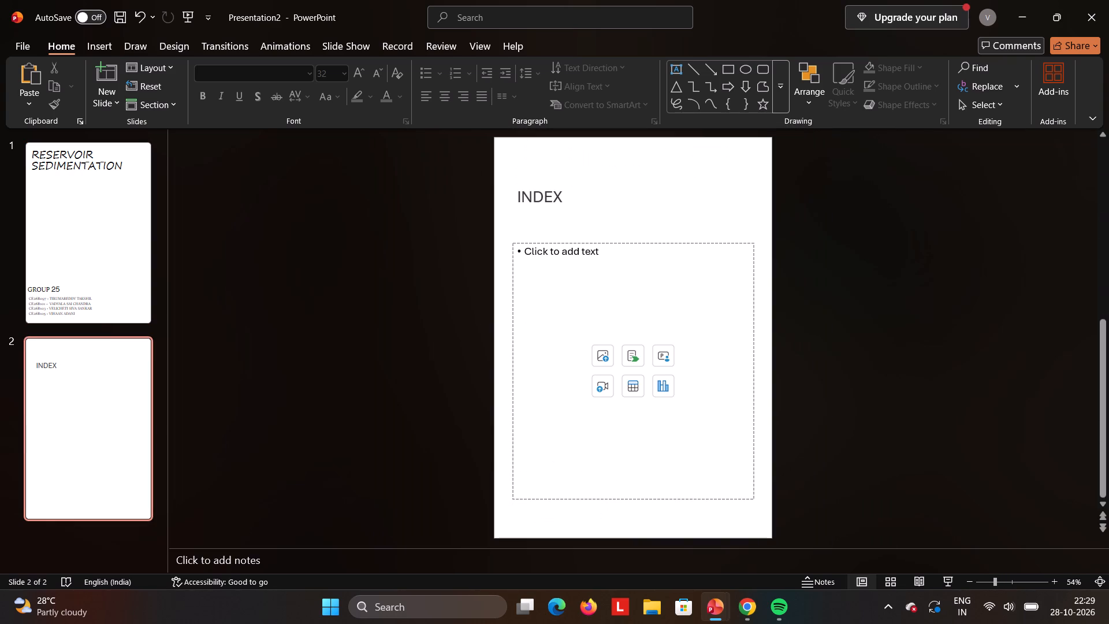
# Cut the empty content placeholder from slide 2, leaving only the INDEX title.
pyautogui.click(55, 393)
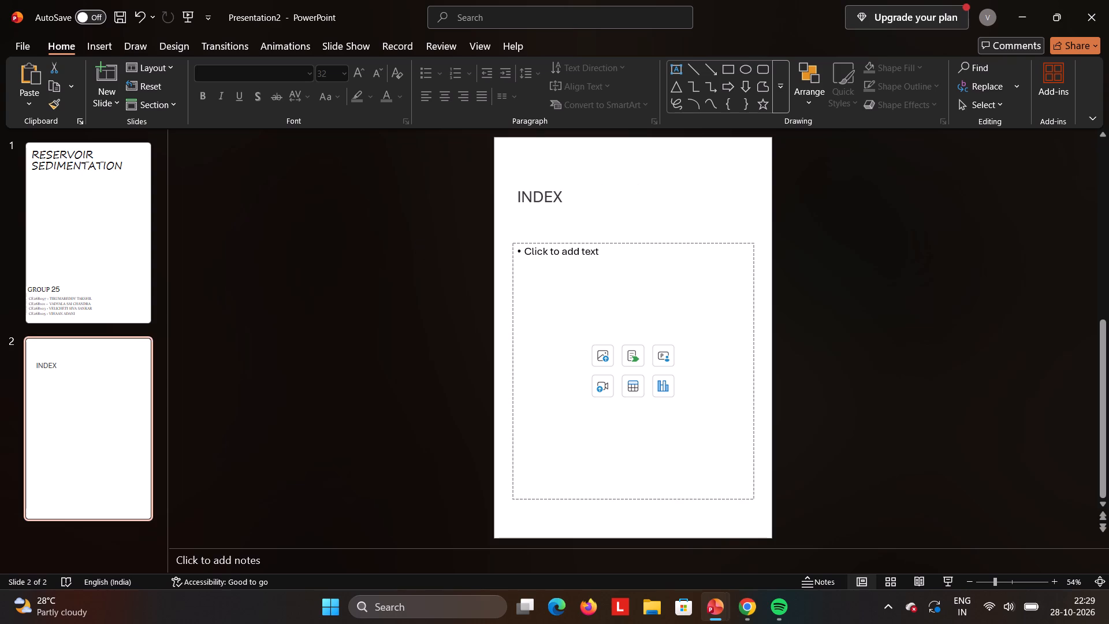
pyautogui.click(642, 326)
pyautogui.moveTo(752, 244); pyautogui.dragTo(746, 259)
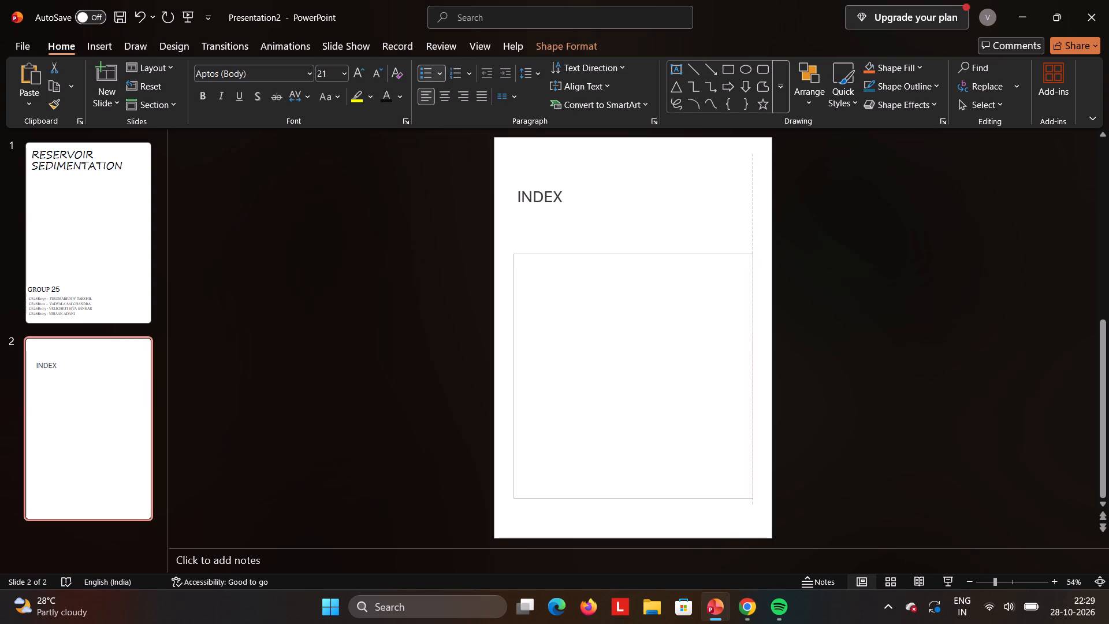
pyautogui.moveTo(746, 259); pyautogui.dragTo(526, 499)
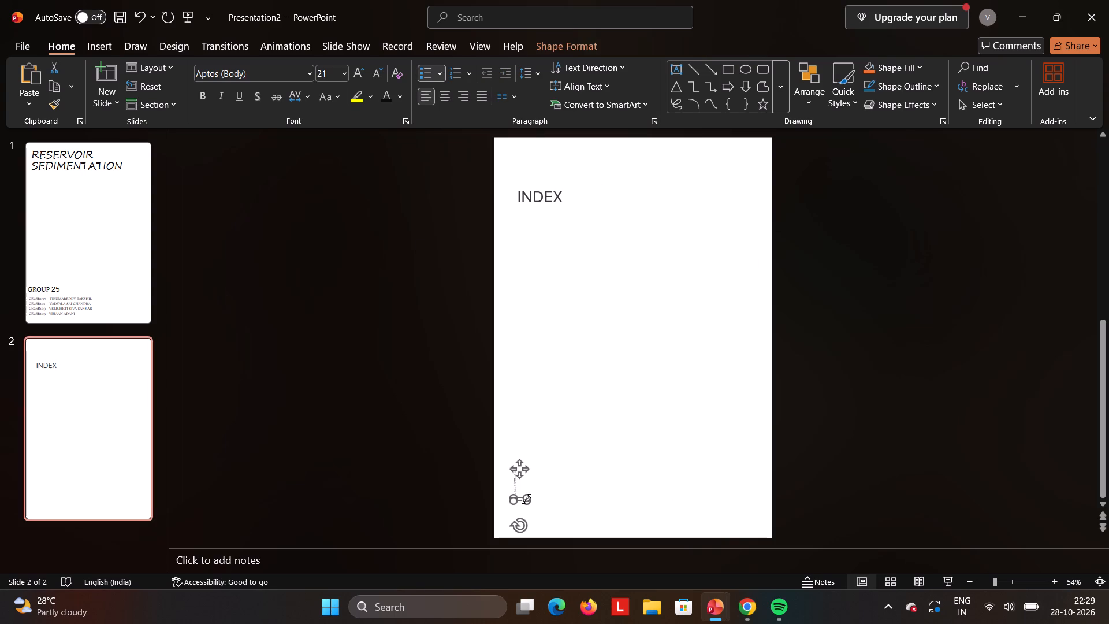
pyautogui.click(526, 499)
pyautogui.rightClick(526, 499)
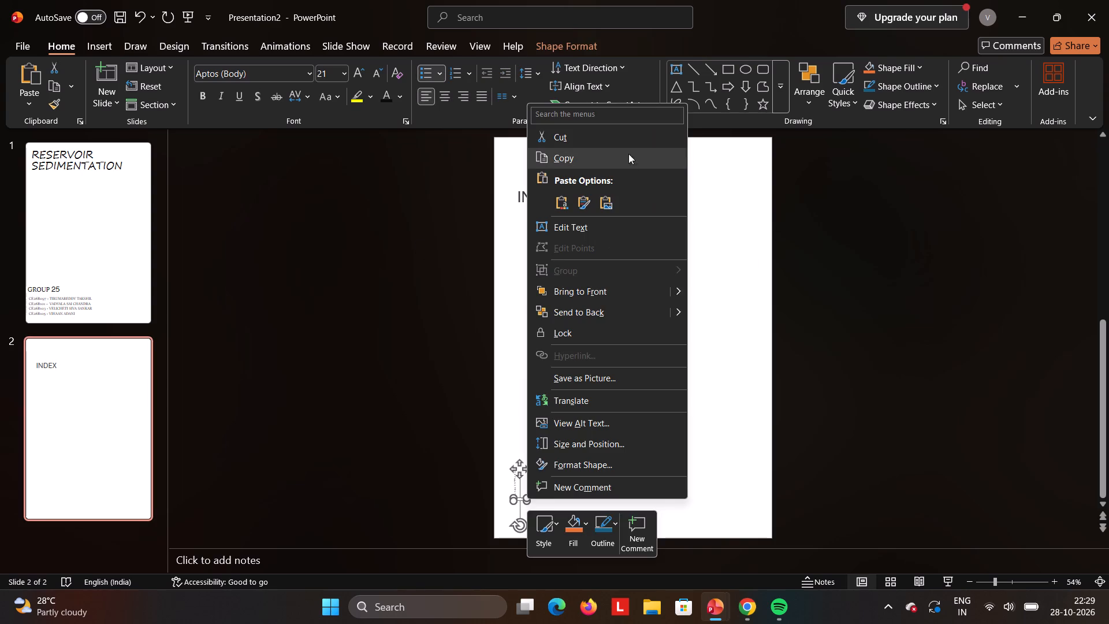
pyautogui.click(609, 143)
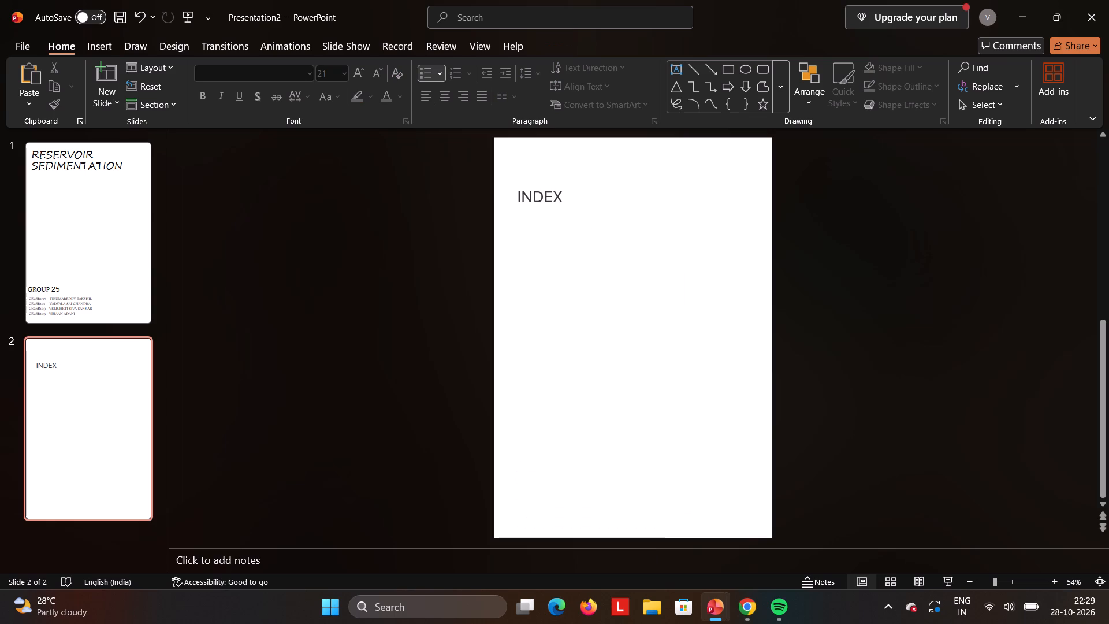
# Shrink the INDEX title box closely around its text and move it nearer the slide's top-left corner.
pyautogui.click(556, 202)
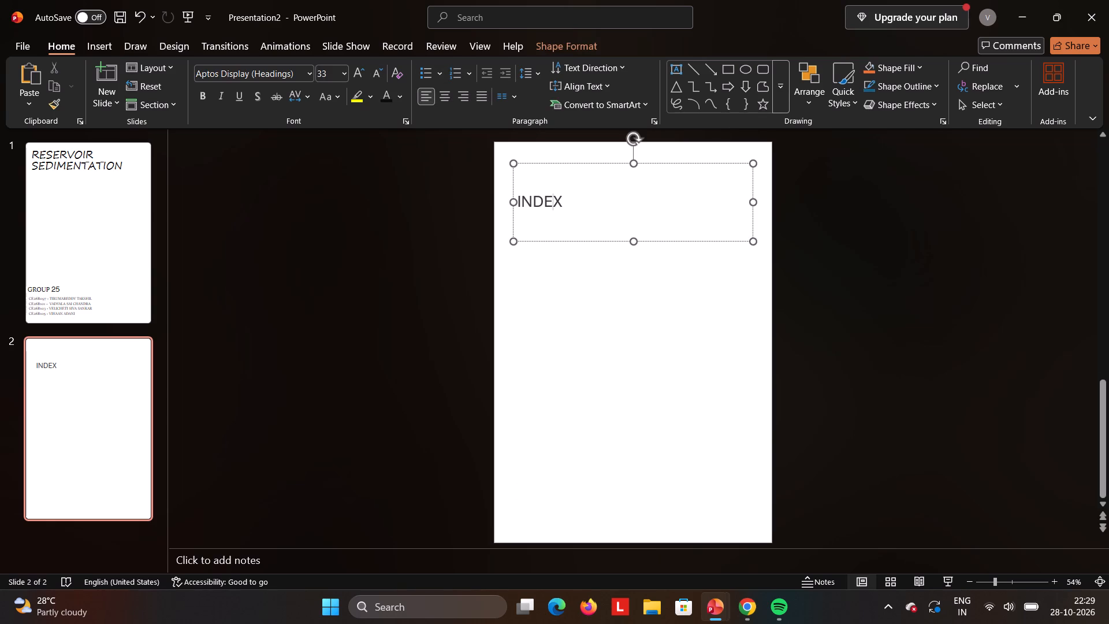
pyautogui.moveTo(754, 244); pyautogui.dragTo(592, 198)
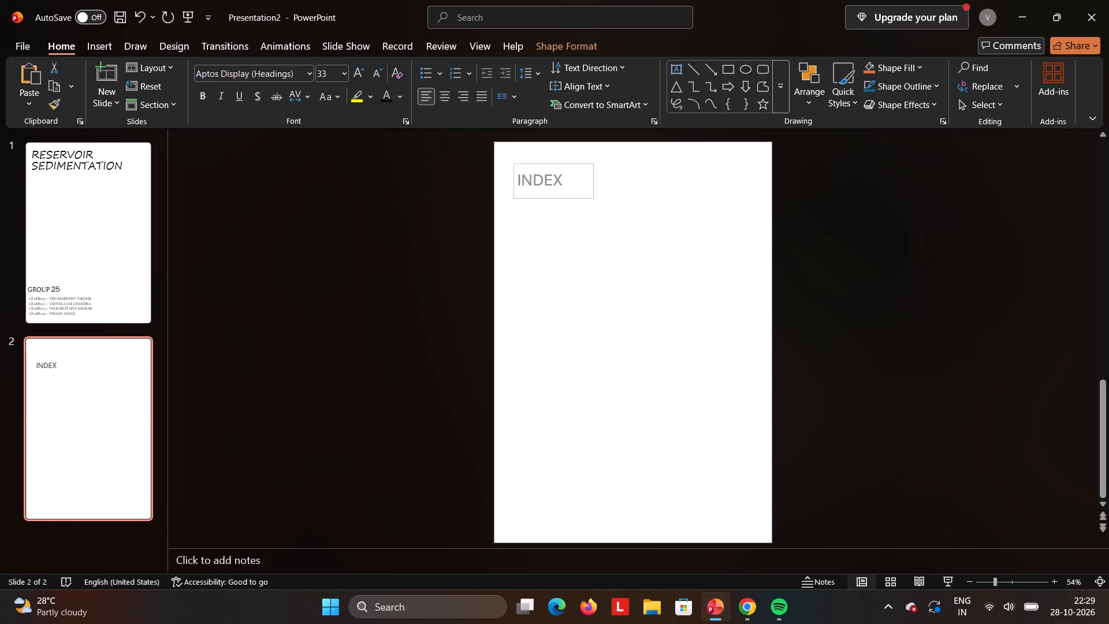
pyautogui.moveTo(592, 198); pyautogui.dragTo(586, 183)
pyautogui.moveTo(577, 184); pyautogui.dragTo(577, 184)
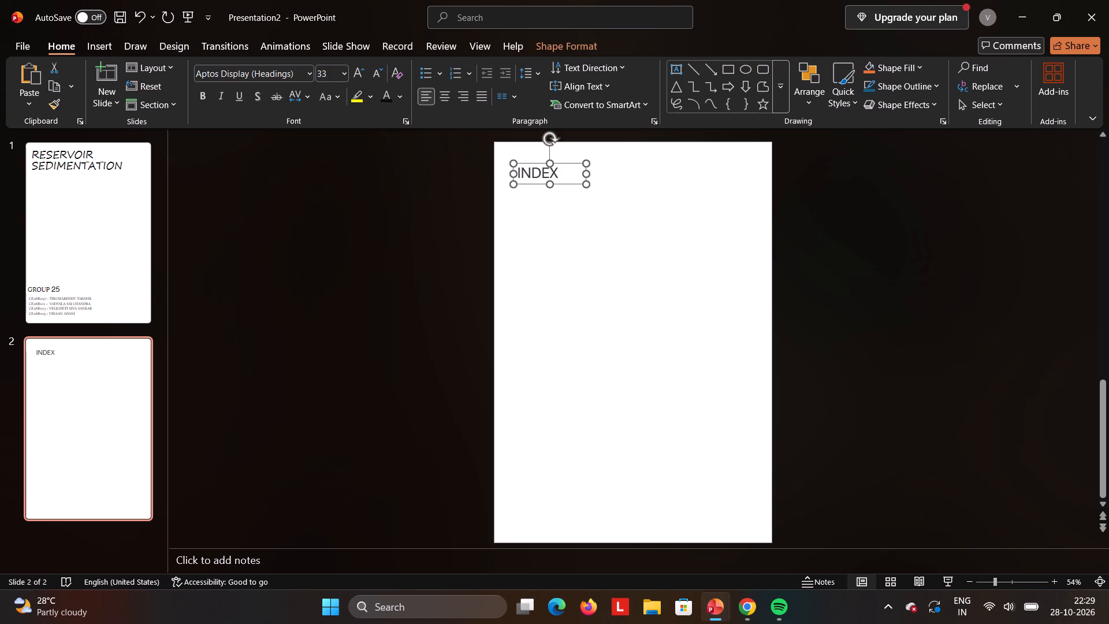
pyautogui.moveTo(577, 184); pyautogui.dragTo(572, 174)
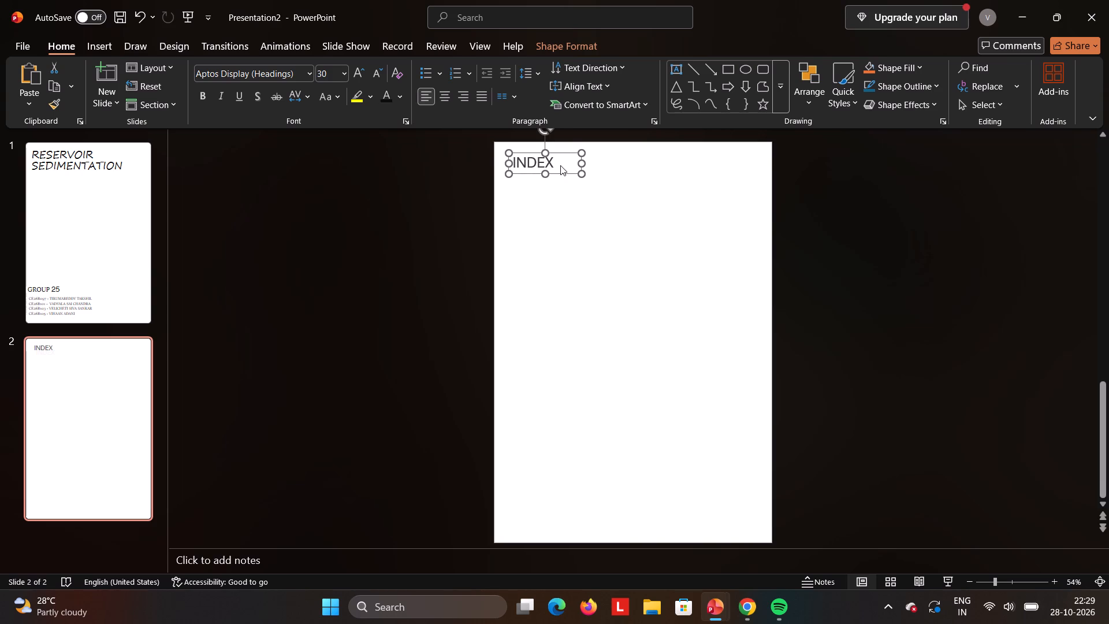
# Change the font of the INDEX title on slide 2 to Segoe Script.
pyautogui.moveTo(552, 163); pyautogui.dragTo(510, 164)
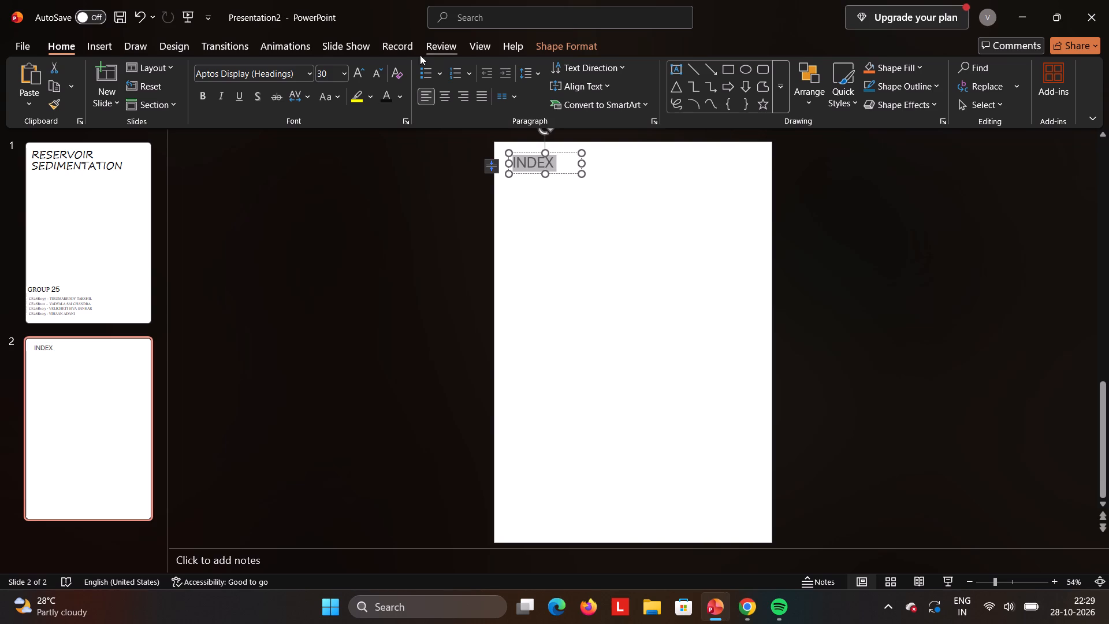
pyautogui.click(343, 70)
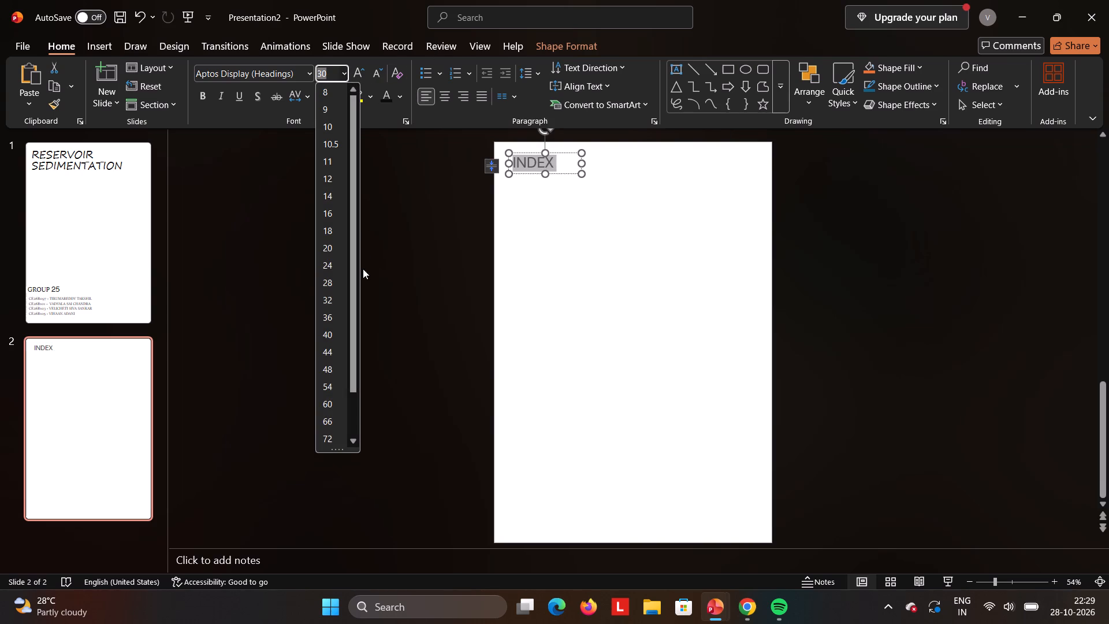
pyautogui.click(308, 73)
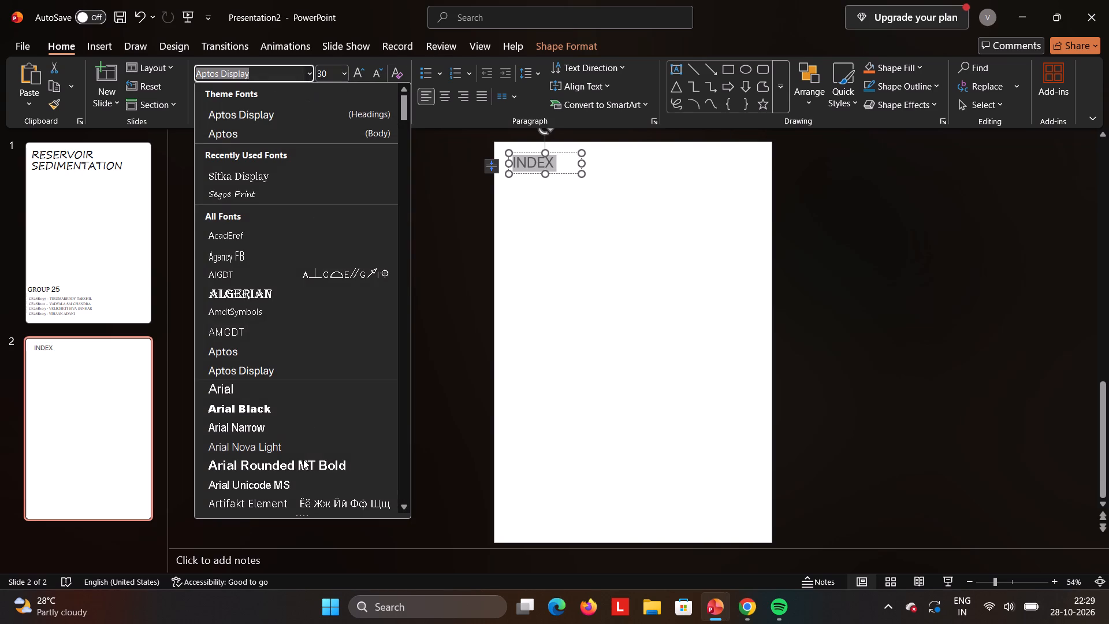
pyautogui.scroll(-17, 300, 479)
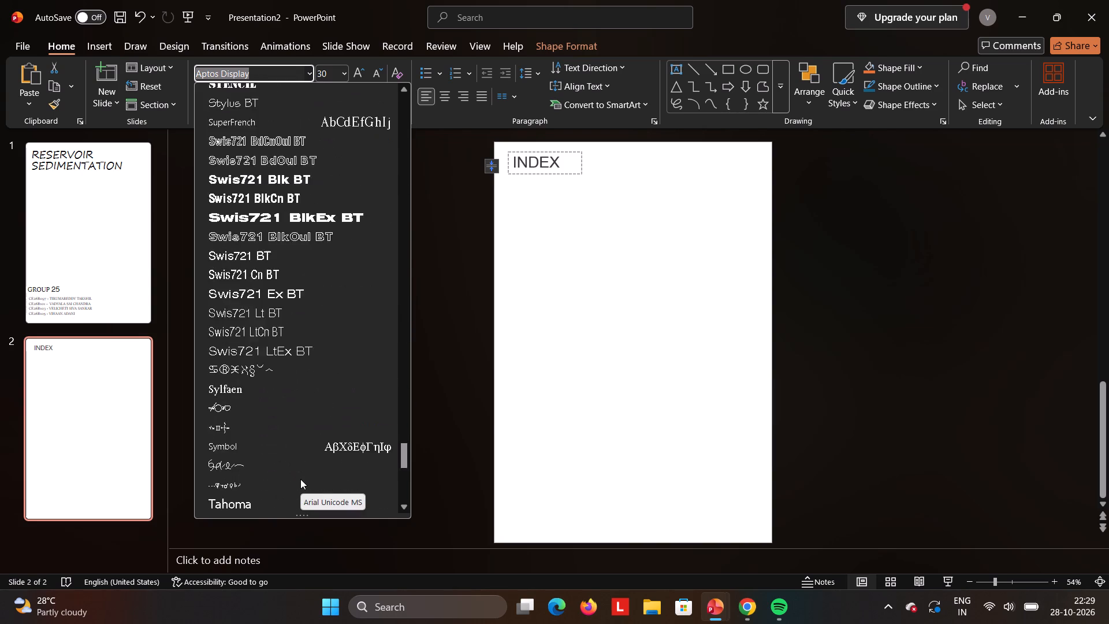
pyautogui.scroll(3, 300, 479)
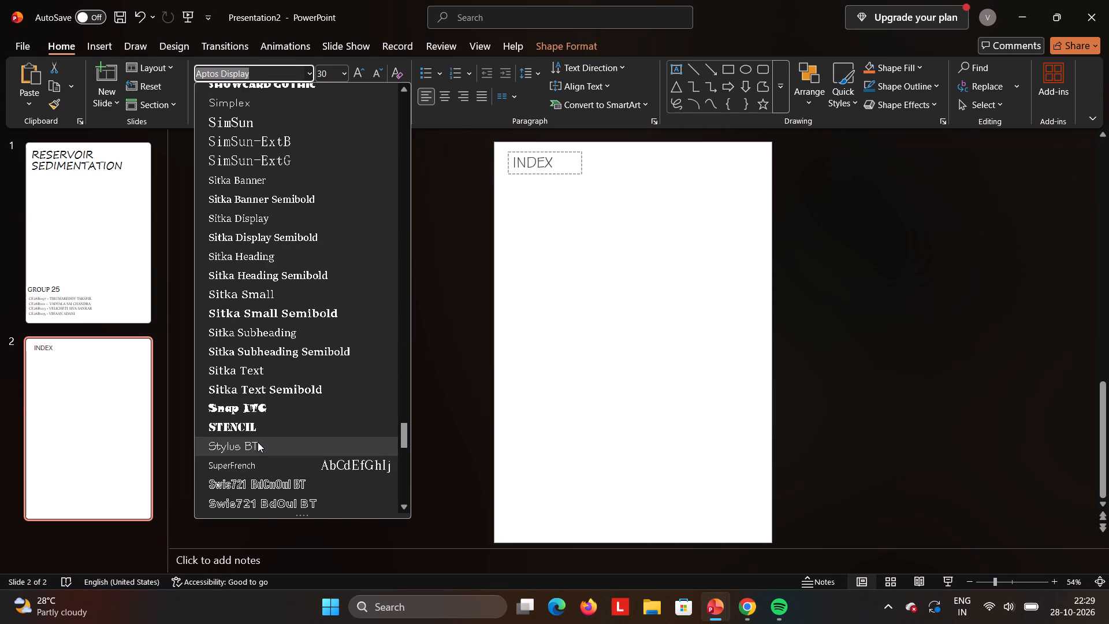
pyautogui.scroll(1, 254, 257)
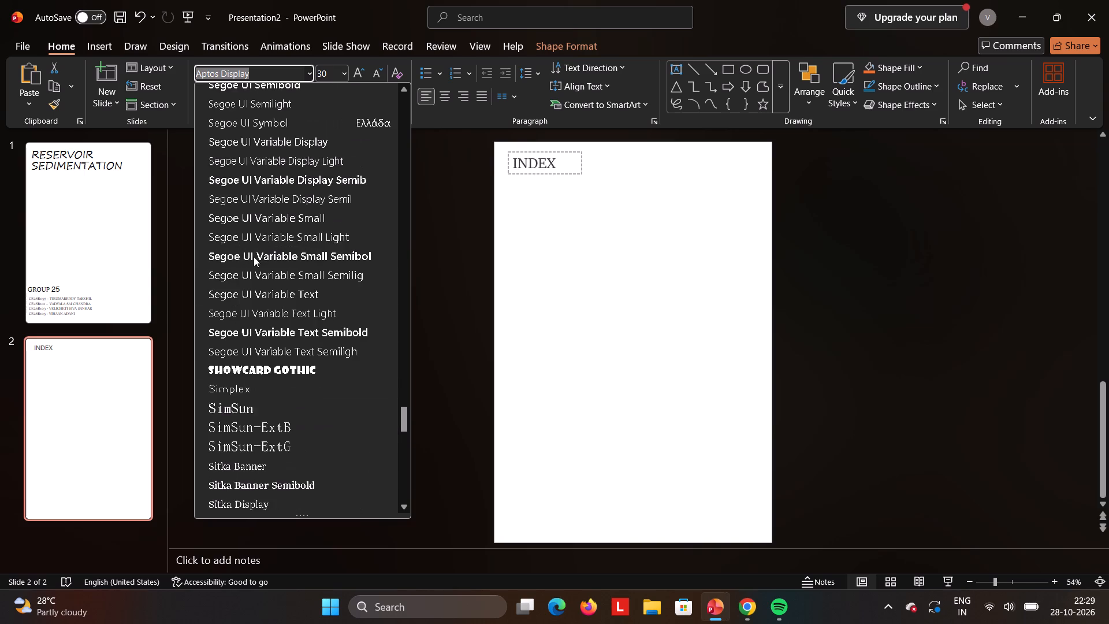
pyautogui.scroll(2, 254, 257)
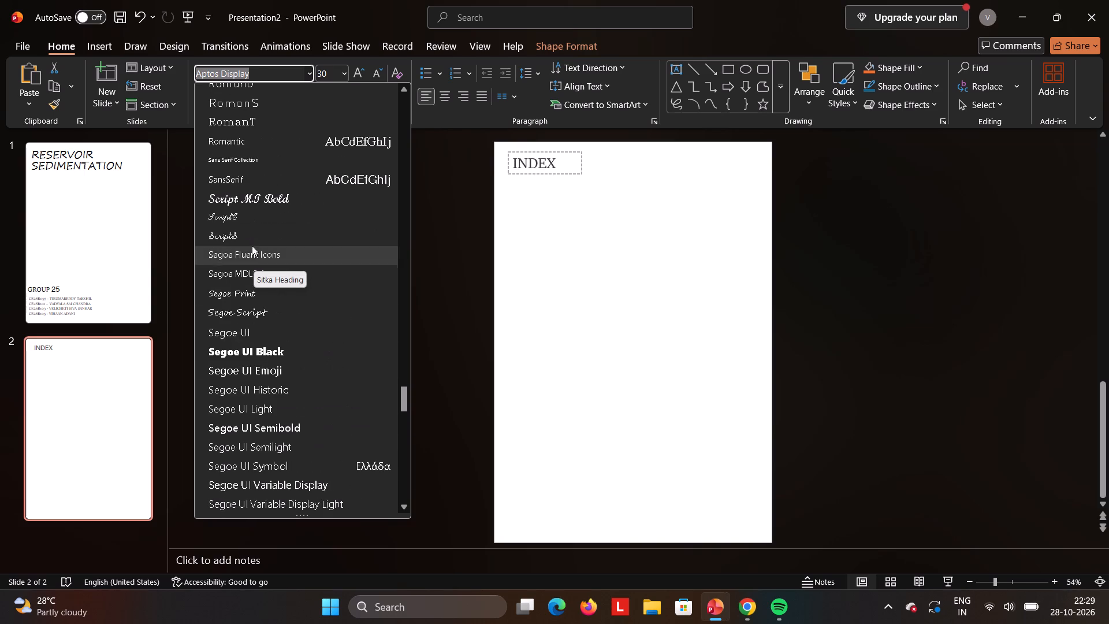
pyautogui.click(241, 314)
pyautogui.click(343, 289)
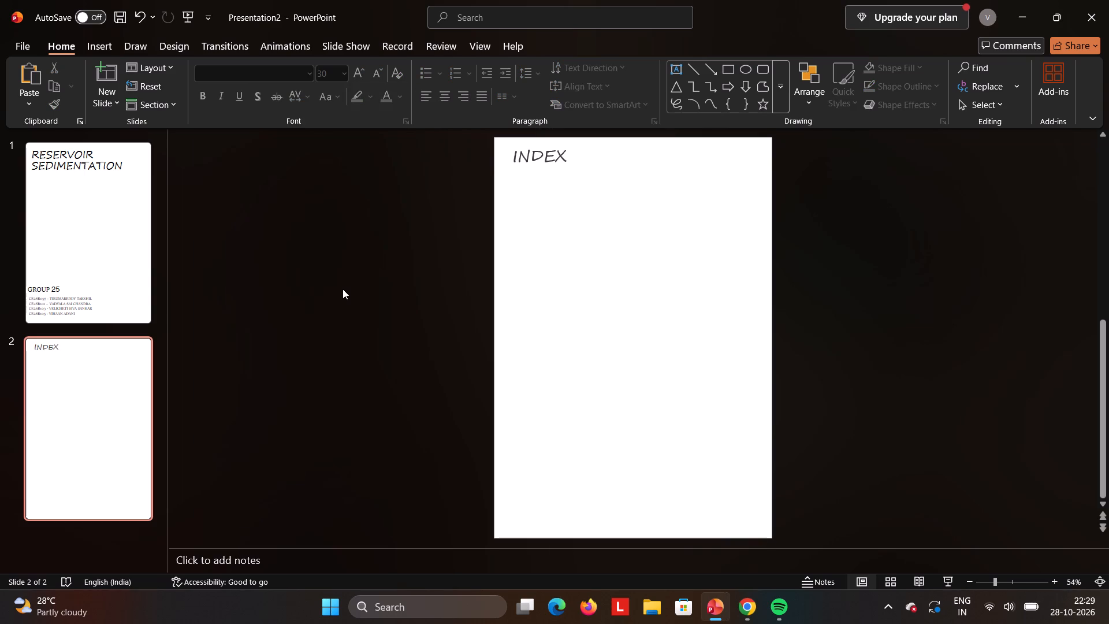
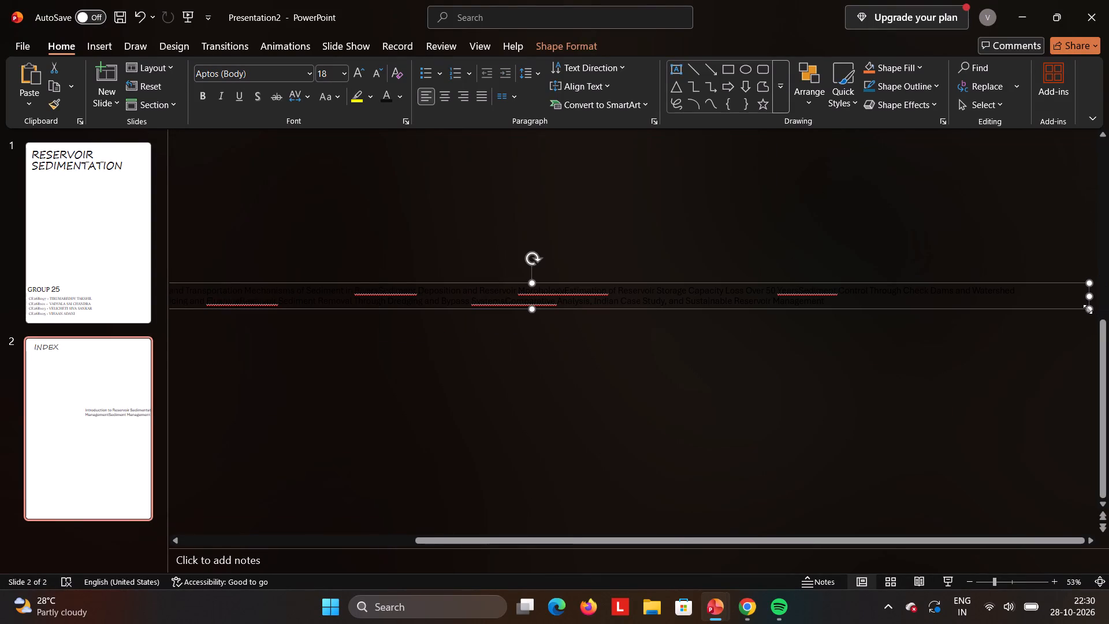
# Resize the pasted topics text box on slide 2 so it spans exactly the slide's width.
pyautogui.moveTo(1088, 309); pyautogui.dragTo(277, 498)
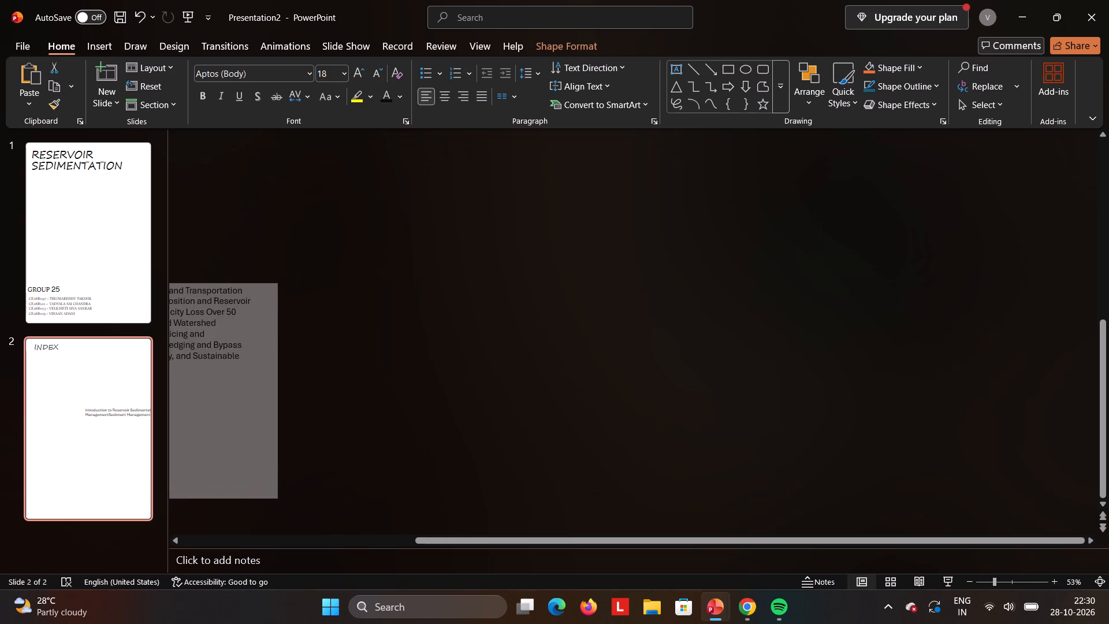
pyautogui.moveTo(277, 498); pyautogui.dragTo(277, 499)
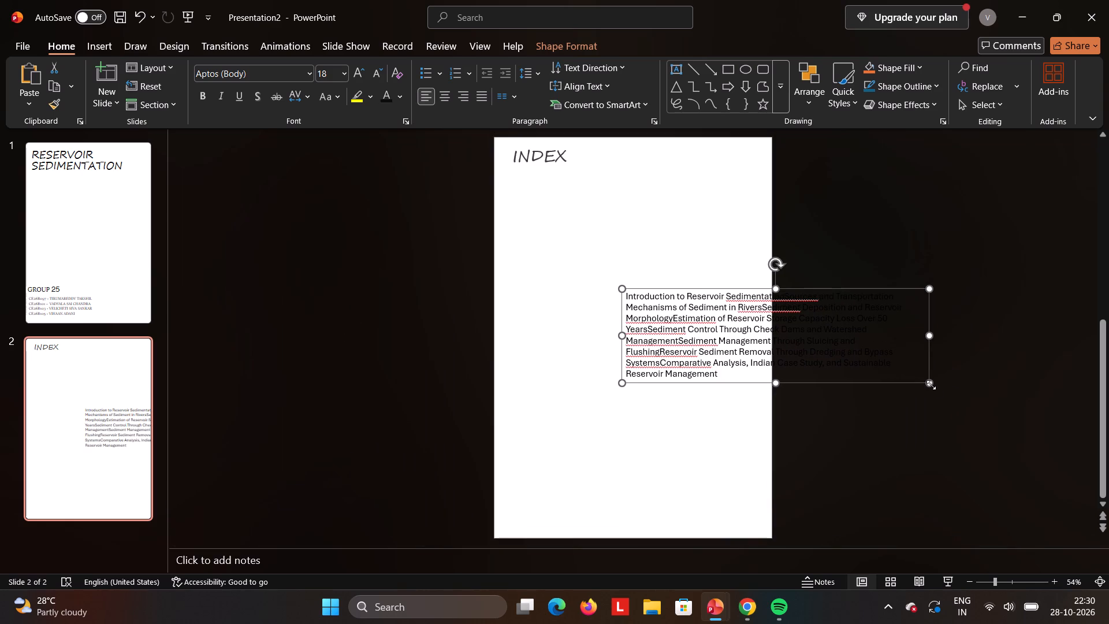
pyautogui.moveTo(930, 386); pyautogui.dragTo(773, 485)
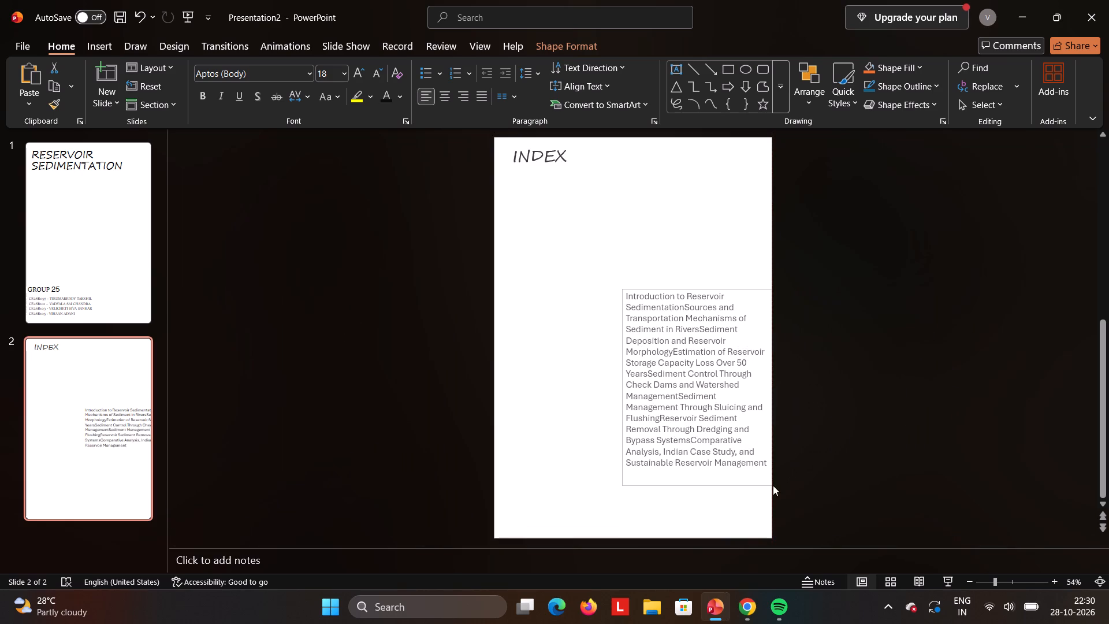
pyautogui.moveTo(620, 381); pyautogui.dragTo(535, 381)
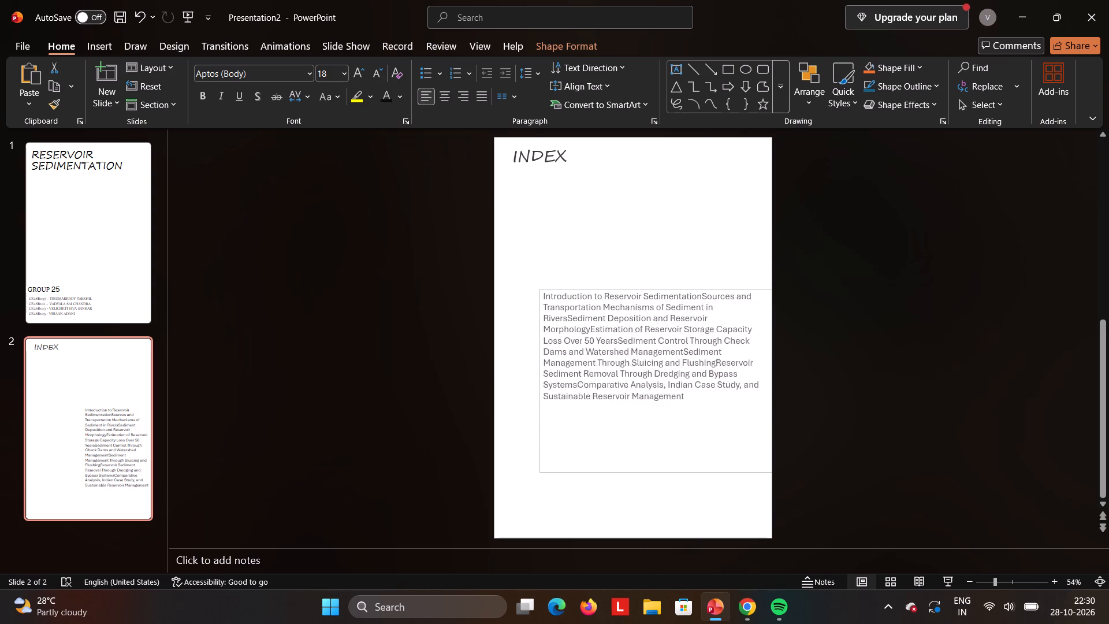
pyautogui.moveTo(535, 381); pyautogui.dragTo(497, 385)
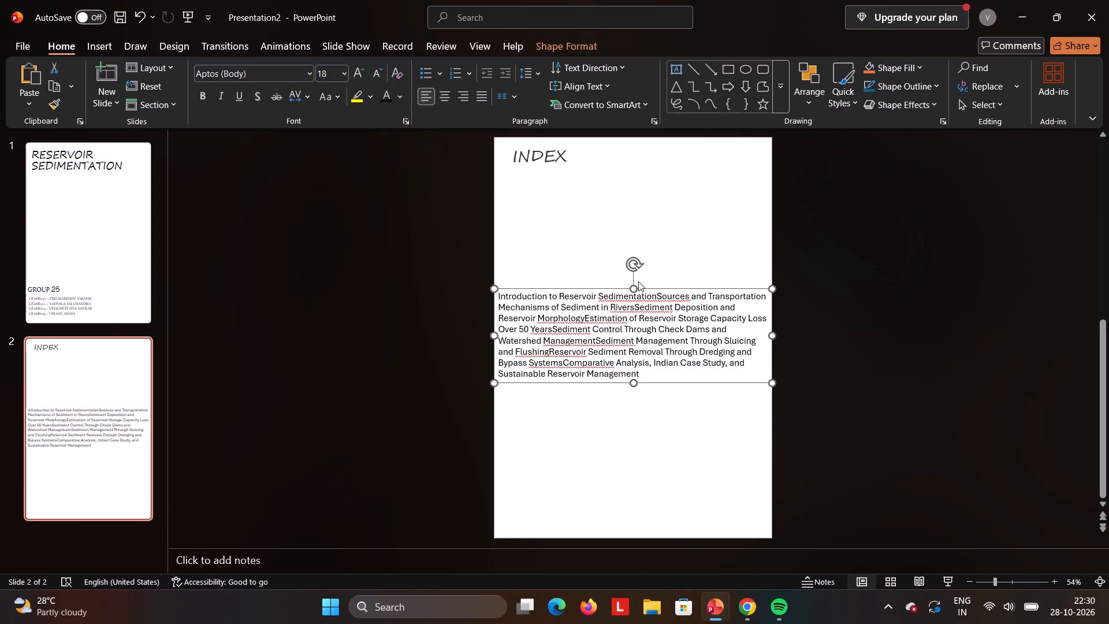
pyautogui.moveTo(634, 291); pyautogui.dragTo(622, 195)
# Split the run-together index topics onto separate lines after "Sedimentation", "Rivers", "Morphology", "50 Years" and "Watershed Management".
pyautogui.click(656, 296)
pyautogui.press('Return')
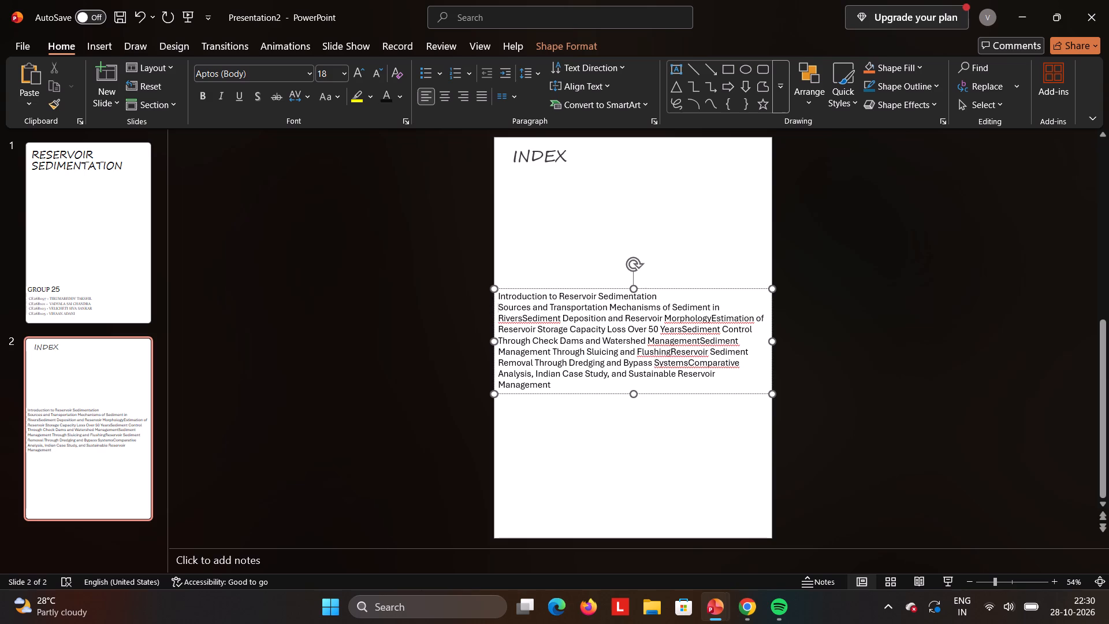
pyautogui.click(522, 318)
pyautogui.press('Return')
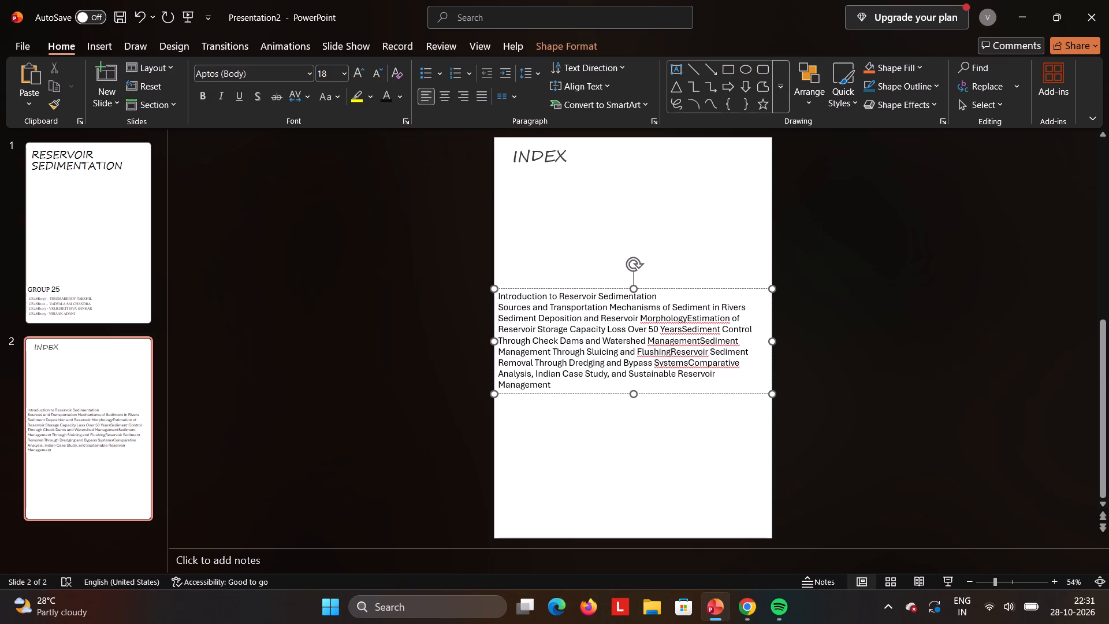
pyautogui.click(685, 316)
pyautogui.press('Return')
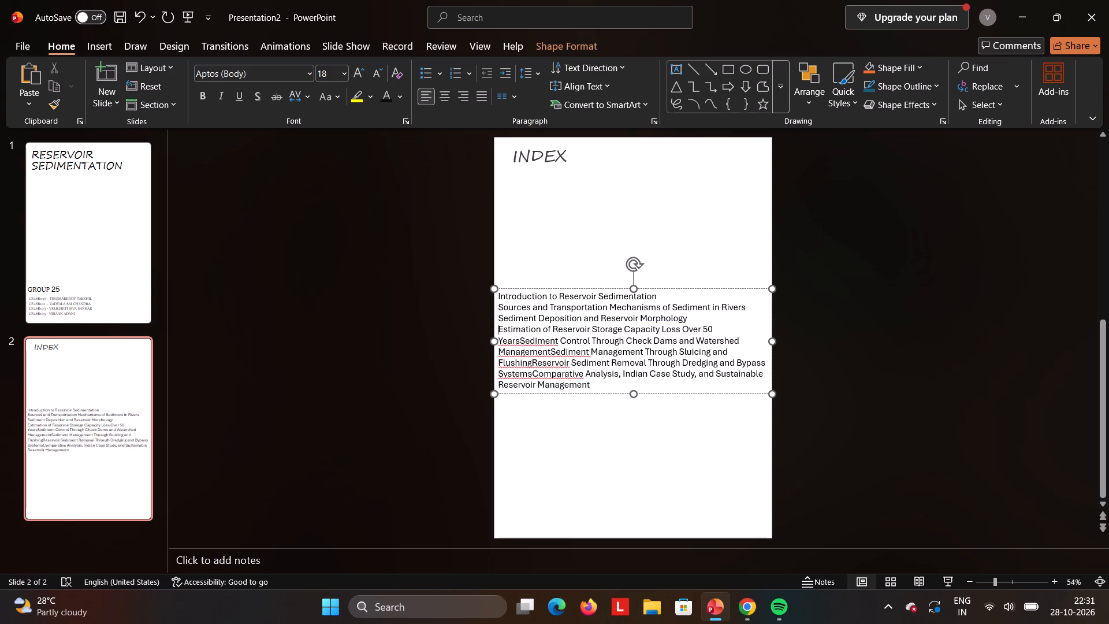
pyautogui.click(517, 345)
pyautogui.press('Right')
pyautogui.press('Return')
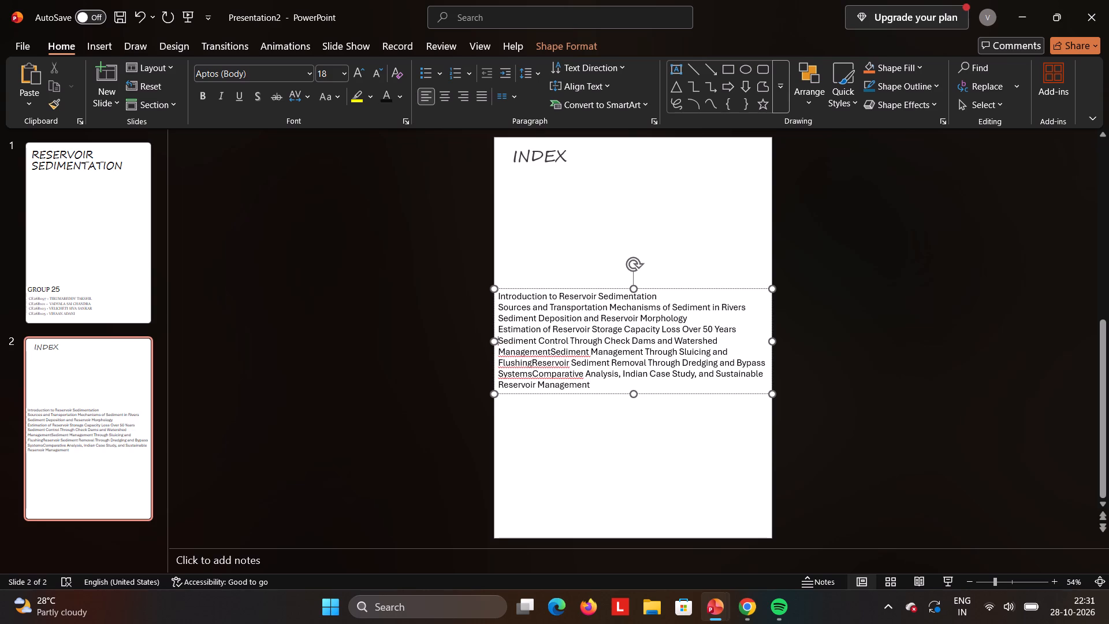
pyautogui.click(549, 354)
pyautogui.press('Return')
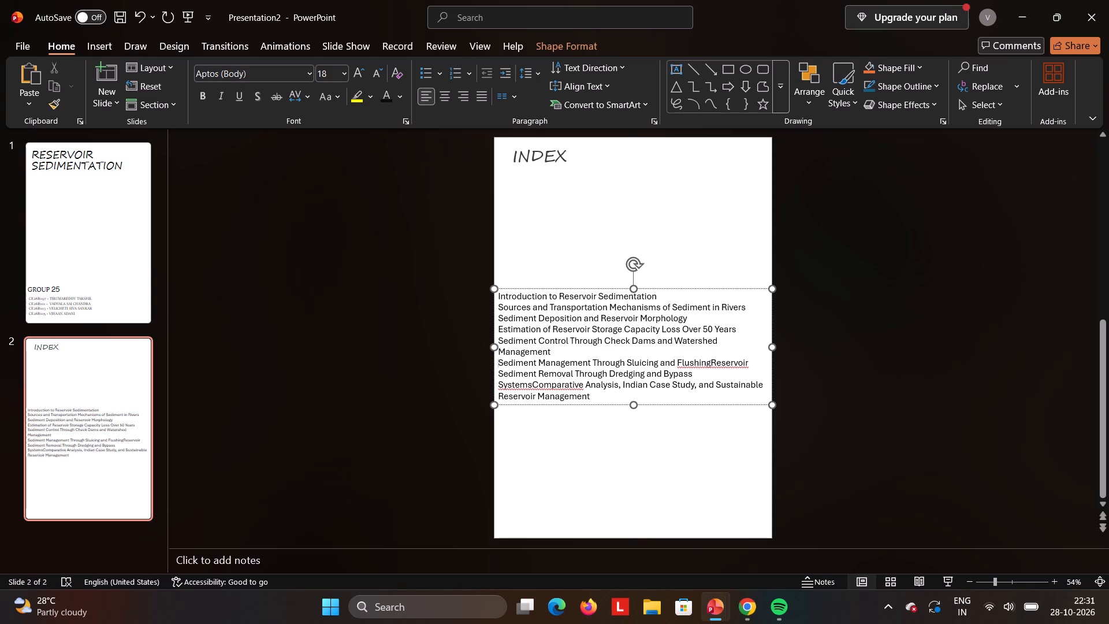
# Split the remaining index topics onto separate lines after "Sluicing and Flushing" and "Bypass Systems".
pyautogui.click(674, 363)
pyautogui.press('Right')
pyautogui.press('Right')
pyautogui.press('Right')
pyautogui.press('Right')
pyautogui.press('Right')
pyautogui.press('Right')
pyautogui.press('Right')
pyautogui.press('Right')
pyautogui.press('Right')
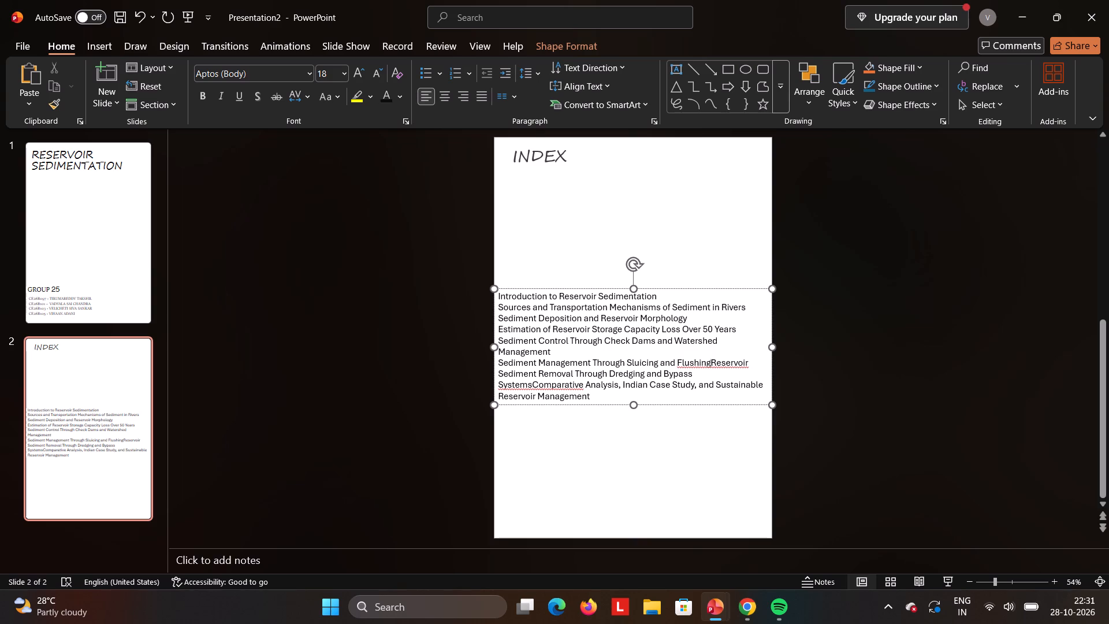
pyautogui.press('Return')
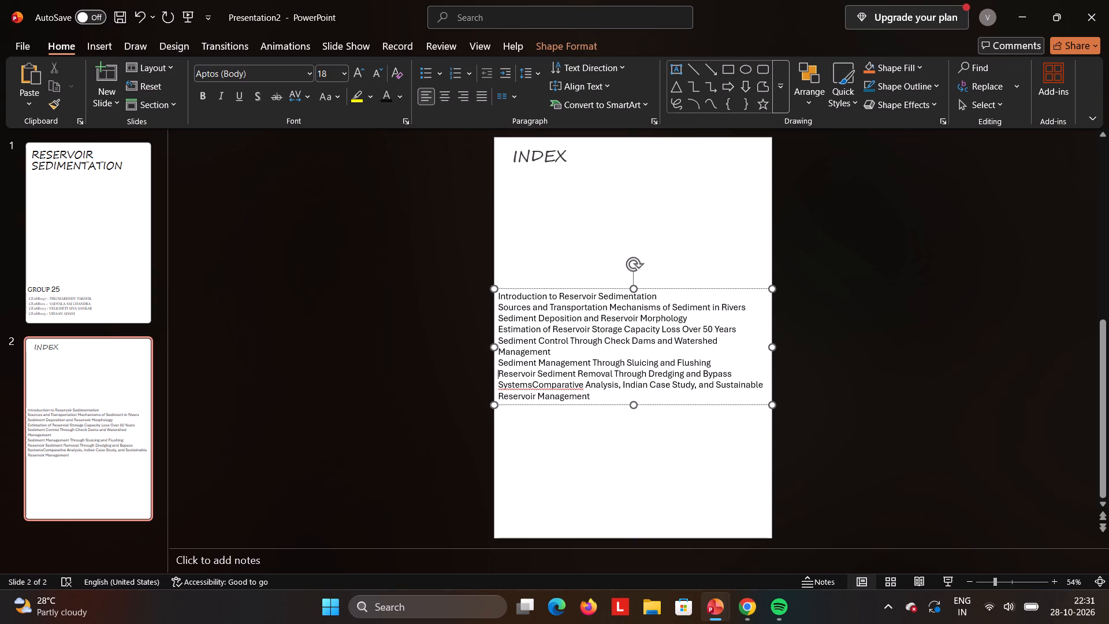
pyautogui.click(530, 385)
pyautogui.click(554, 384)
pyautogui.press('Left')
pyautogui.press('Left')
pyautogui.press('Left')
pyautogui.press('Return')
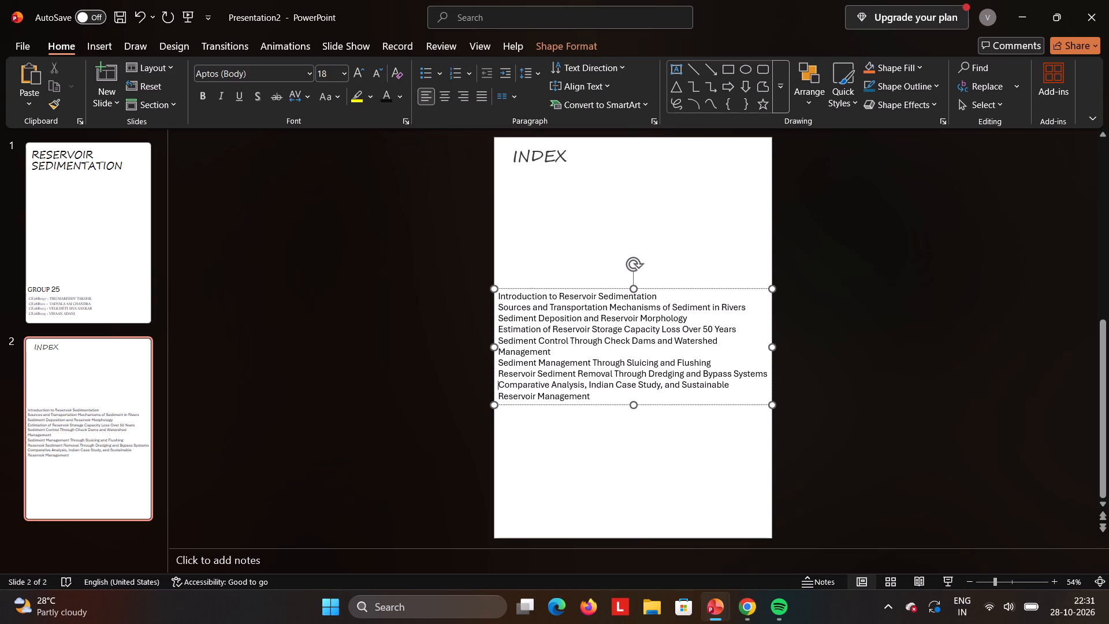
# Number the first three index topics 1., 2. and 3., from the Introduction through Sediment Deposition and Reservoir Morphology.
pyautogui.click(496, 297)
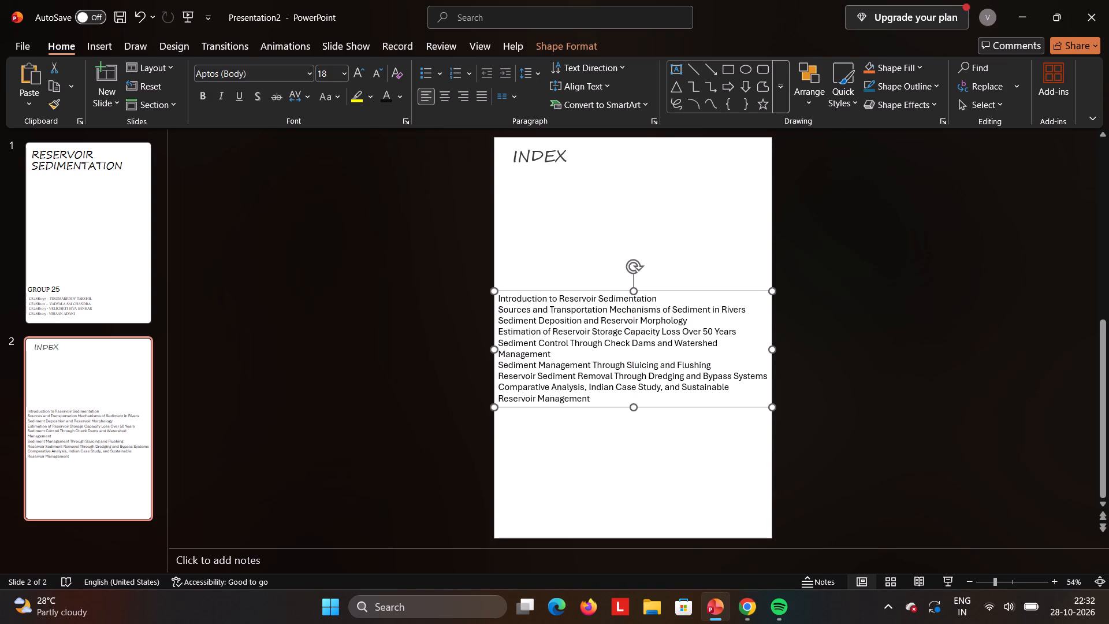
pyautogui.click(498, 299)
pyautogui.press('.')
pyautogui.press('BackSpace')
pyautogui.write('1,')
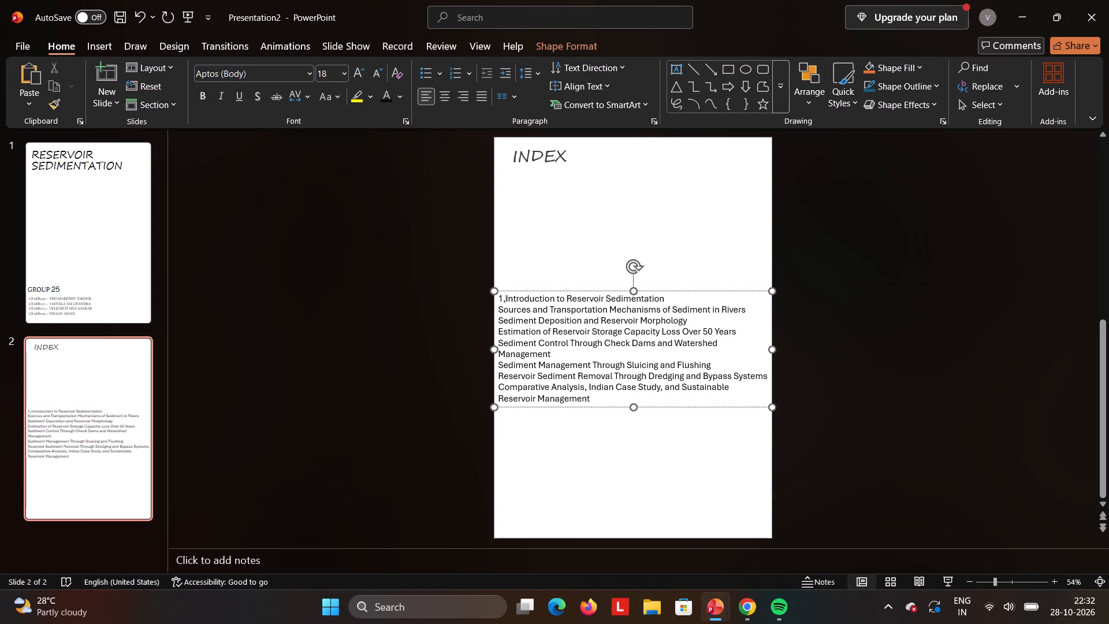
pyautogui.press('BackSpace')
pyautogui.press('.')
pyautogui.press('Down')
pyautogui.press('Left')
pyautogui.write('2.')
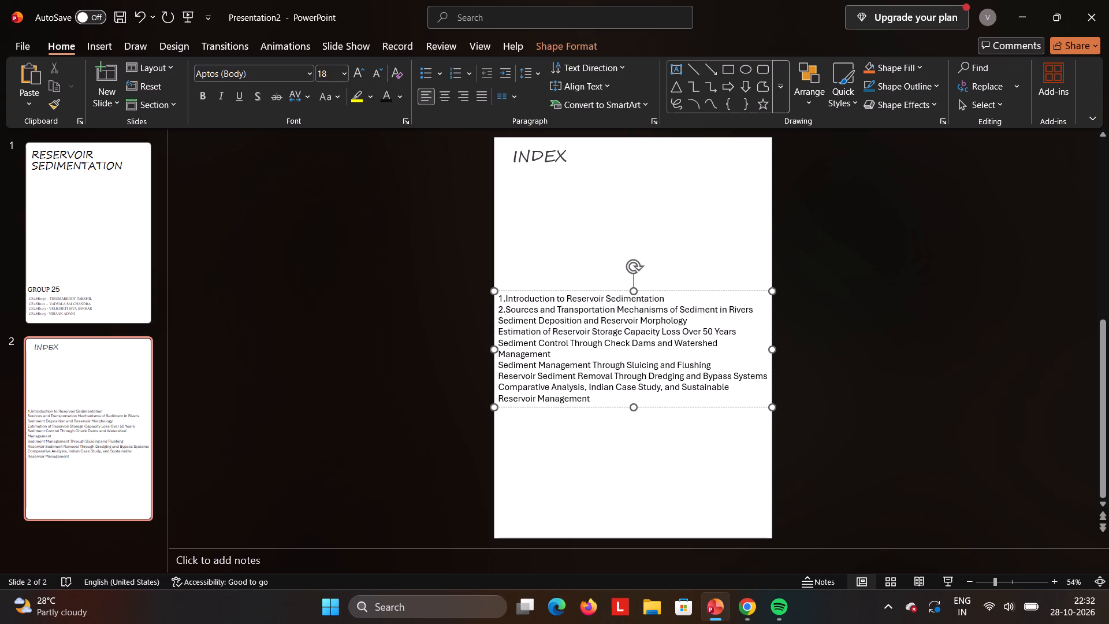
pyautogui.press('Down')
pyautogui.press('Left')
pyautogui.write('3.')
# Number the next three index topics 4., 5. and 6., from Estimation of Reservoir Storage through Sluicing and Flushing.
pyautogui.press('Left')
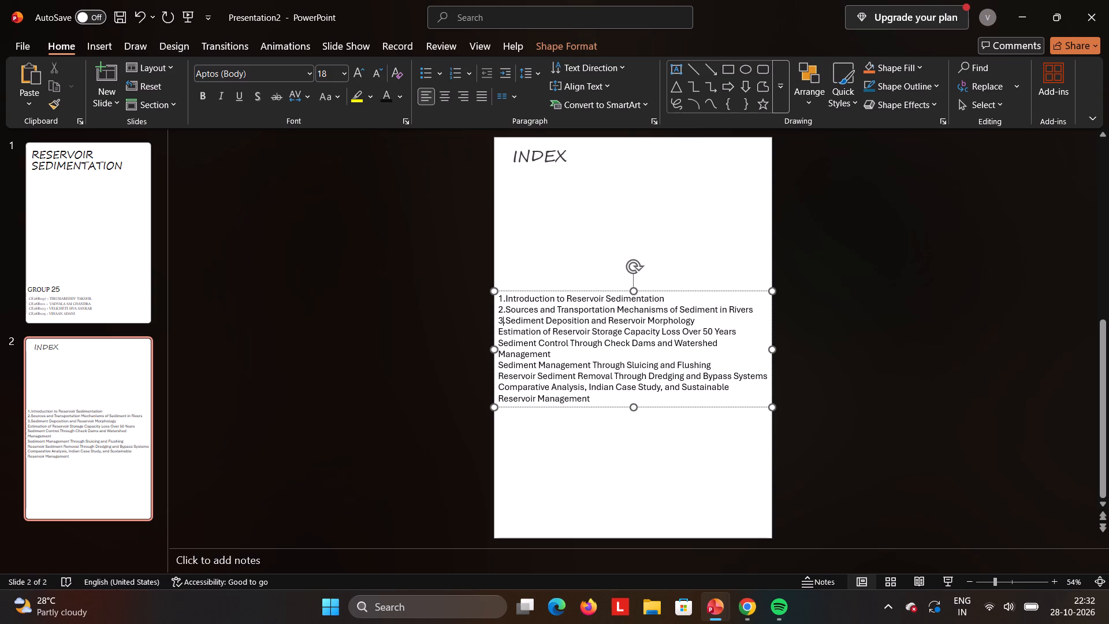
pyautogui.press('Down')
pyautogui.press('Left')
pyautogui.write('4.')
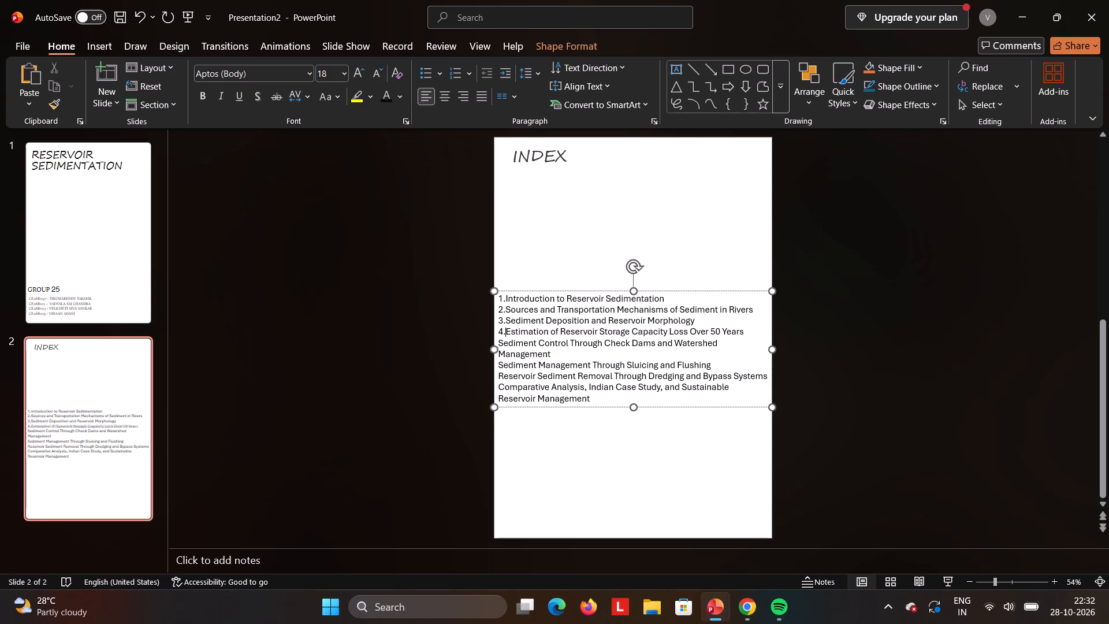
pyautogui.press('Down')
pyautogui.press('Left')
pyautogui.write('5.')
pyautogui.press('Down')
pyautogui.press('Left')
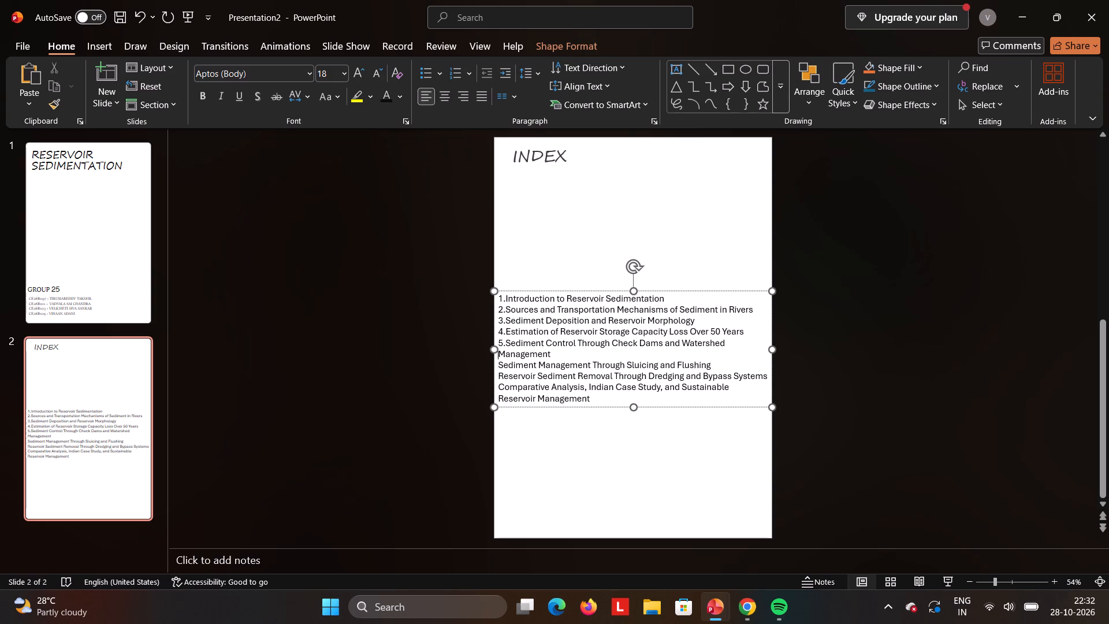
pyautogui.press('Down')
pyautogui.write('6.')
# Number the last two index topics 7. and 8., Reservoir Sediment Removal and Comparative Analysis.
pyautogui.press('Down')
pyautogui.press('Left')
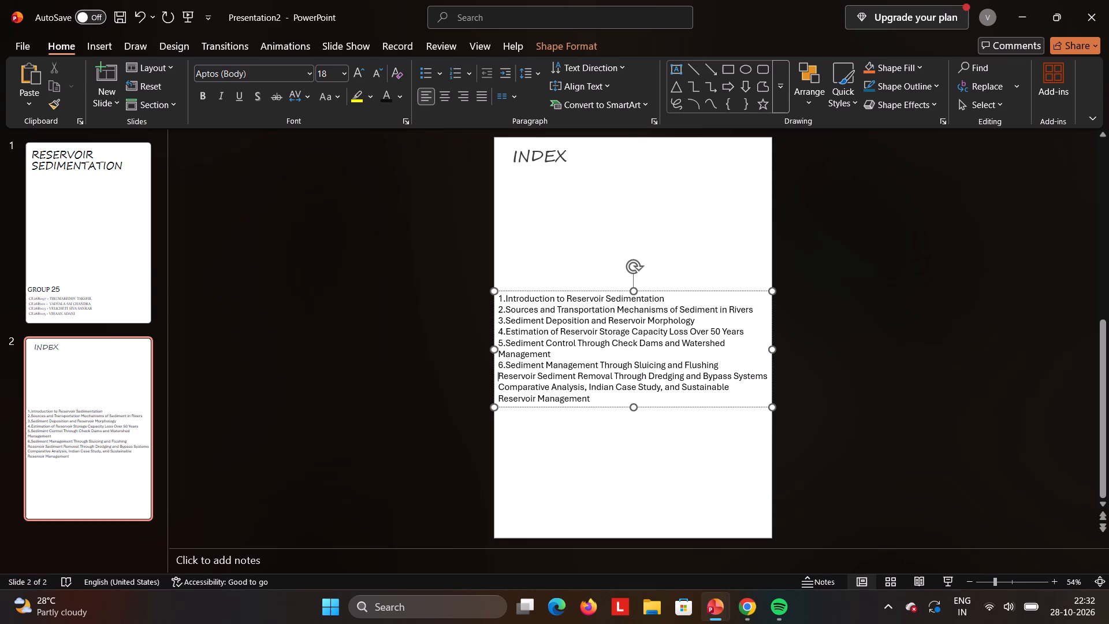
pyautogui.press('7')
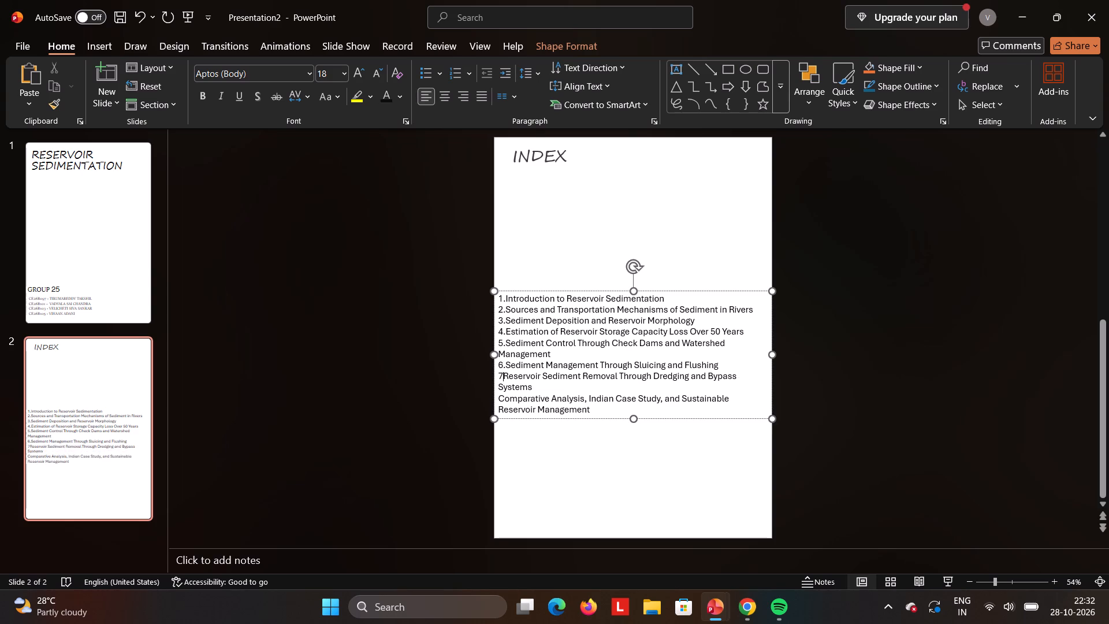
pyautogui.press('.')
pyautogui.press('Down')
pyautogui.press('Down')
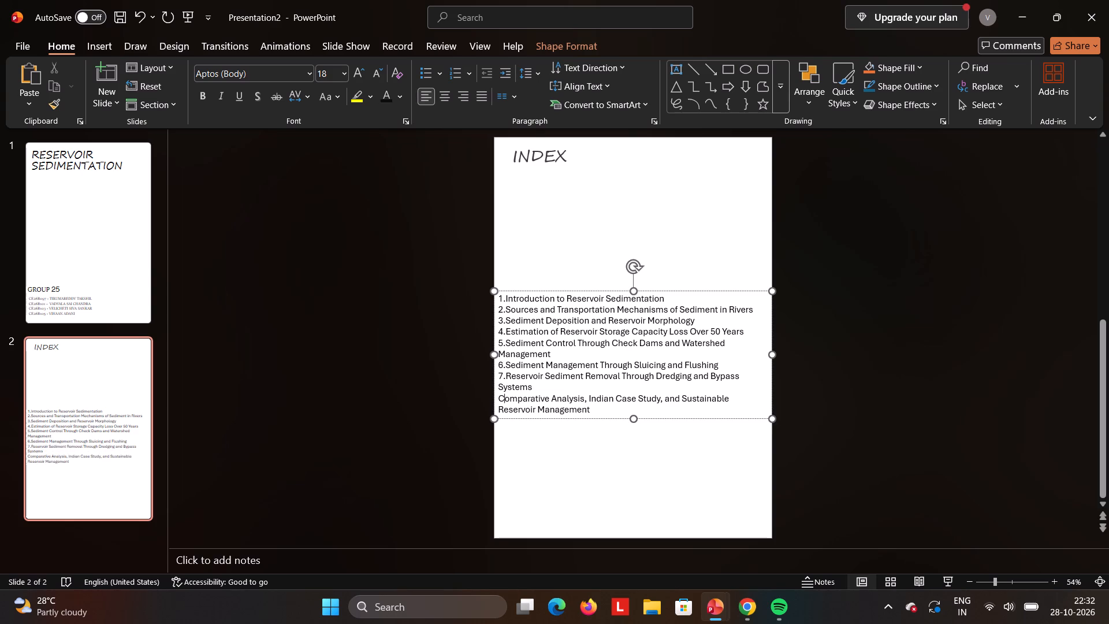
pyautogui.press('Left')
pyautogui.press('8')
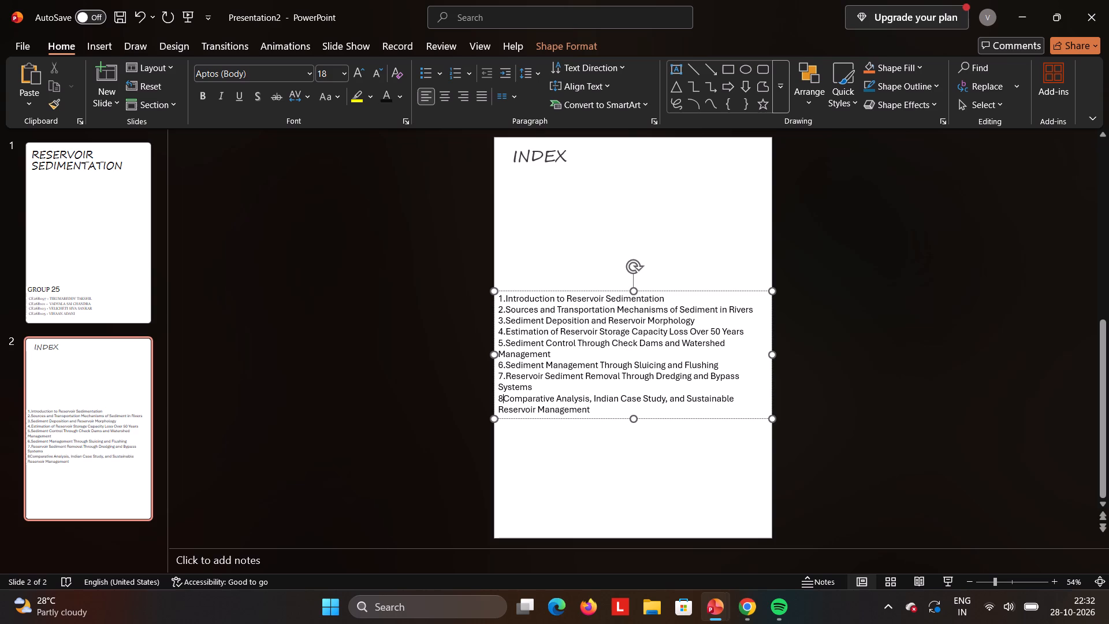
pyautogui.press('.')
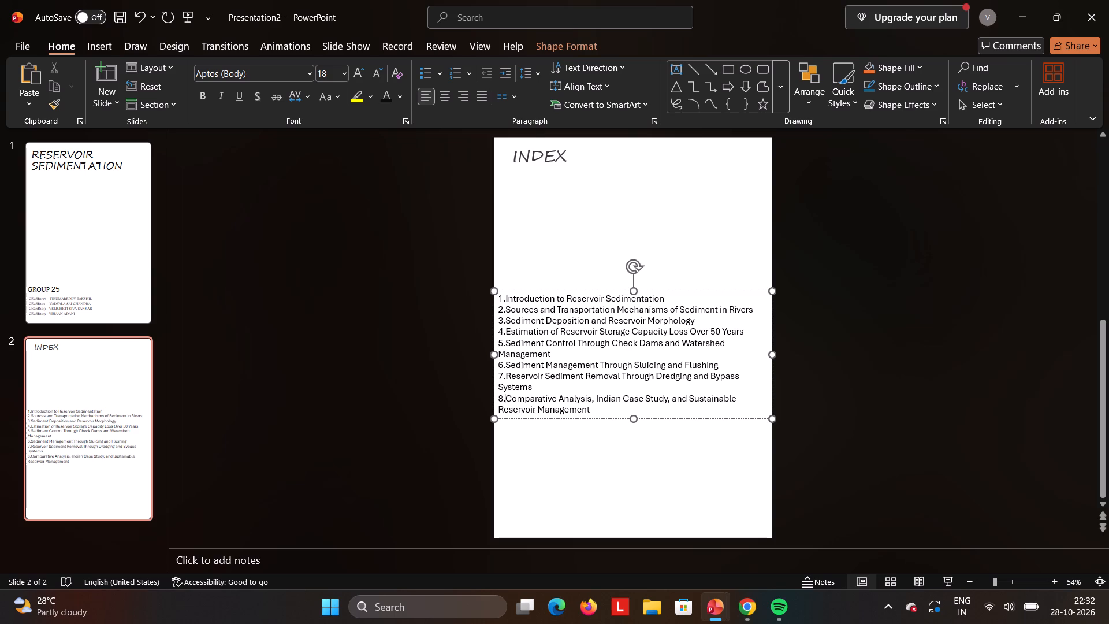
# Set the font size of all eight numbered index topics to 28.
pyautogui.moveTo(591, 409); pyautogui.dragTo(461, 234)
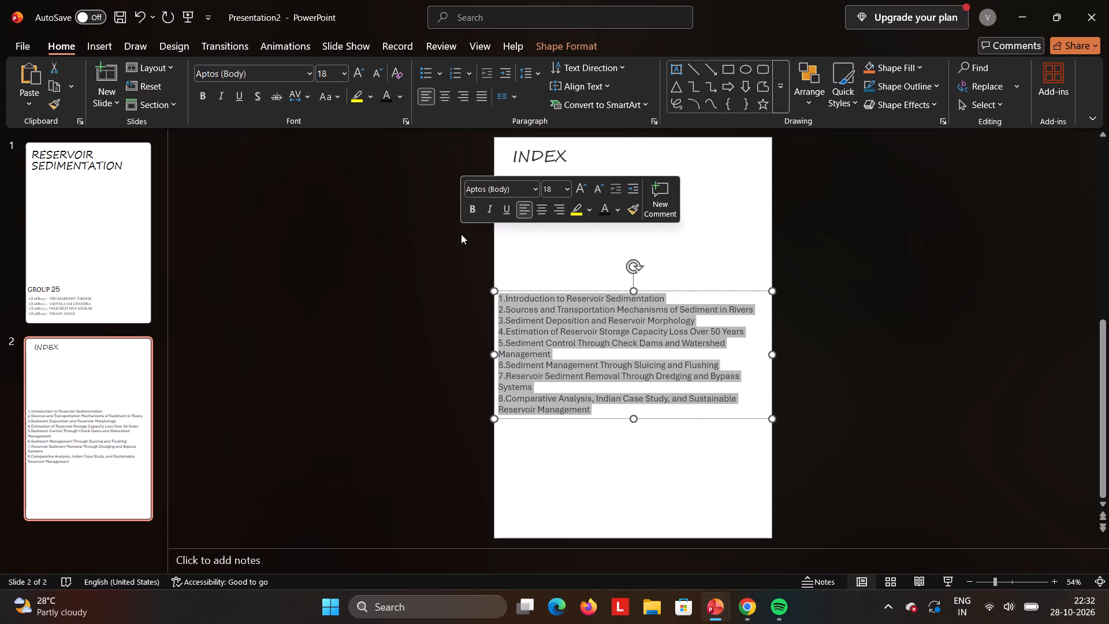
pyautogui.click(568, 191)
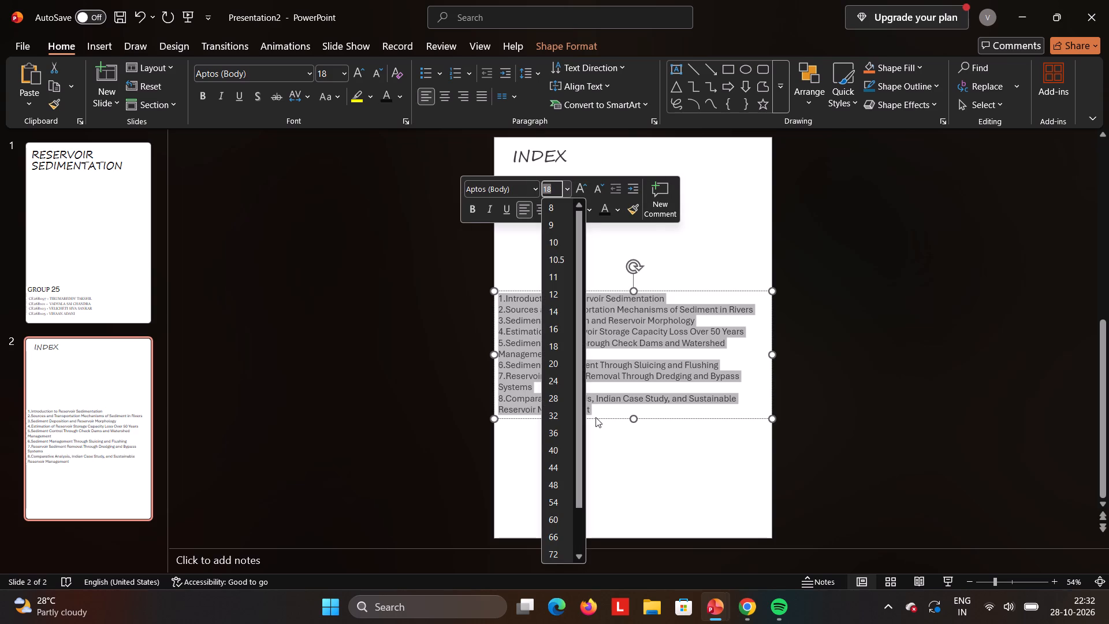
pyautogui.click(556, 399)
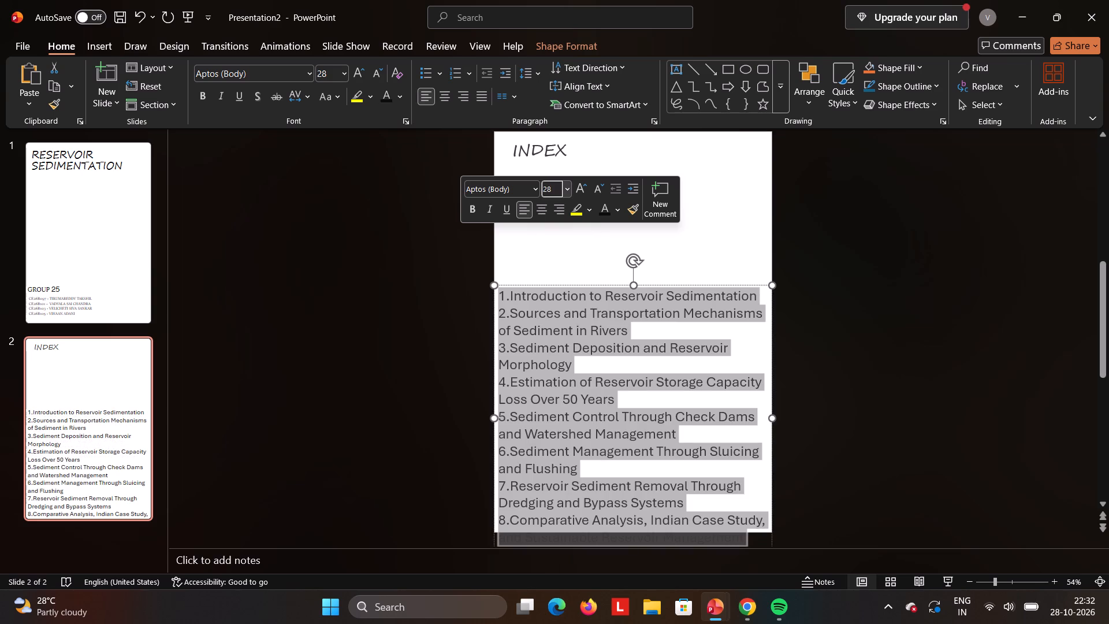
# Move the topics text box up to just beneath the INDEX heading, keeping it horizontally centred on the slide.
pyautogui.moveTo(683, 286); pyautogui.dragTo(682, 187)
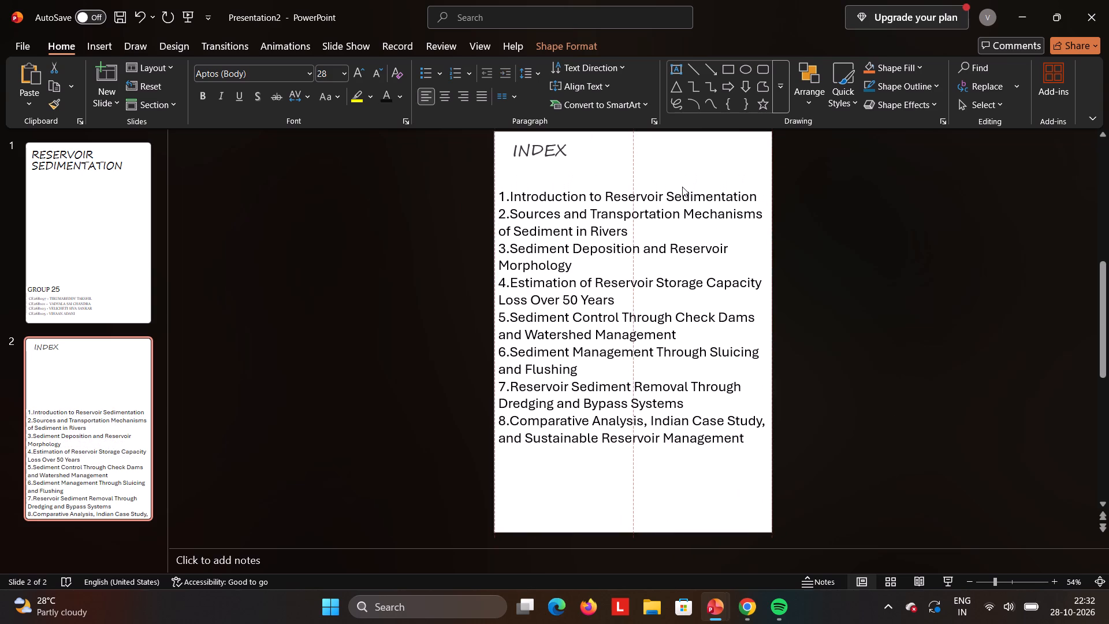
pyautogui.moveTo(682, 187); pyautogui.dragTo(688, 187)
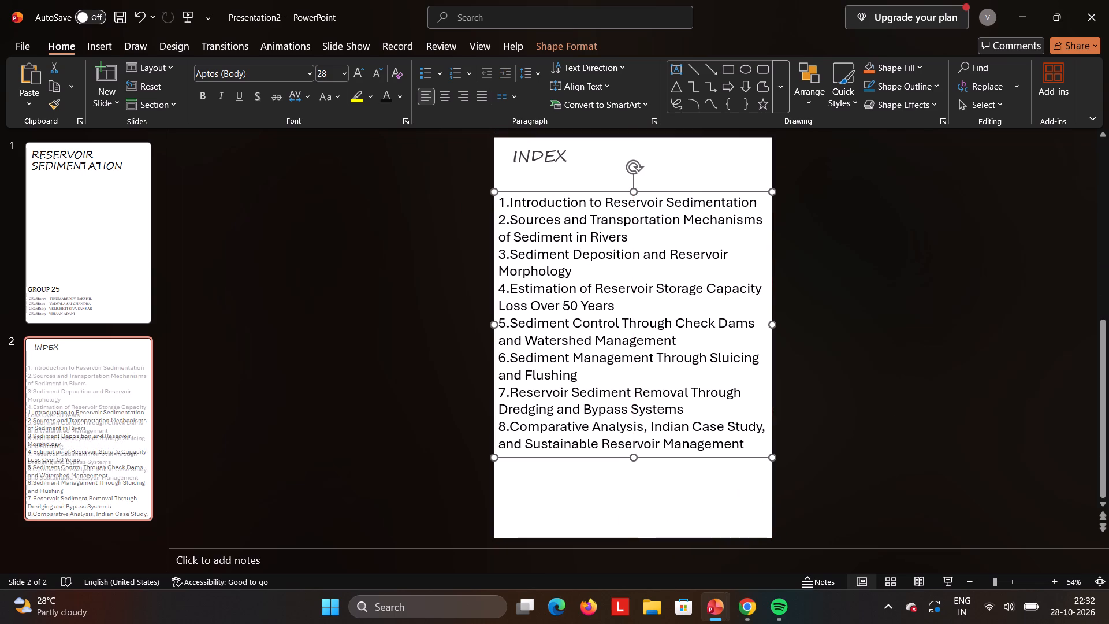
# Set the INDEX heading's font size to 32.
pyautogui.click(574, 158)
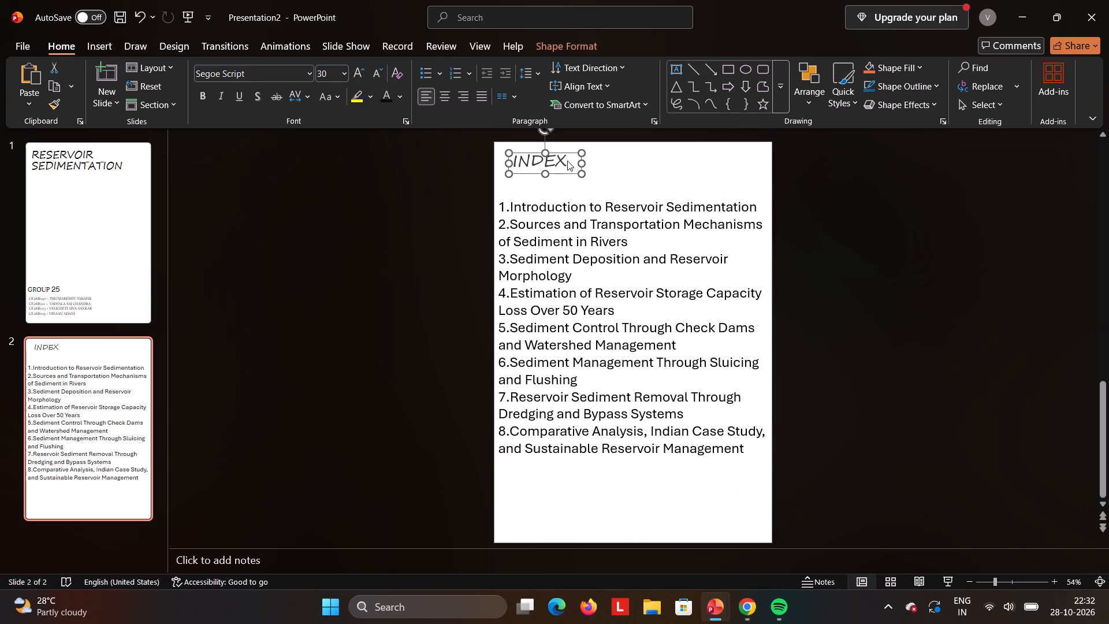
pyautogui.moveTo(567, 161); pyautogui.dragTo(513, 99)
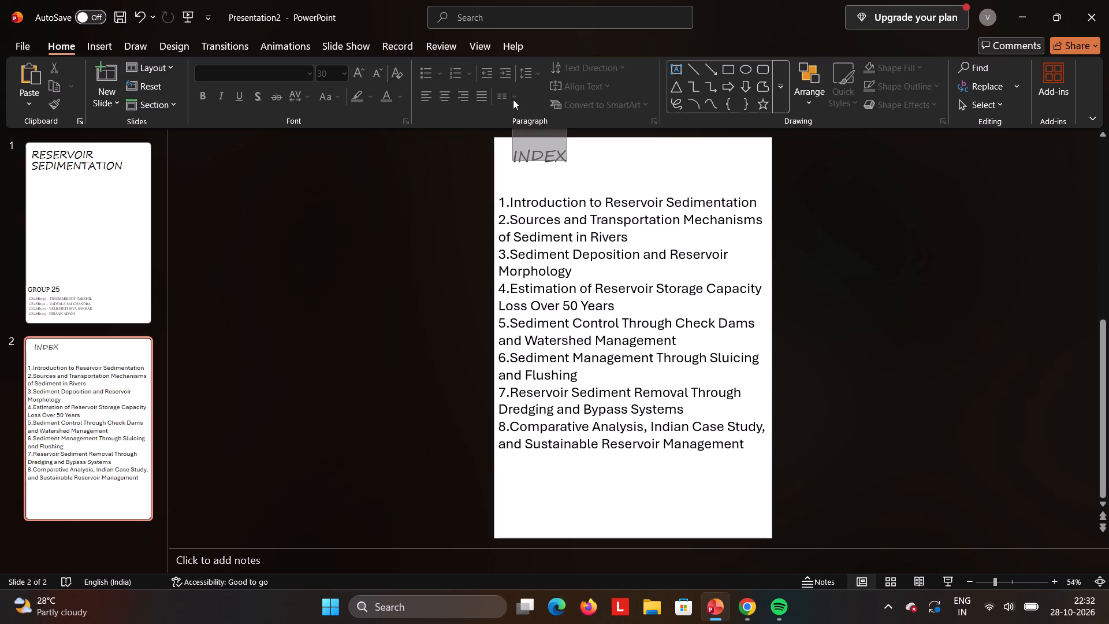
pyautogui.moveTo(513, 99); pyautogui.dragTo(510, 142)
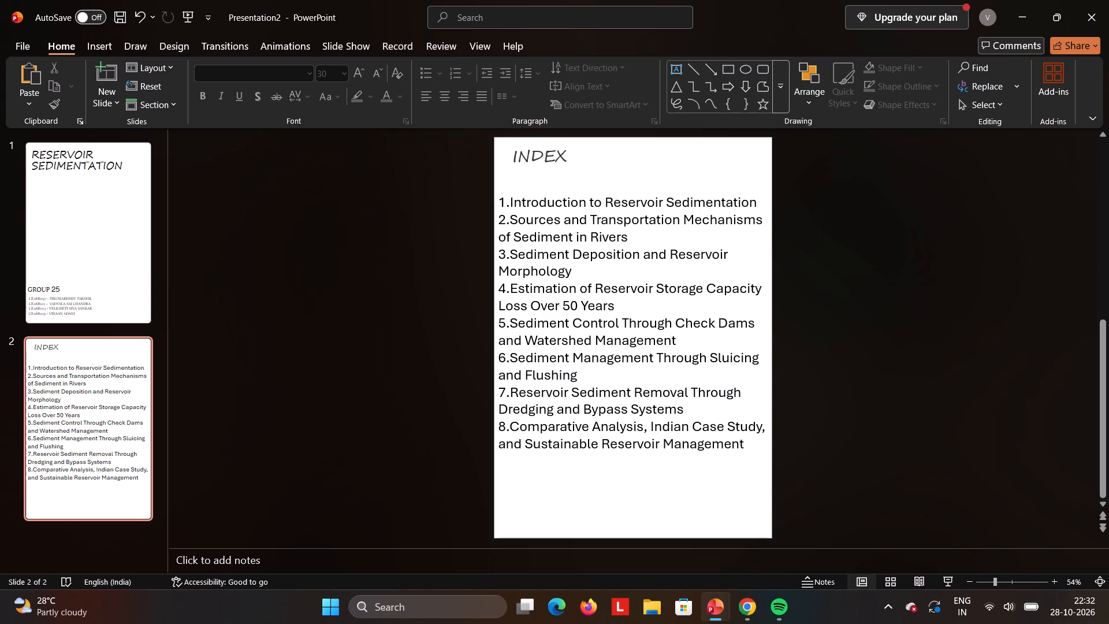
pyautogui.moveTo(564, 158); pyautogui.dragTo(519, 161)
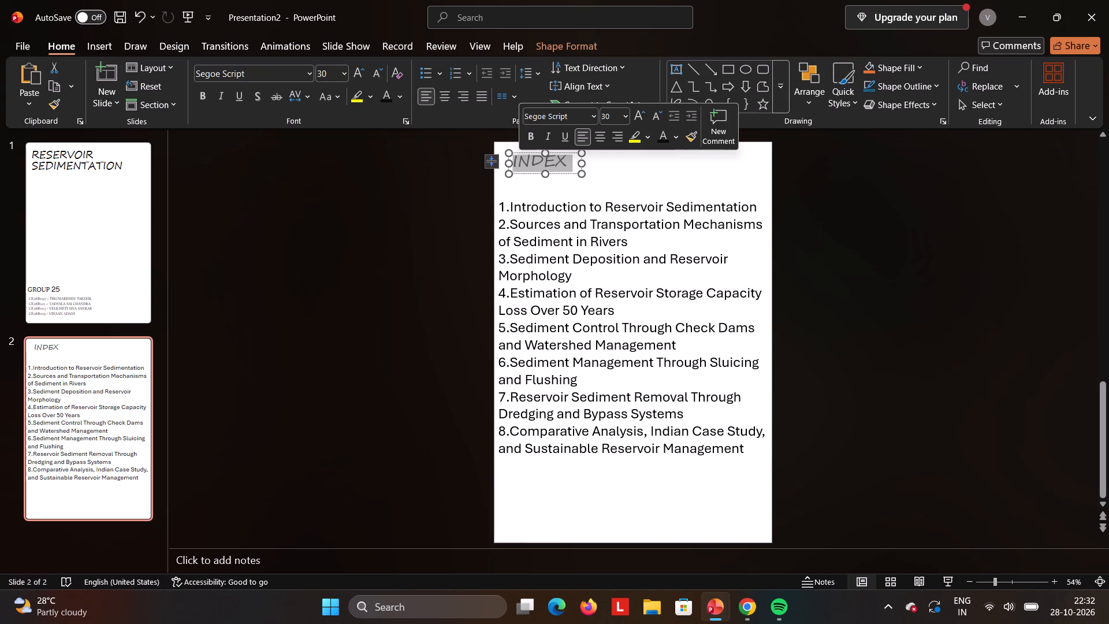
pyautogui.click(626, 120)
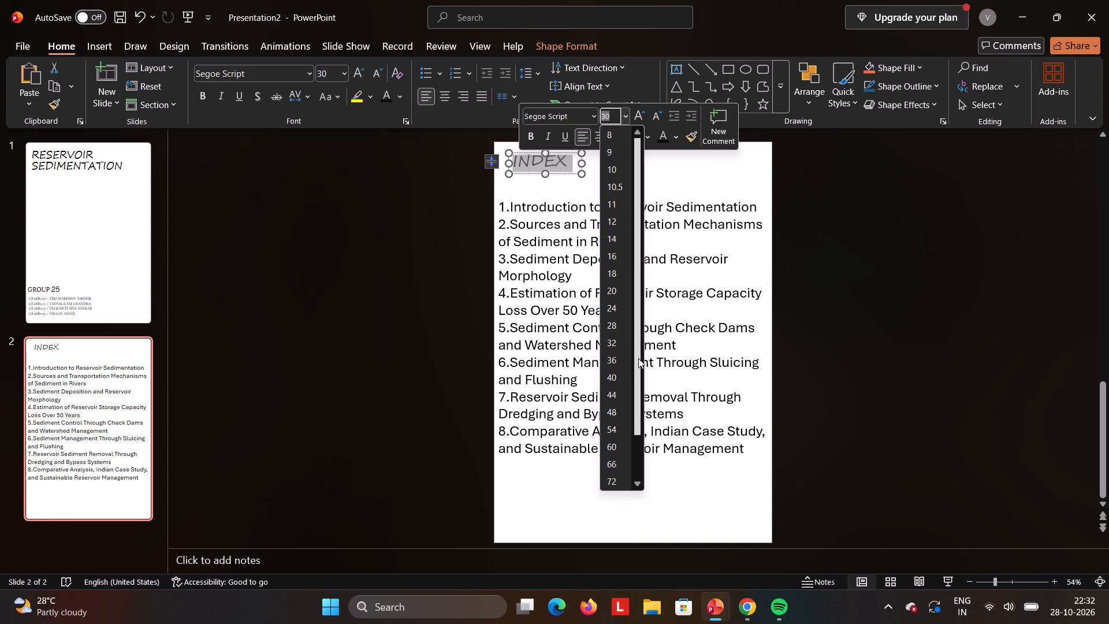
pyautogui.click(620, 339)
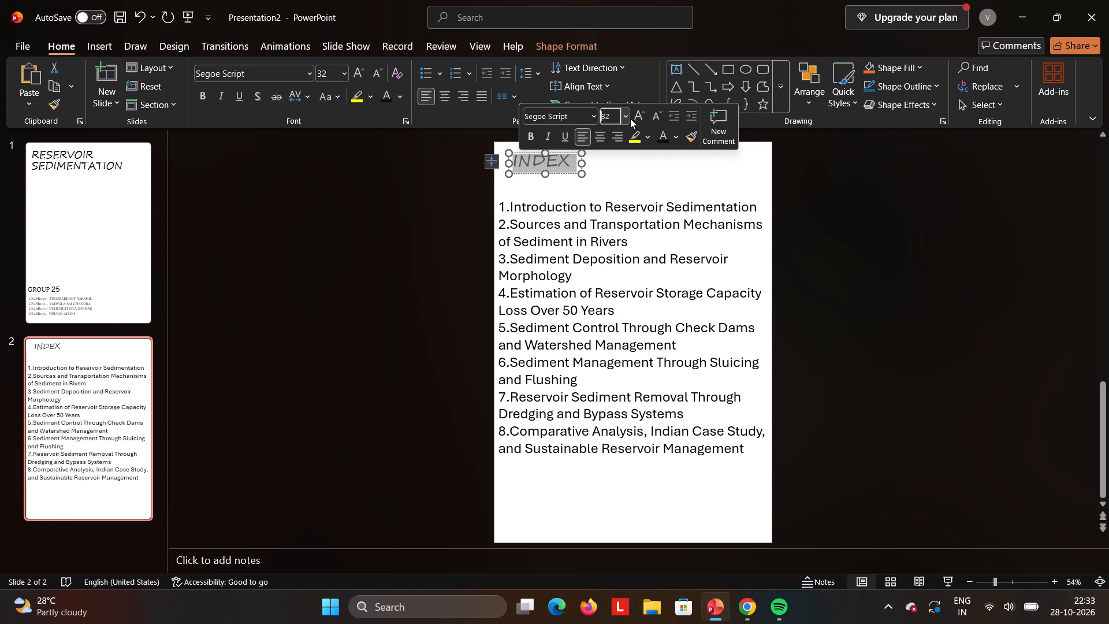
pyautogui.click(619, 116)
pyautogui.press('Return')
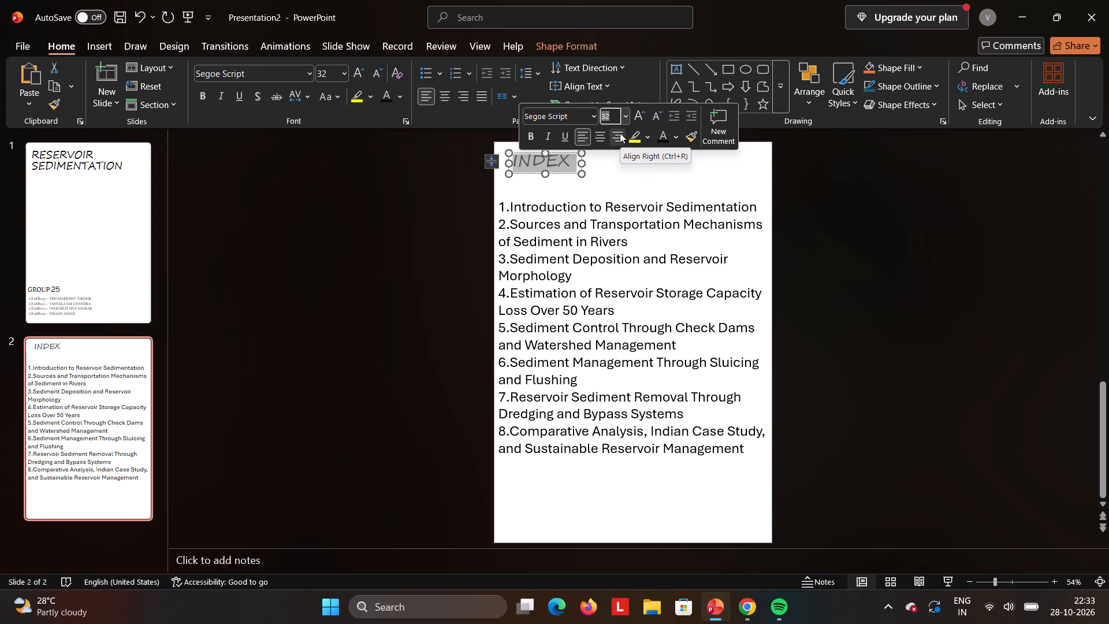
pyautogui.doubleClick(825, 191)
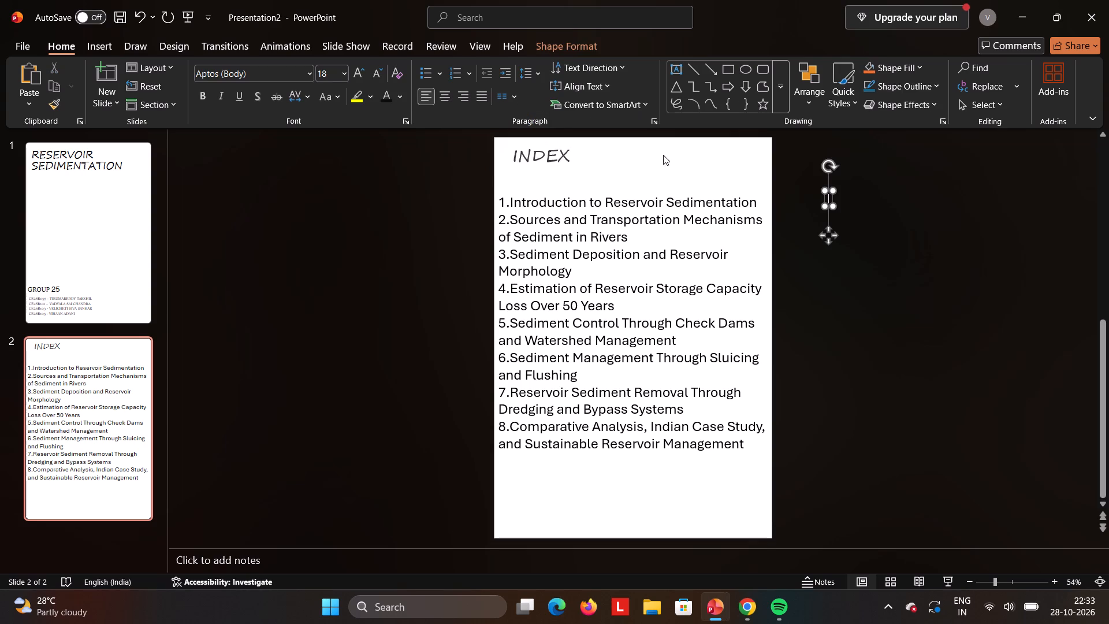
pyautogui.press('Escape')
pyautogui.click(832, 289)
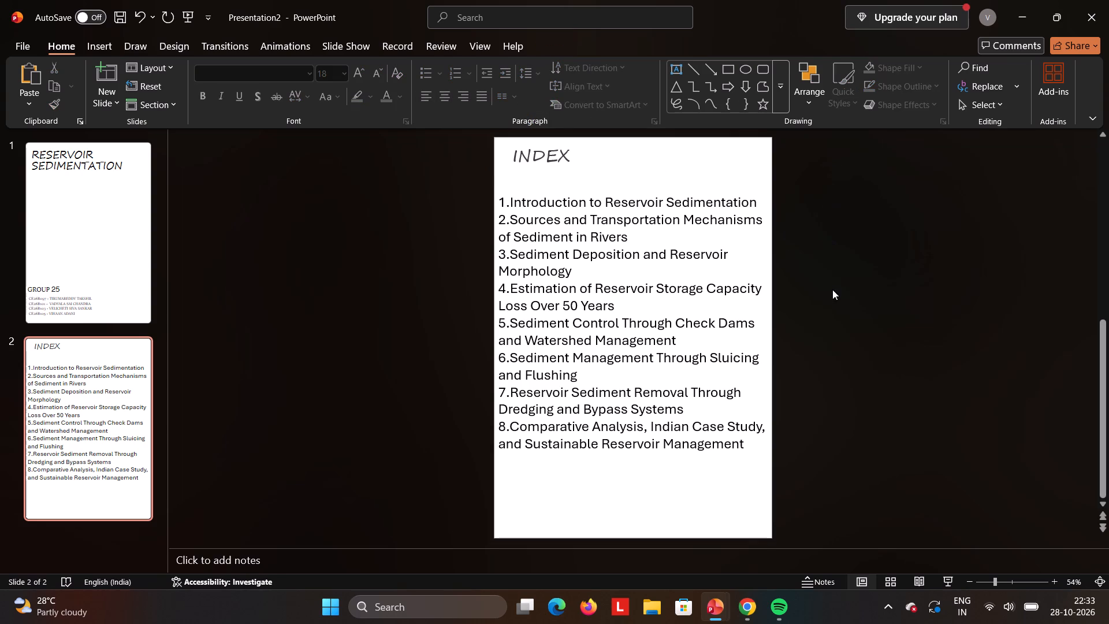
# Set the INDEX heading's font size to 36.
pyautogui.moveTo(568, 158); pyautogui.dragTo(526, 158)
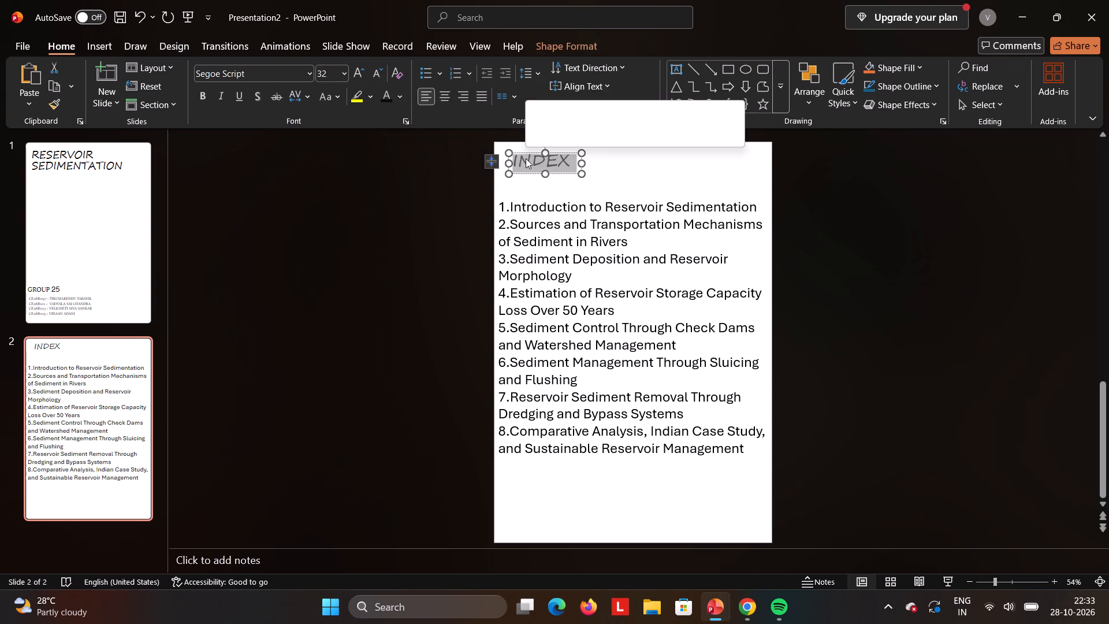
pyautogui.click(627, 113)
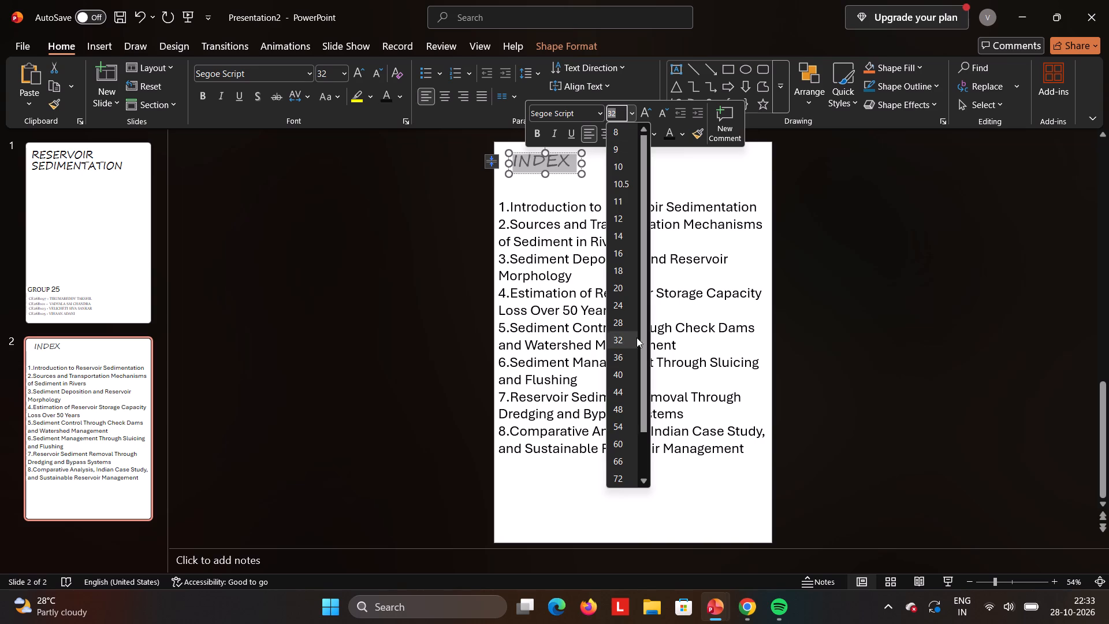
pyautogui.click(631, 338)
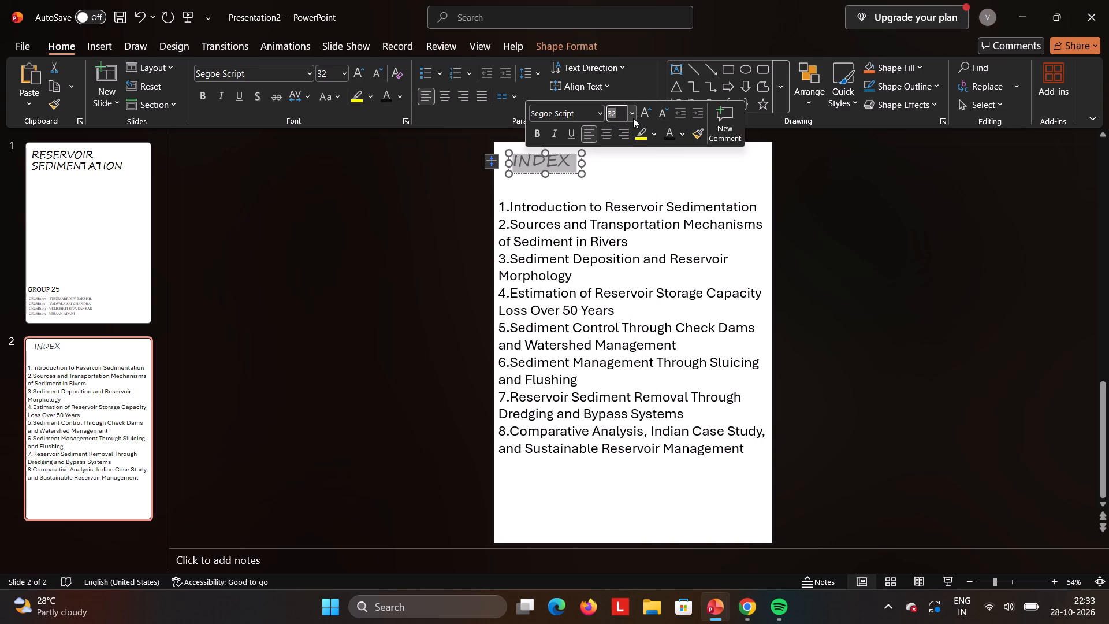
pyautogui.click(633, 118)
pyautogui.click(626, 357)
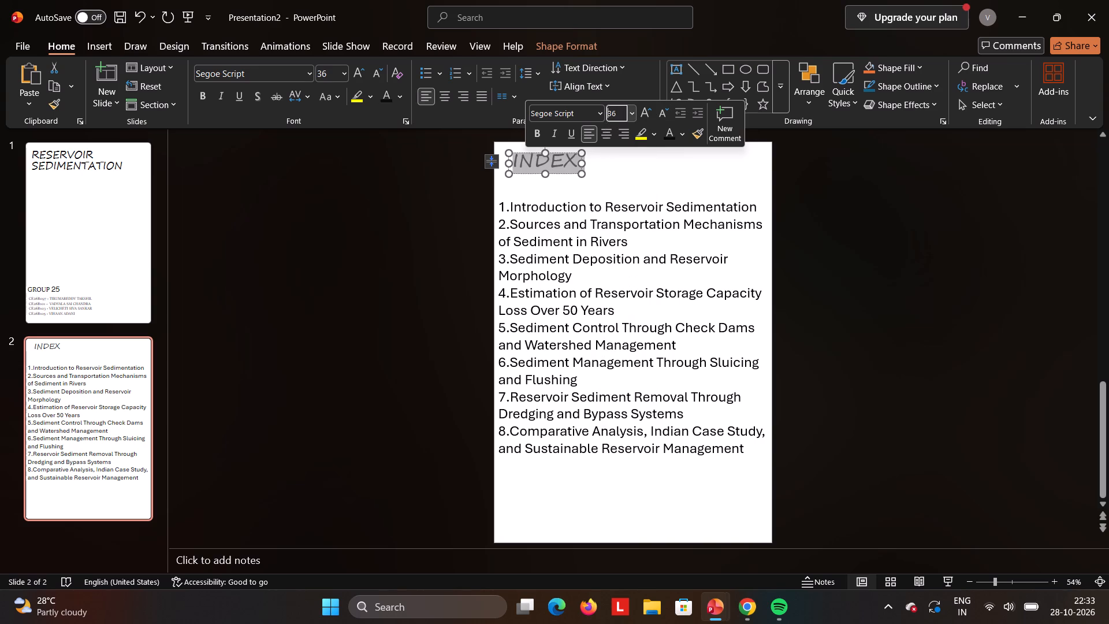
# Move the INDEX heading slightly down and left, closer to the topic list.
pyautogui.moveTo(564, 173); pyautogui.dragTo(560, 187)
# Change the INDEX heading's font to Segoe UI Emoji.
pyautogui.moveTo(567, 178); pyautogui.dragTo(519, 178)
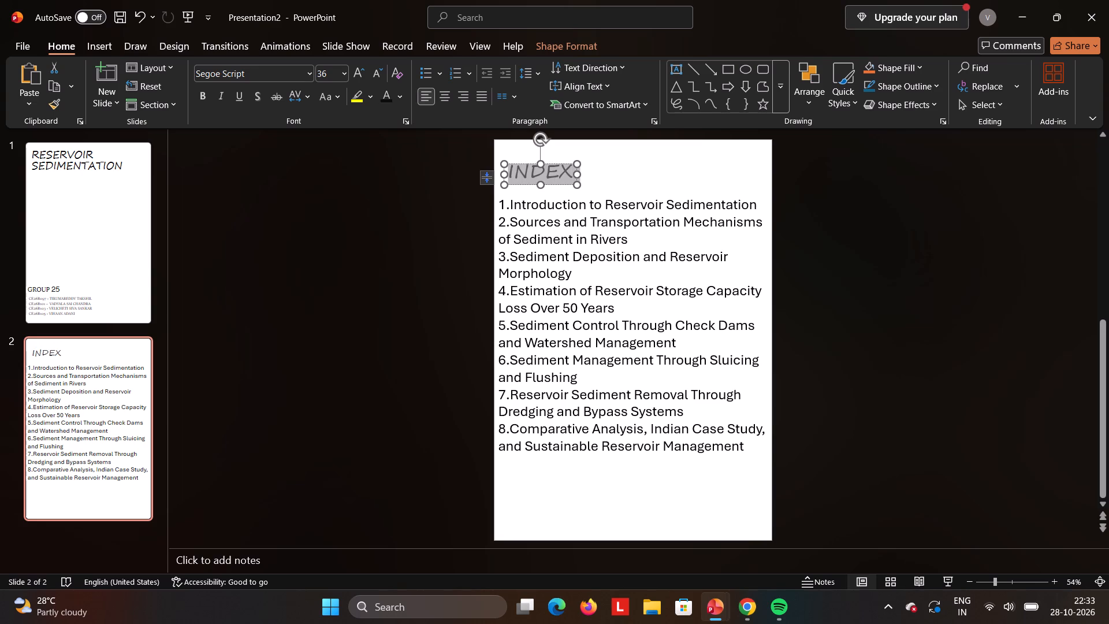
pyautogui.moveTo(519, 178); pyautogui.dragTo(518, 179)
pyautogui.click(590, 134)
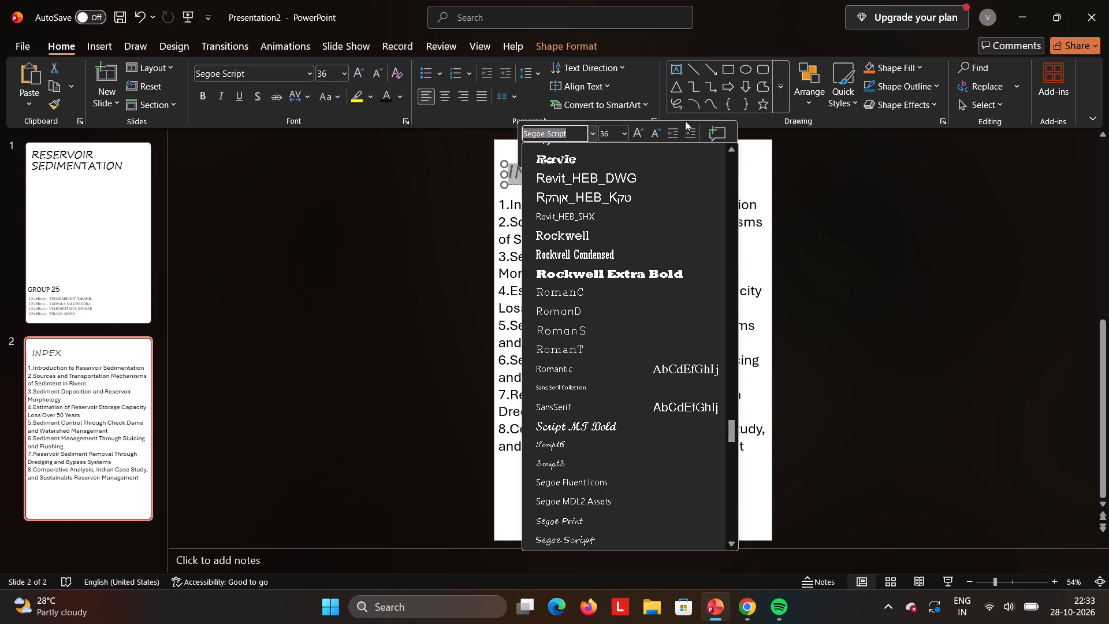
pyautogui.moveTo(696, 121); pyautogui.dragTo(733, 129)
pyautogui.moveTo(733, 129); pyautogui.dragTo(635, 130)
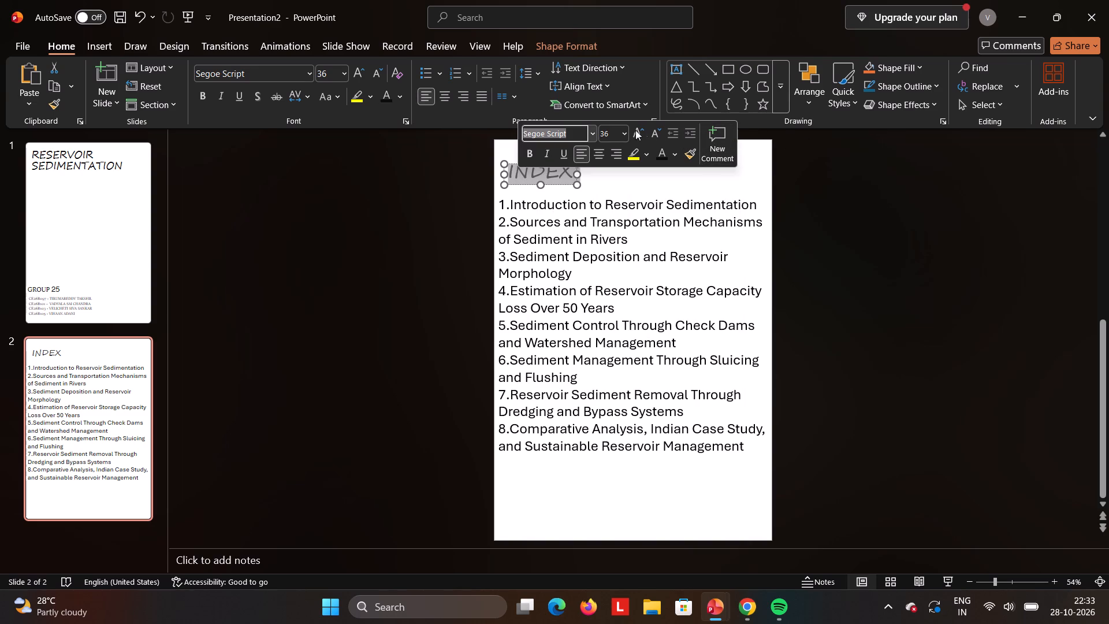
pyautogui.moveTo(635, 130); pyautogui.dragTo(590, 130)
pyautogui.click(590, 130)
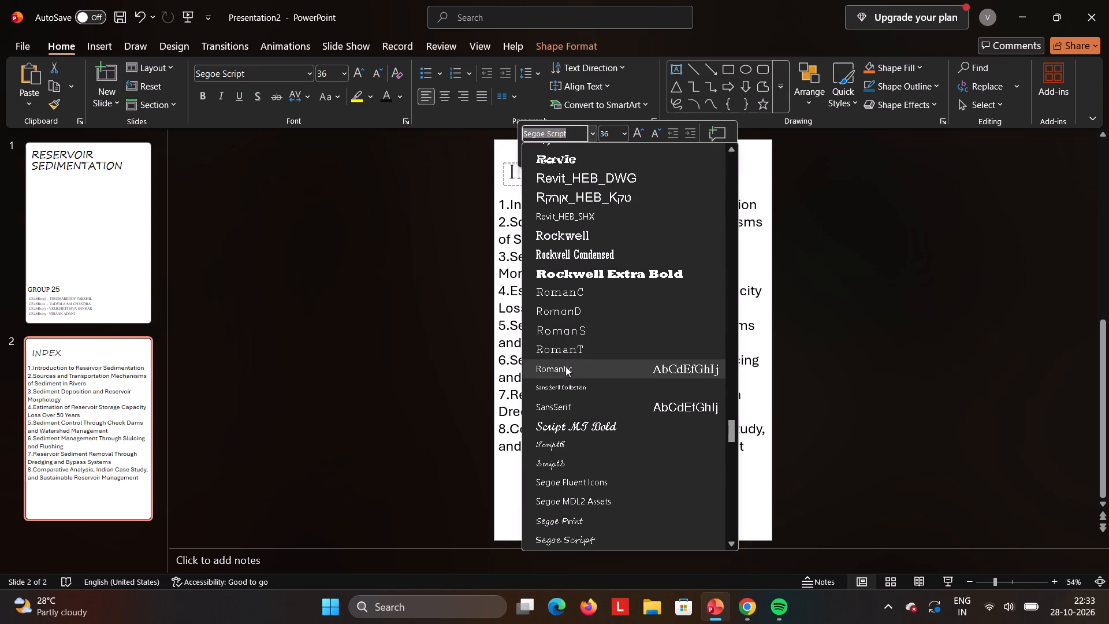
pyautogui.scroll(-1, 560, 431)
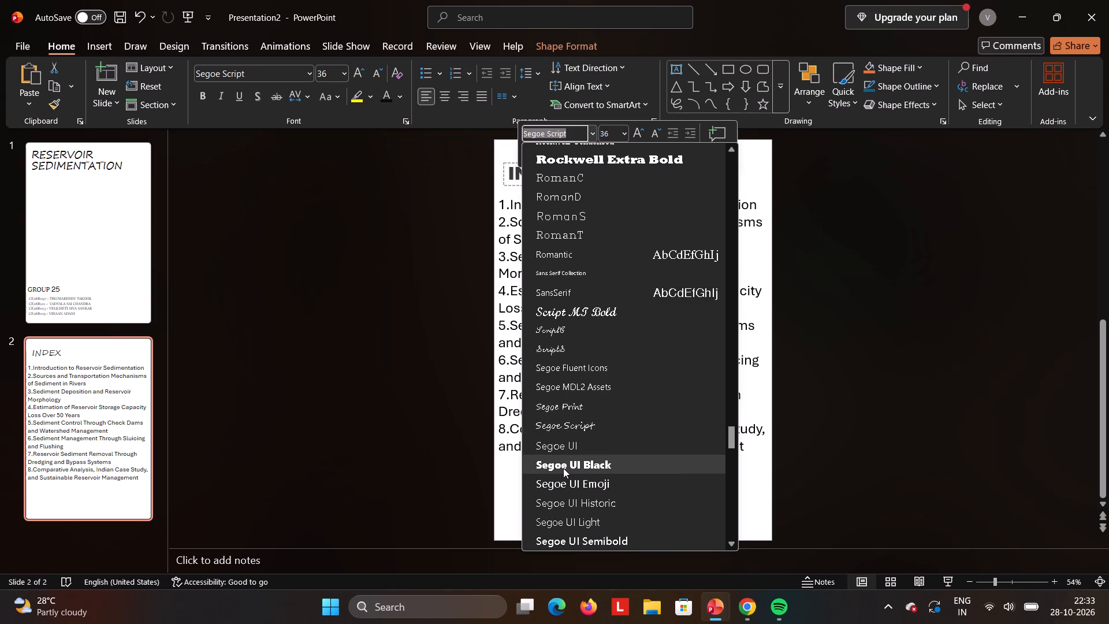
pyautogui.scroll(-1, 563, 468)
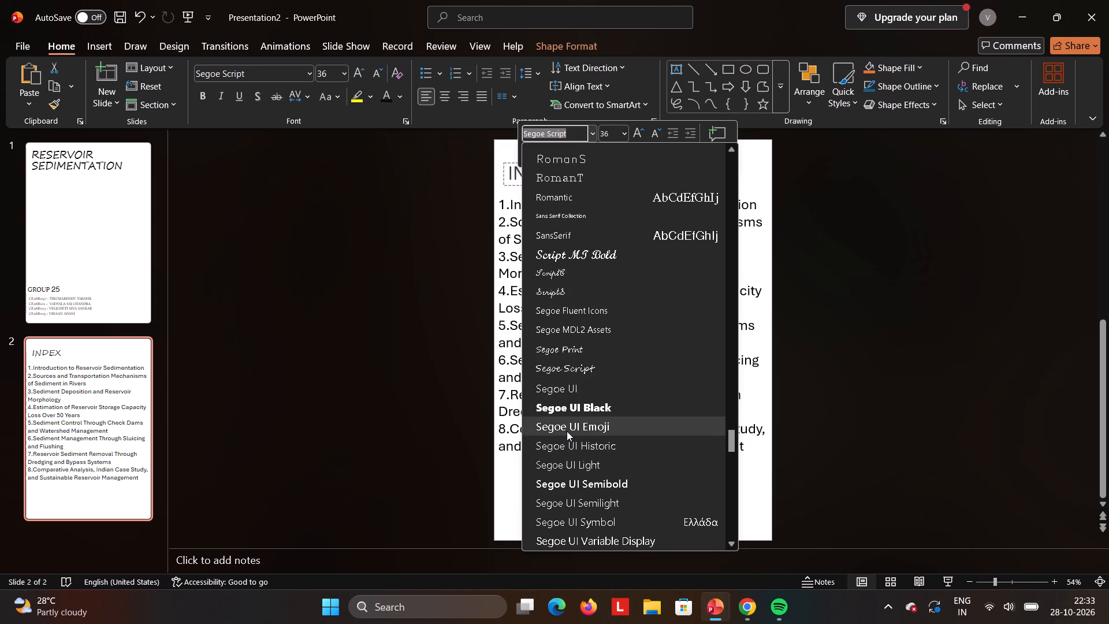
pyautogui.click(567, 431)
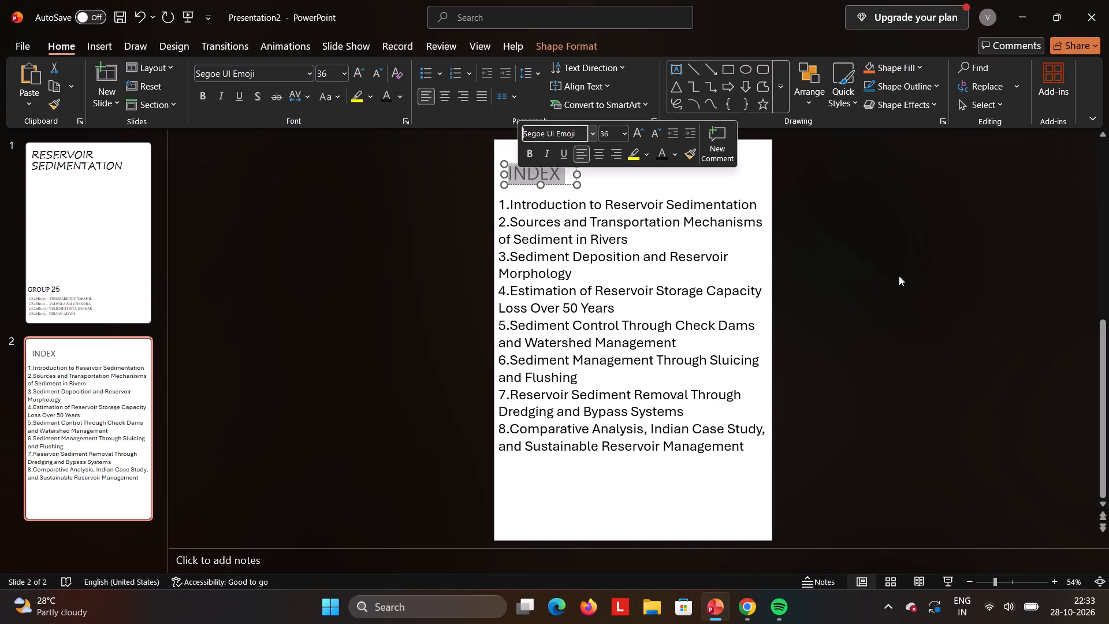
pyautogui.click(909, 274)
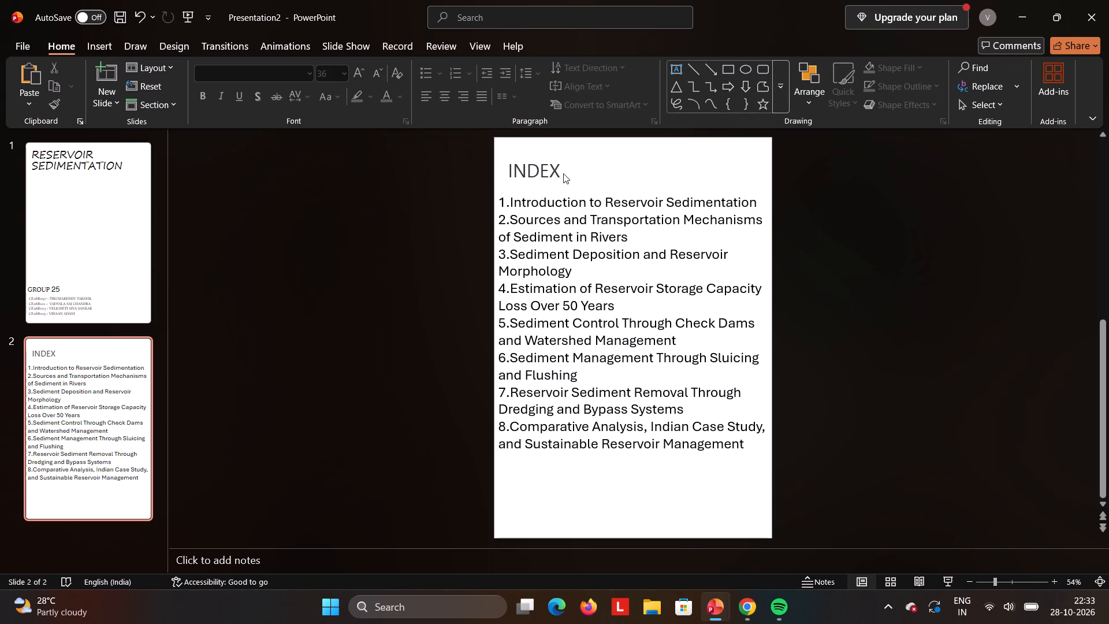
# Shift the INDEX heading slightly left toward the left edge of the topic list.
pyautogui.click(557, 174)
pyautogui.moveTo(557, 174); pyautogui.dragTo(563, 181)
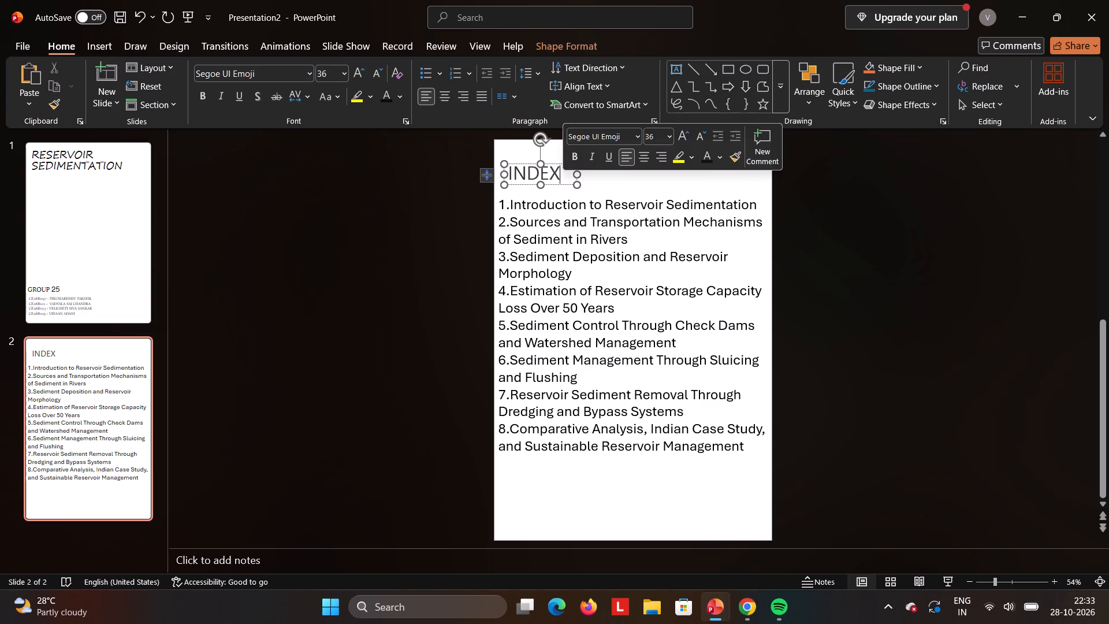
pyautogui.click(568, 183)
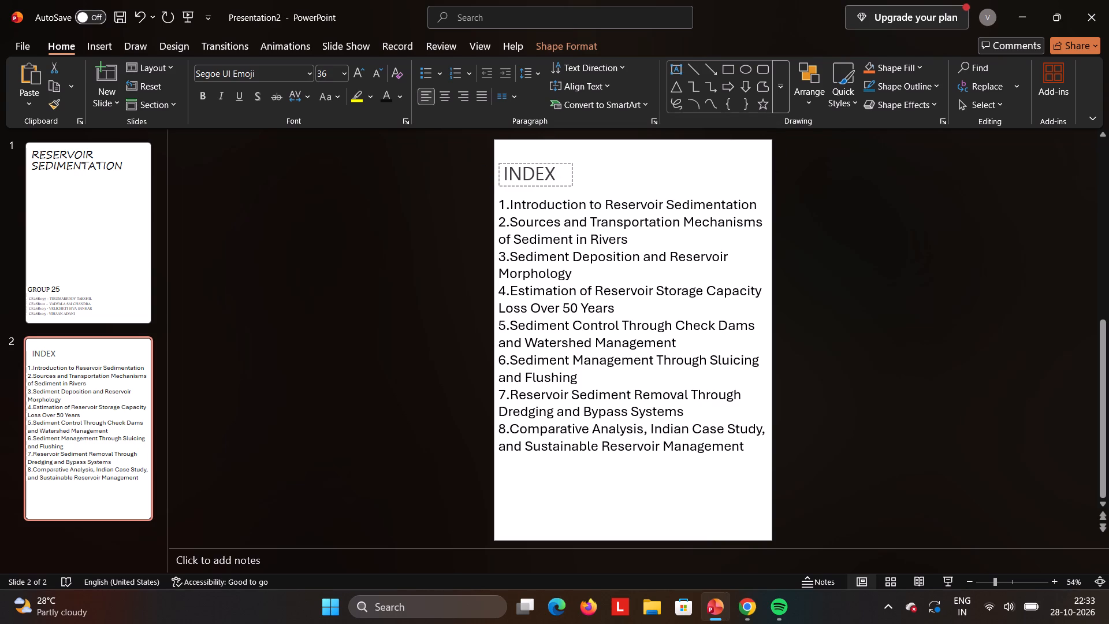
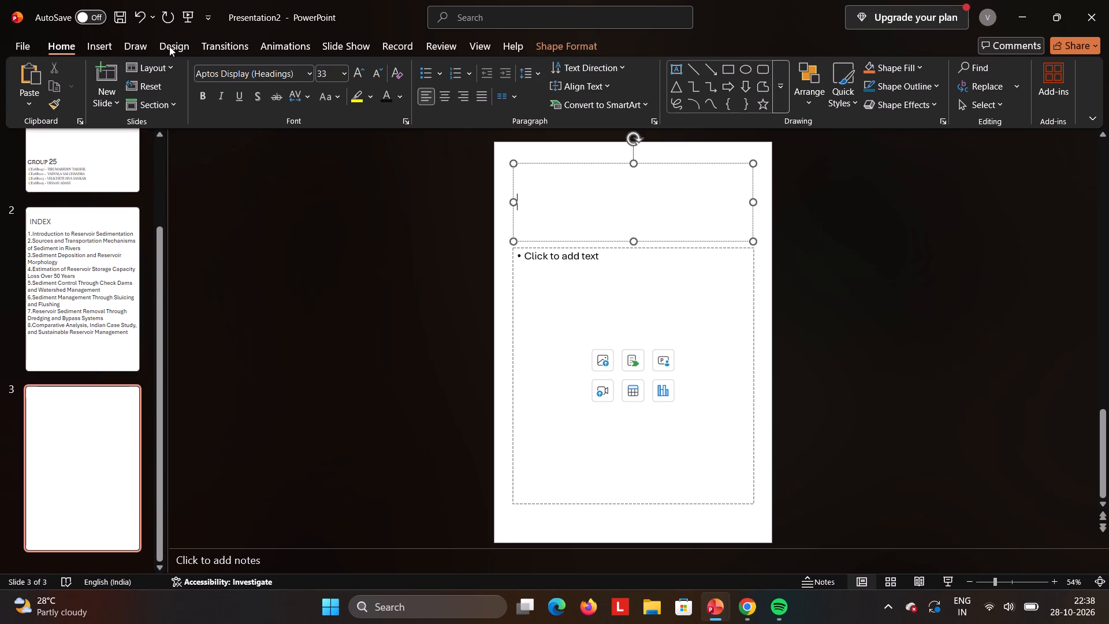
# Add a new title-and-content slide after slide 3.
pyautogui.click(110, 68)
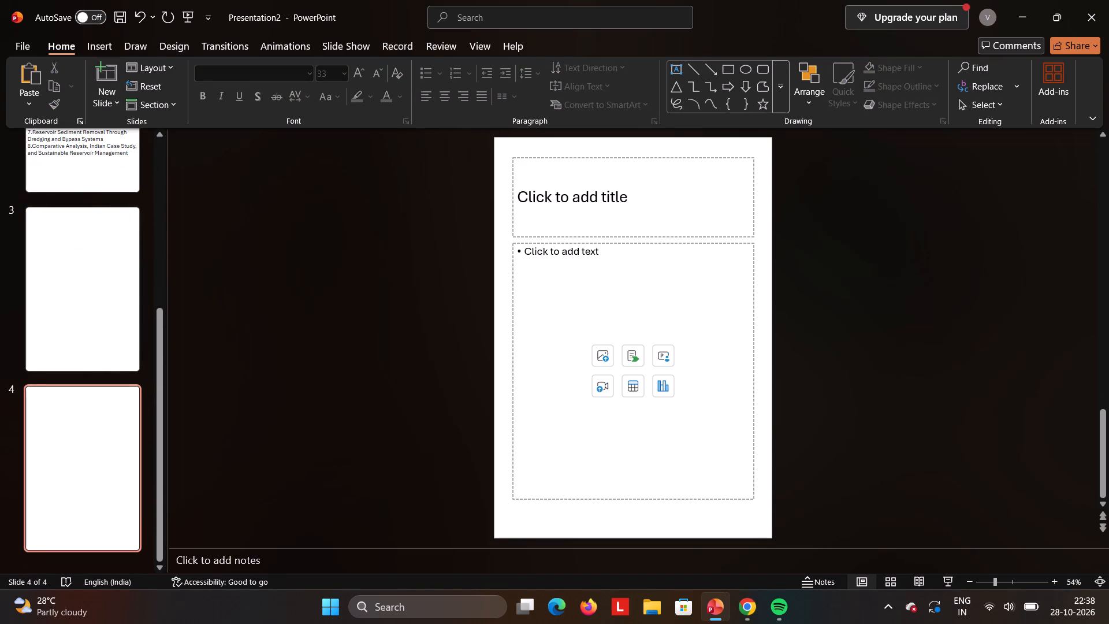
# Shrink the body text placeholder on slide 4 into its bottom-left corner to clear it from the slide.
pyautogui.click(716, 294)
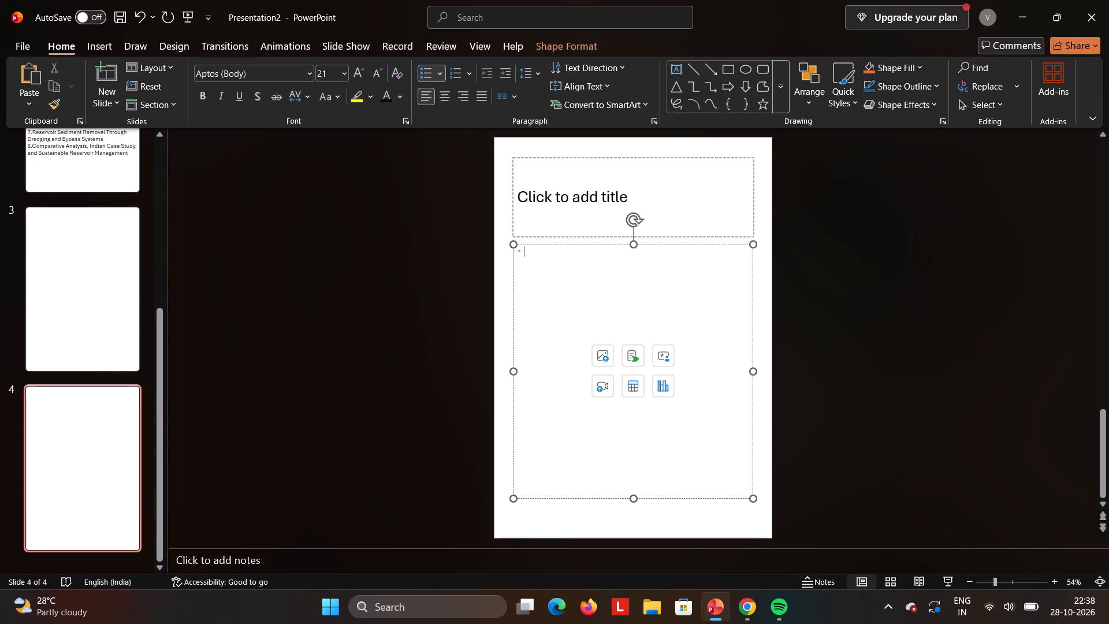
pyautogui.moveTo(753, 244); pyautogui.dragTo(544, 487)
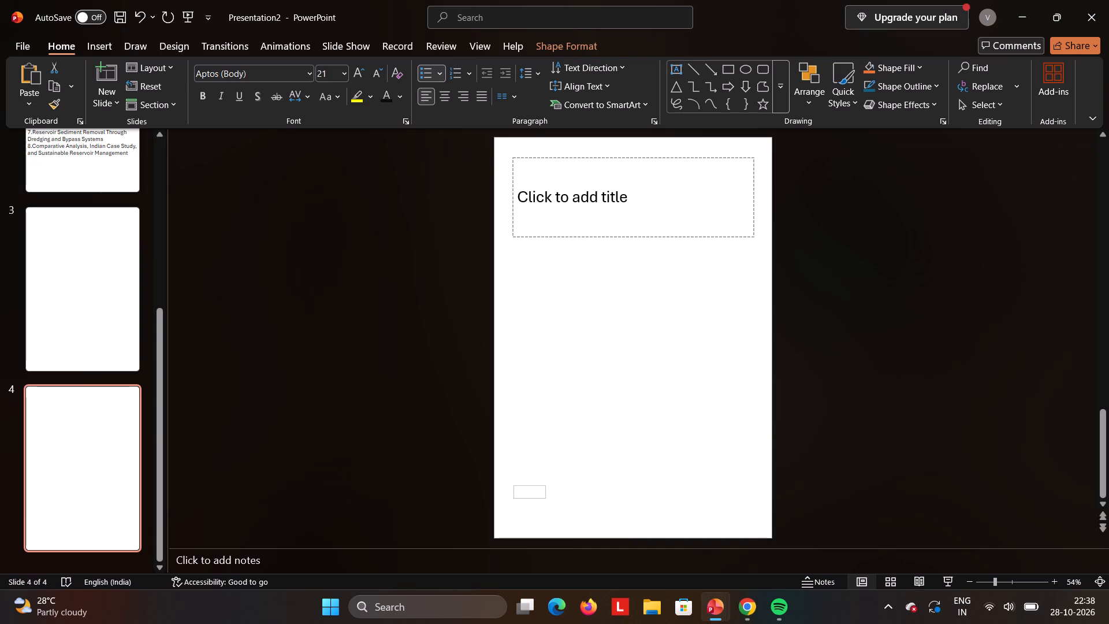
pyautogui.moveTo(544, 487); pyautogui.dragTo(522, 497)
pyautogui.rightClick(522, 497)
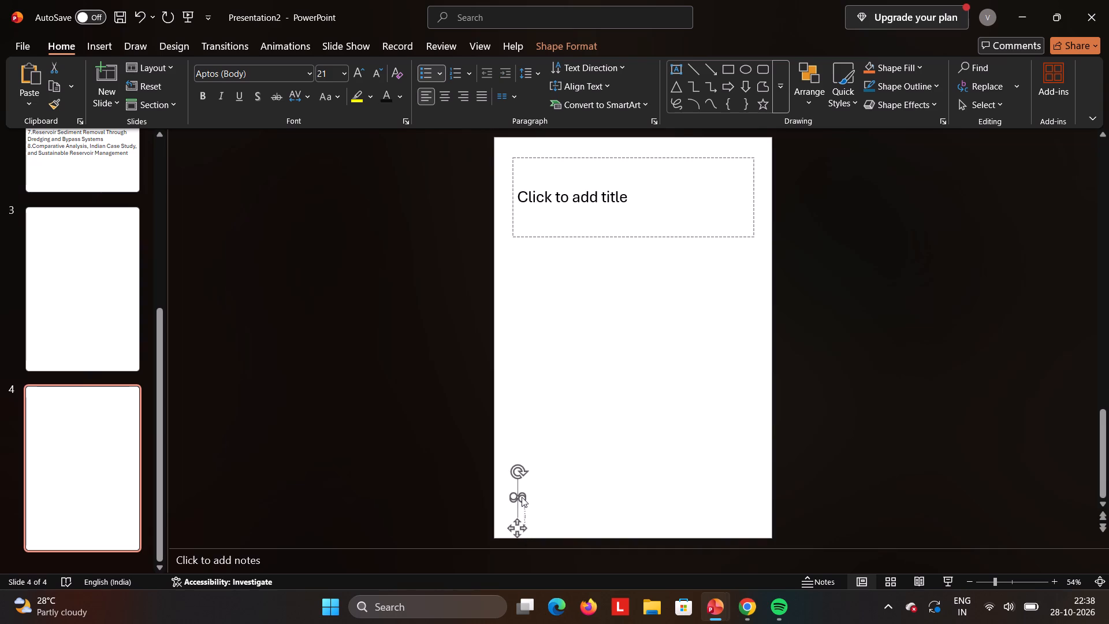
pyautogui.click(617, 132)
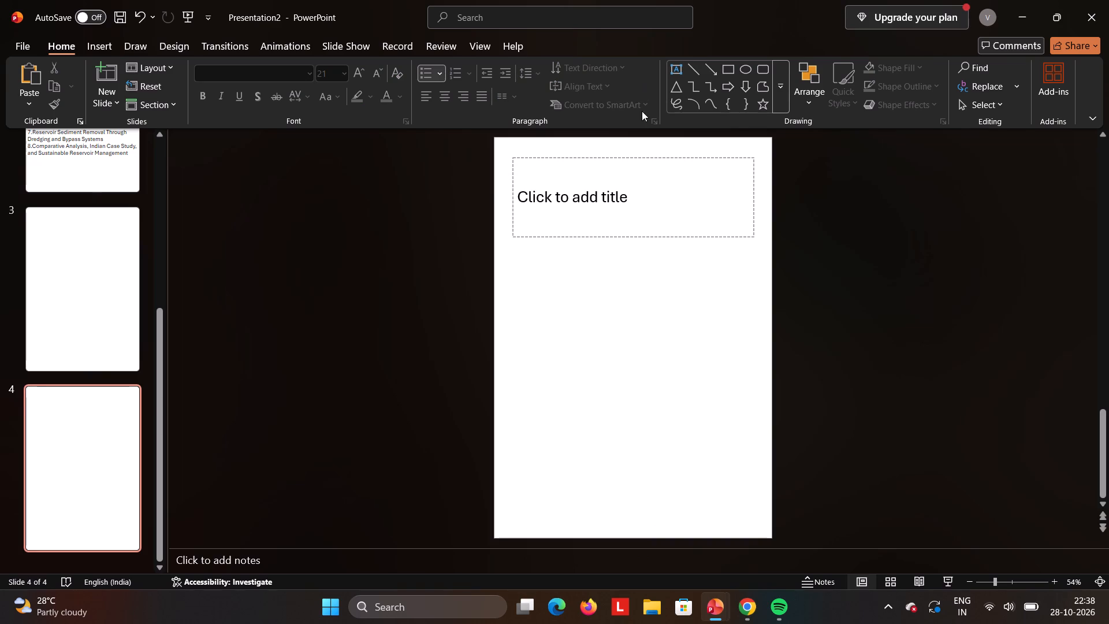
# Draw a text box below the title placeholder on slide 4 and enlarge it to span the slide's full width down to the bottom edge.
pyautogui.doubleClick(643, 298)
pyautogui.moveTo(643, 298); pyautogui.dragTo(534, 276)
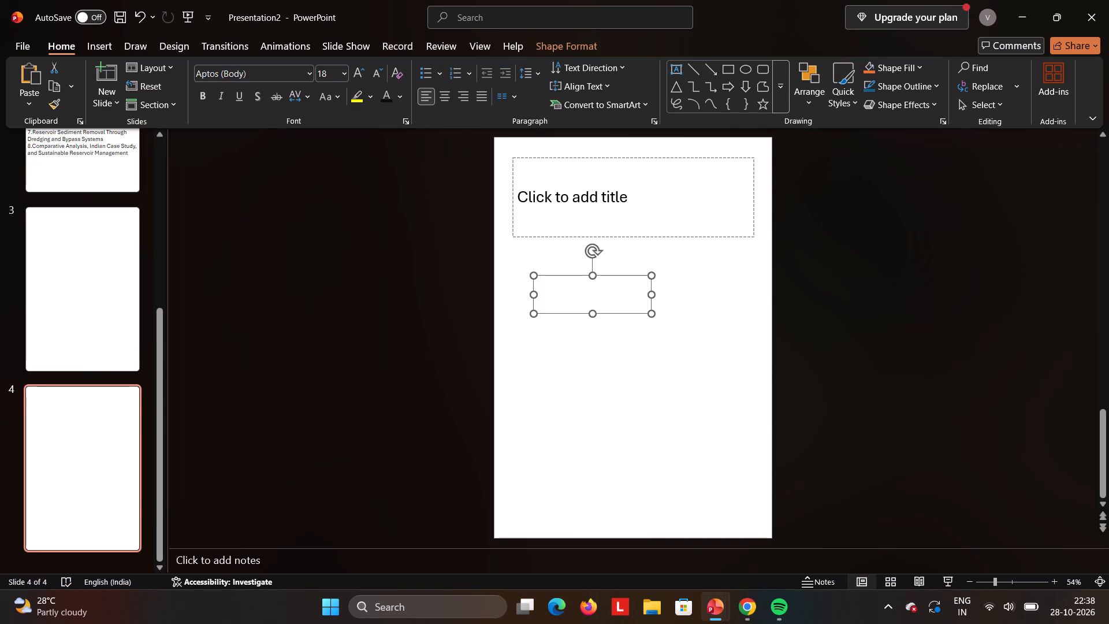
pyautogui.moveTo(651, 314); pyautogui.dragTo(769, 534)
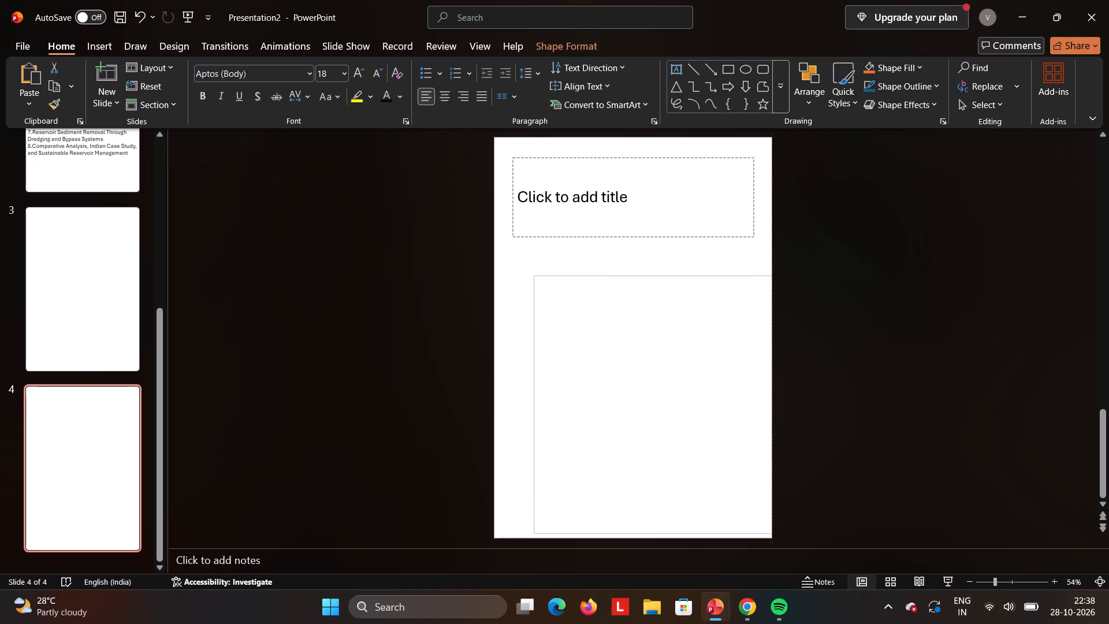
pyautogui.moveTo(769, 534); pyautogui.dragTo(773, 540)
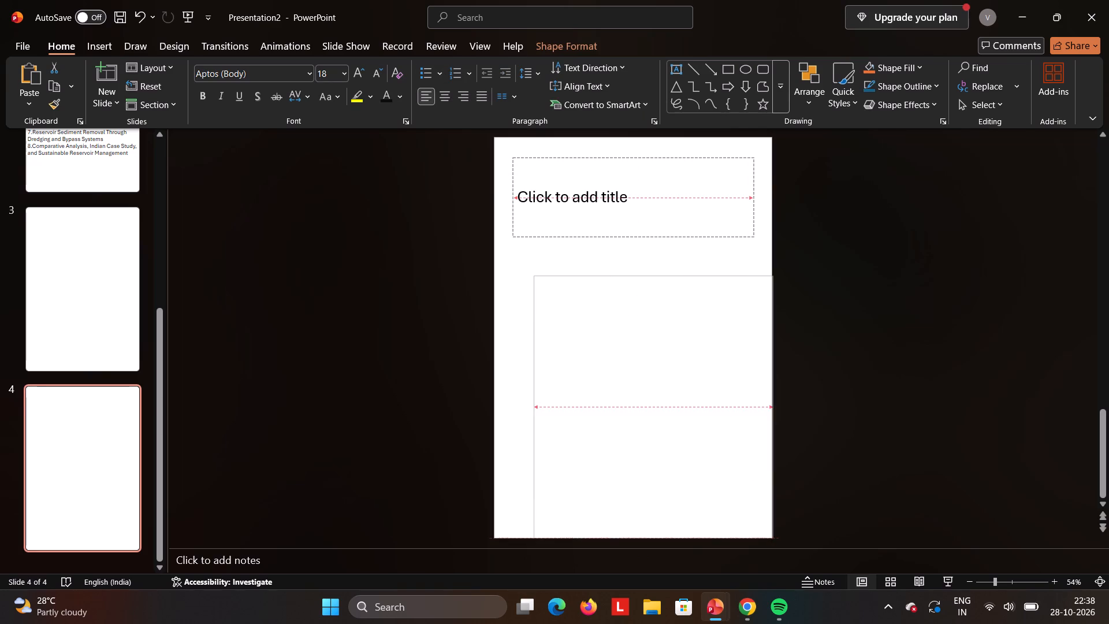
pyautogui.moveTo(773, 540); pyautogui.dragTo(772, 538)
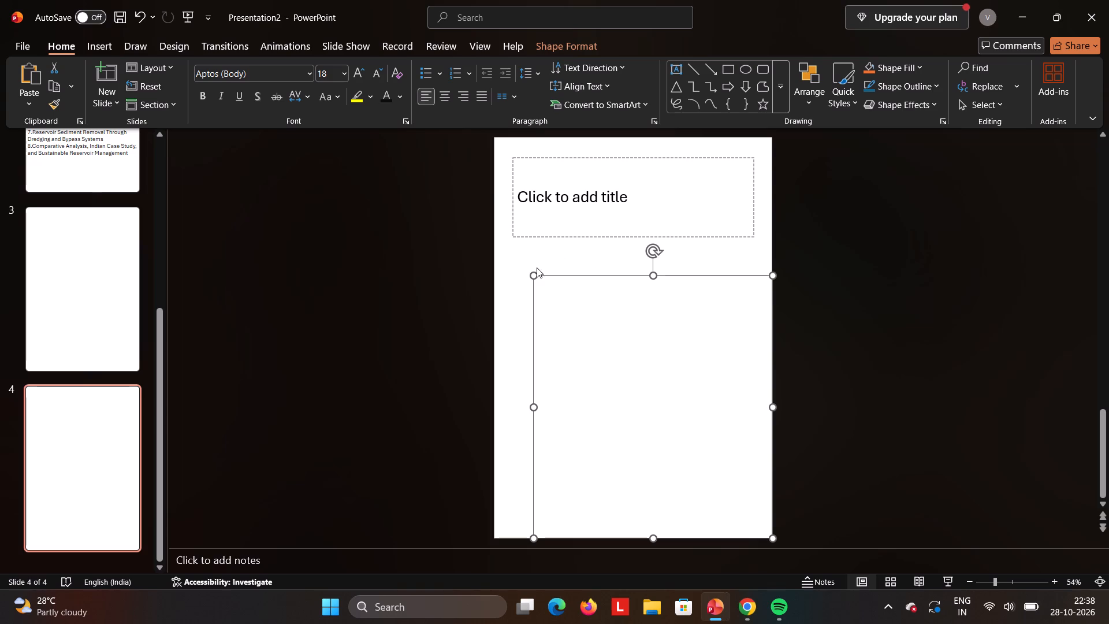
pyautogui.moveTo(533, 273); pyautogui.dragTo(496, 307)
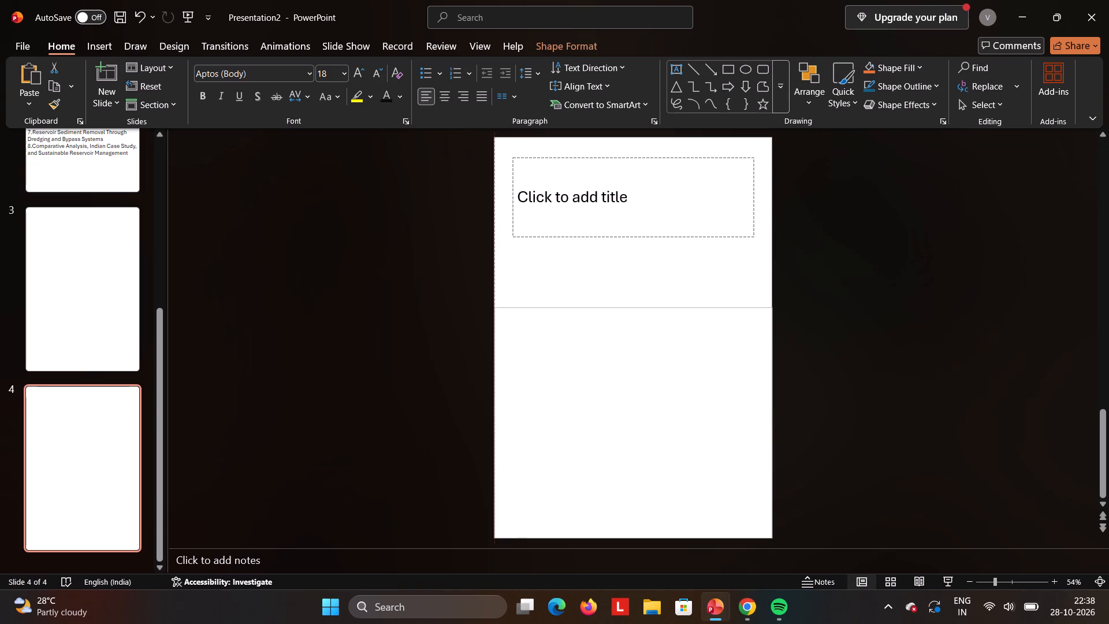
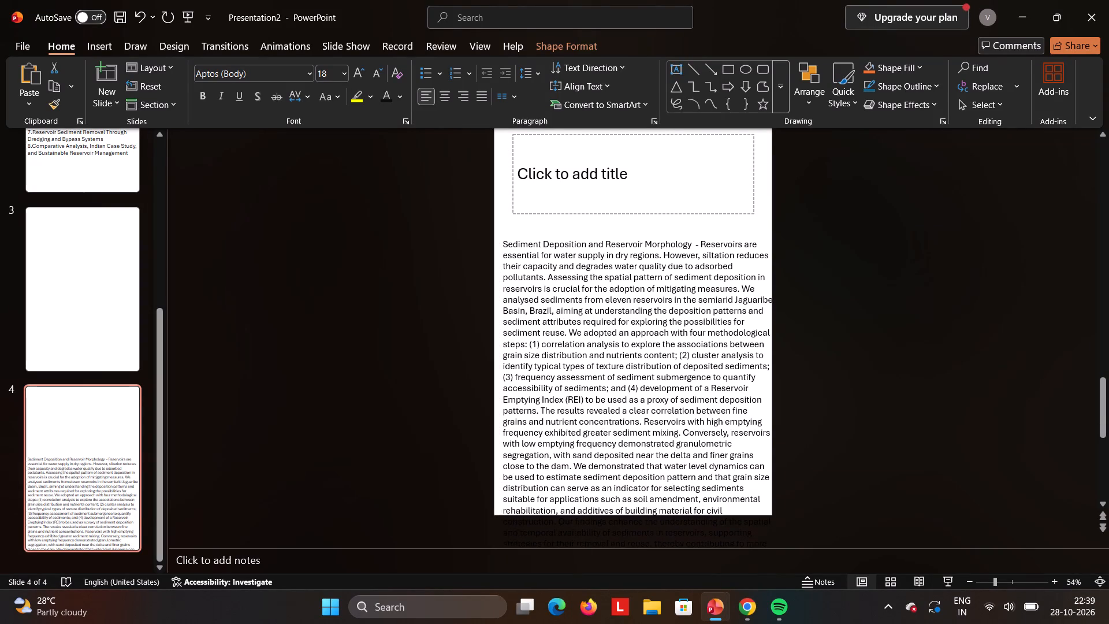
# Move the Sediment Deposition and Reservoir Morphology text box up on slide 4 so the whole paragraph fits within the page.
pyautogui.moveTo(659, 236); pyautogui.dragTo(657, 186)
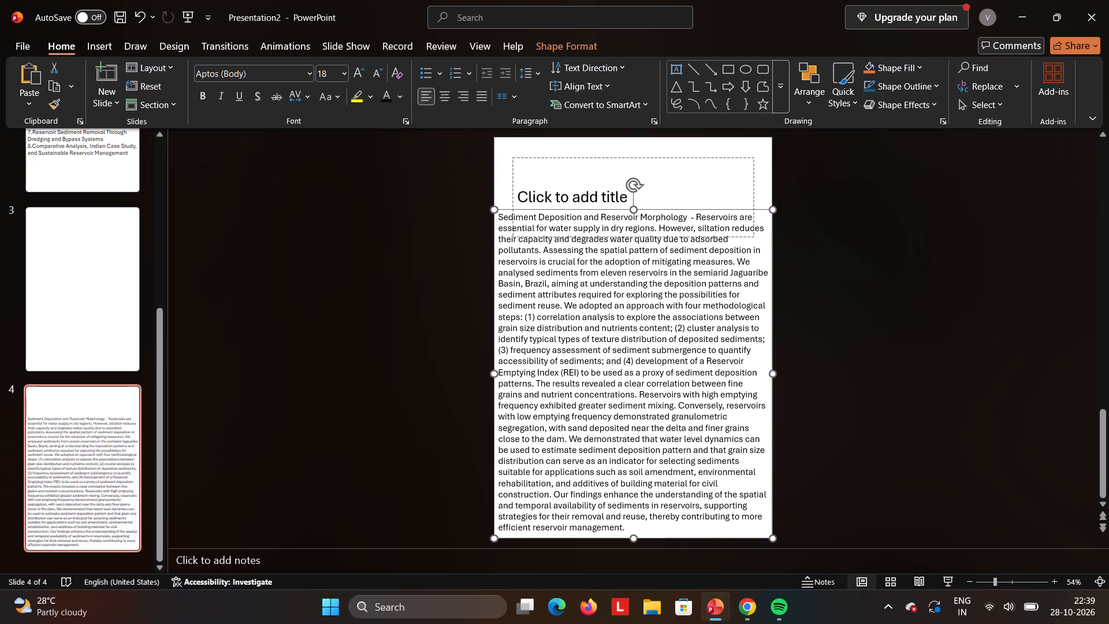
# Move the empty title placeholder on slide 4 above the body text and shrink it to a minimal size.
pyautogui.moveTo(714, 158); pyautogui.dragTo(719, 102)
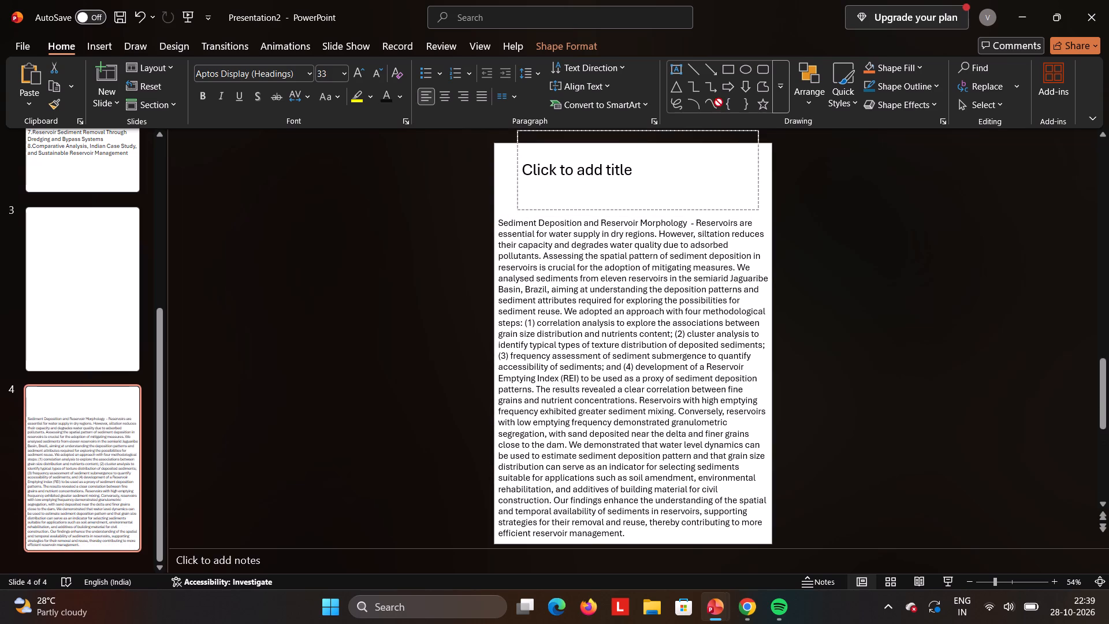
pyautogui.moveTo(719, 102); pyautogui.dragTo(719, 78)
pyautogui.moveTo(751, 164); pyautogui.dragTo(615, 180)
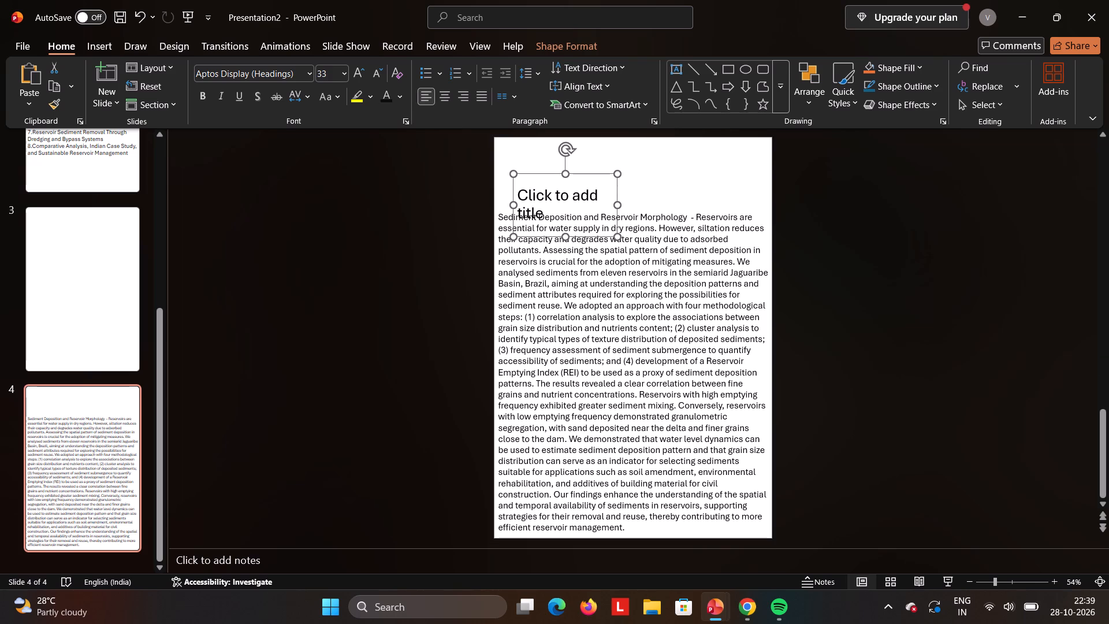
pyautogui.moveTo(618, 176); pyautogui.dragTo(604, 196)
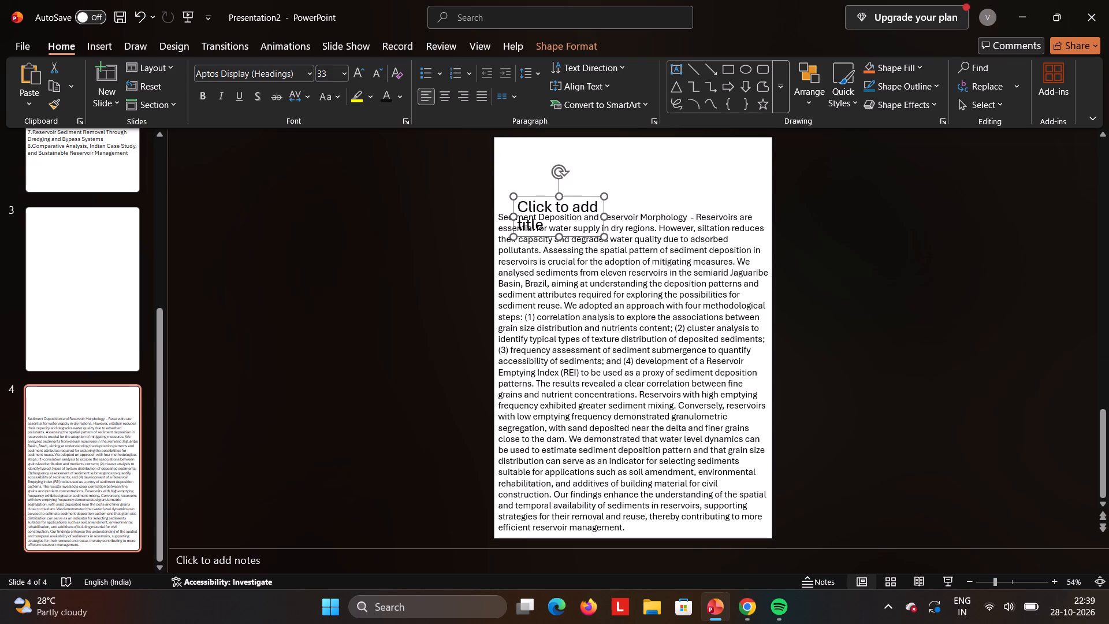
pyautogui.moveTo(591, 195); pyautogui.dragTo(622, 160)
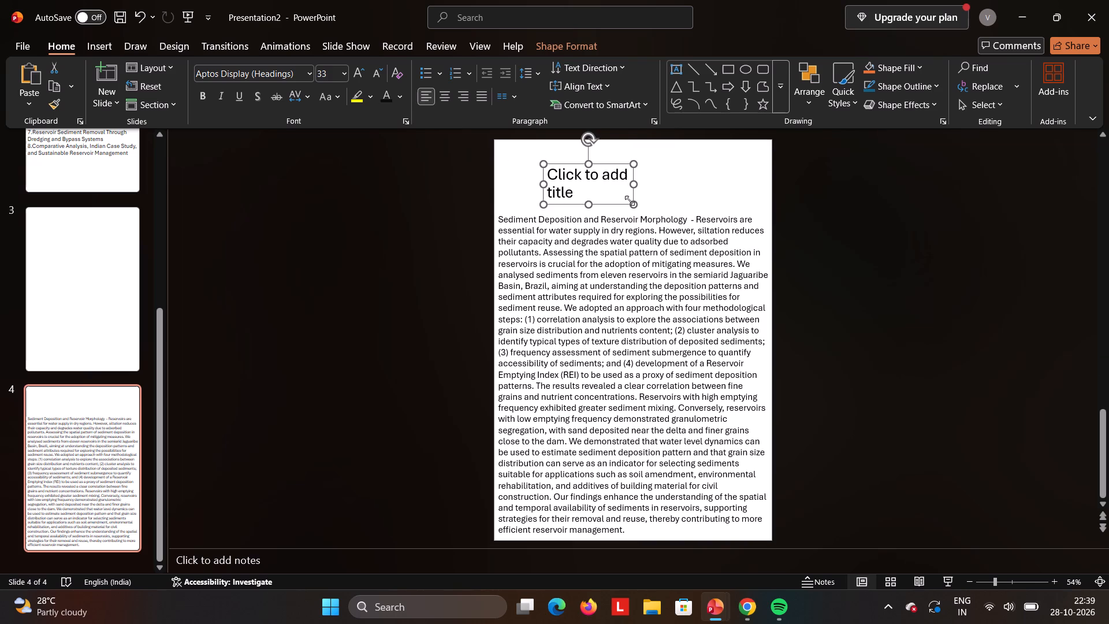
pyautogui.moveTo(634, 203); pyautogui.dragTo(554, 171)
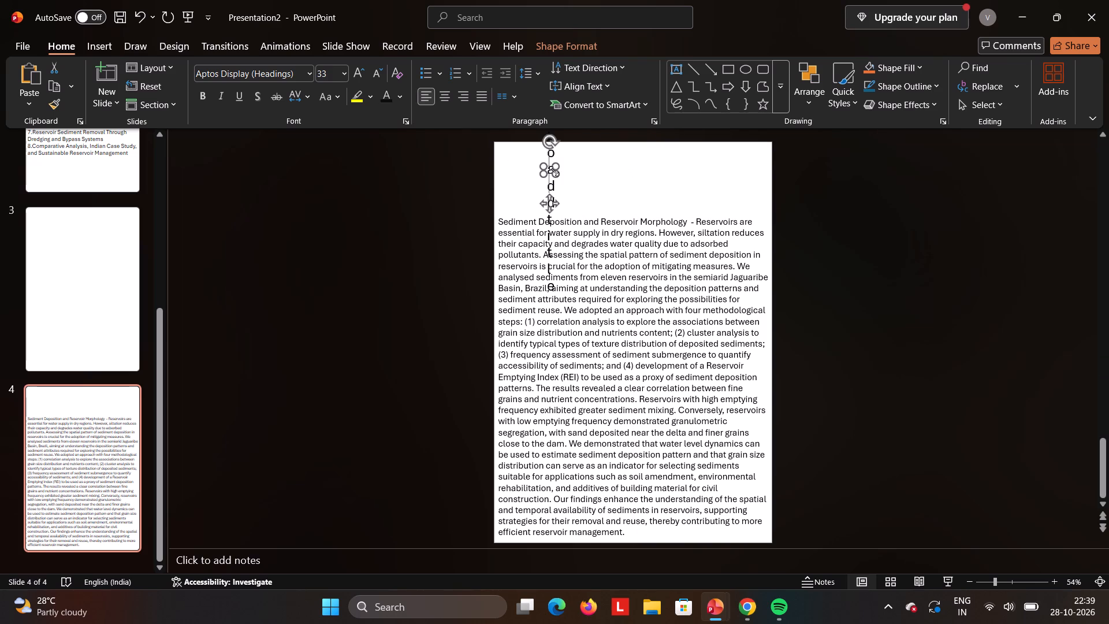
# Remove the empty title placeholder from slide 4.
pyautogui.rightClick(548, 171)
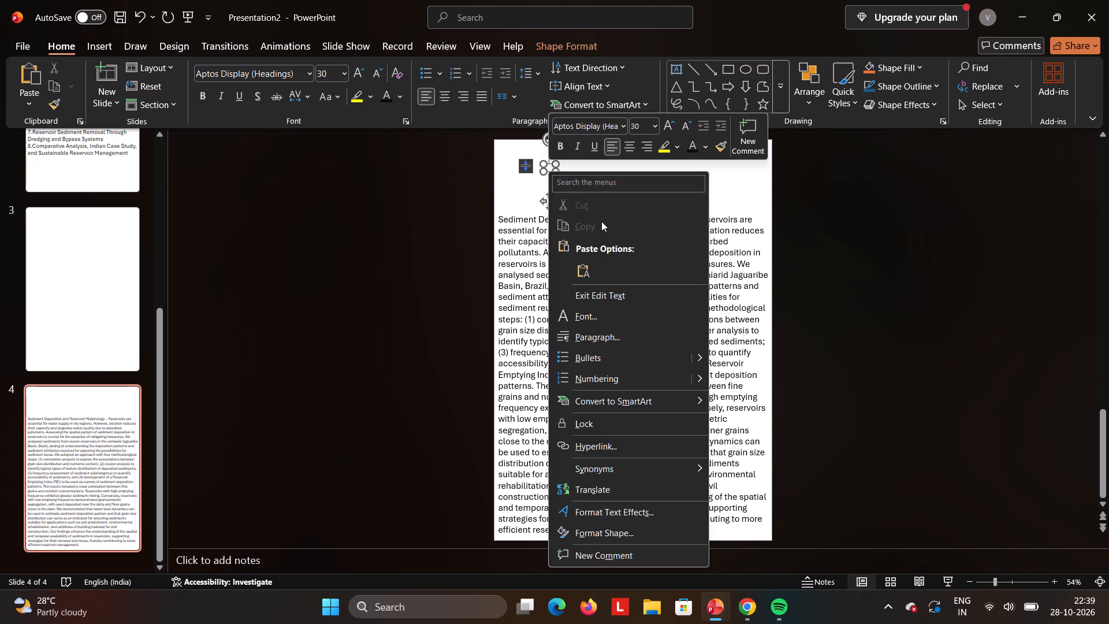
pyautogui.click(858, 174)
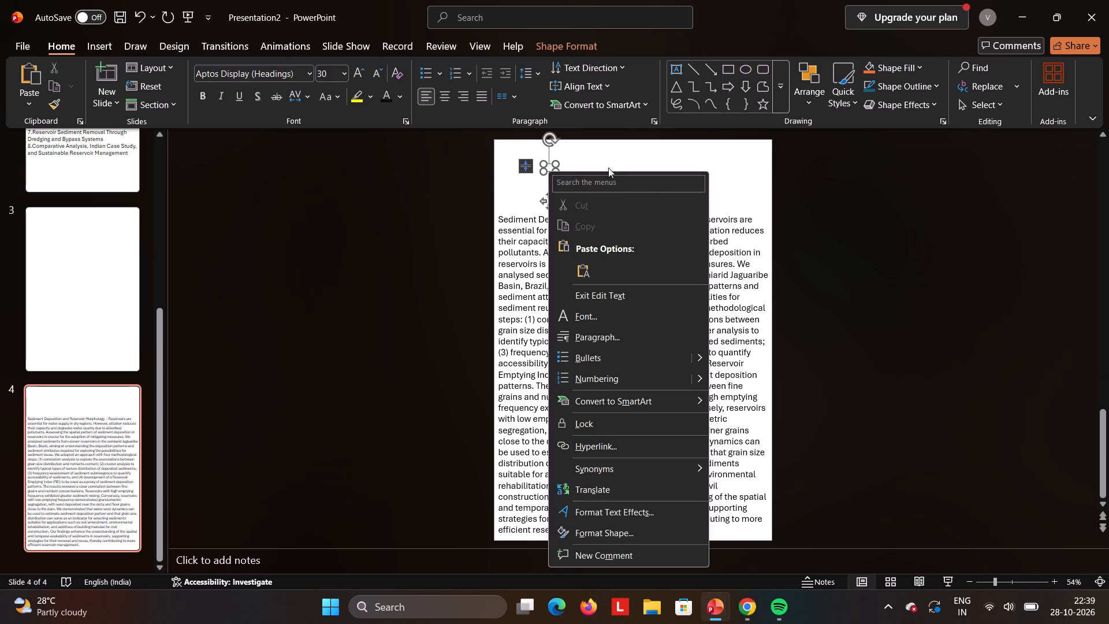
pyautogui.moveTo(556, 171); pyautogui.dragTo(547, 169)
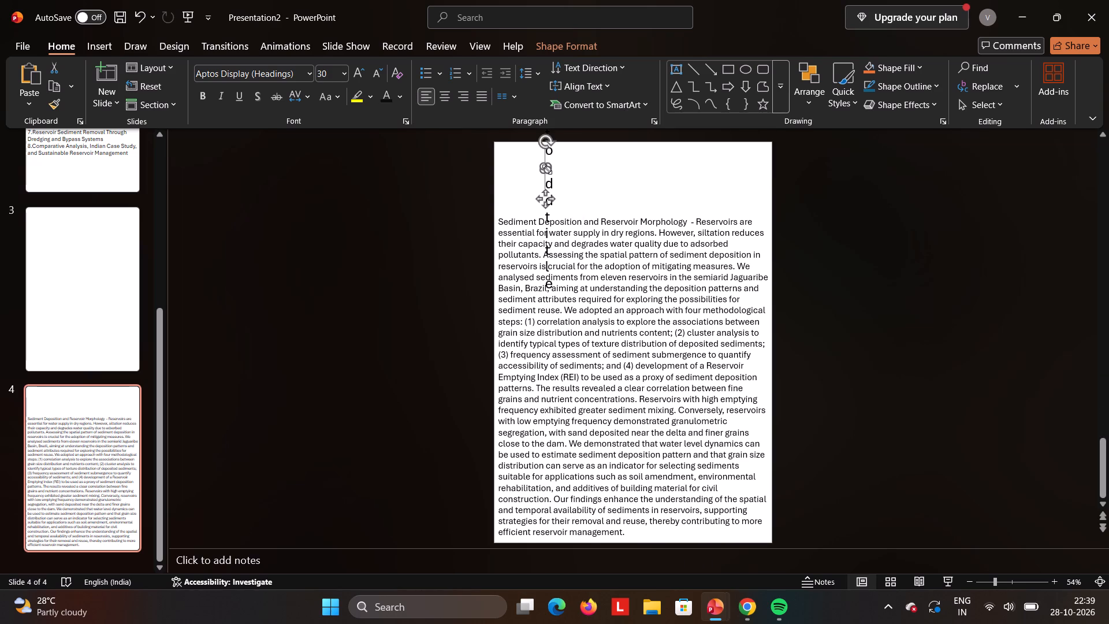
pyautogui.rightClick(547, 170)
pyautogui.click(589, 210)
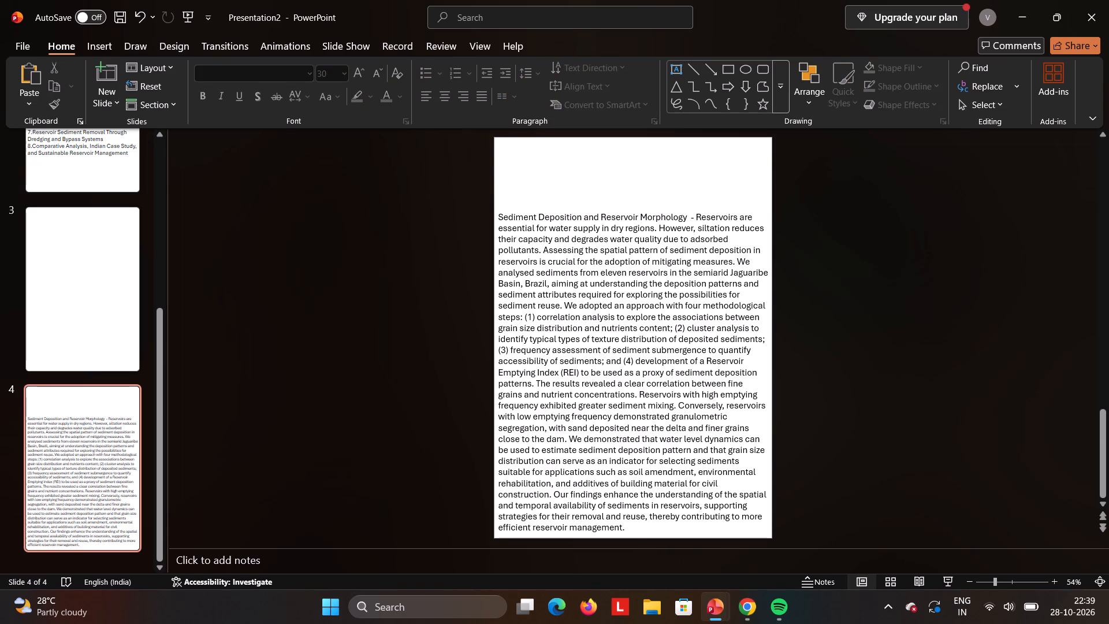
# Move the Sediment Deposition and Reservoir Morphology text box up into the empty title area of slide 4.
pyautogui.click(611, 221)
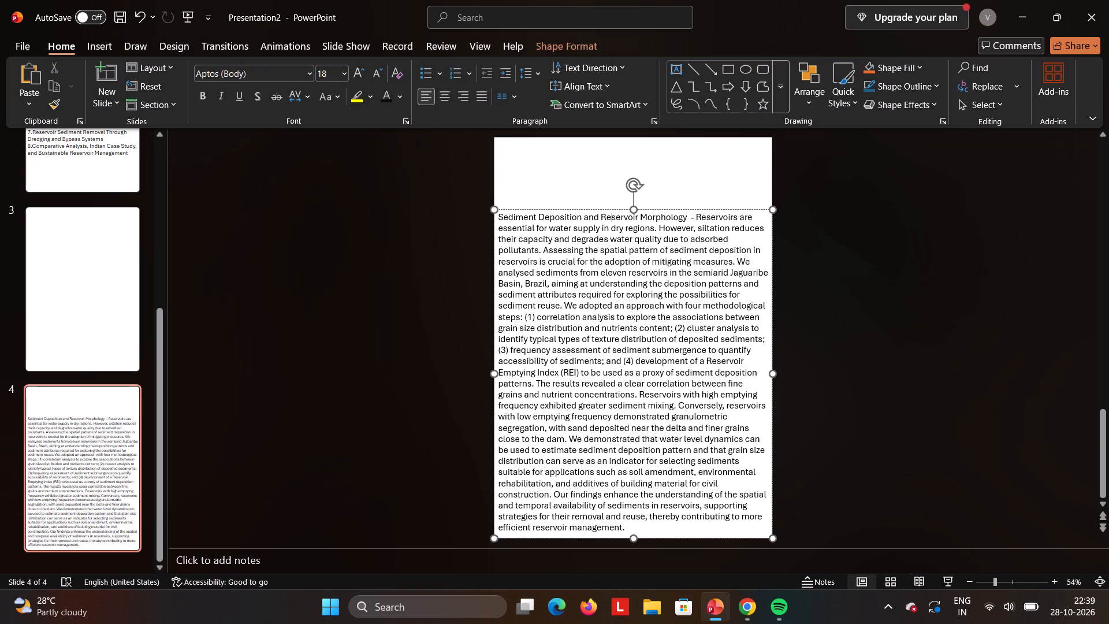
pyautogui.moveTo(616, 210); pyautogui.dragTo(616, 178)
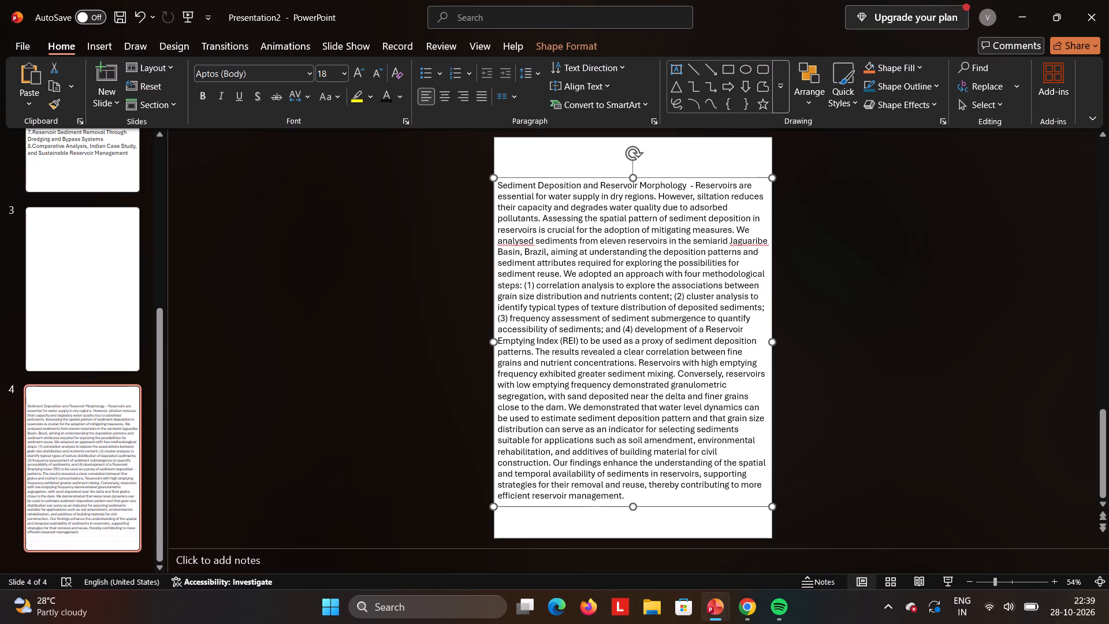
# Start methodological steps (1), (2) and (3) on separate new lines in the slide 4 body text.
pyautogui.click(522, 284)
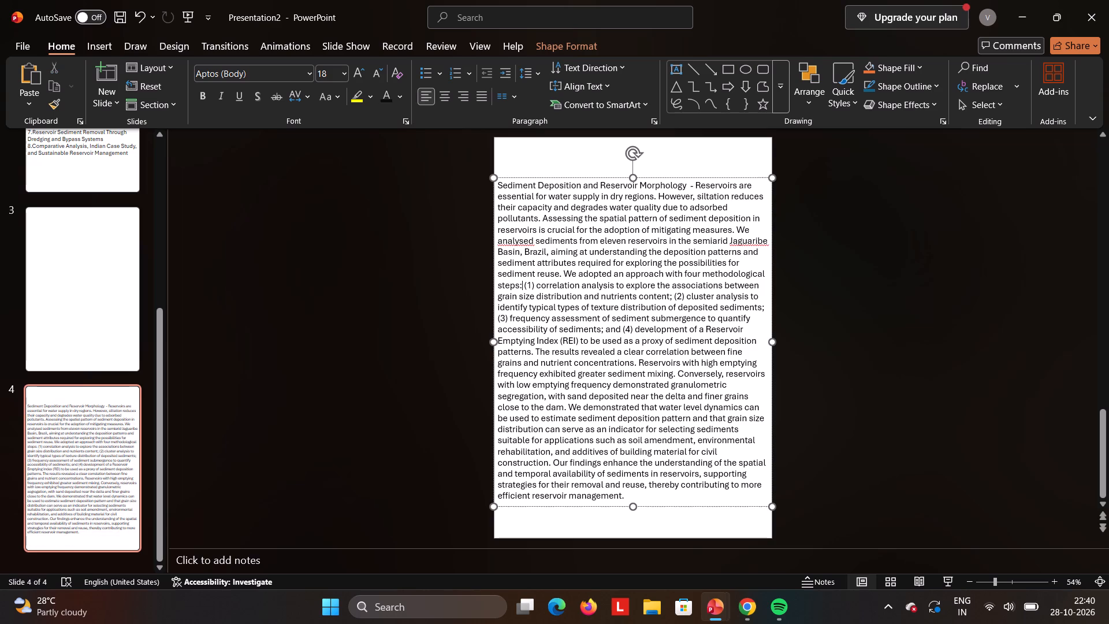
pyautogui.press('Return')
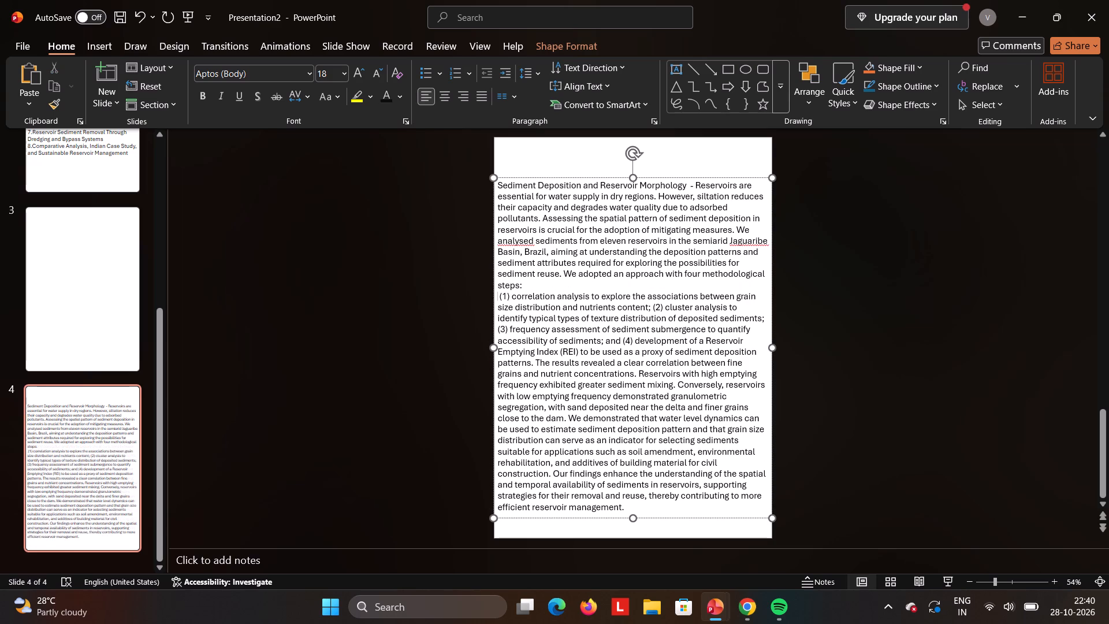
pyautogui.click(652, 306)
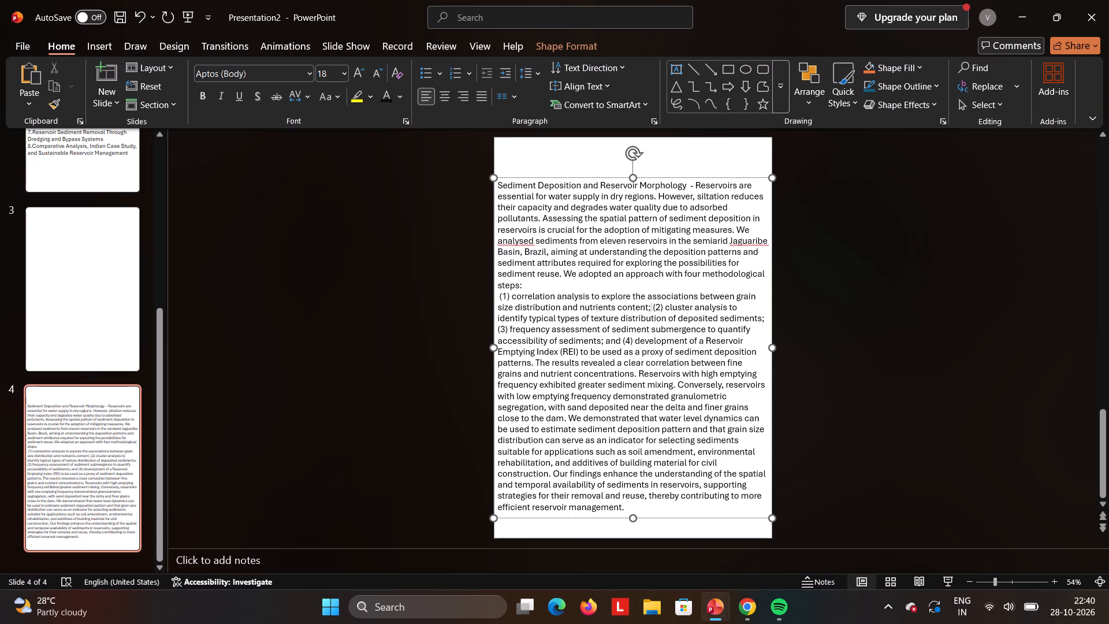
pyautogui.press('Return')
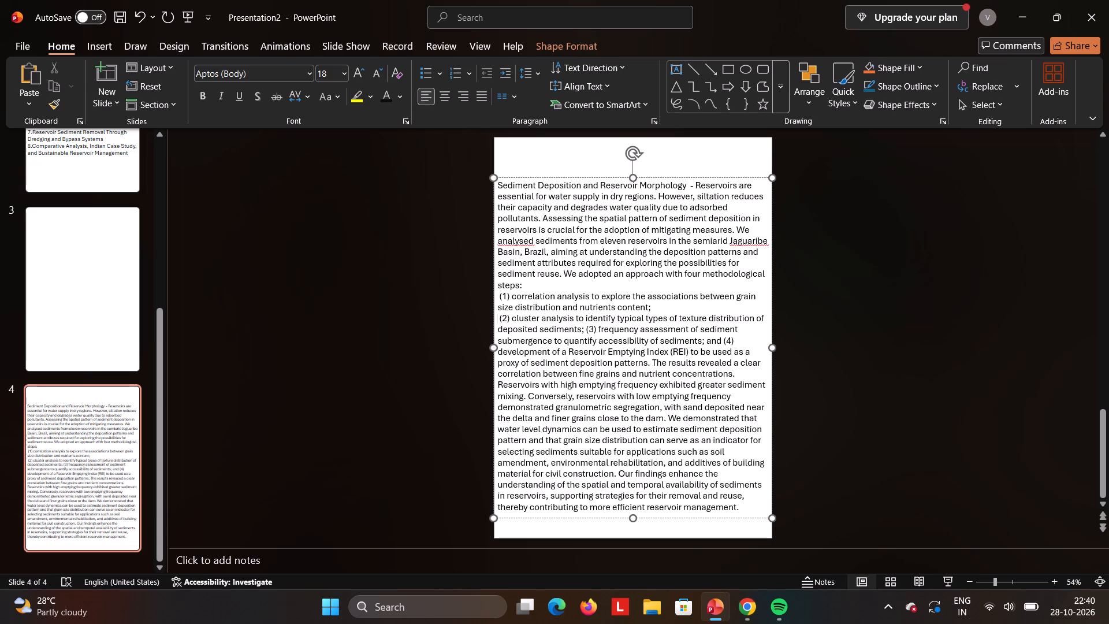
pyautogui.click(585, 327)
pyautogui.press('Return')
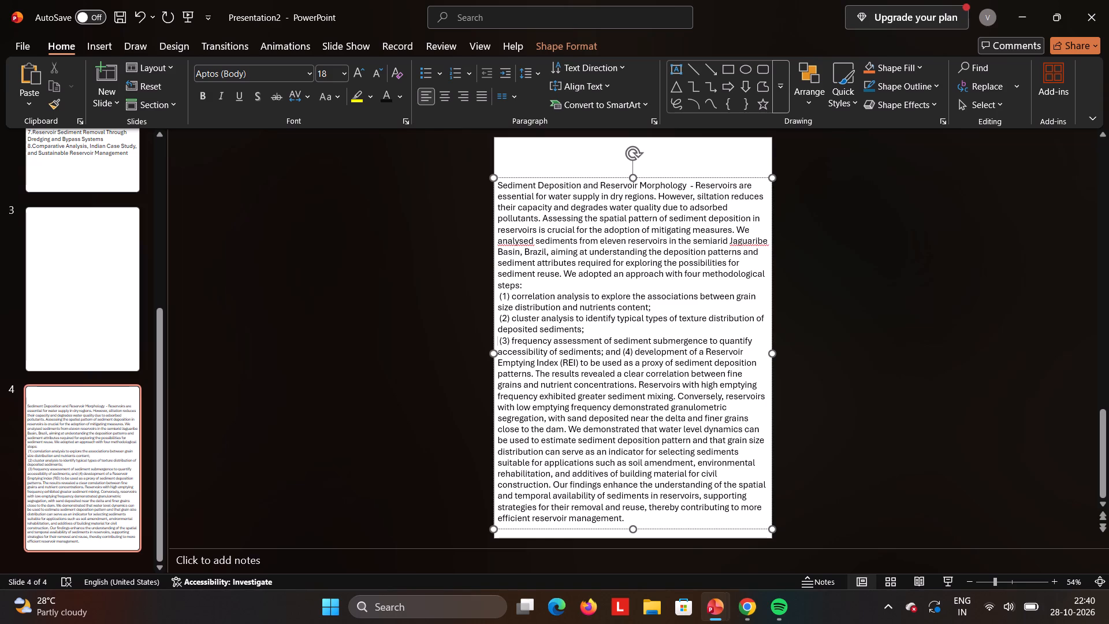
# Delete the word "and" before methodological step (4) and start that step on a new line.
pyautogui.press('Down')
pyautogui.press('Right')
pyautogui.press('Right')
pyautogui.press('Right')
pyautogui.press('Right')
pyautogui.press('Right')
pyautogui.press('Right')
pyautogui.press('Right')
pyautogui.press('Right')
pyautogui.press('Right')
pyautogui.press('Right')
pyautogui.press('Right')
pyautogui.press('Right')
pyautogui.press('Right')
pyautogui.press('Right')
pyautogui.press('Right')
pyautogui.press('Right')
pyautogui.press('Right')
pyautogui.press('Right')
pyautogui.press('Right')
pyautogui.press('Right')
pyautogui.press('Right')
pyautogui.press('Right')
pyautogui.press('Right')
pyautogui.press('Right')
pyautogui.press('Right')
pyautogui.press('Right')
pyautogui.press('Right')
pyautogui.press('BackSpace')
pyautogui.press('BackSpace')
pyautogui.press('BackSpace')
pyautogui.press('BackSpace')
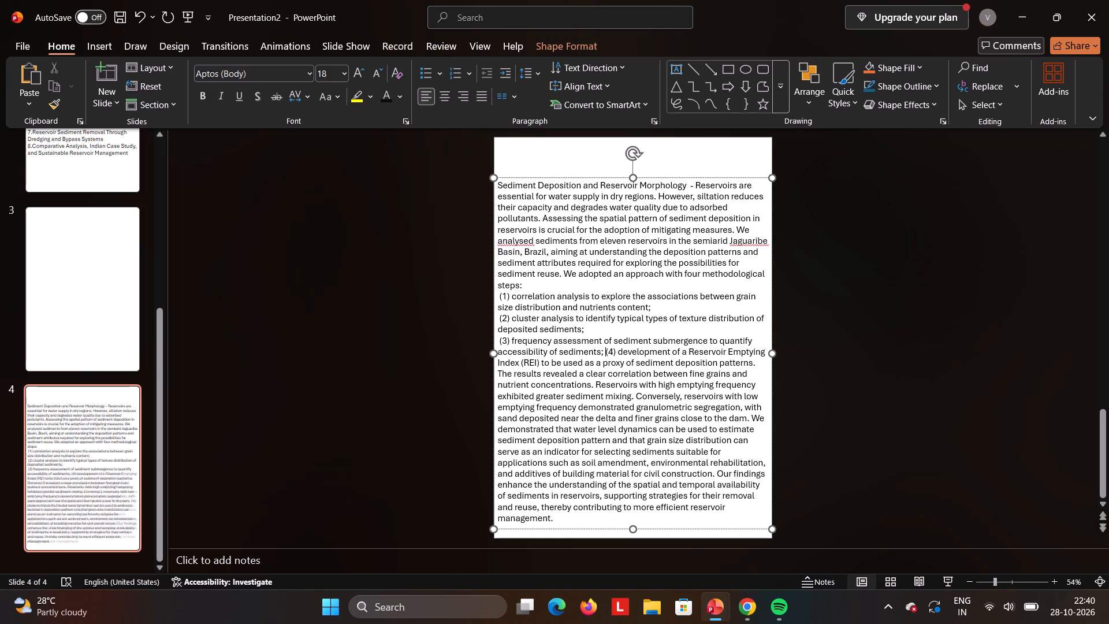
pyautogui.press('Return')
# Start the passage beginning "The results revealed" on a new line after methodological step (4).
pyautogui.scroll(-1, 623, 355)
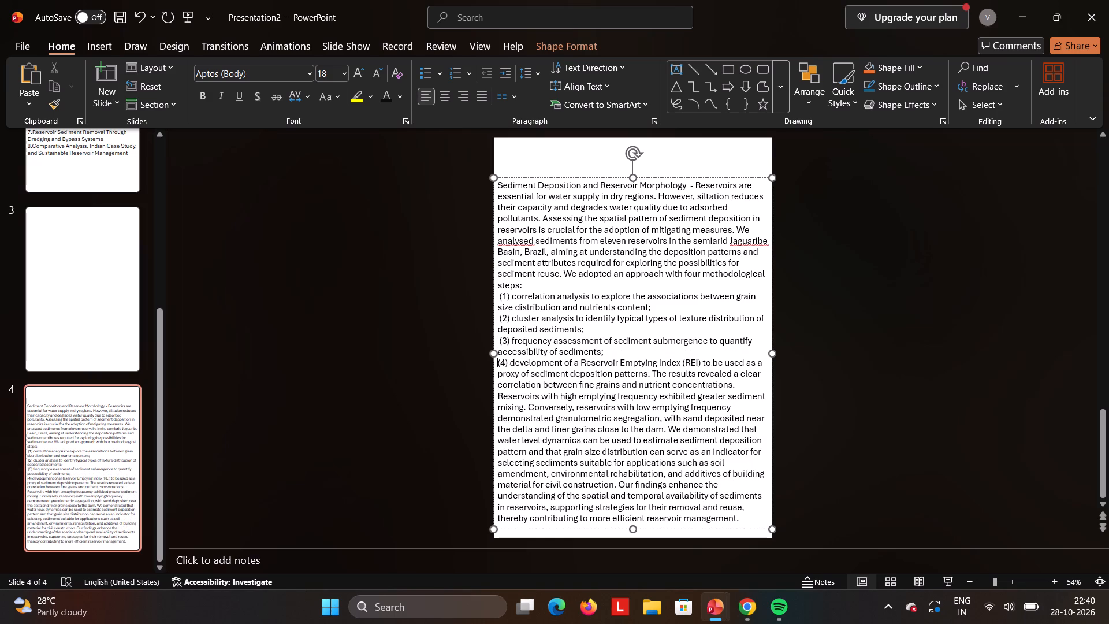
pyautogui.click(647, 375)
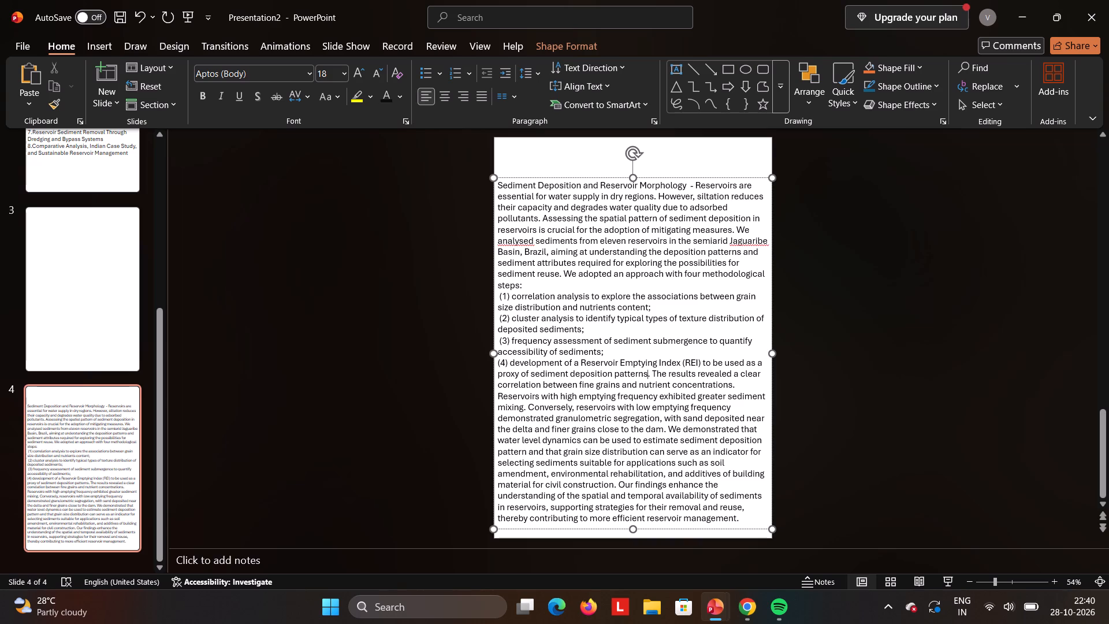
pyautogui.click(650, 374)
pyautogui.press('Return')
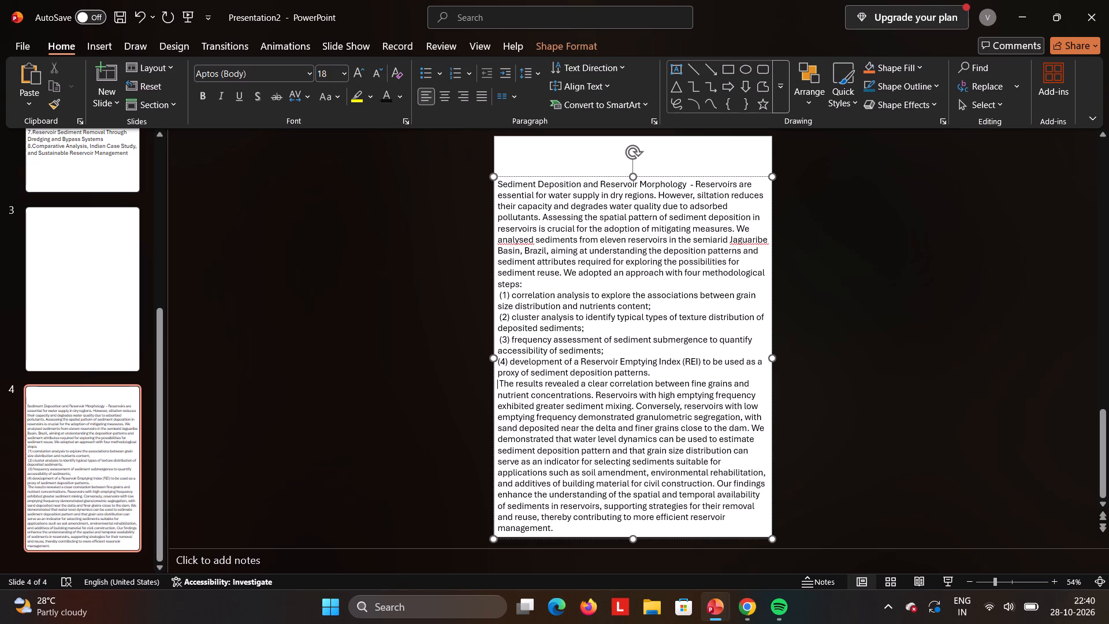
# Reposition the slide 4 body text box so its bottom edge lines up with the slide's bottom edge.
pyautogui.moveTo(692, 173); pyautogui.dragTo(693, 196)
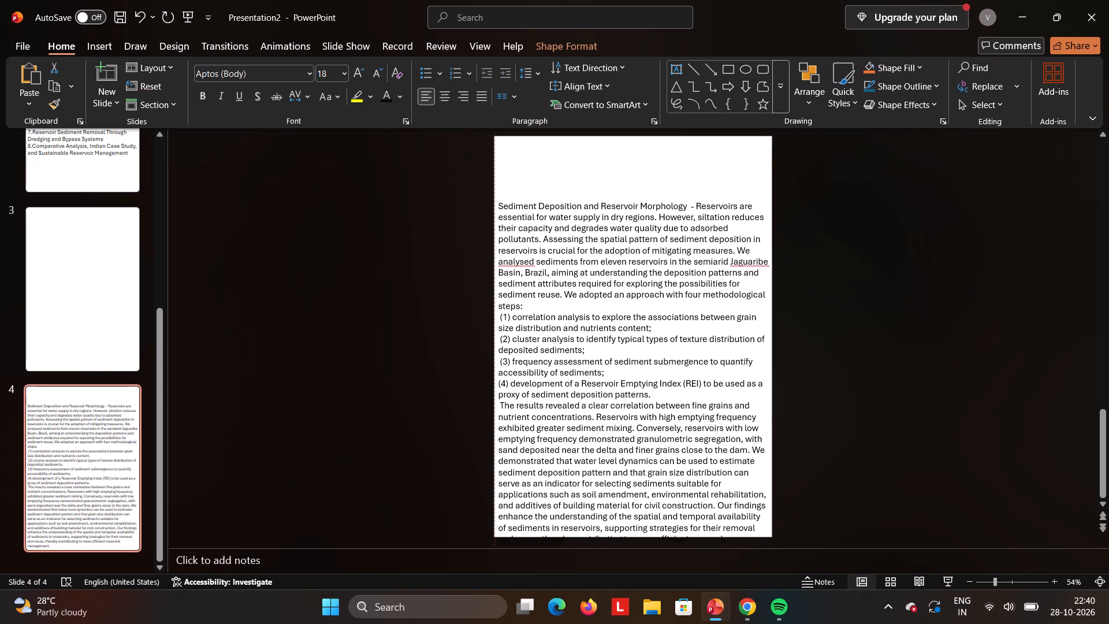
pyautogui.moveTo(693, 196); pyautogui.dragTo(695, 271)
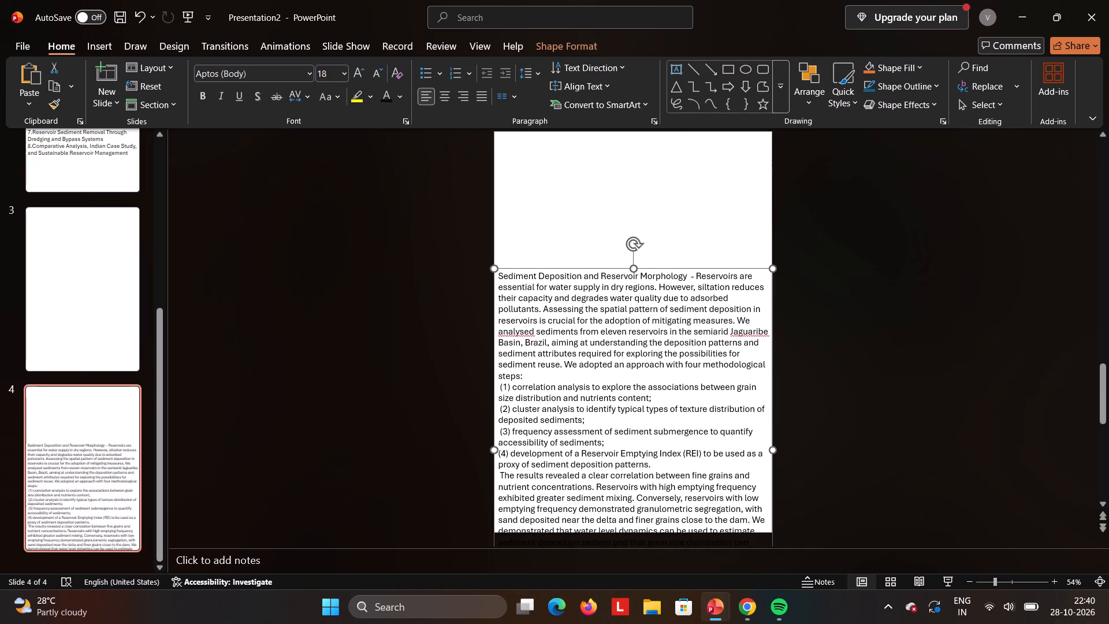
pyautogui.moveTo(696, 265); pyautogui.dragTo(697, 296)
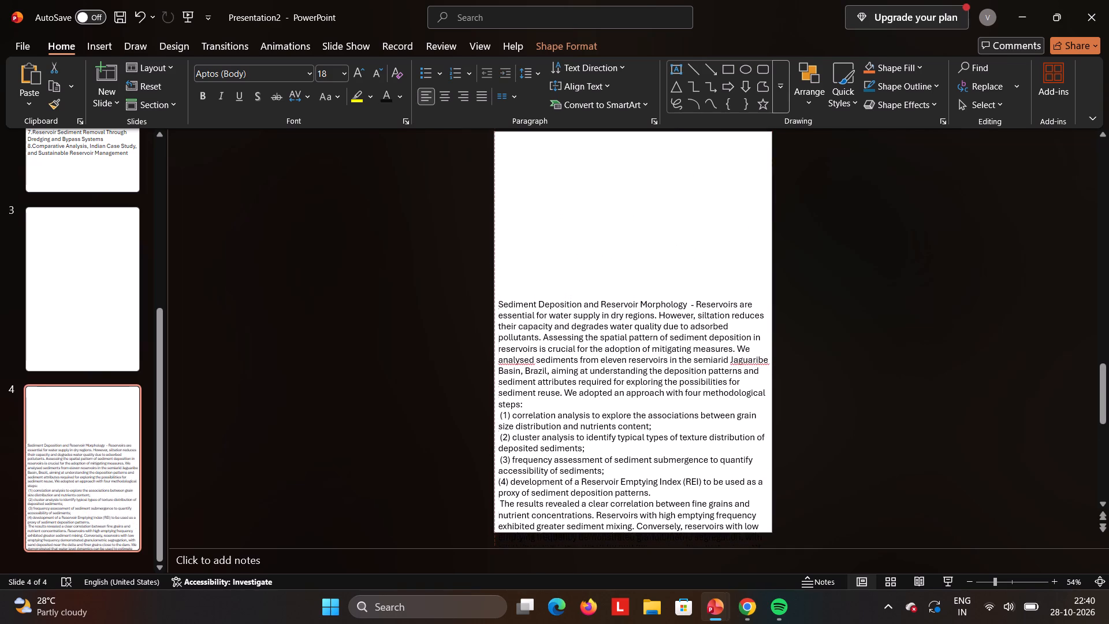
pyautogui.moveTo(697, 296); pyautogui.dragTo(697, 324)
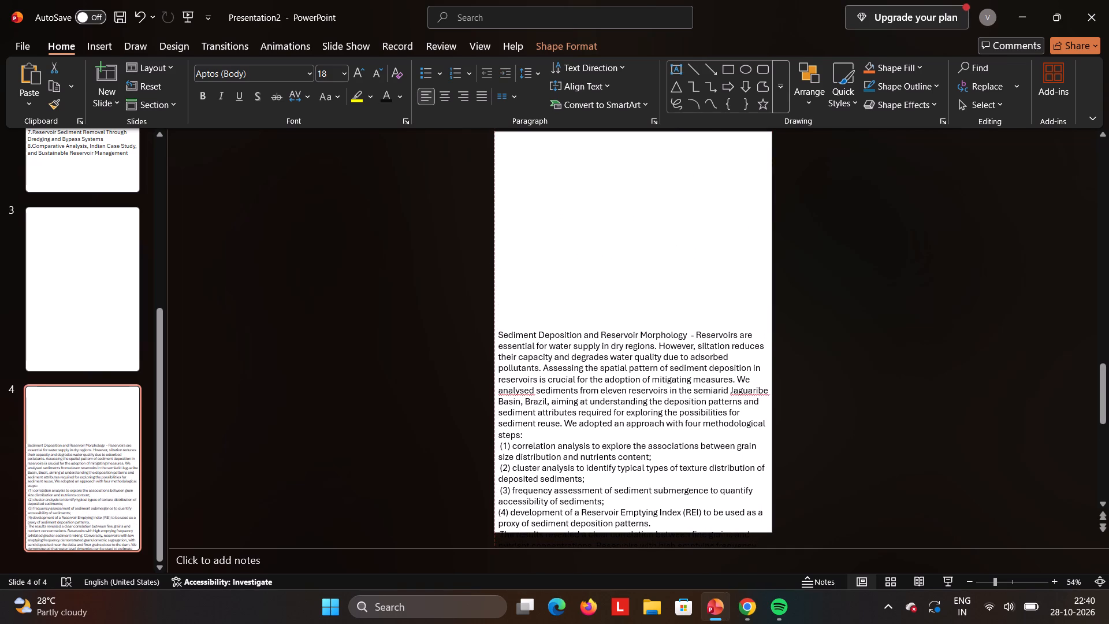
pyautogui.moveTo(697, 324); pyautogui.dragTo(697, 328)
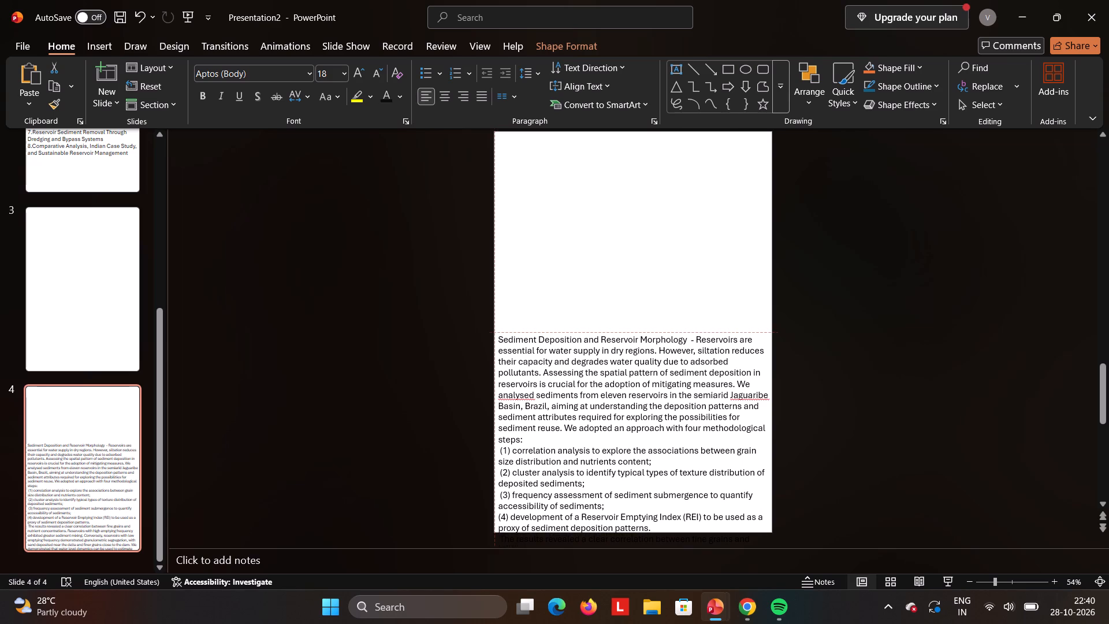
pyautogui.moveTo(697, 328); pyautogui.dragTo(696, 327)
pyautogui.moveTo(696, 327); pyautogui.dragTo(695, 310)
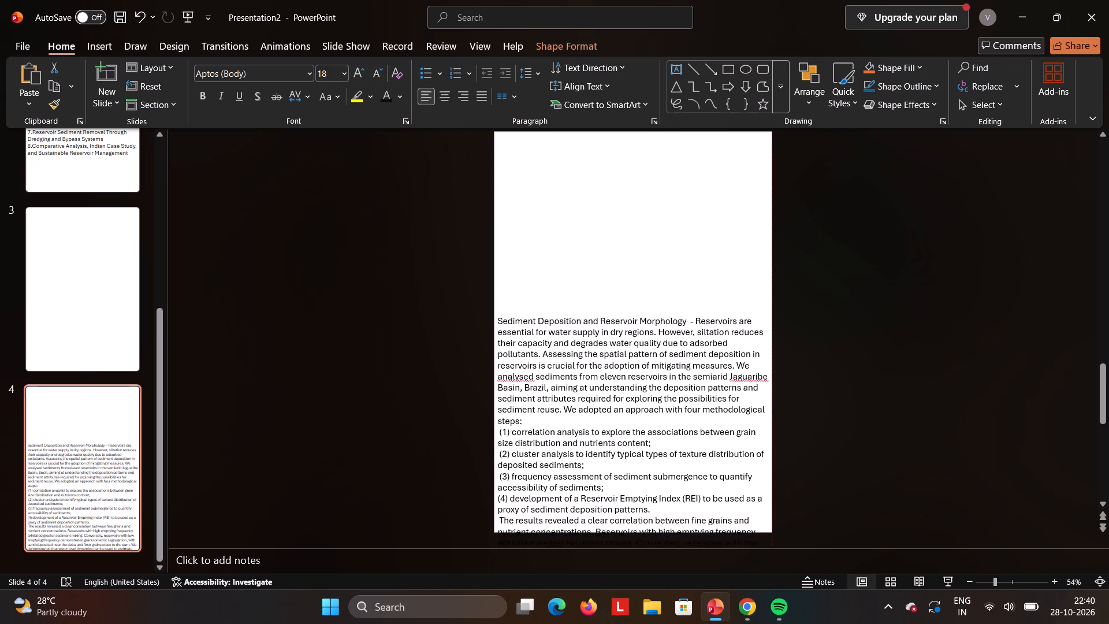
pyautogui.moveTo(695, 310); pyautogui.dragTo(698, 166)
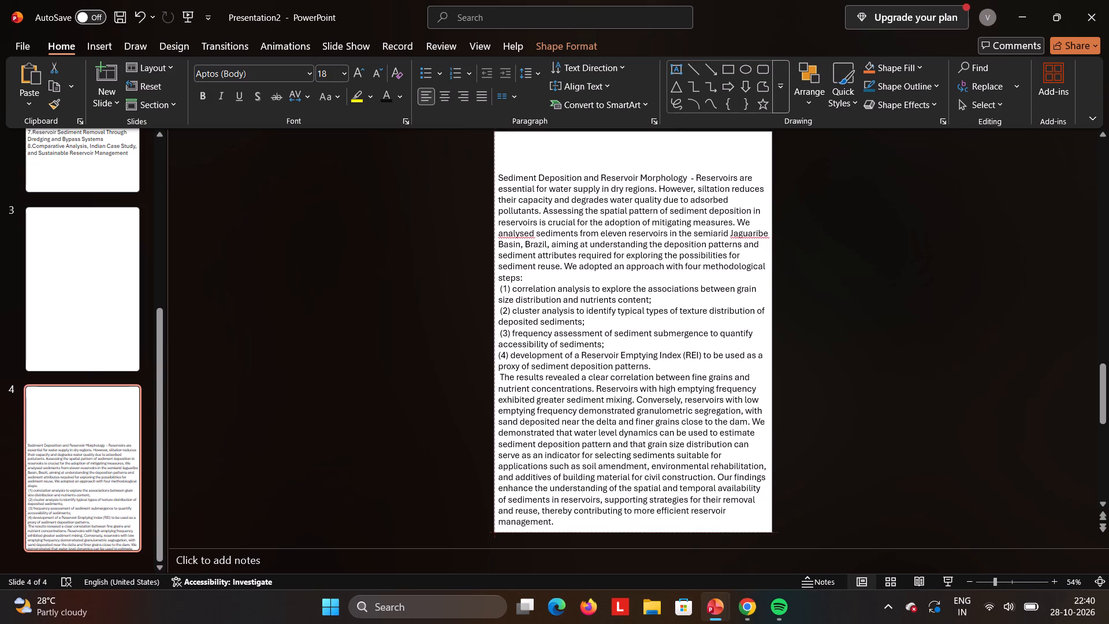
pyautogui.moveTo(698, 166); pyautogui.dragTo(697, 170)
pyautogui.moveTo(697, 170); pyautogui.dragTo(697, 169)
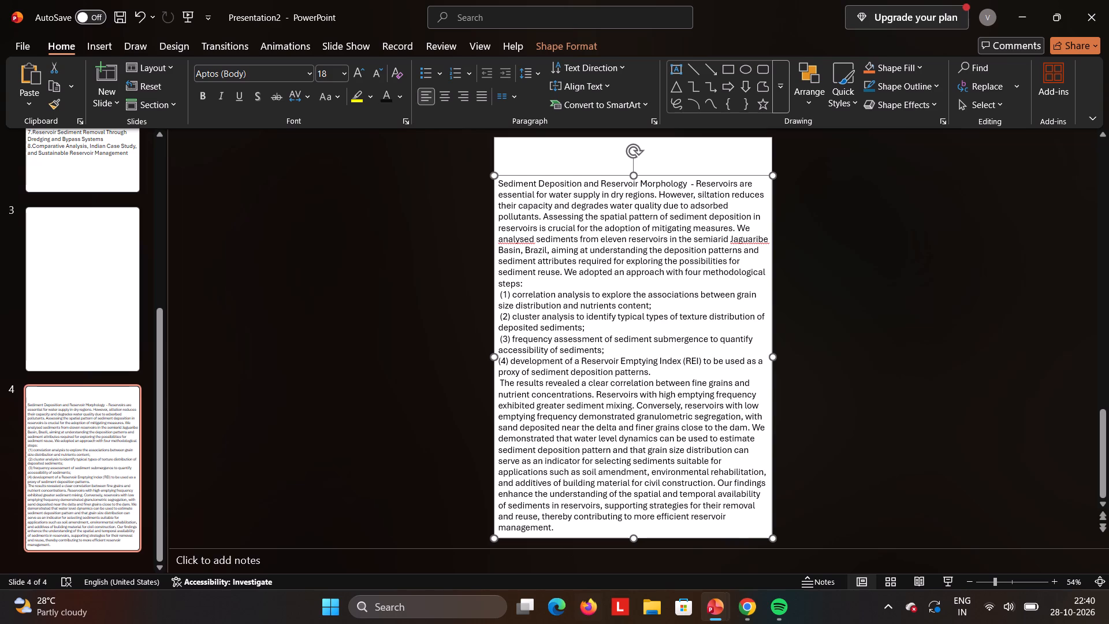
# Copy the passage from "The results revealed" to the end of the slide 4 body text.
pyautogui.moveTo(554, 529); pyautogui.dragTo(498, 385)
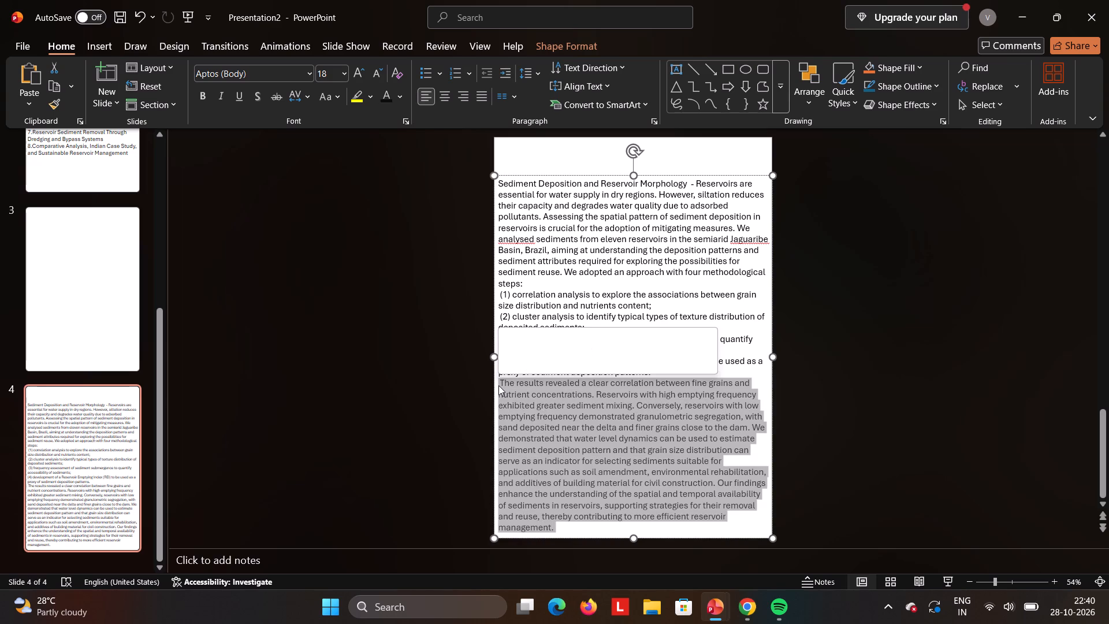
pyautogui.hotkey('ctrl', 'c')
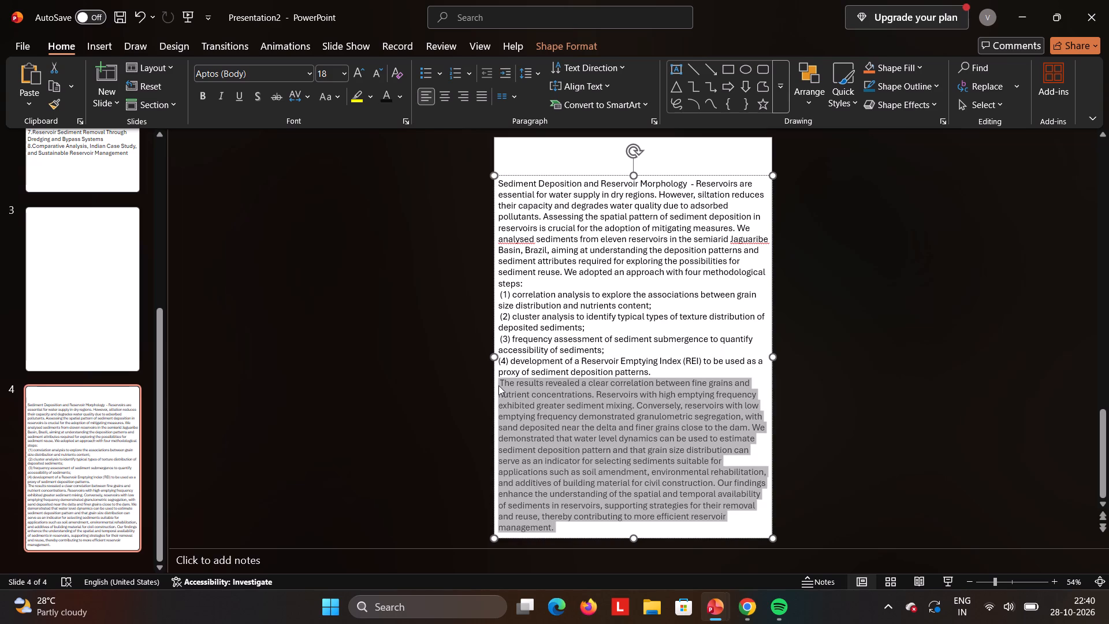
# Add a new slide directly after slide 4.
pyautogui.click(112, 252)
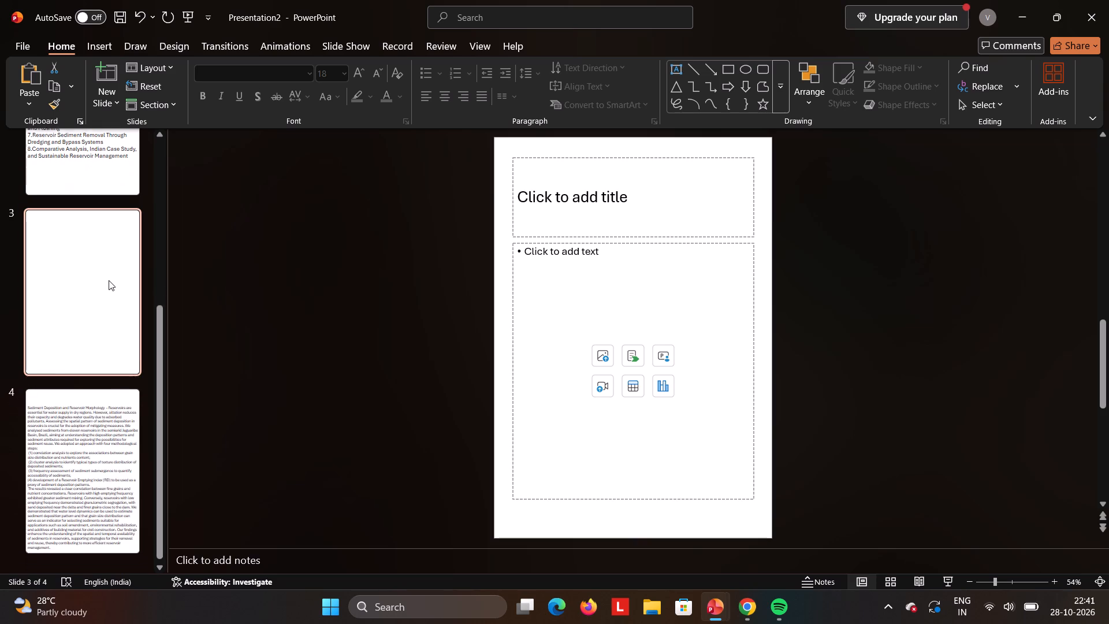
pyautogui.click(105, 446)
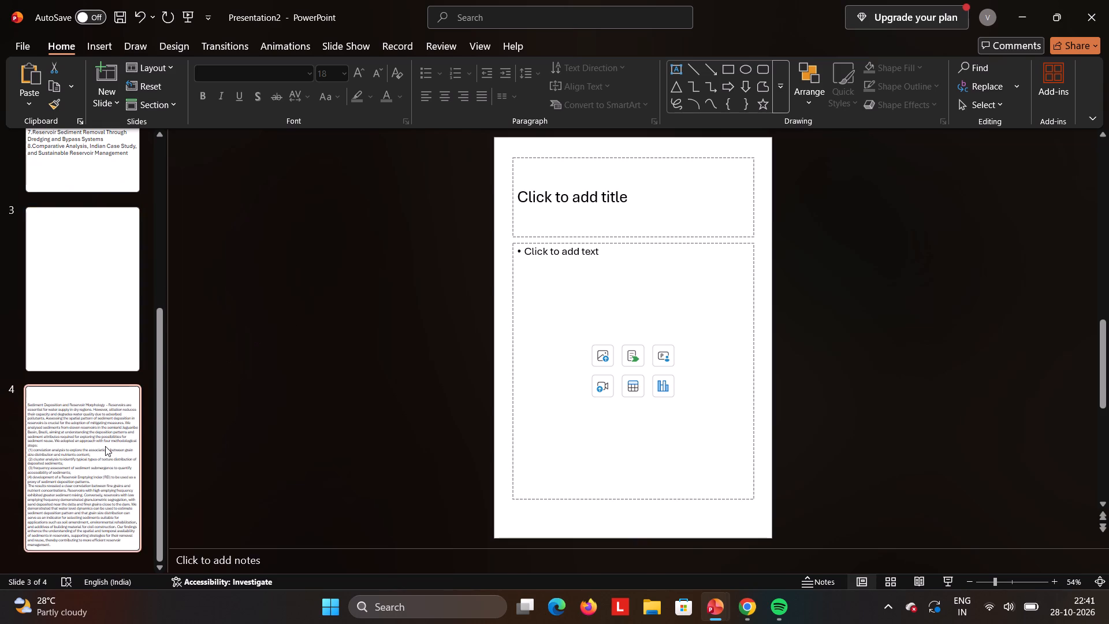
pyautogui.click(114, 71)
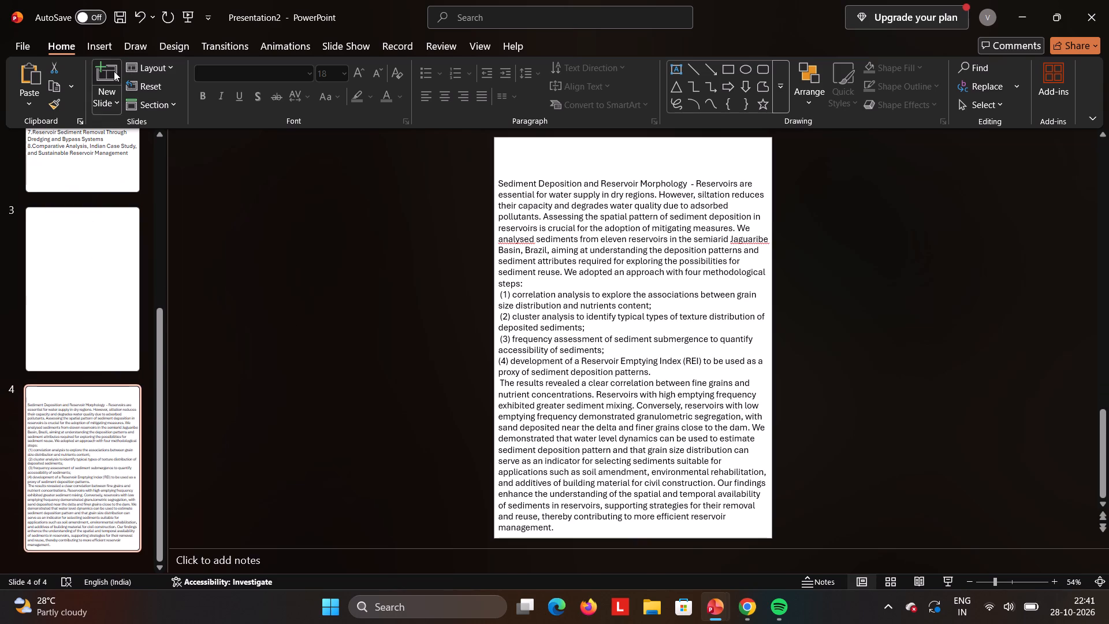
# Cut the bulleted content placeholder from slide 5, leaving only the title placeholder.
pyautogui.moveTo(585, 243); pyautogui.dragTo(586, 235)
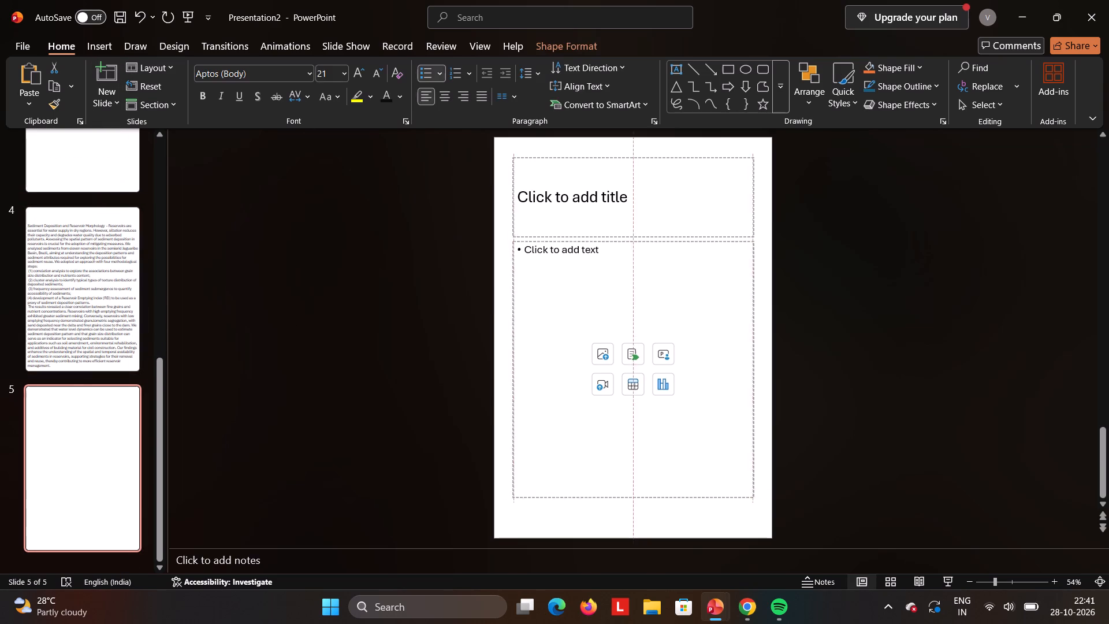
pyautogui.moveTo(586, 235); pyautogui.dragTo(589, 225)
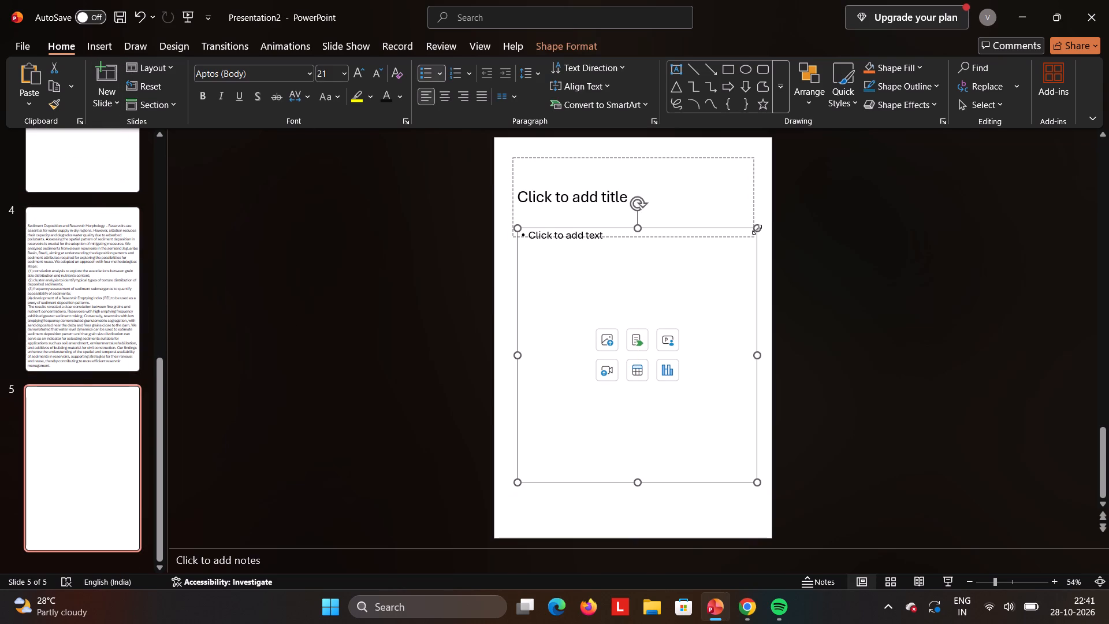
pyautogui.moveTo(757, 229); pyautogui.dragTo(525, 475)
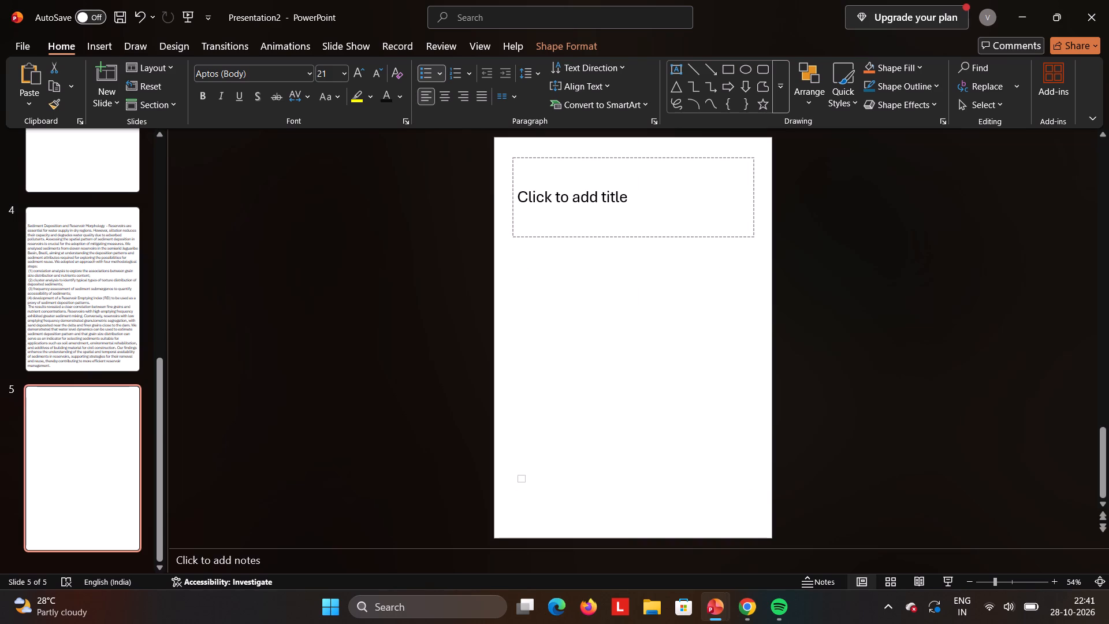
pyautogui.moveTo(525, 475); pyautogui.dragTo(521, 478)
pyautogui.rightClick(521, 478)
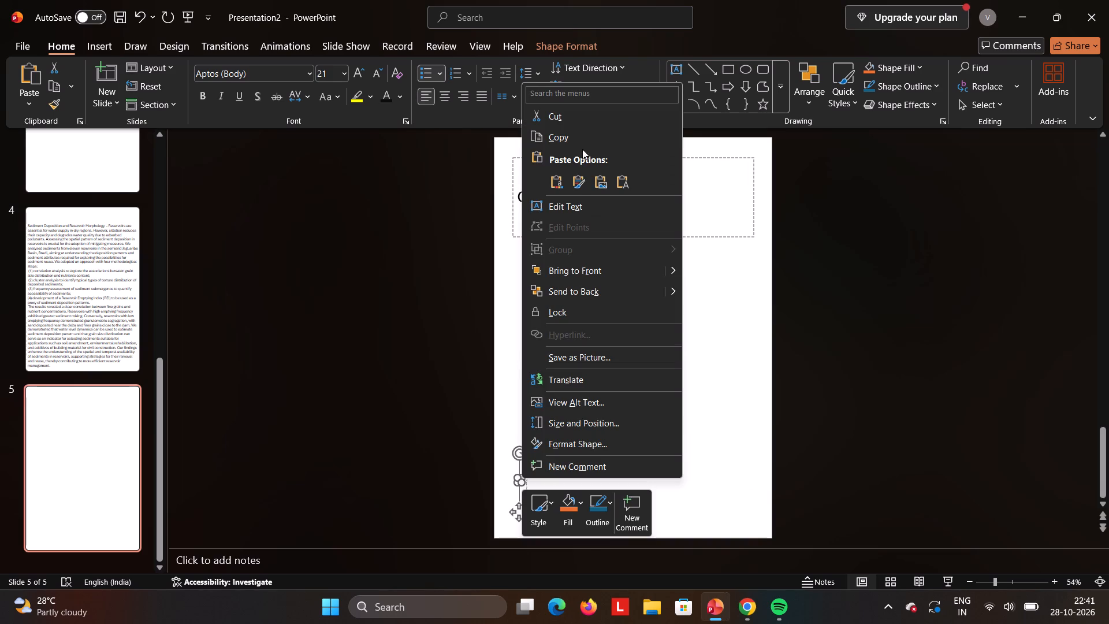
pyautogui.click(585, 118)
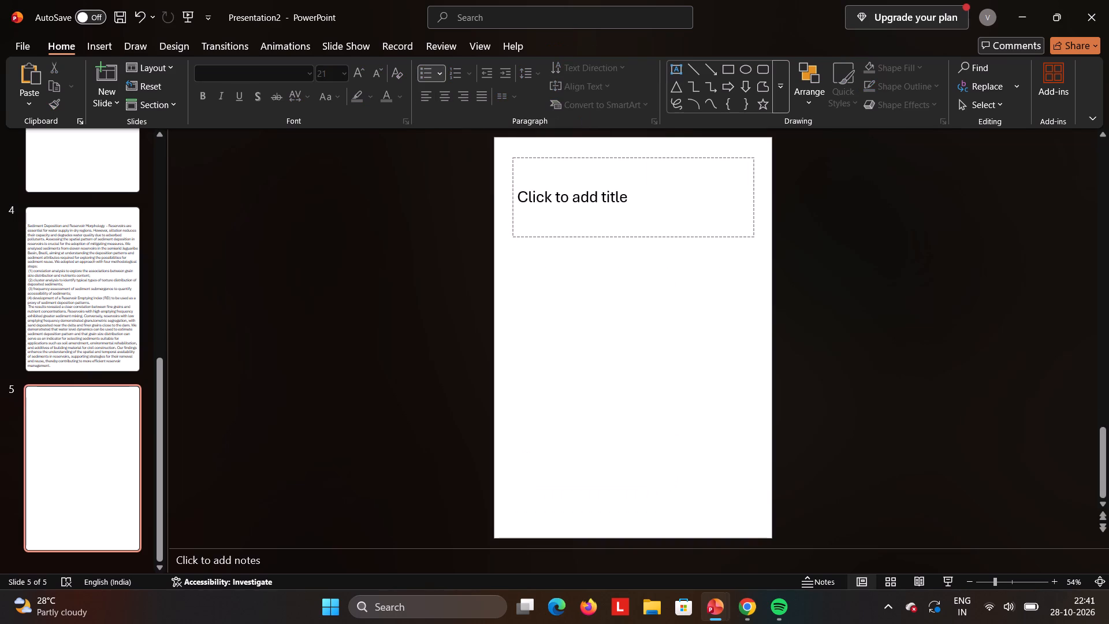
# Enlarge the slide 5 title placeholder to span the slide's full width, from its top edge to about mid-height.
pyautogui.click(754, 236)
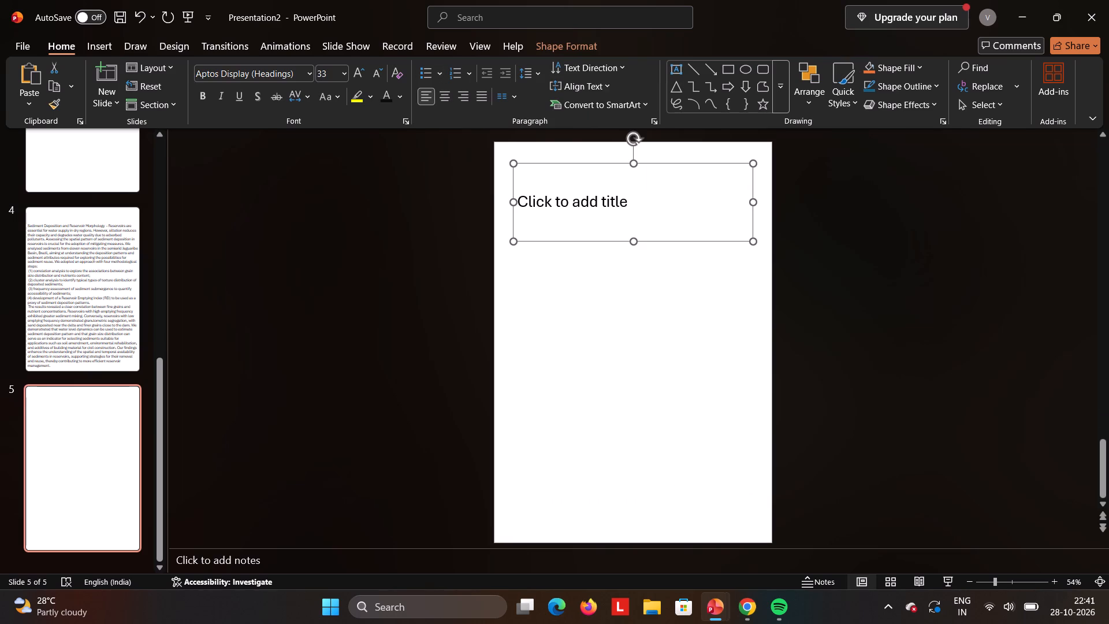
pyautogui.moveTo(754, 242); pyautogui.dragTo(770, 269)
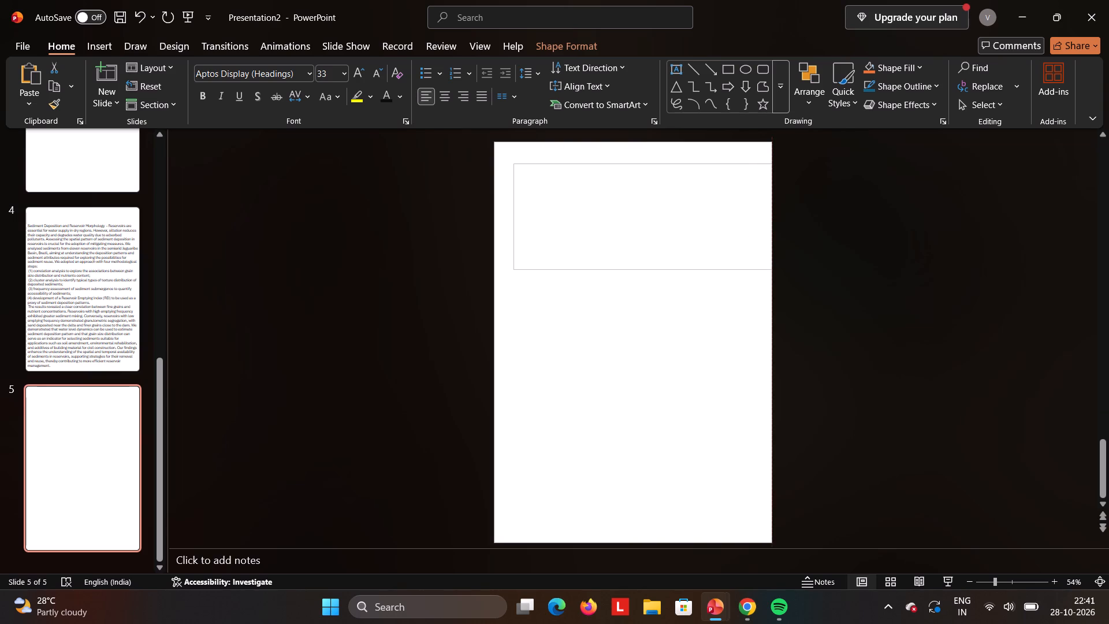
pyautogui.moveTo(770, 269); pyautogui.dragTo(772, 334)
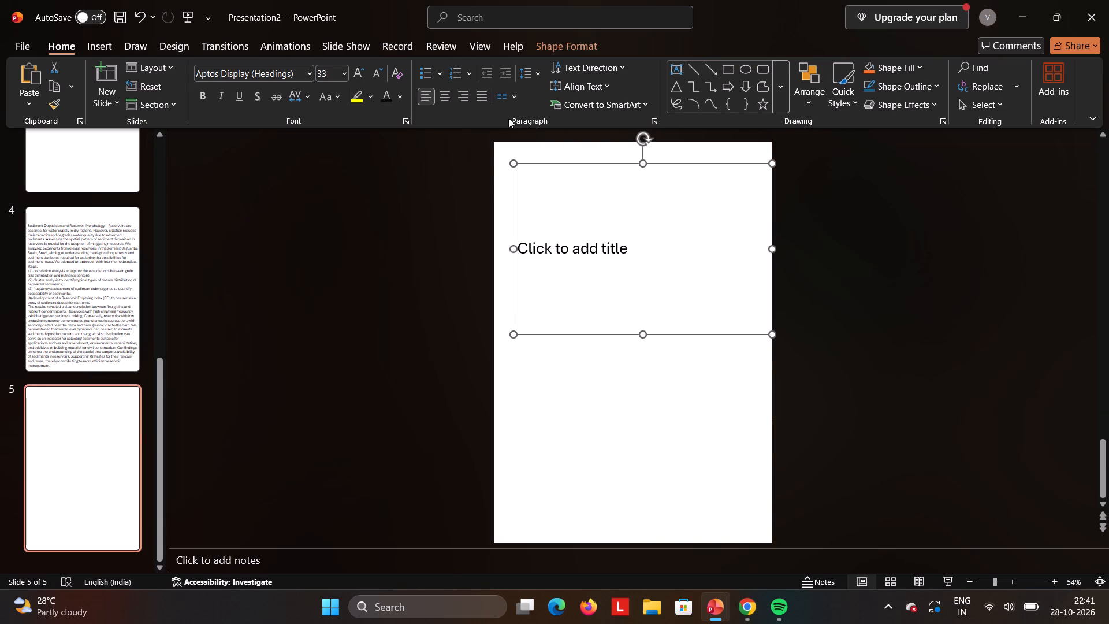
pyautogui.moveTo(513, 162); pyautogui.dragTo(497, 146)
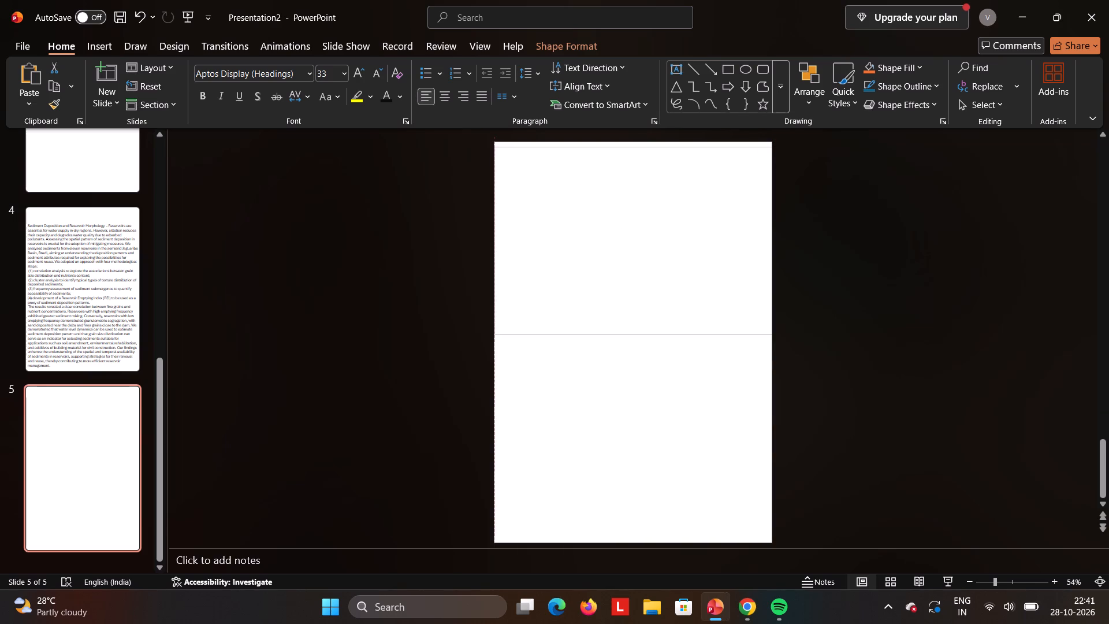
pyautogui.moveTo(497, 146); pyautogui.dragTo(496, 144)
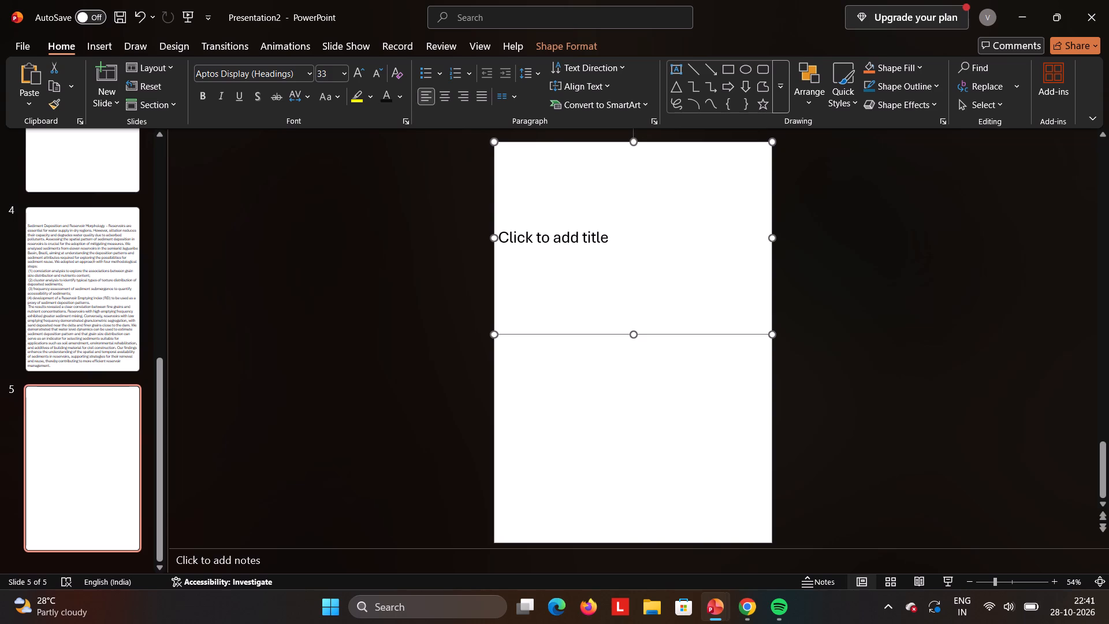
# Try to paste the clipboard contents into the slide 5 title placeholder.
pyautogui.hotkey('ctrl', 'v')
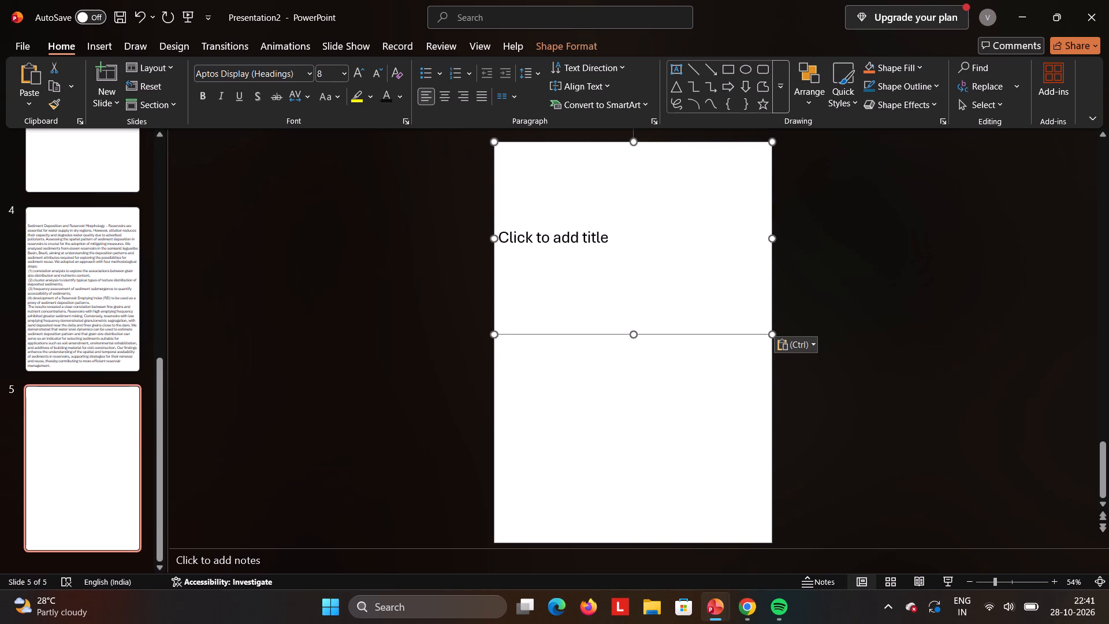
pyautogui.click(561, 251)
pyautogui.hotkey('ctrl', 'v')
# Copy the slide 4 passage beginning "The results revealed" and paste it into the slide 5 title placeholder.
pyautogui.click(105, 295)
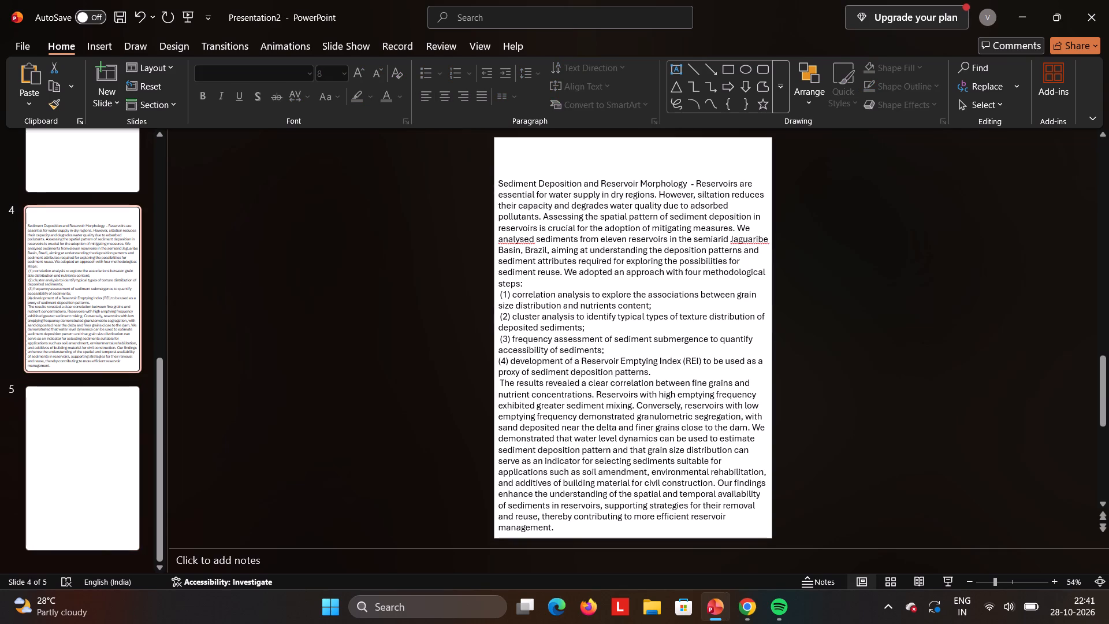
pyautogui.moveTo(499, 386); pyautogui.dragTo(571, 536)
pyautogui.hotkey('ctrl', 'c')
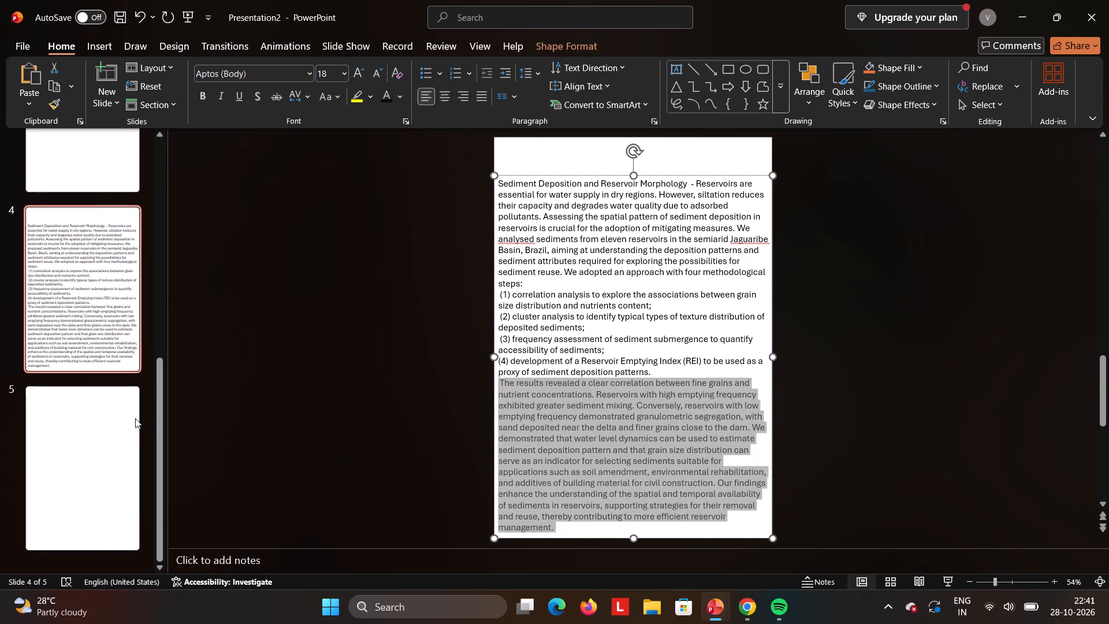
pyautogui.click(128, 423)
pyautogui.click(600, 287)
pyautogui.hotkey('ctrl', 'v')
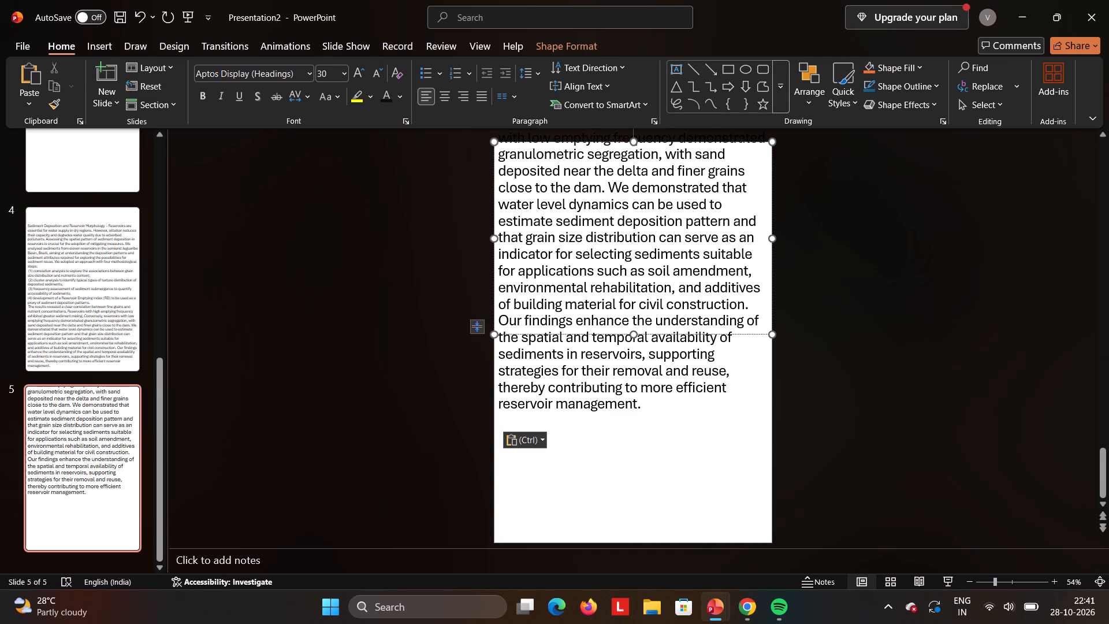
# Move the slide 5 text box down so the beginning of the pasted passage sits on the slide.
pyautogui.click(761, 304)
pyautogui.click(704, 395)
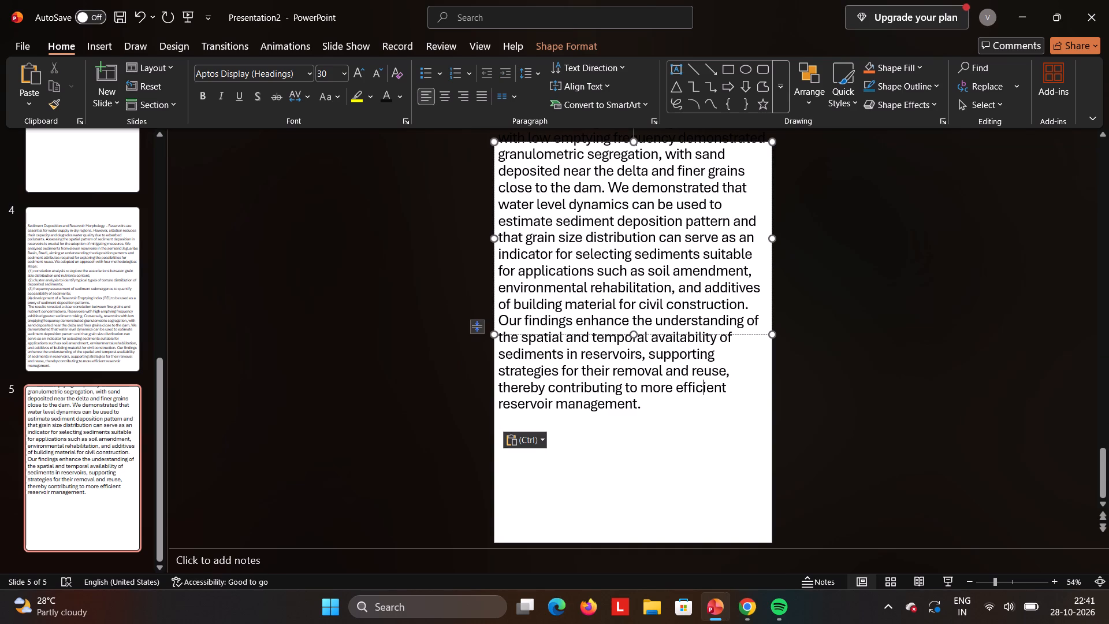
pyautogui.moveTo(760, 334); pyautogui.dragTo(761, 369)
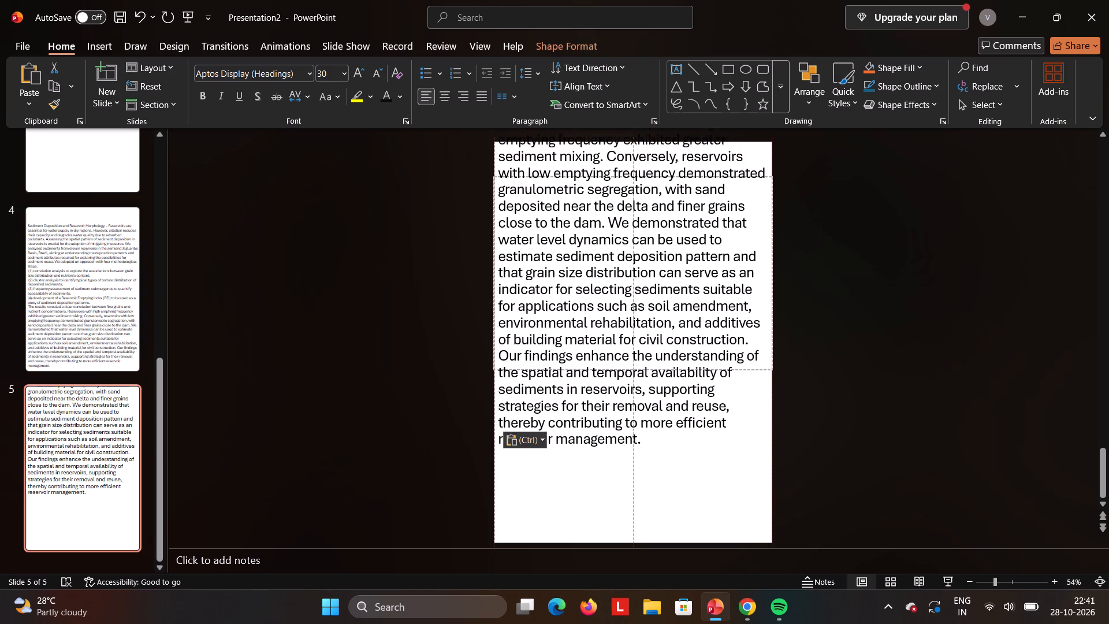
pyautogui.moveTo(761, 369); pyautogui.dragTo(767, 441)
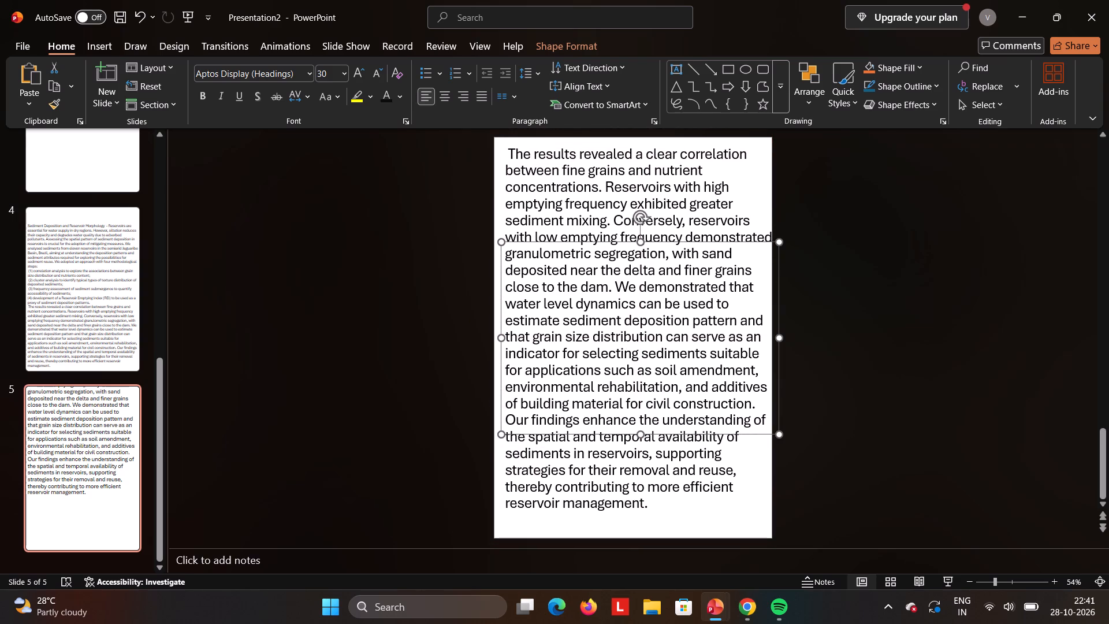
# Set the entire pasted passage on slide 5 to font size 18.
pyautogui.moveTo(649, 507); pyautogui.dragTo(522, 152)
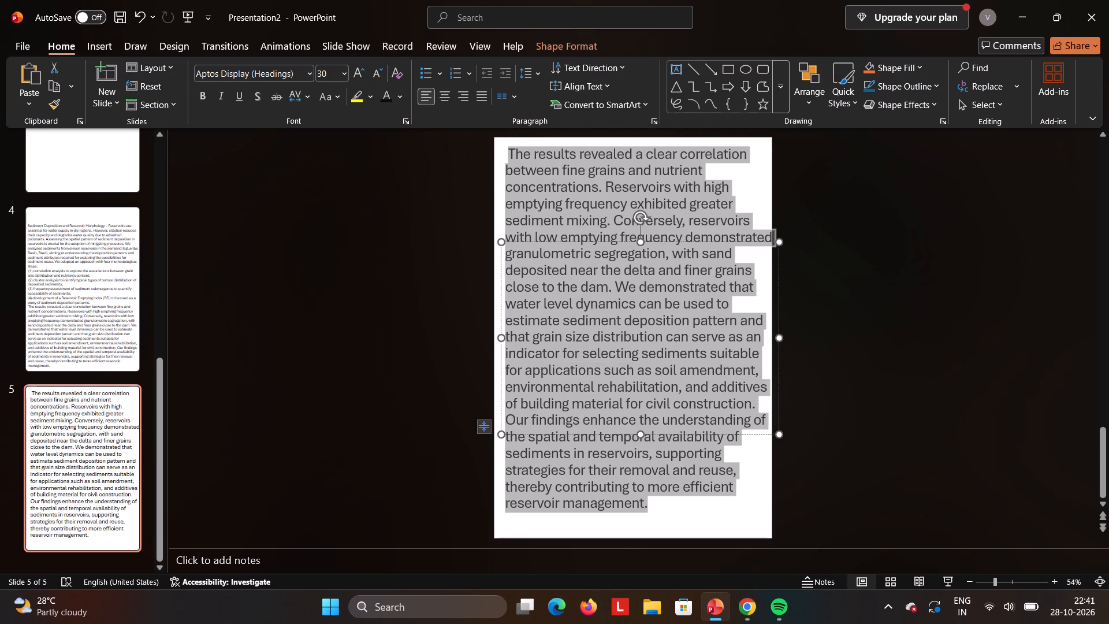
pyautogui.moveTo(522, 152); pyautogui.dragTo(523, 128)
pyautogui.click(340, 78)
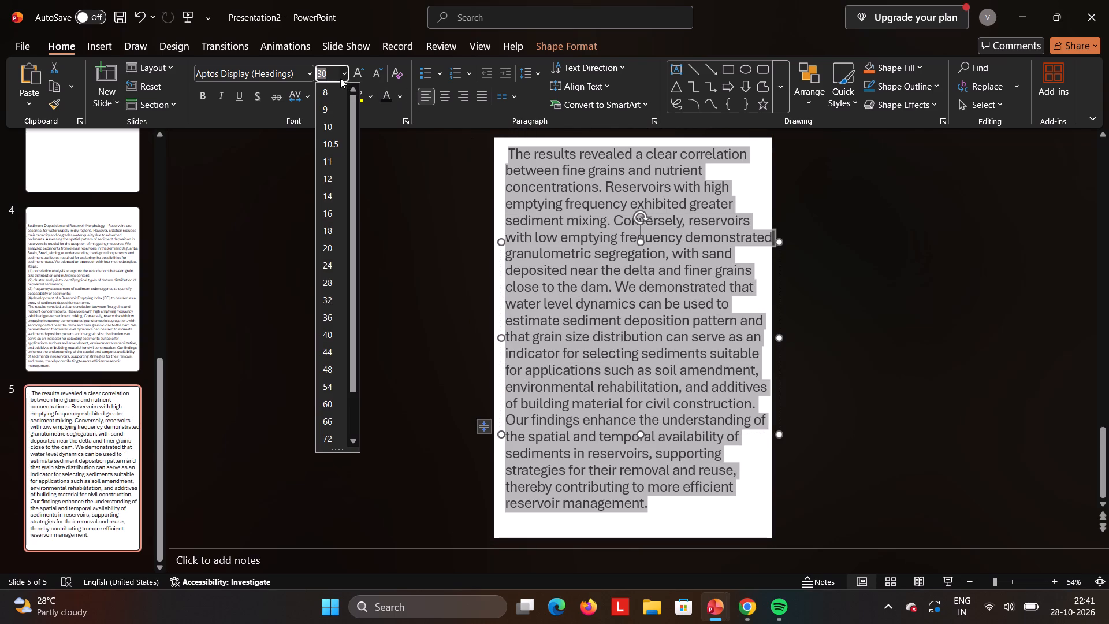
pyautogui.click(334, 227)
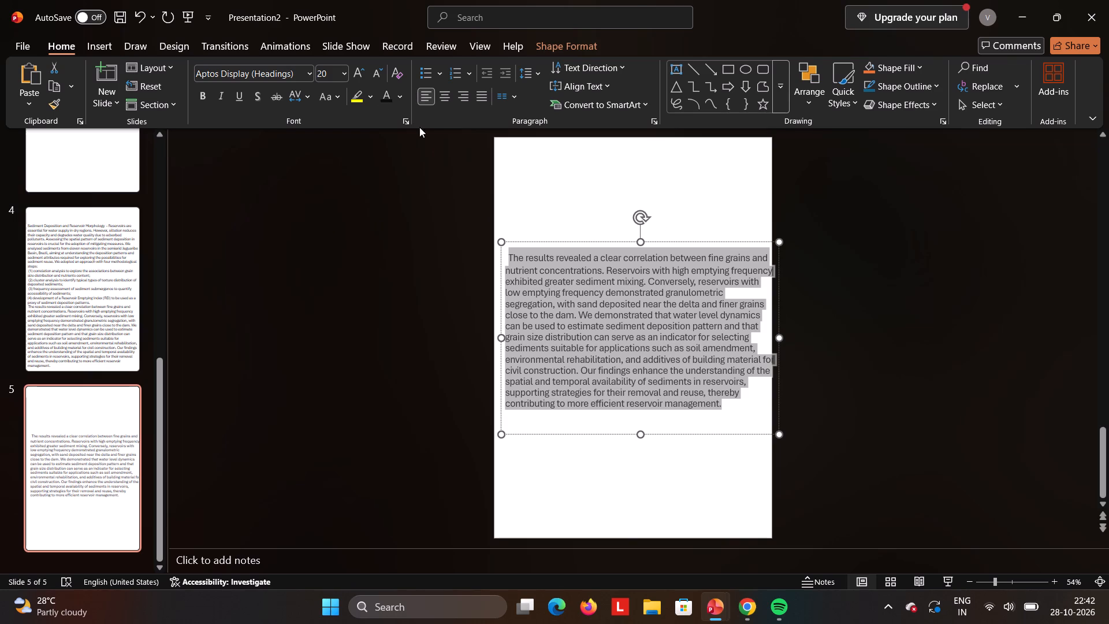
pyautogui.click(345, 77)
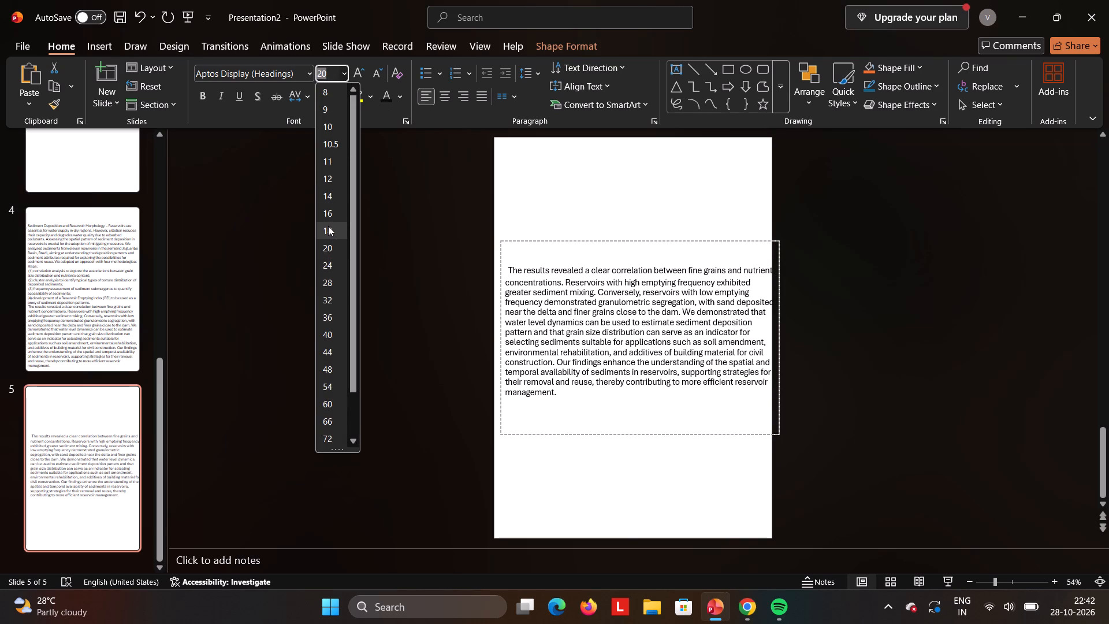
pyautogui.click(328, 226)
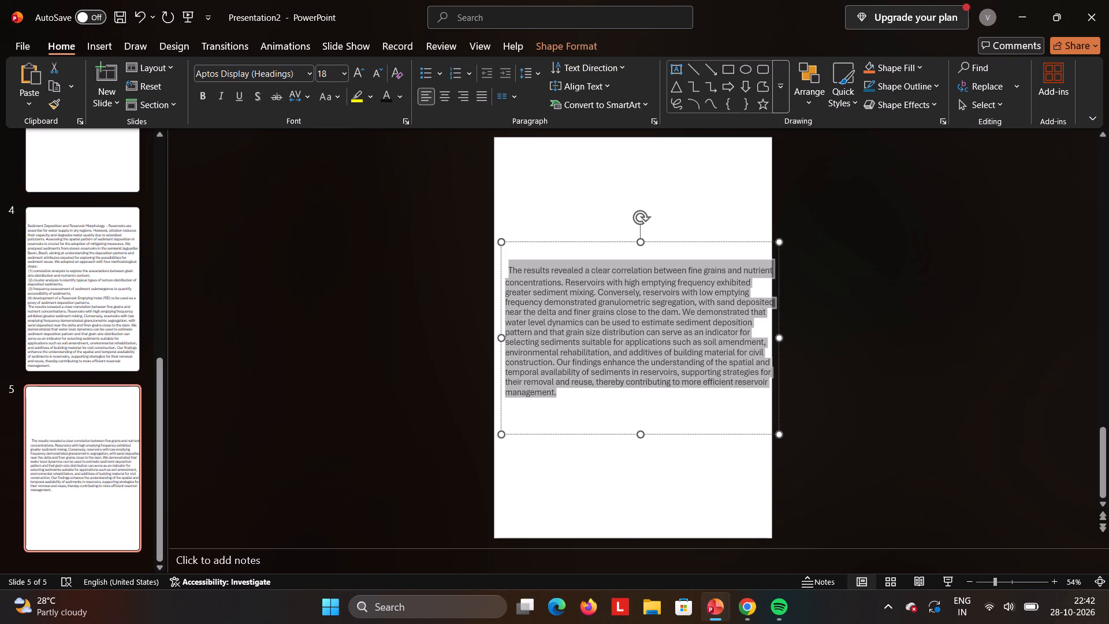
# Move the slide 5 text box up so its text starts at the slide's top edge and its sides match the slide's.
pyautogui.moveTo(699, 436); pyautogui.dragTo(698, 323)
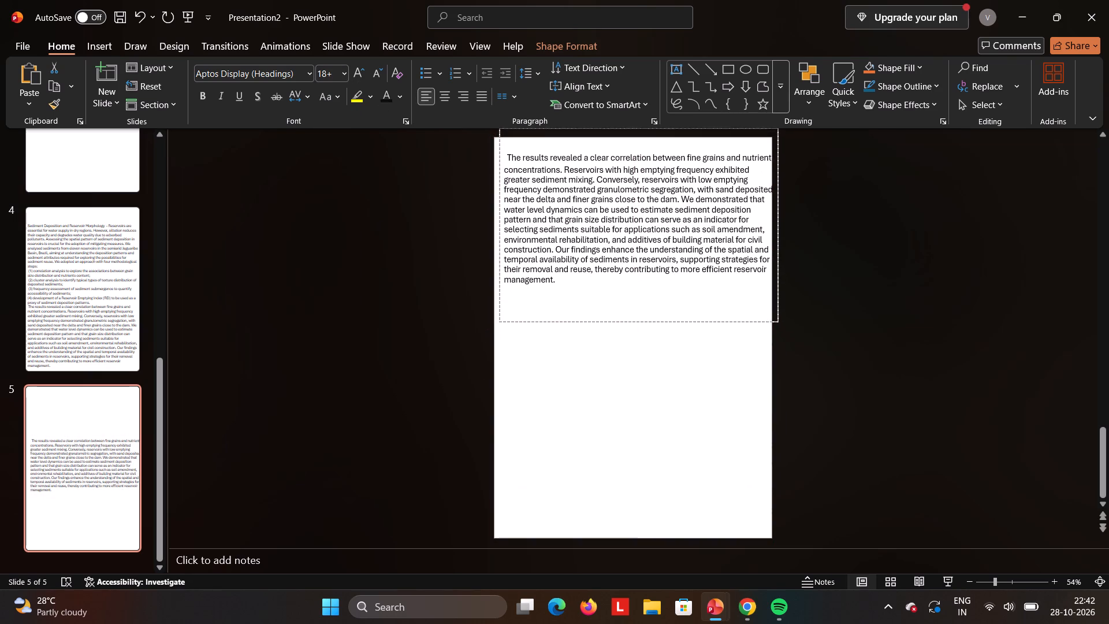
pyautogui.moveTo(698, 323); pyautogui.dragTo(697, 313)
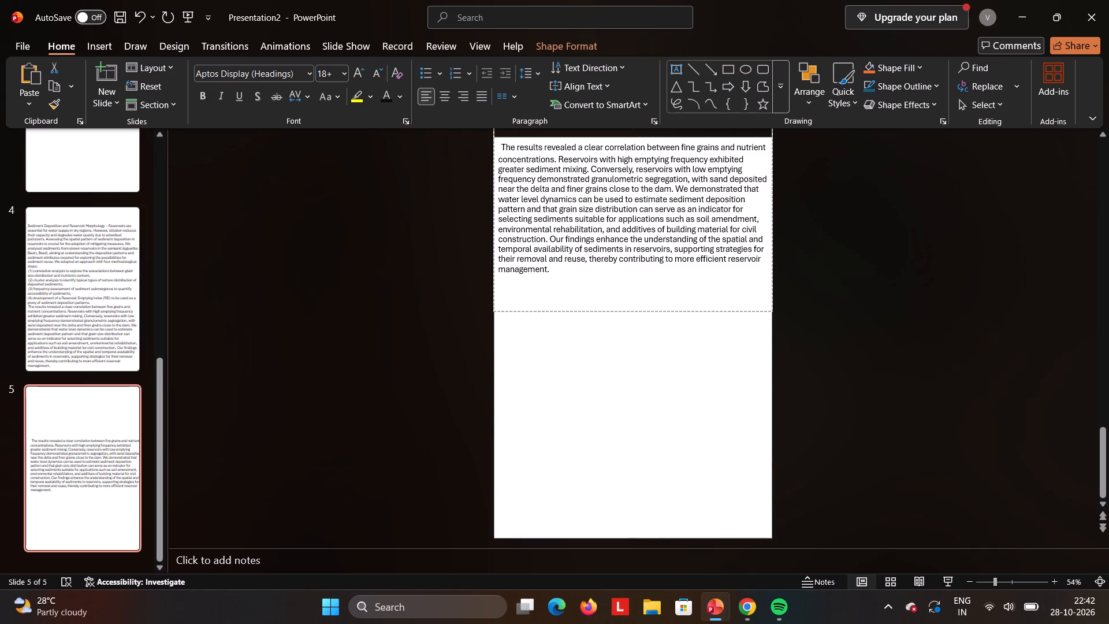
pyautogui.moveTo(697, 313); pyautogui.dragTo(696, 313)
pyautogui.click(888, 309)
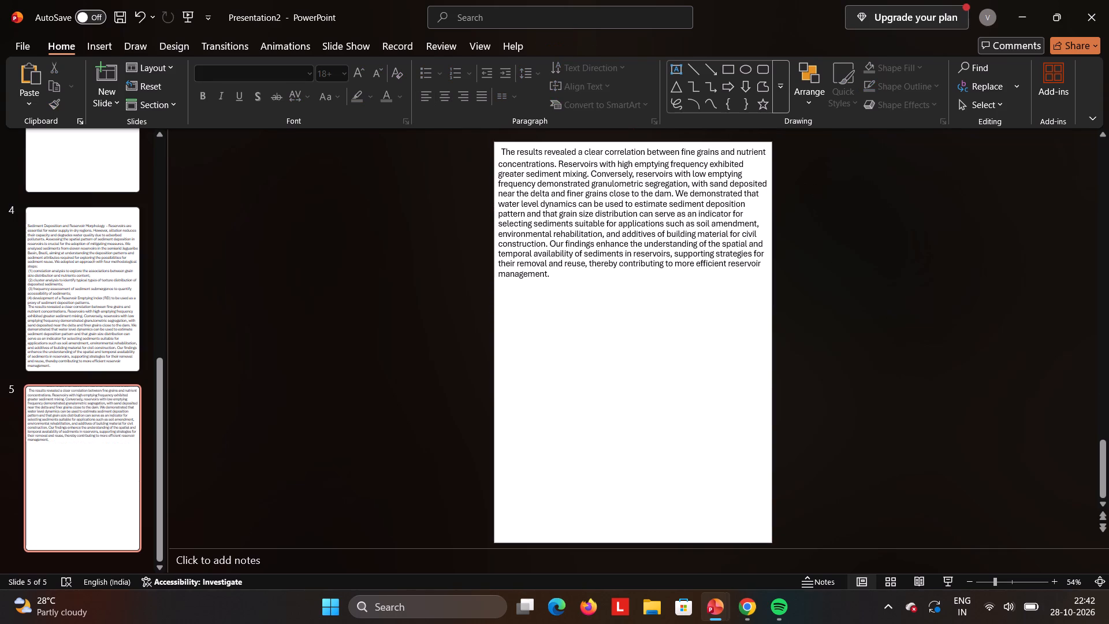
# Replace the space between "nutrient" and "concentrations" in the slide 5 passage with a line break.
pyautogui.click(500, 165)
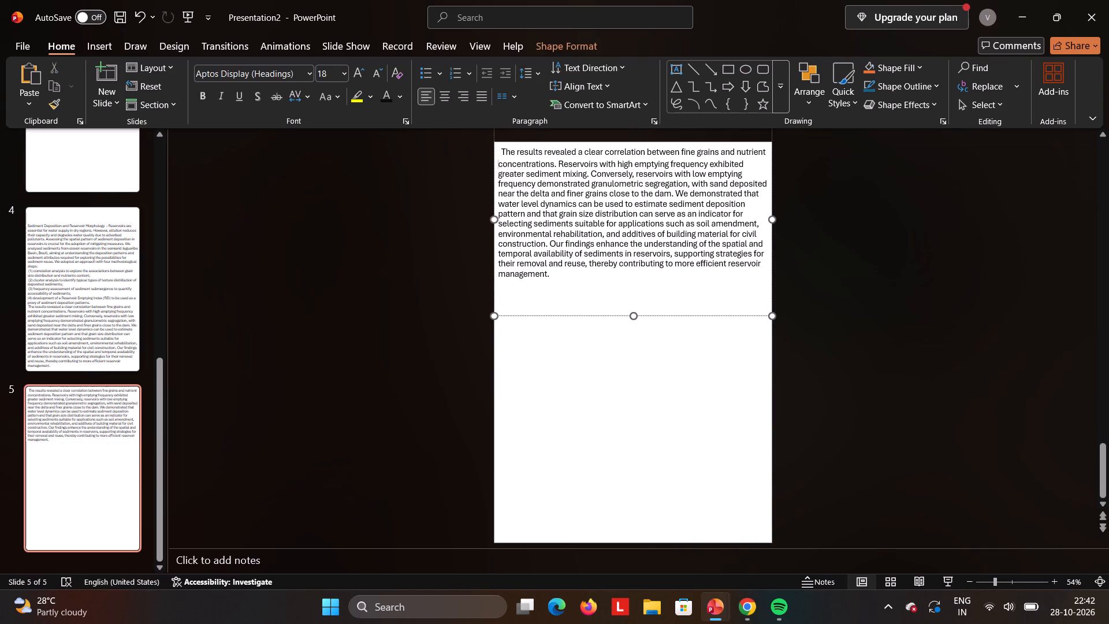
pyautogui.press('BackSpace')
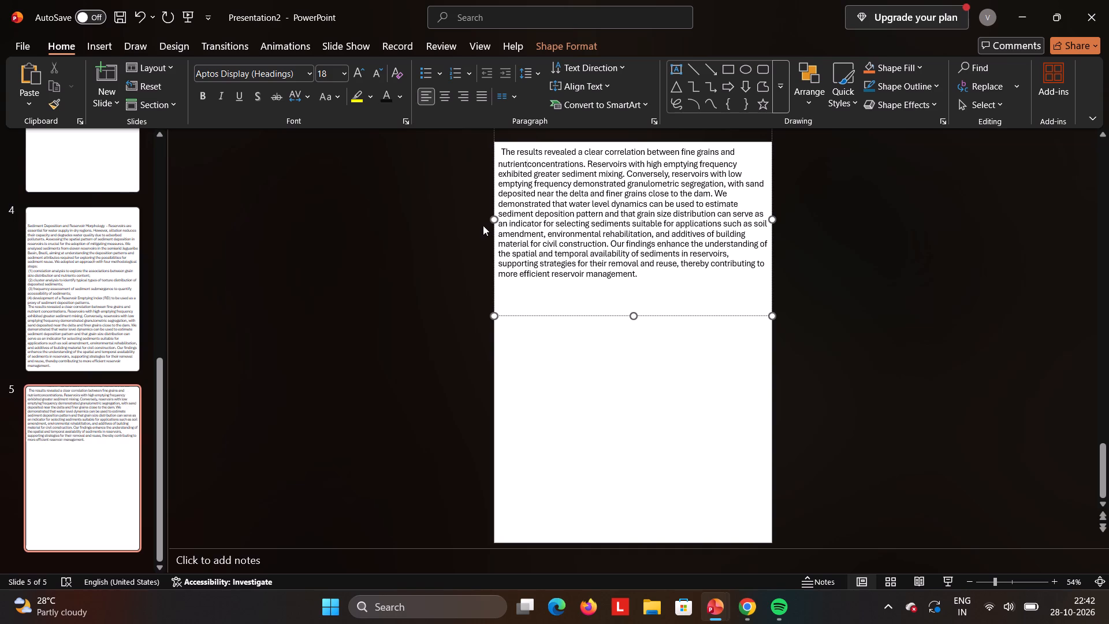
pyautogui.press('Return')
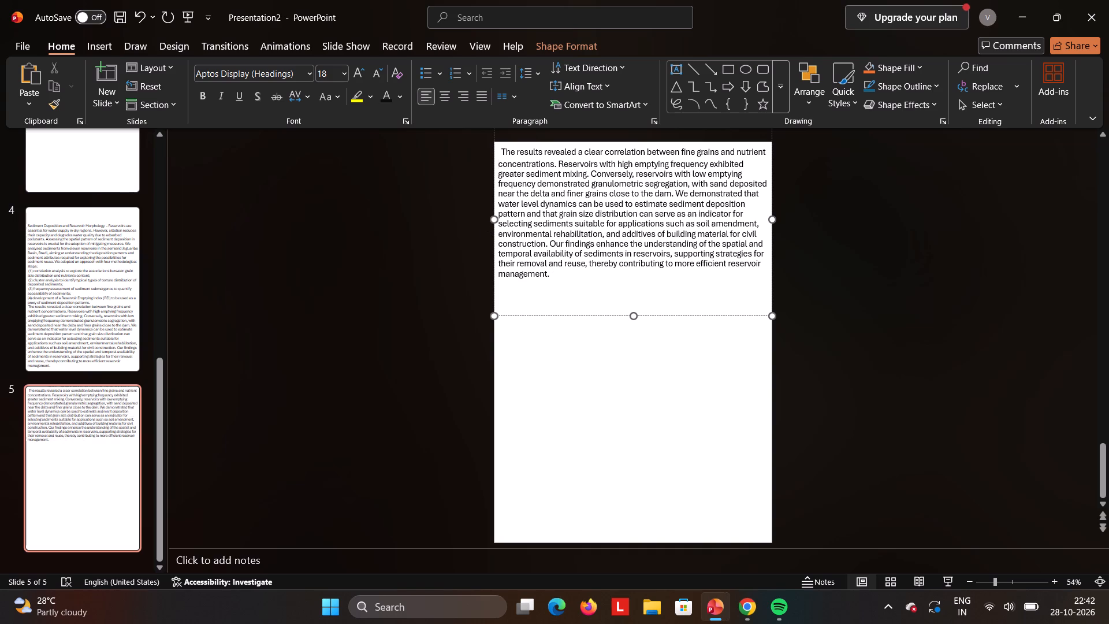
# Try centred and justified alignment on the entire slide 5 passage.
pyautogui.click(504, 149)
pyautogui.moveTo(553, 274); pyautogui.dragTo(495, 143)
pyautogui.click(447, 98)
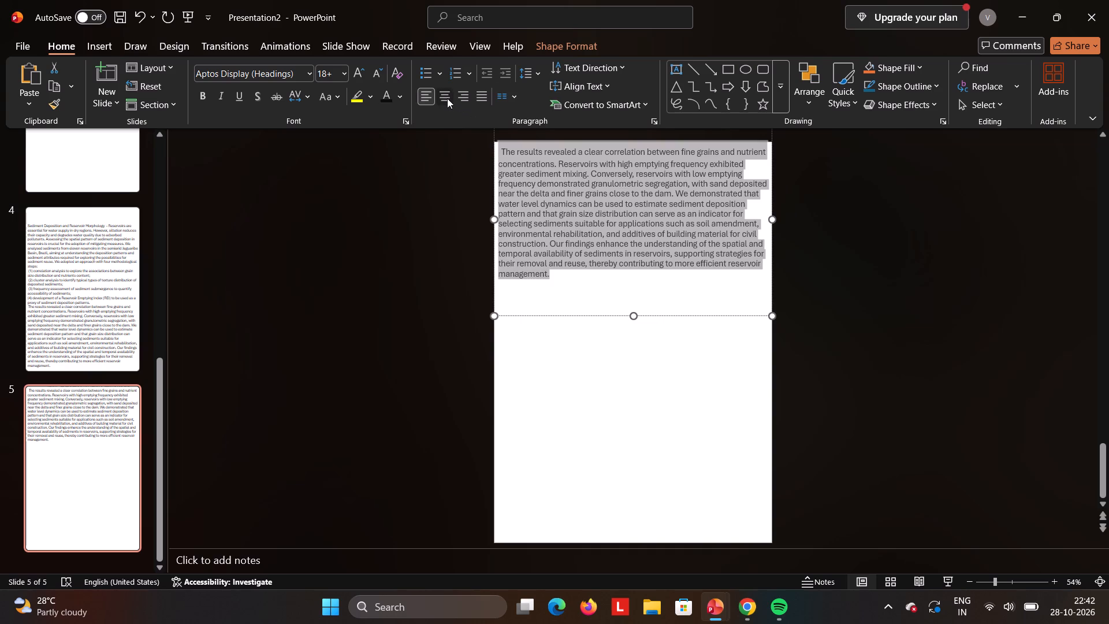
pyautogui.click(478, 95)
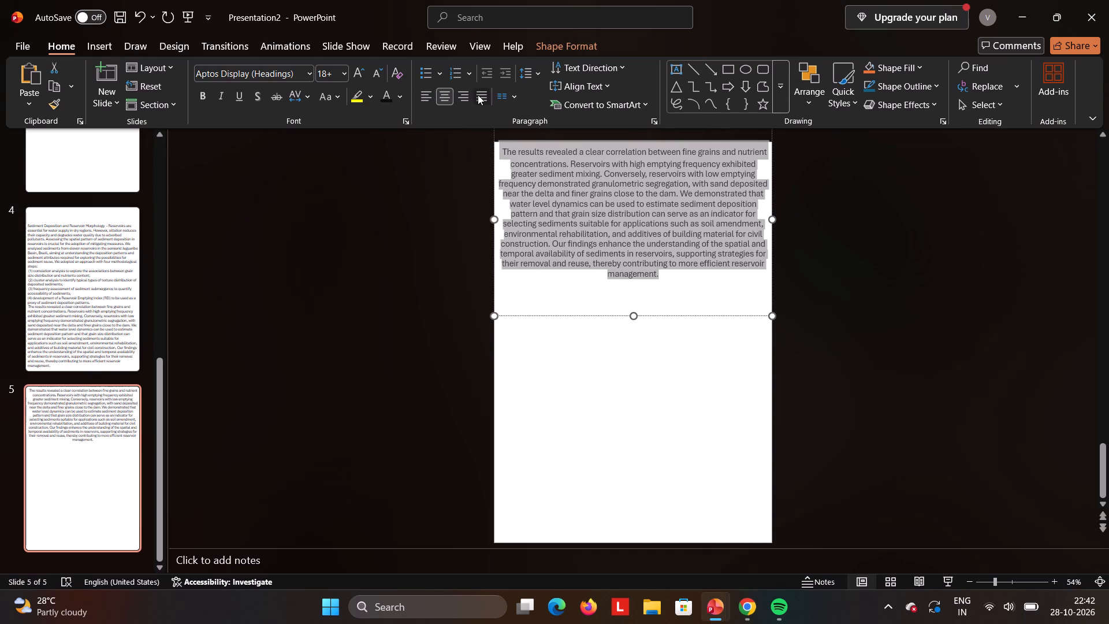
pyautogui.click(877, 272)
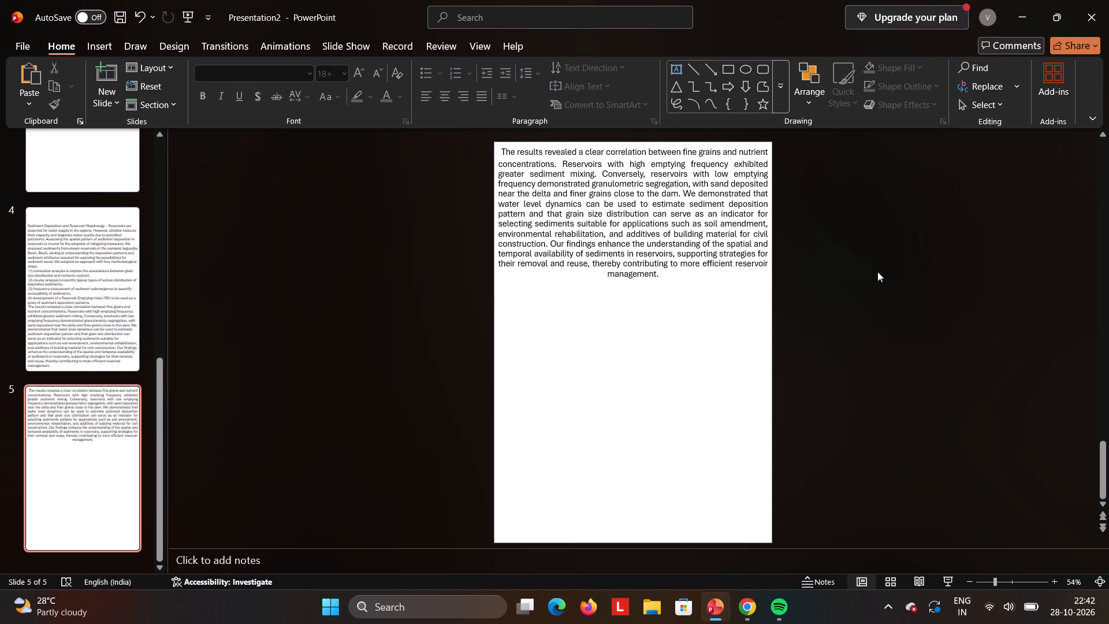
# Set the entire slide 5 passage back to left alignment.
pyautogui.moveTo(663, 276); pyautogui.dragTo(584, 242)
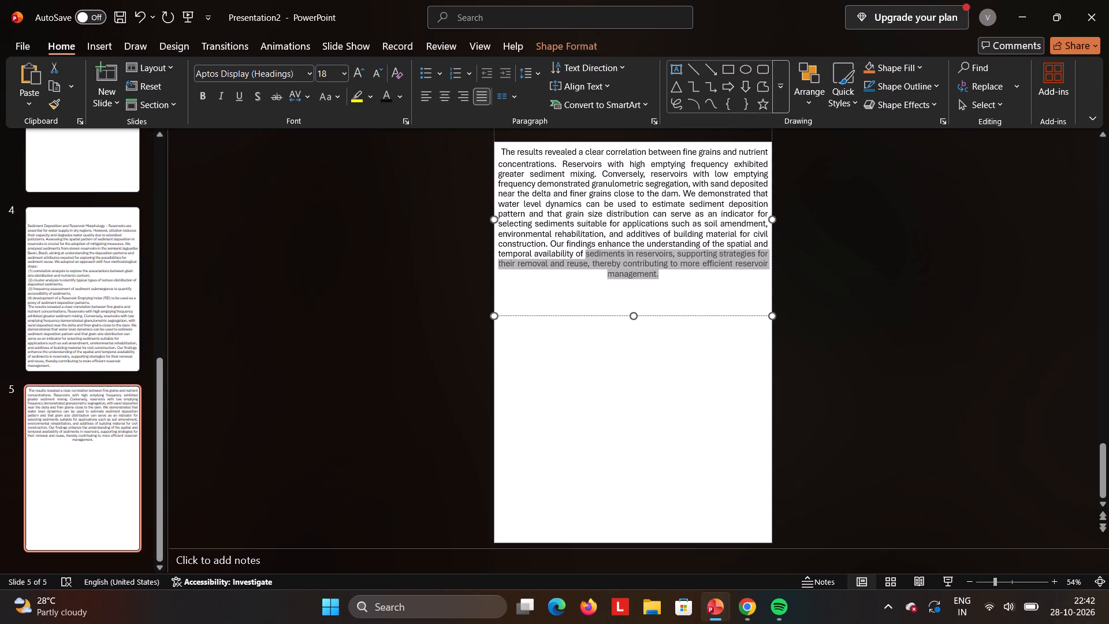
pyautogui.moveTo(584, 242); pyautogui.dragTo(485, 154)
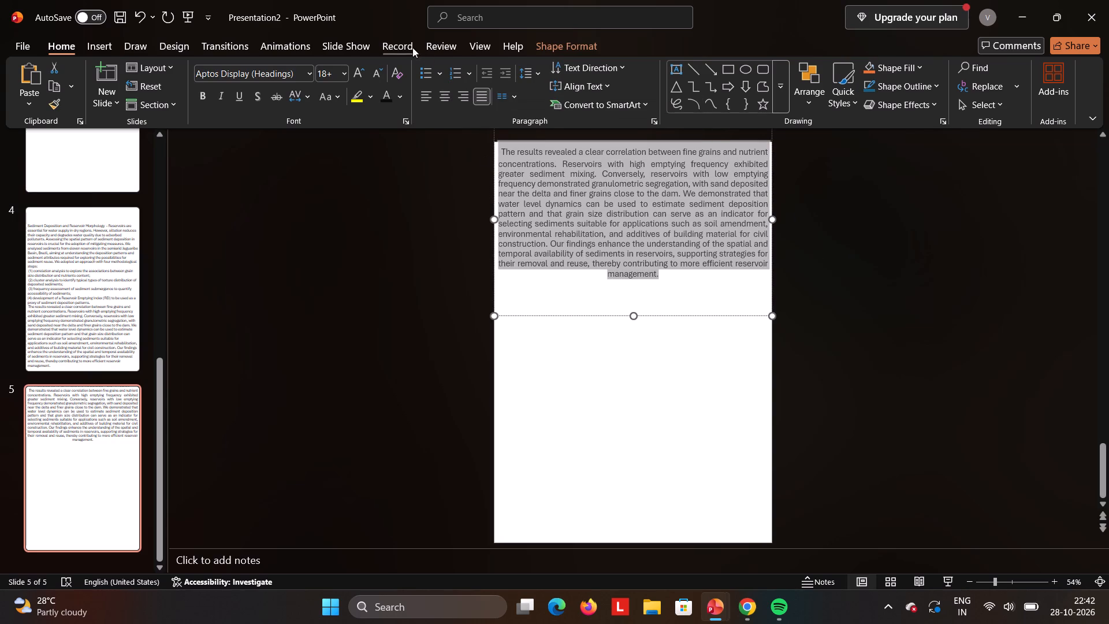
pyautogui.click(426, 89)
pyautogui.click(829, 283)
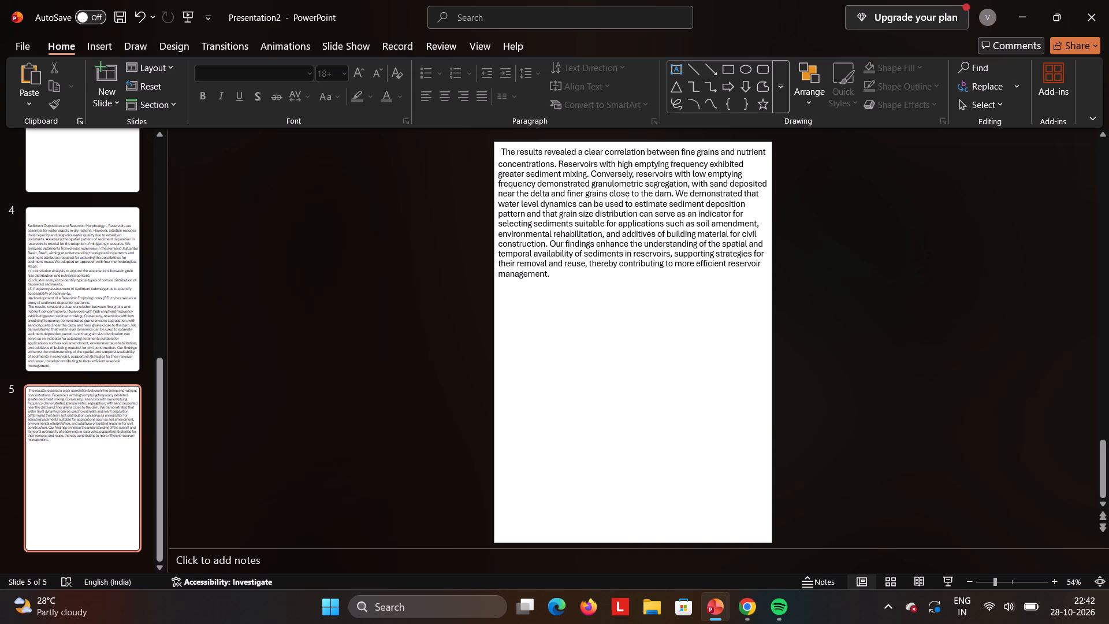
# Delete the passage on slide 4 from "The results revealed" through "reservoir management.", since it is duplicated on slide 5.
pyautogui.click(128, 296)
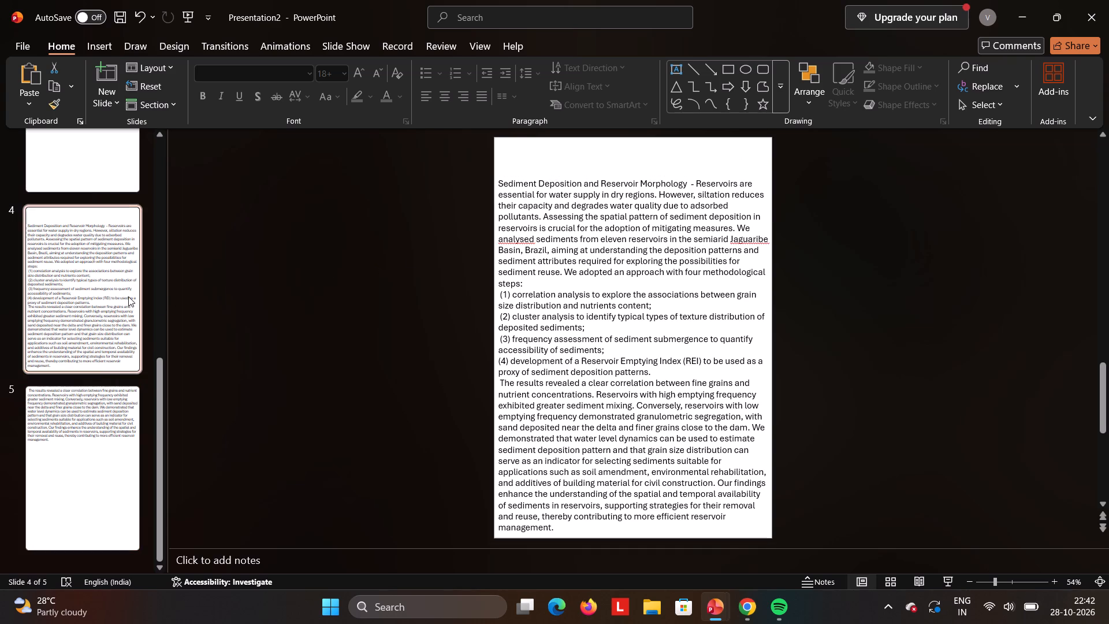
pyautogui.moveTo(554, 530); pyautogui.dragTo(539, 514)
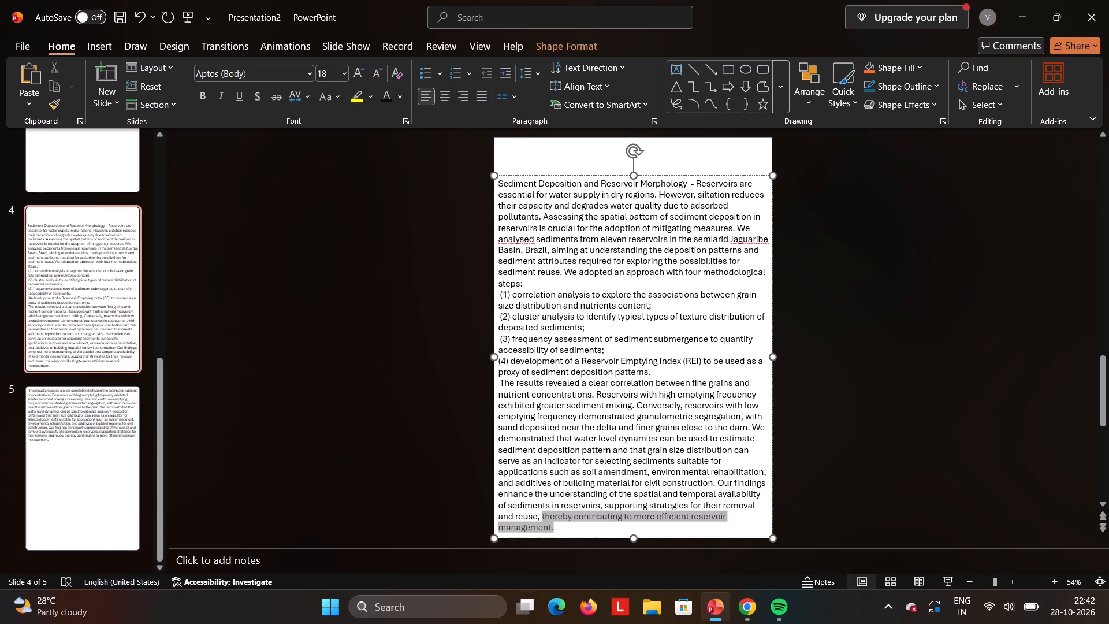
pyautogui.moveTo(539, 514); pyautogui.dragTo(500, 385)
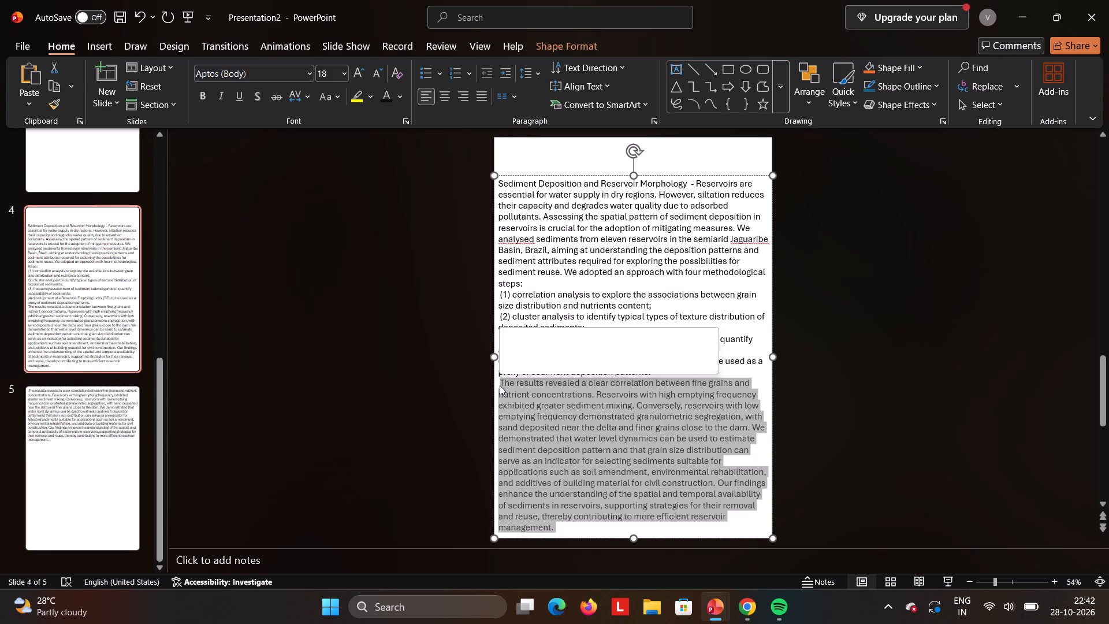
pyautogui.press('Delete')
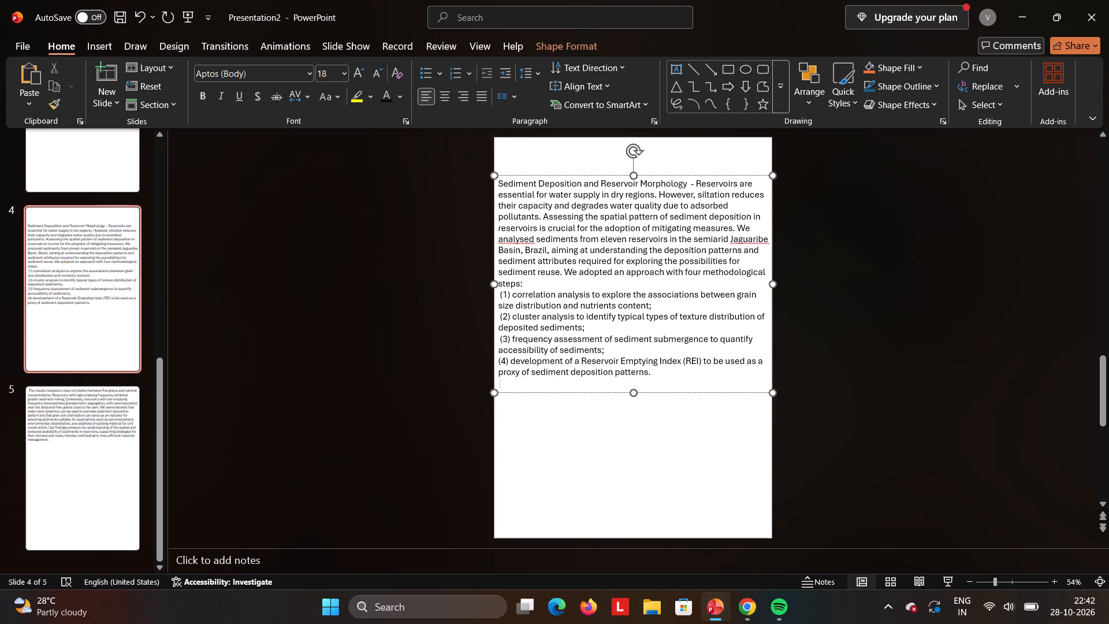
# Place "Sediment Deposition and Reservoir Morphology" on its own line above the slide 4 body text and remove the hyphen after it.
pyautogui.click(690, 183)
pyautogui.moveTo(690, 183); pyautogui.dragTo(564, 192)
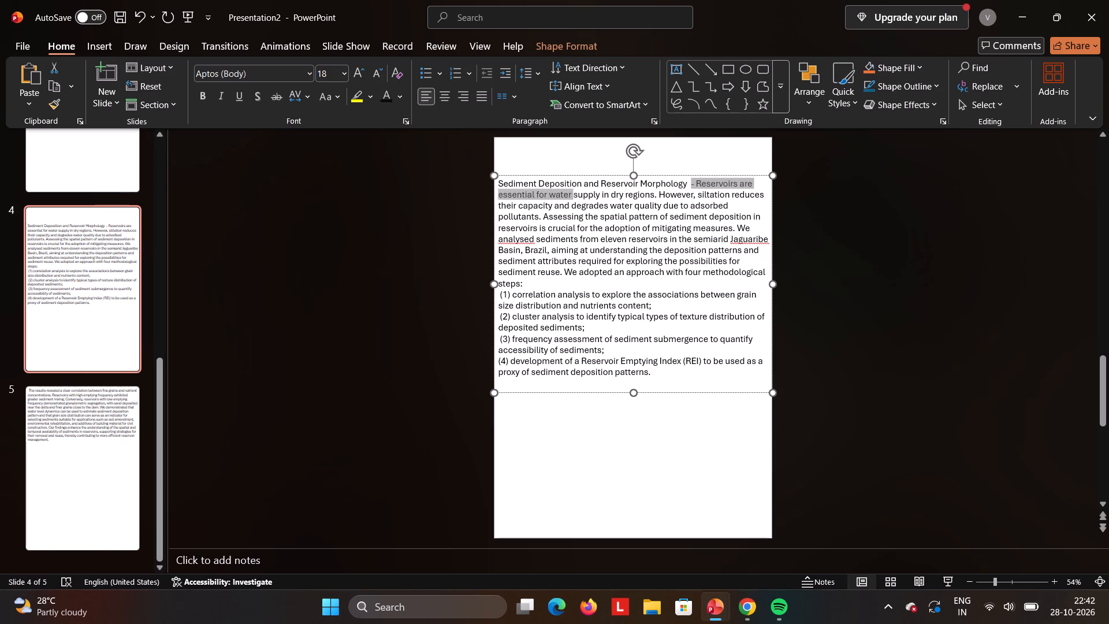
pyautogui.moveTo(564, 192); pyautogui.dragTo(497, 182)
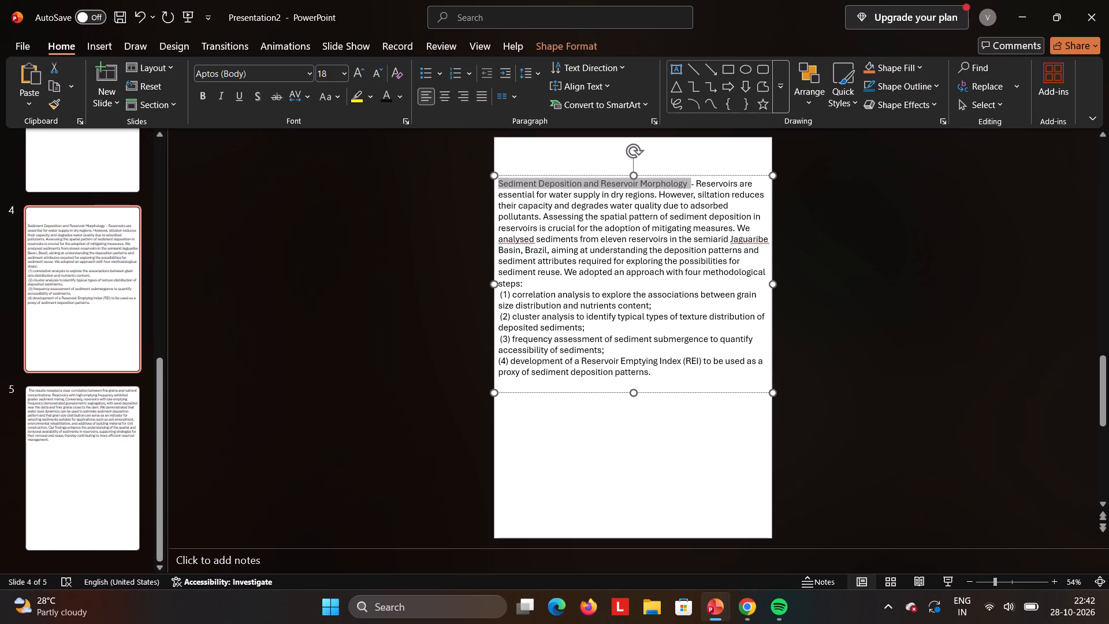
pyautogui.hotkey('ctrl', 'c')
pyautogui.press('Delete')
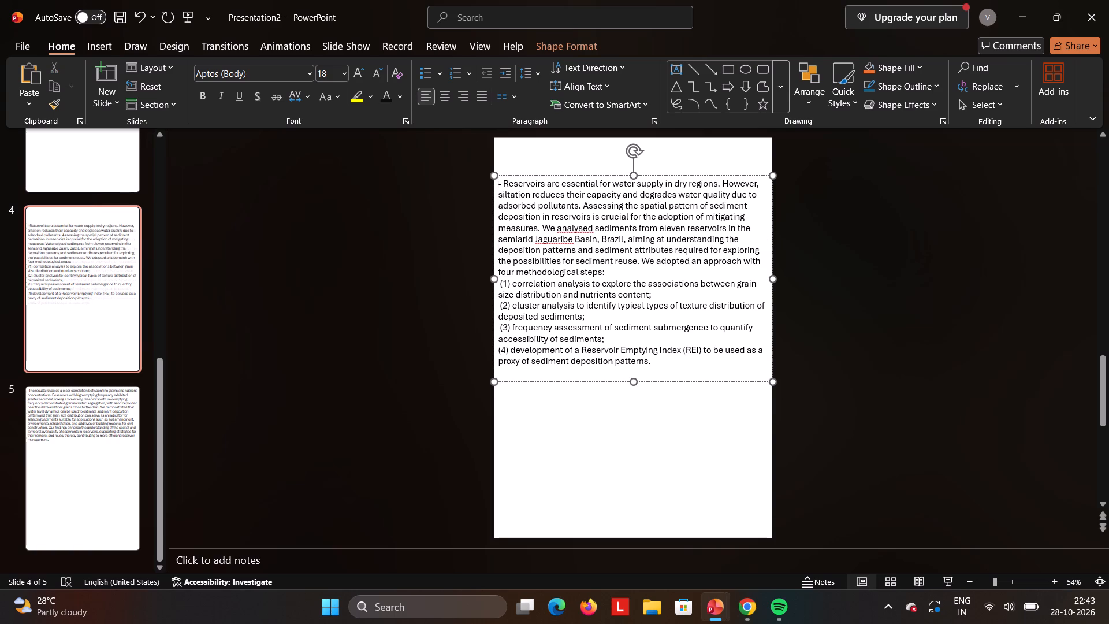
pyautogui.press('Right')
pyautogui.press('BackSpace')
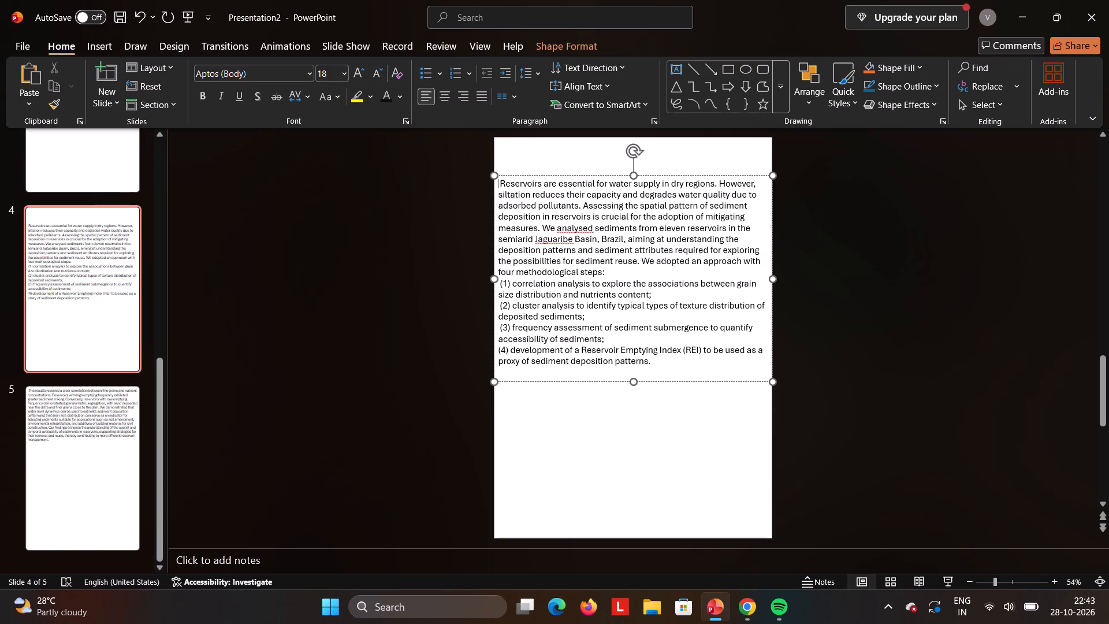
pyautogui.hotkey('ctrl', 'v')
pyautogui.keyDown('ctrl'); pyautogui.click(498, 198); pyautogui.keyUp('ctrl')
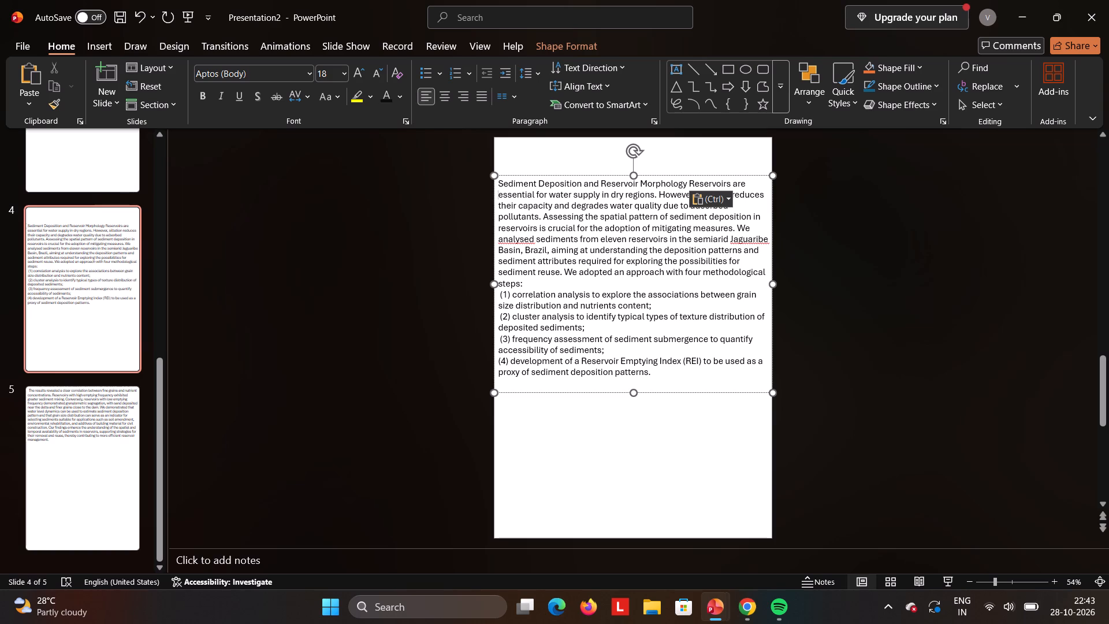
pyautogui.click(688, 185)
pyautogui.press('Return')
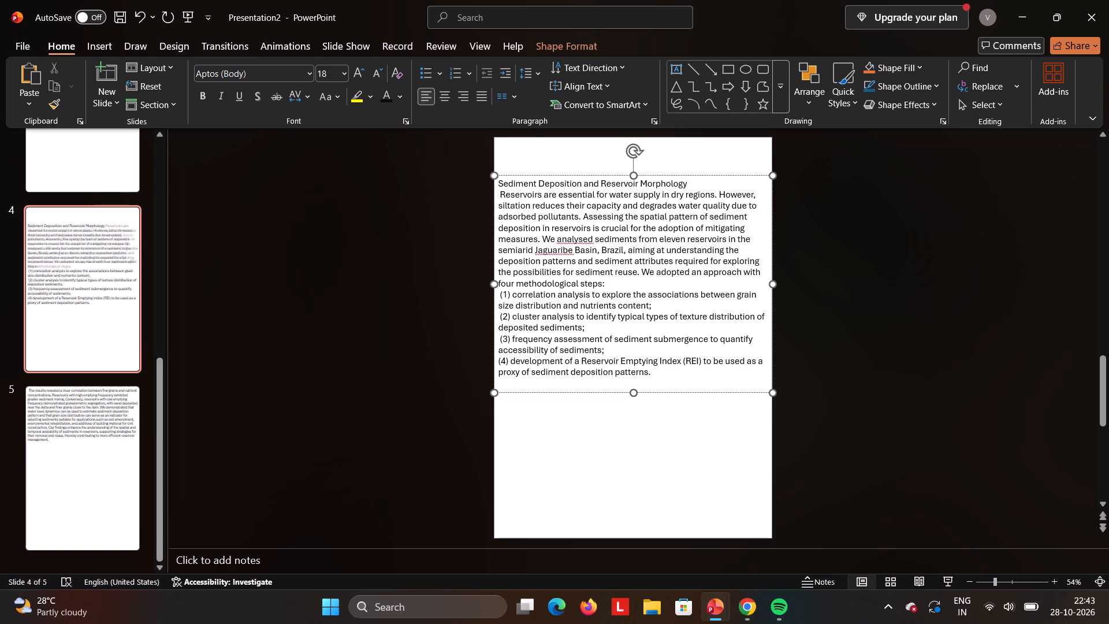
# Set the slide 4 heading "Sediment Deposition and Reservoir Morphology" in the Microsoft Sans Serif font.
pyautogui.moveTo(690, 183); pyautogui.dragTo(500, 186)
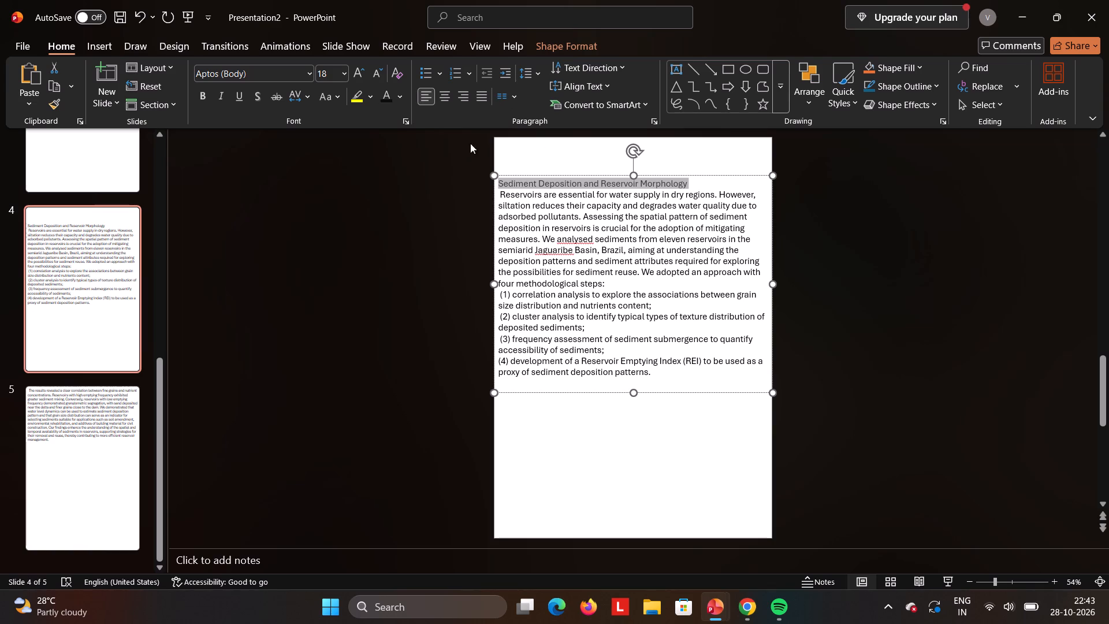
pyautogui.click(312, 78)
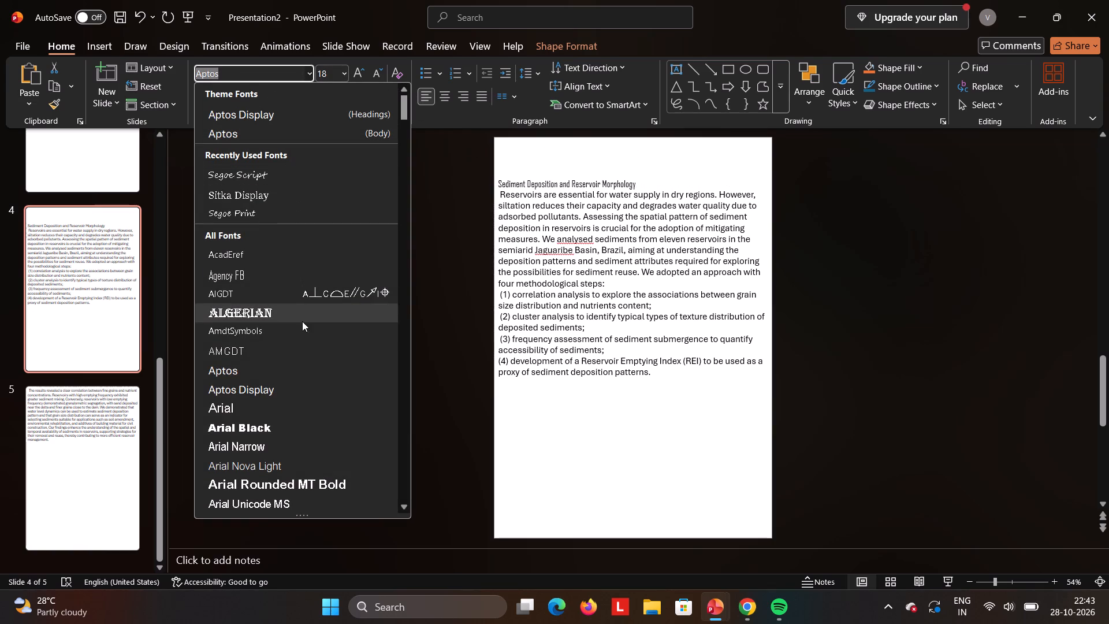
pyautogui.scroll(-7, 295, 369)
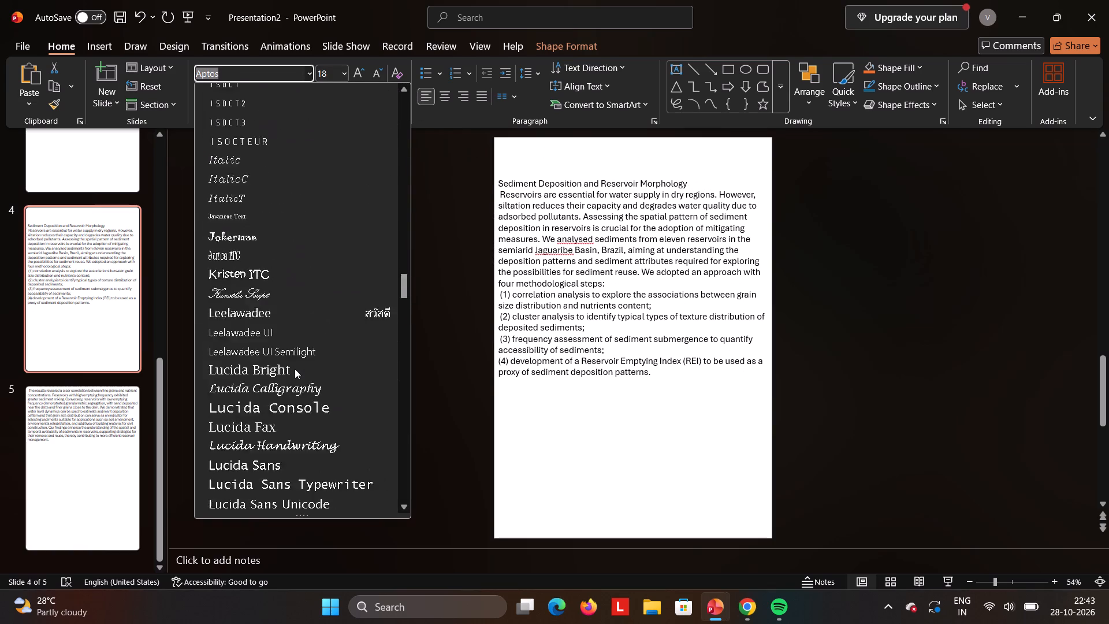
pyautogui.scroll(-1, 295, 369)
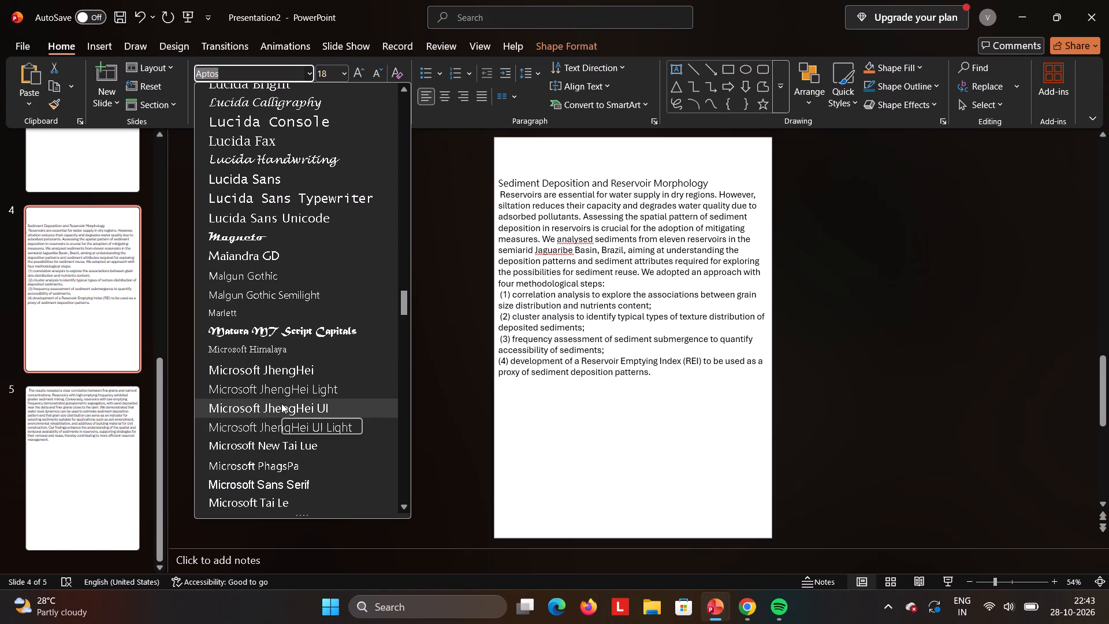
pyautogui.scroll(-4, 282, 403)
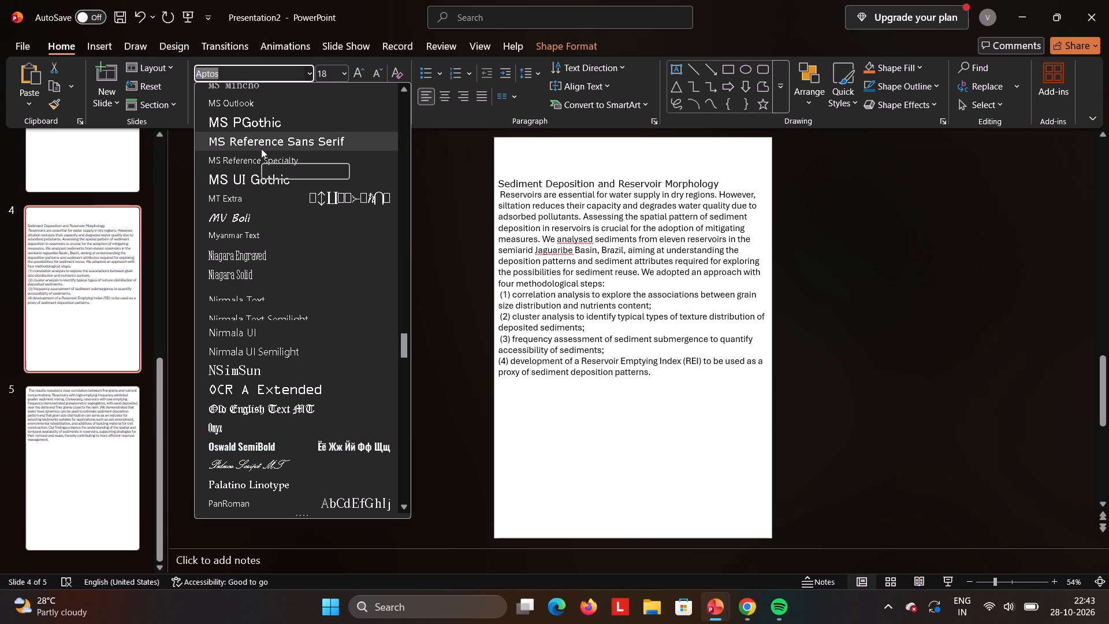
pyautogui.scroll(1, 261, 148)
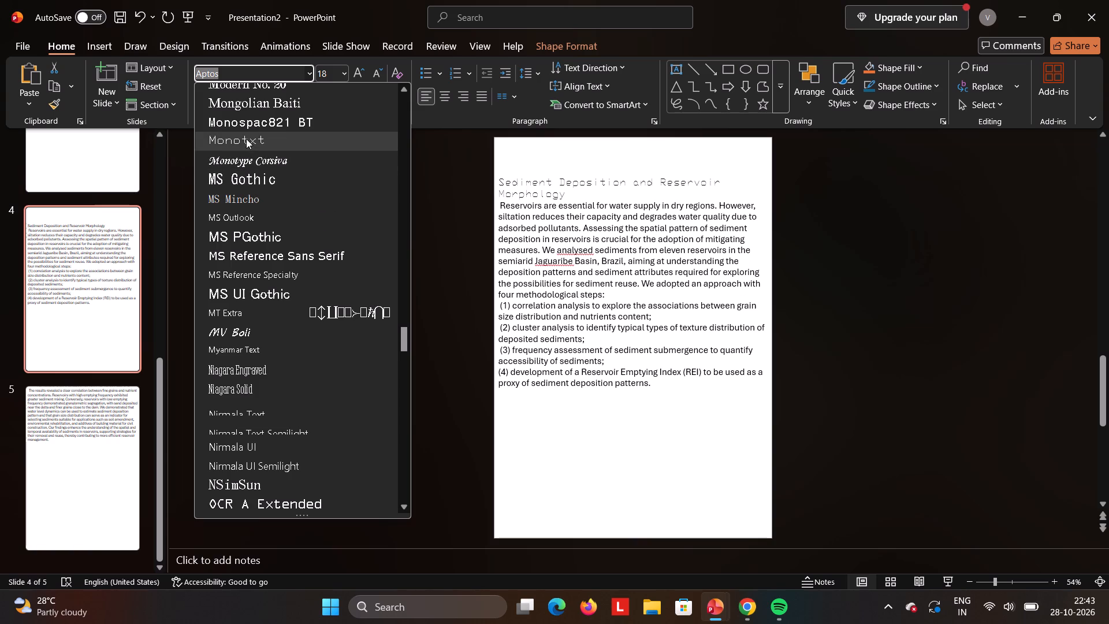
pyautogui.scroll(1, 241, 119)
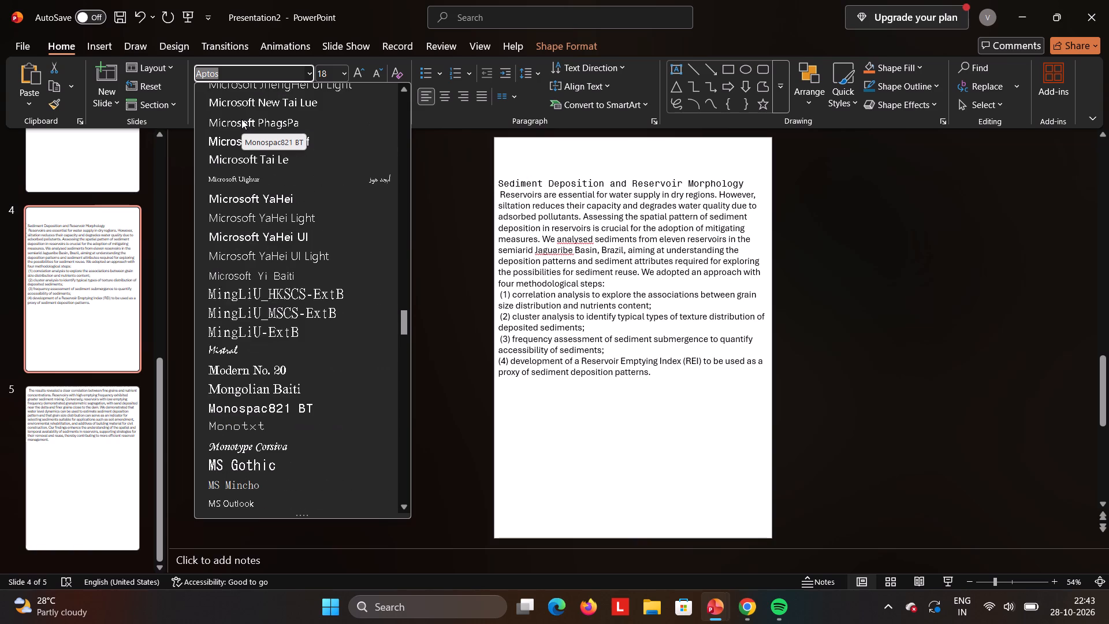
pyautogui.scroll(1, 241, 119)
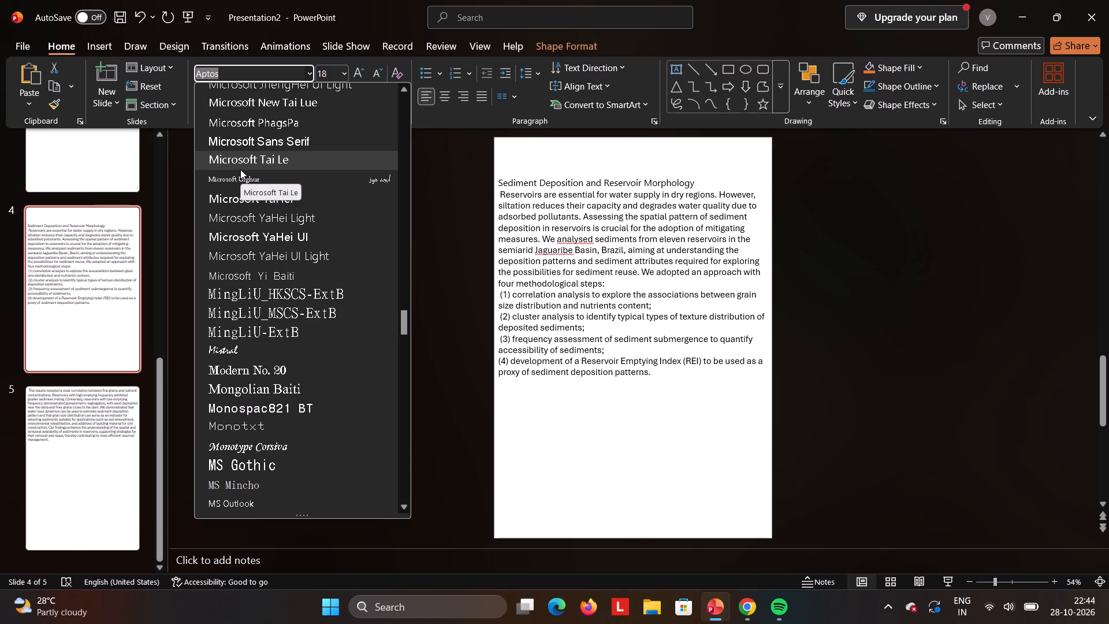
pyautogui.scroll(1, 240, 169)
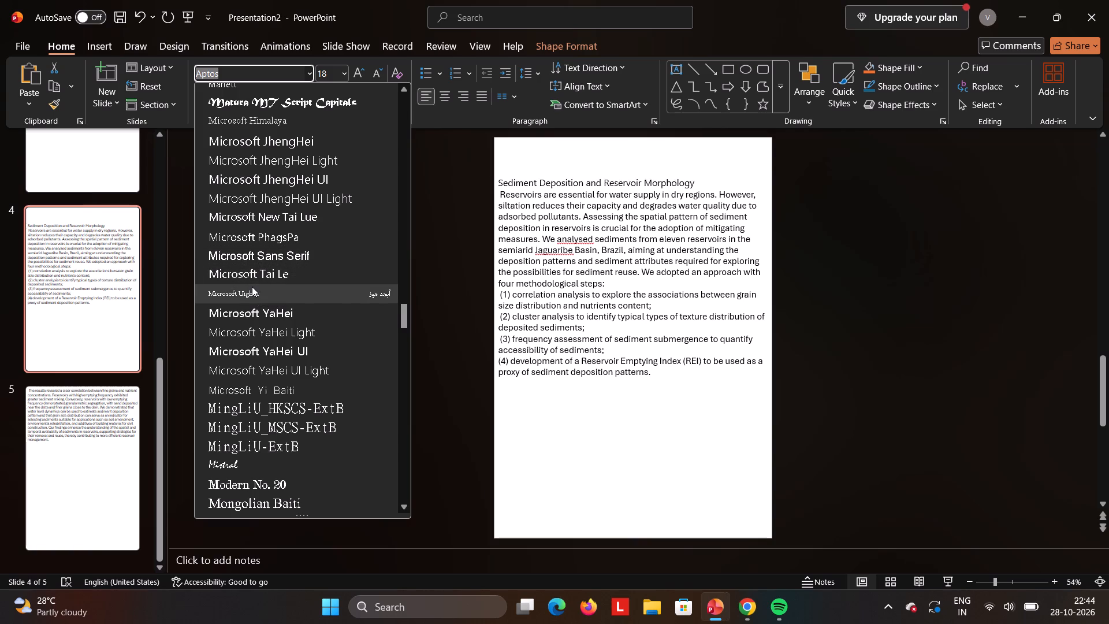
pyautogui.click(255, 258)
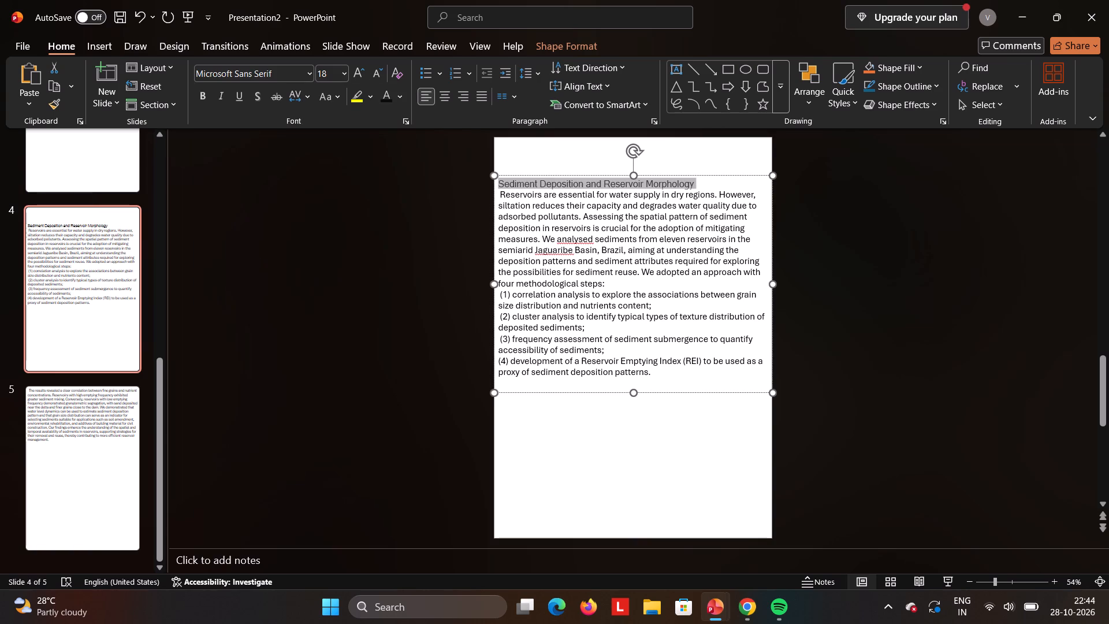
pyautogui.click(853, 201)
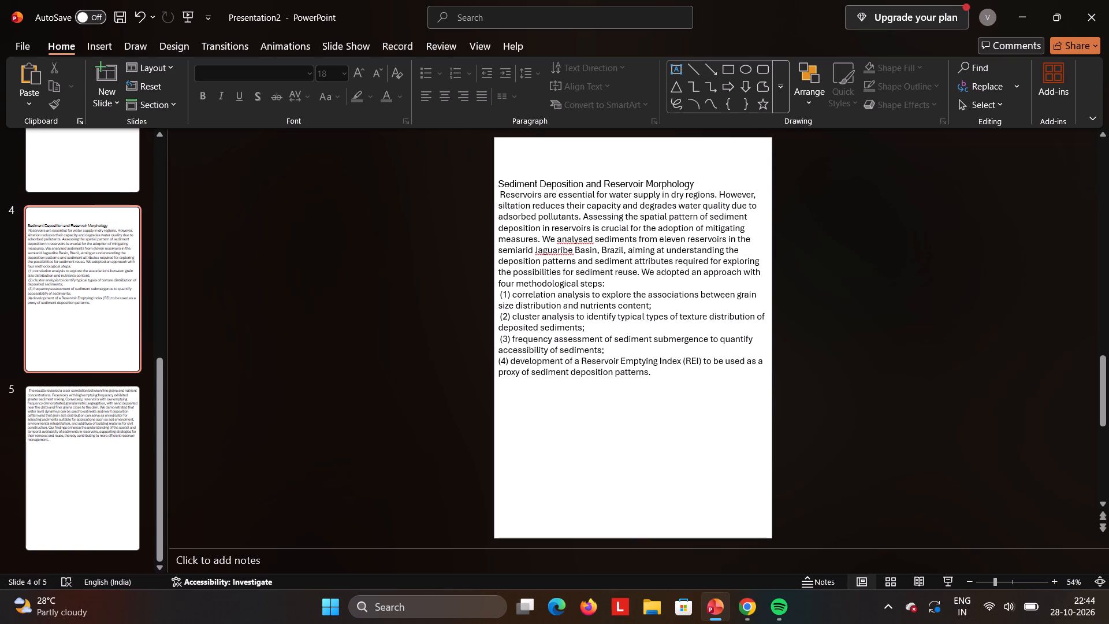
# Set the slide 4 heading "Sediment Deposition and Reservoir Morphology" to font size 24.
pyautogui.moveTo(498, 184); pyautogui.dragTo(690, 164)
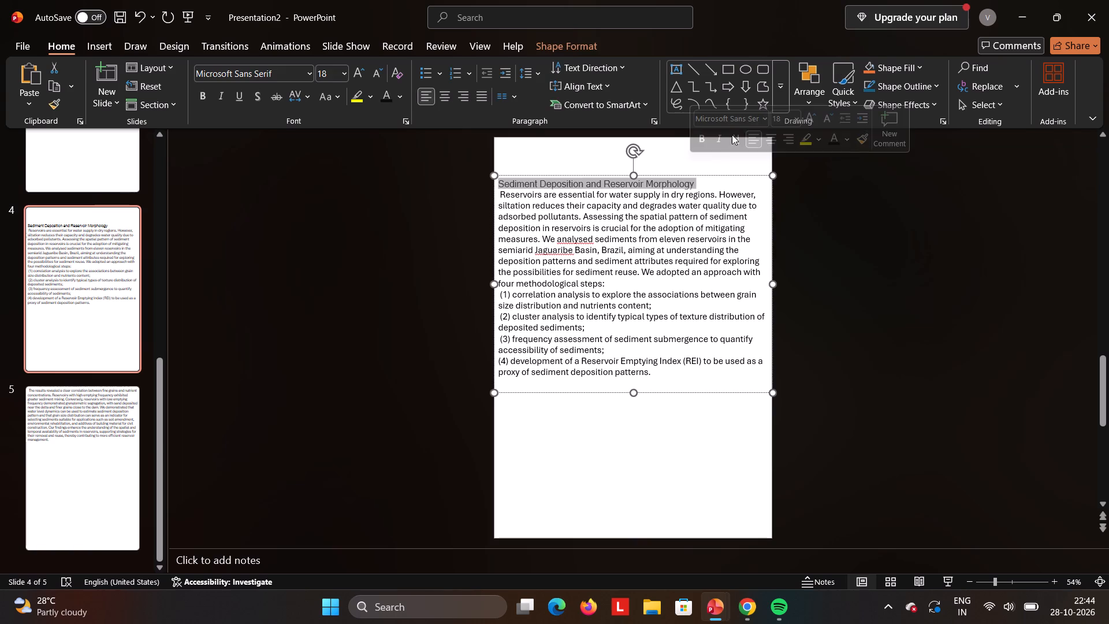
pyautogui.click(343, 79)
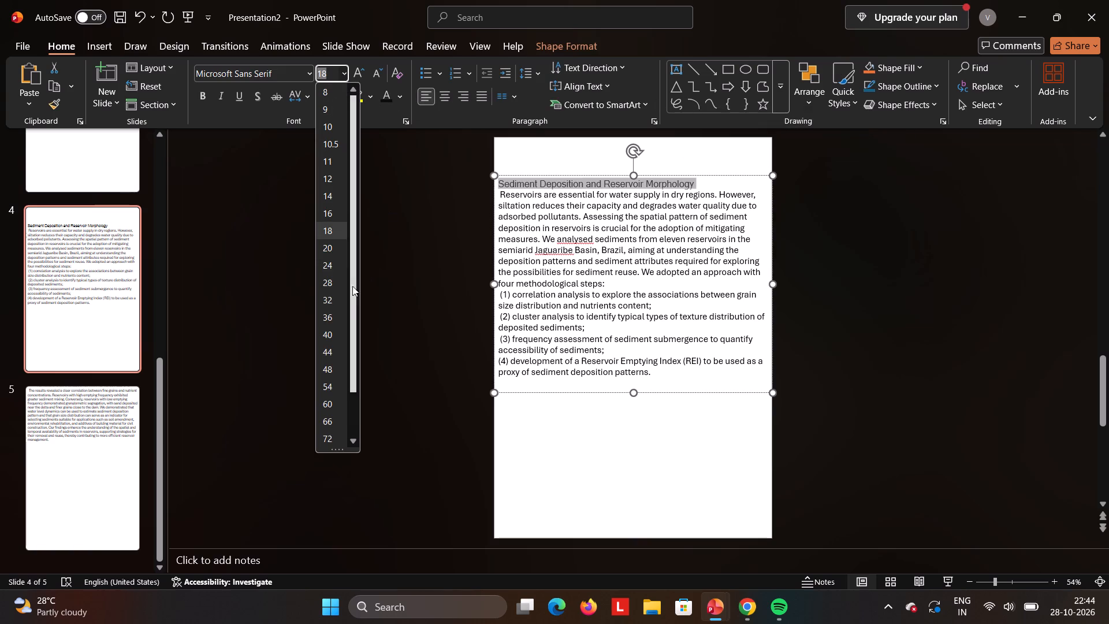
pyautogui.click(339, 260)
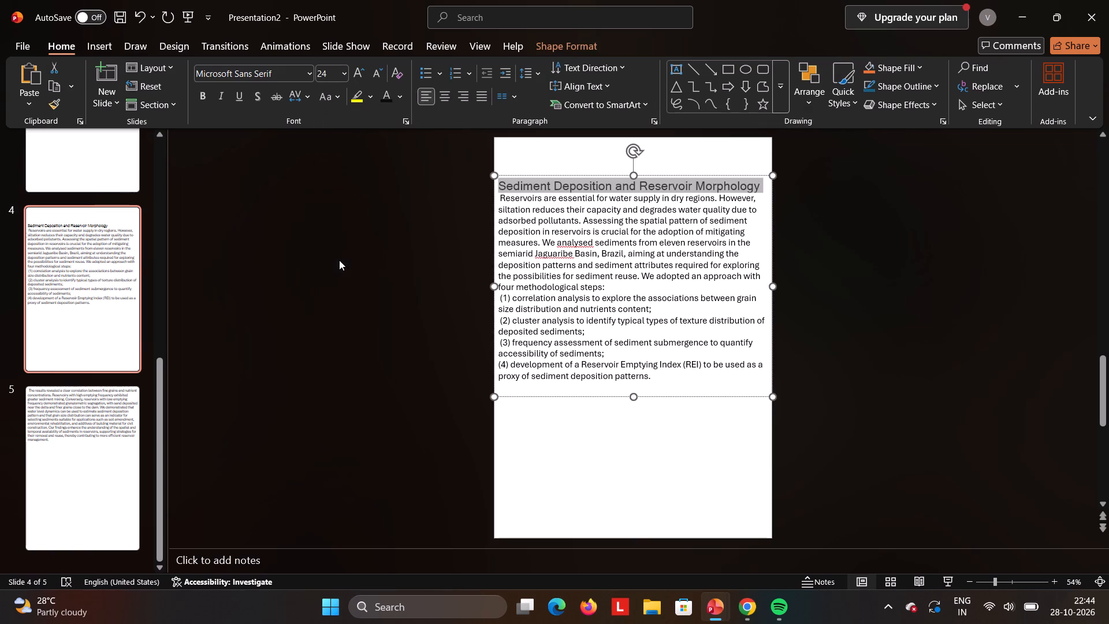
# Add the number "3." in front of the slide 4 heading "Sediment Deposition and Reservoir Morphology".
pyautogui.click(501, 188)
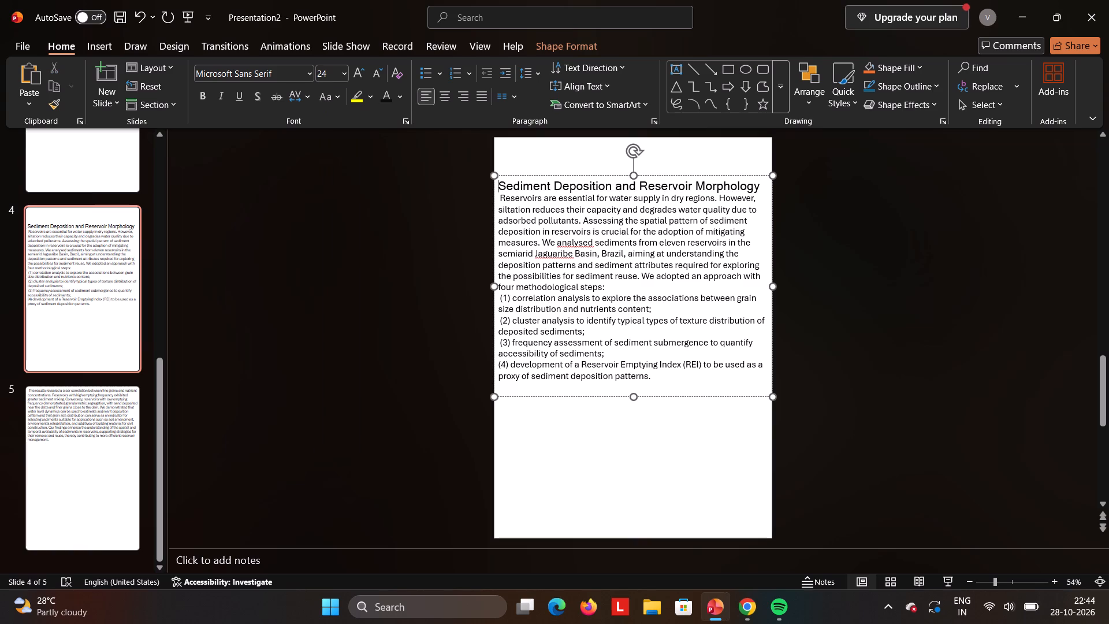
pyautogui.write('3.')
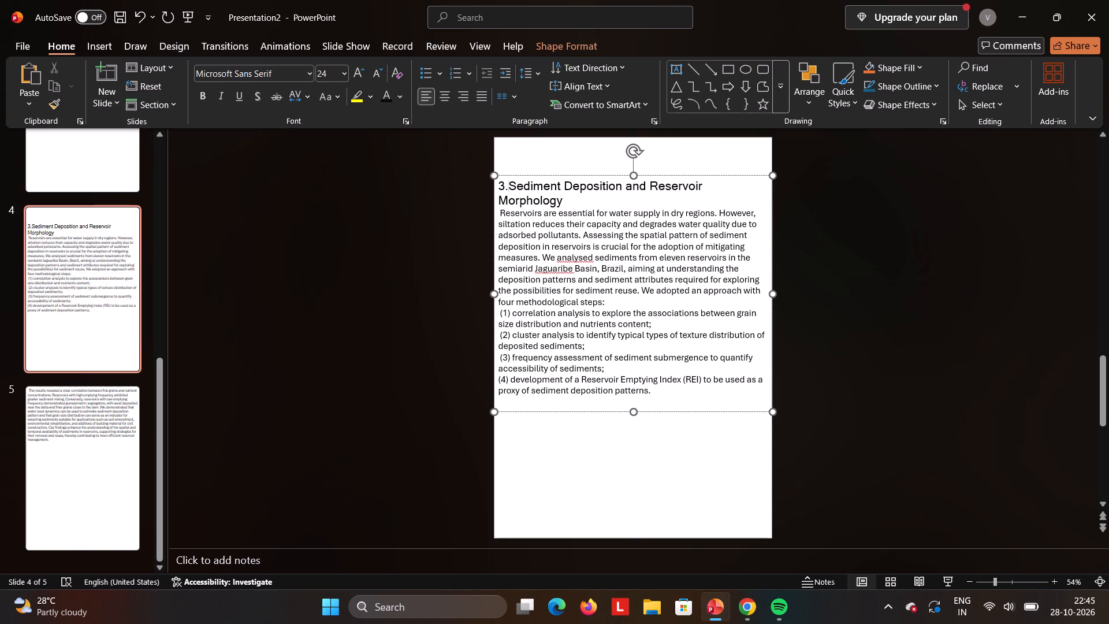
pyautogui.press('BackSpace')
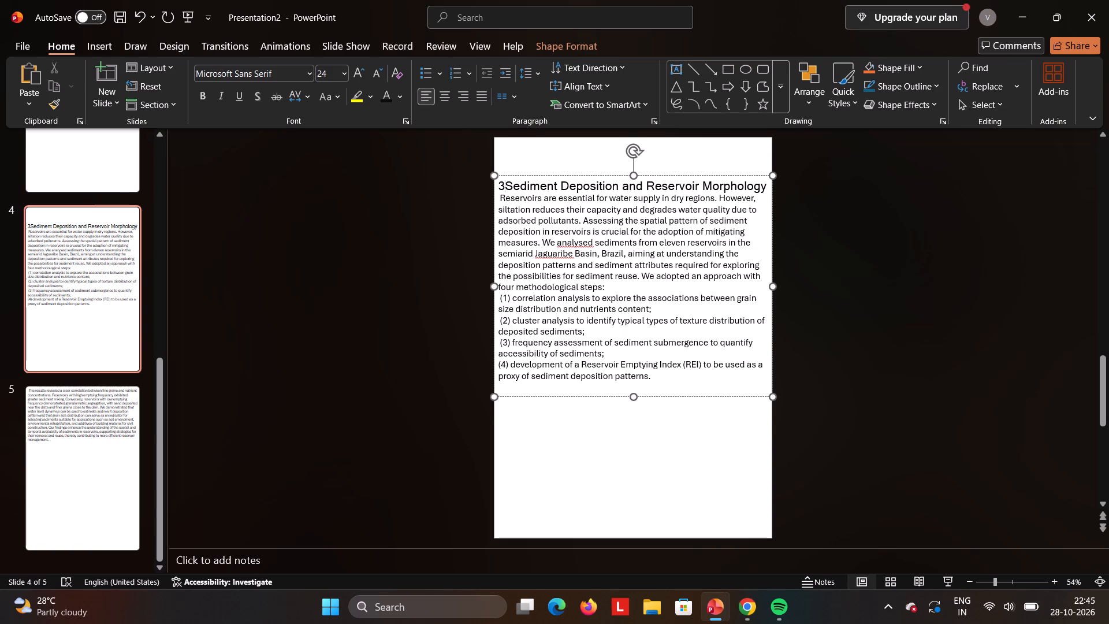
pyautogui.press('.')
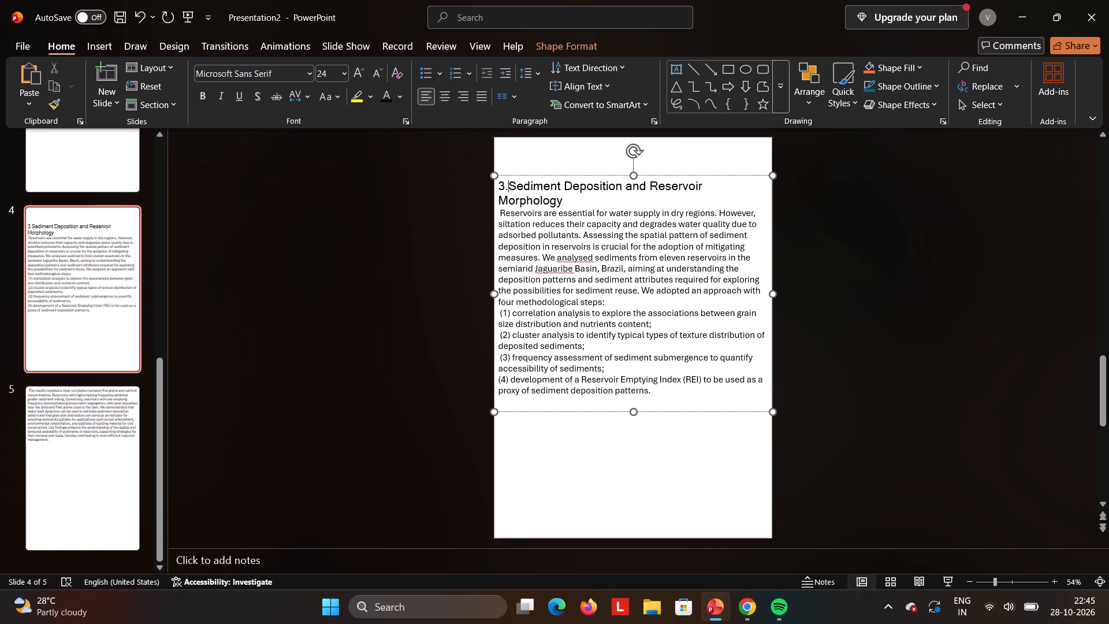
# Set the slide 4 heading "3.Sediment Deposition and Reservoir Morphology" in the Arial Narrow font so it fits on one line.
pyautogui.moveTo(561, 208); pyautogui.dragTo(496, 187)
pyautogui.click(496, 187)
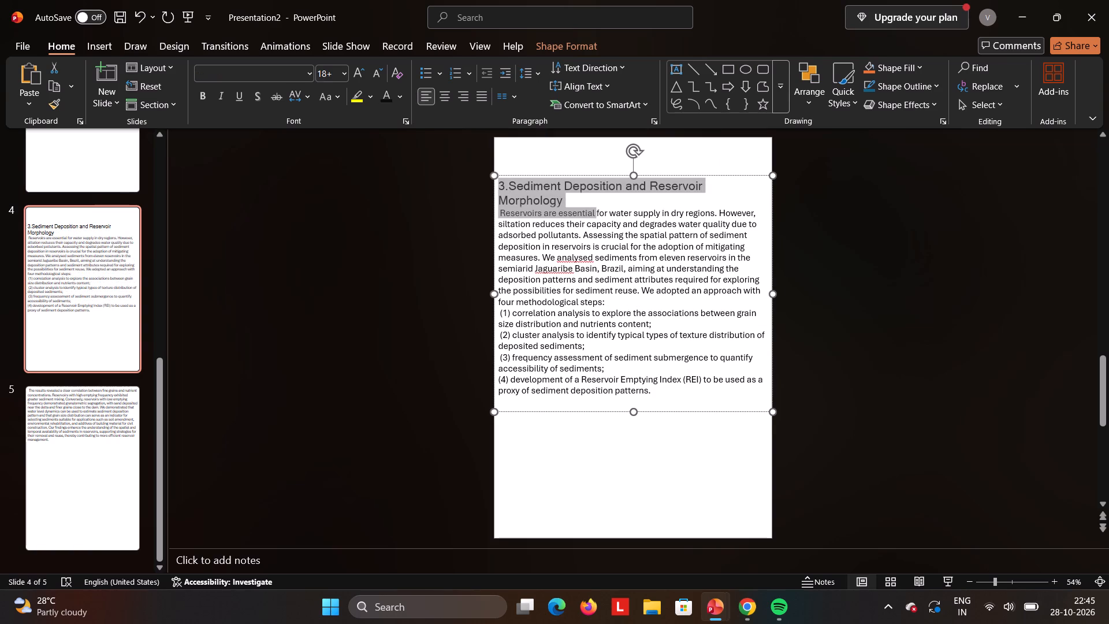
pyautogui.moveTo(564, 199); pyautogui.dragTo(491, 188)
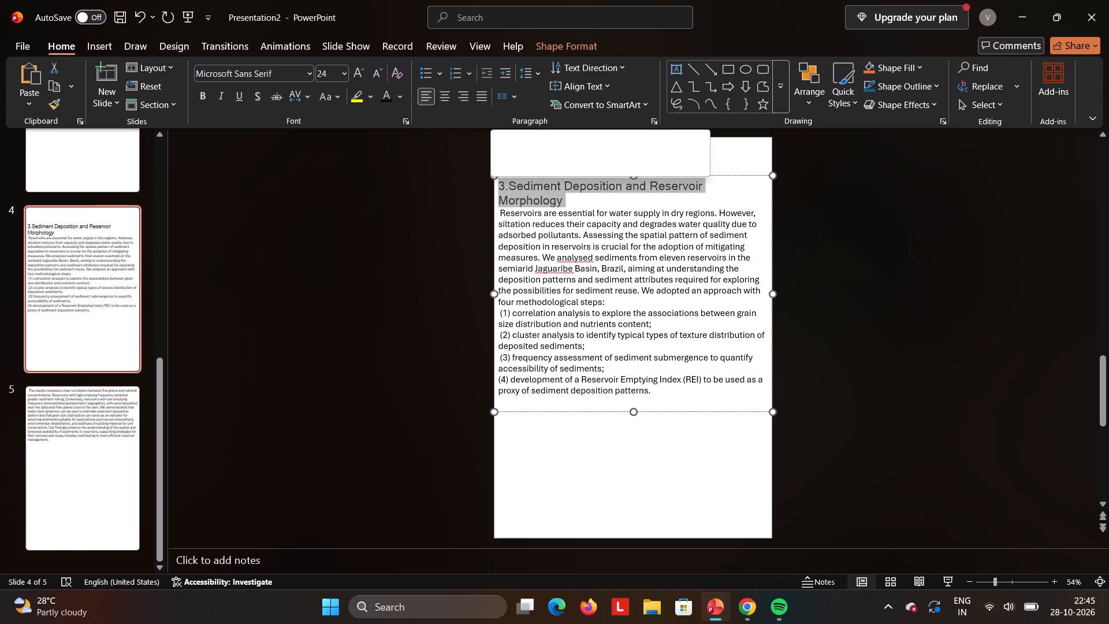
pyautogui.click(564, 144)
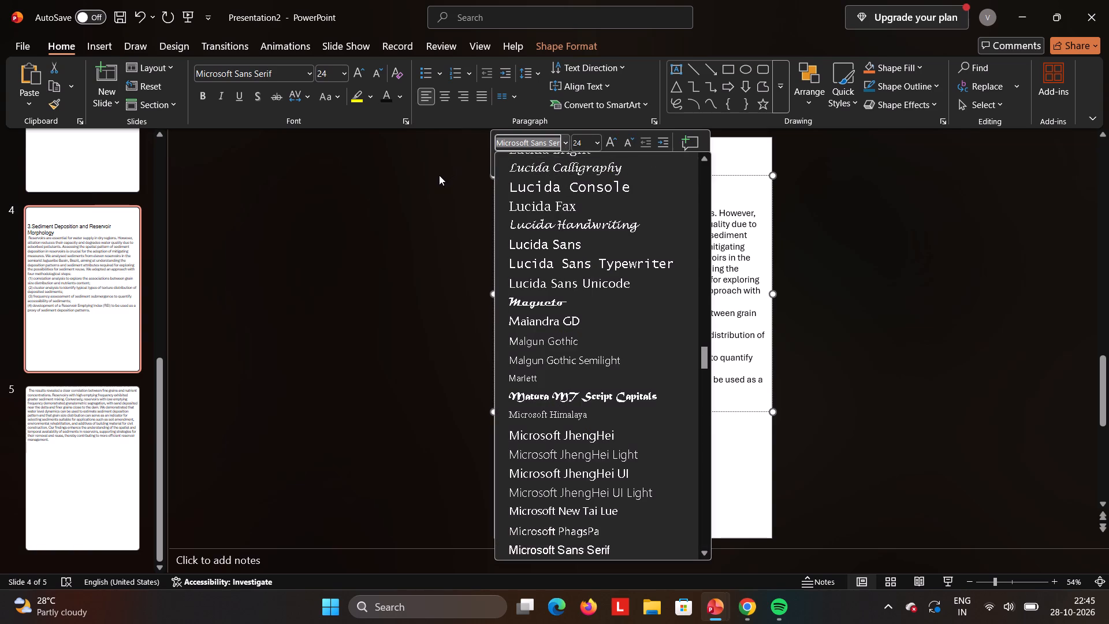
pyautogui.click(439, 175)
pyautogui.click(340, 77)
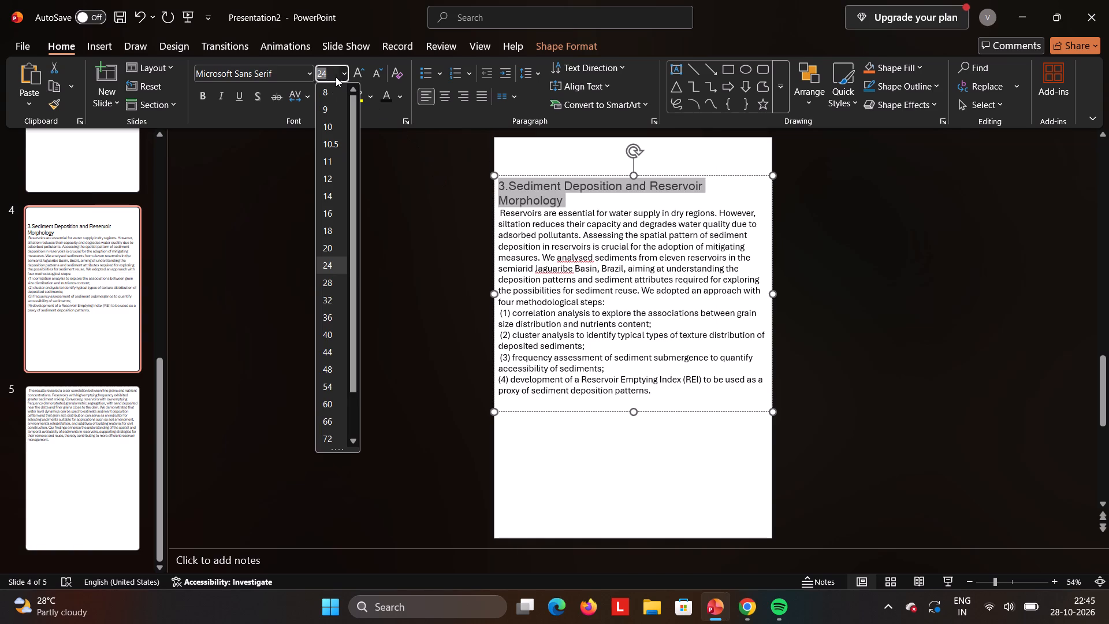
pyautogui.click(309, 70)
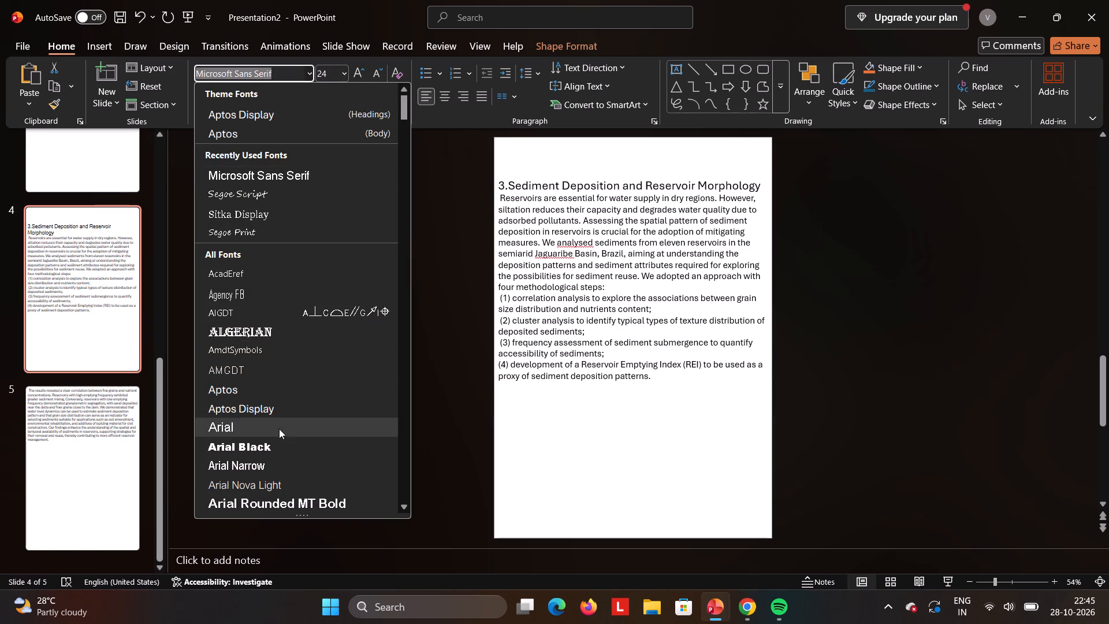
pyautogui.click(276, 463)
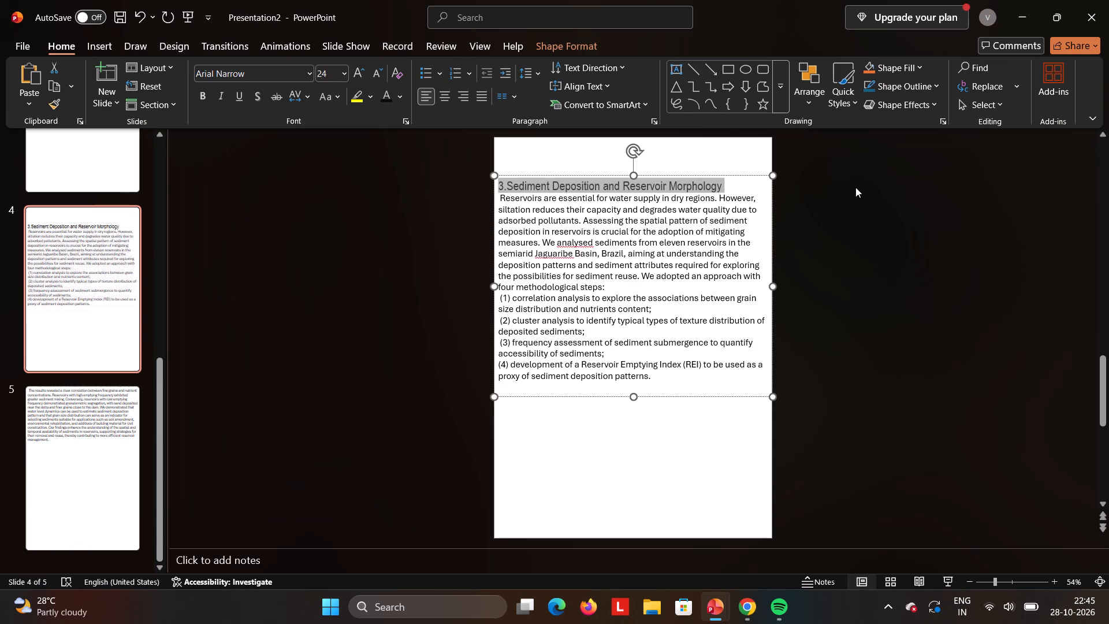
pyautogui.click(947, 225)
# Move the slide 4 text box down so its heading and body text fill the lower half of the slide.
pyautogui.click(662, 380)
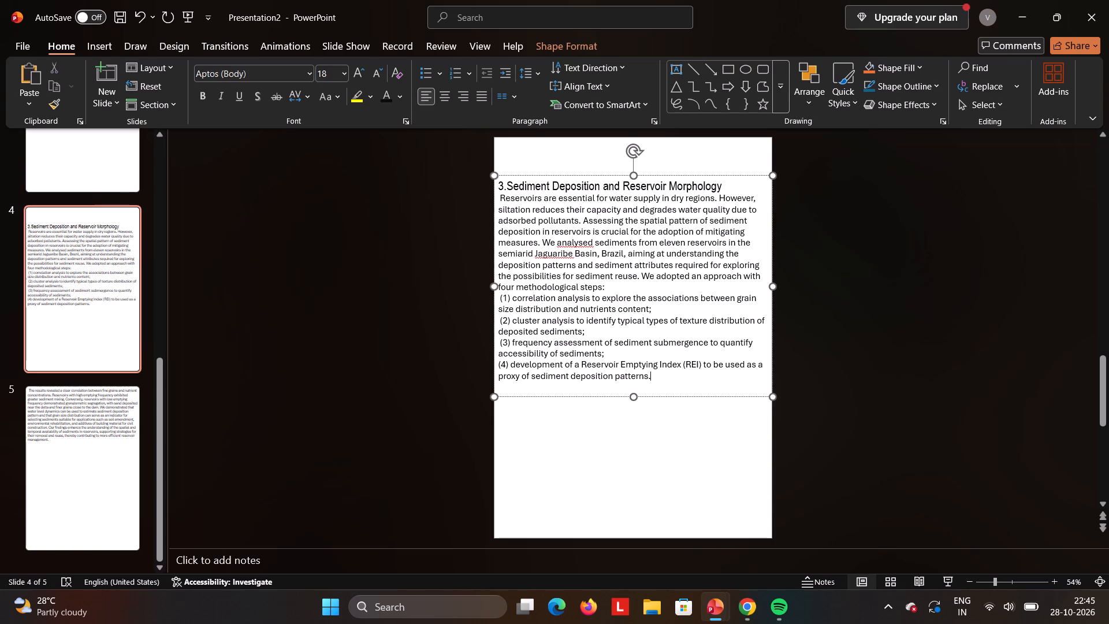
pyautogui.moveTo(667, 396); pyautogui.dragTo(671, 524)
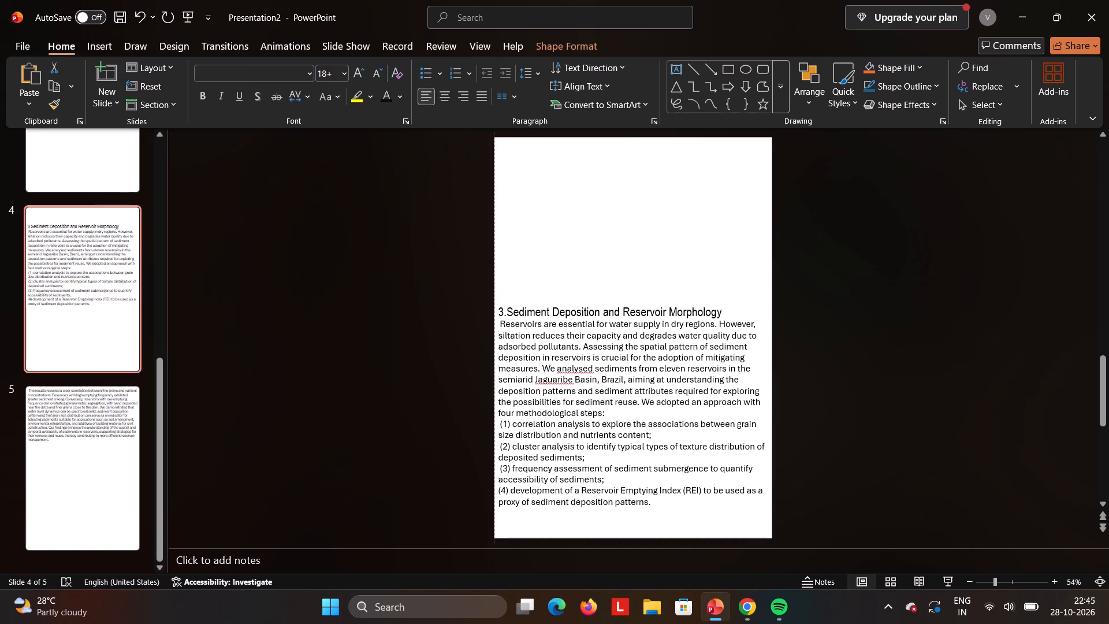
pyautogui.moveTo(671, 524); pyautogui.dragTo(673, 548)
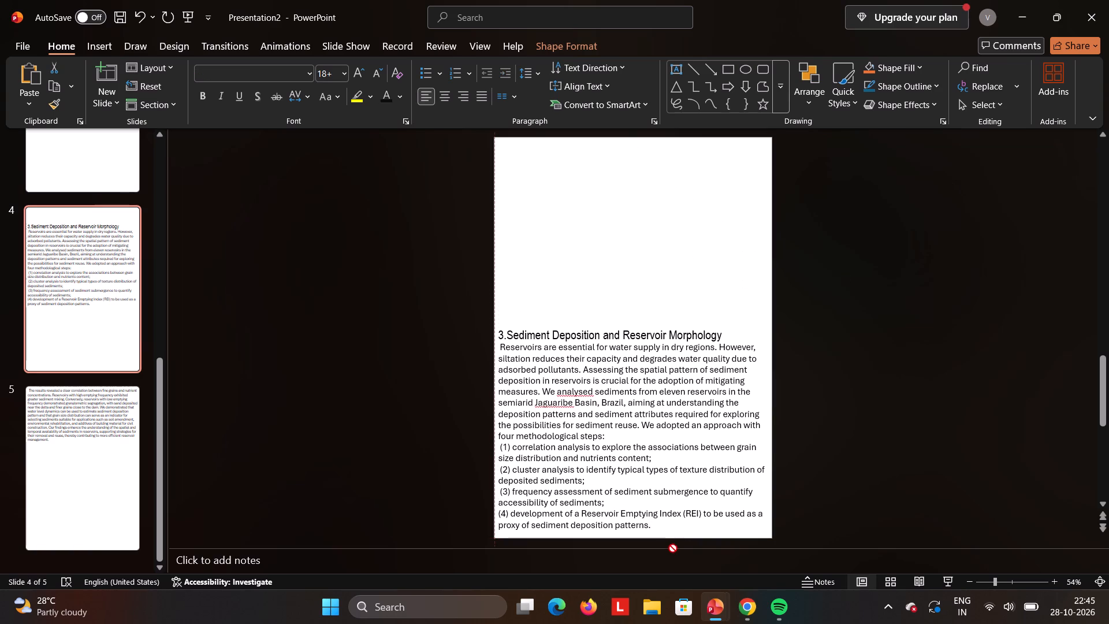
pyautogui.moveTo(673, 548); pyautogui.dragTo(673, 567)
pyautogui.moveTo(717, 396); pyautogui.dragTo(716, 538)
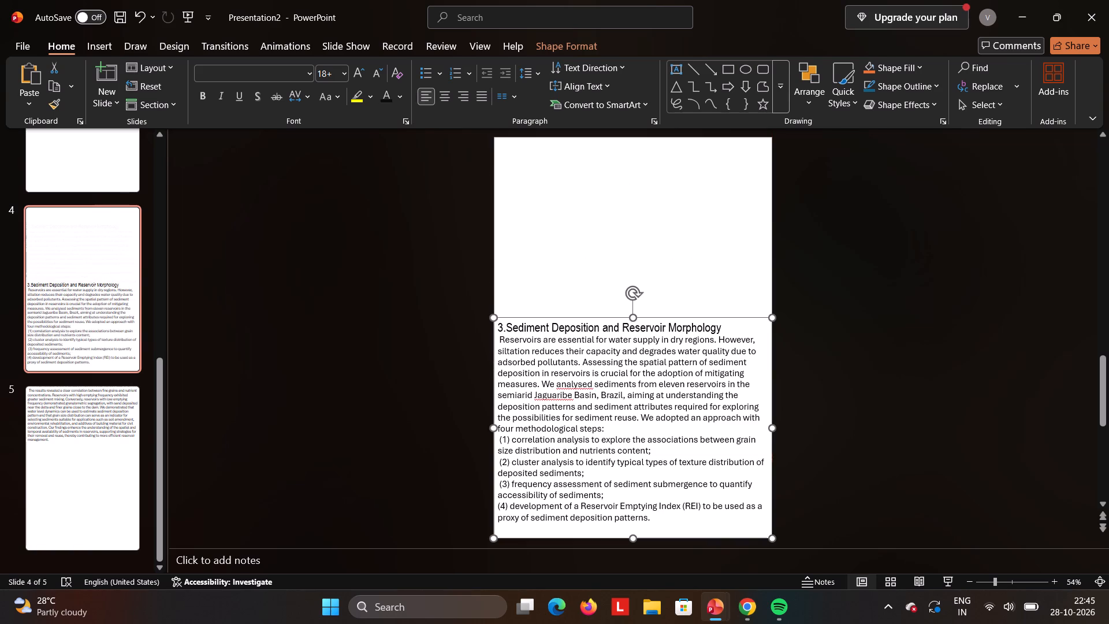
pyautogui.moveTo(739, 317); pyautogui.dragTo(739, 327)
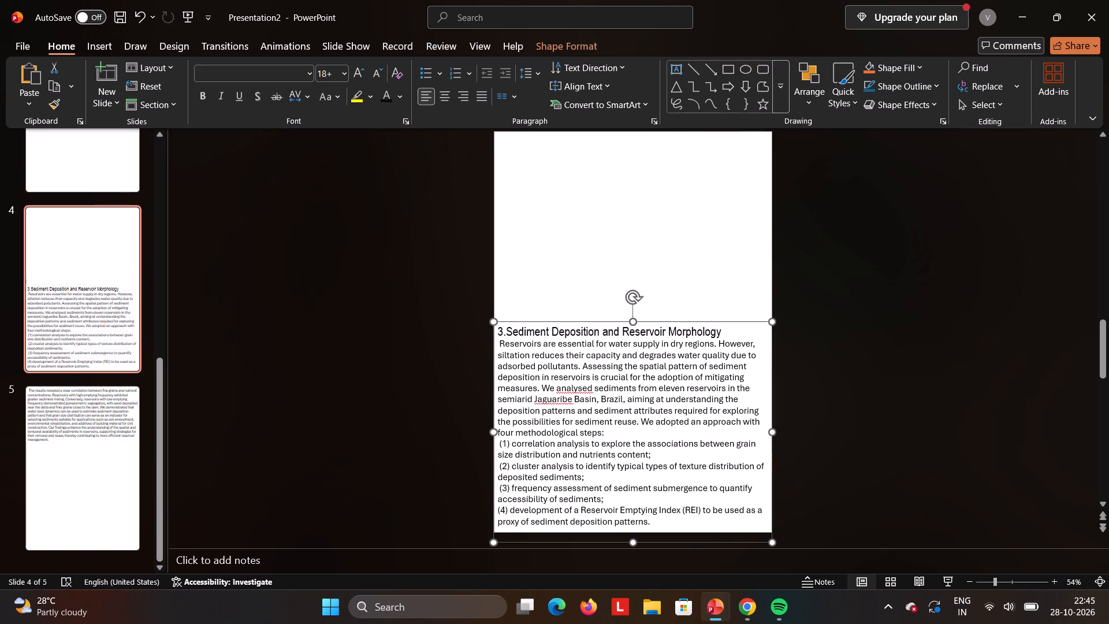
pyautogui.click(872, 307)
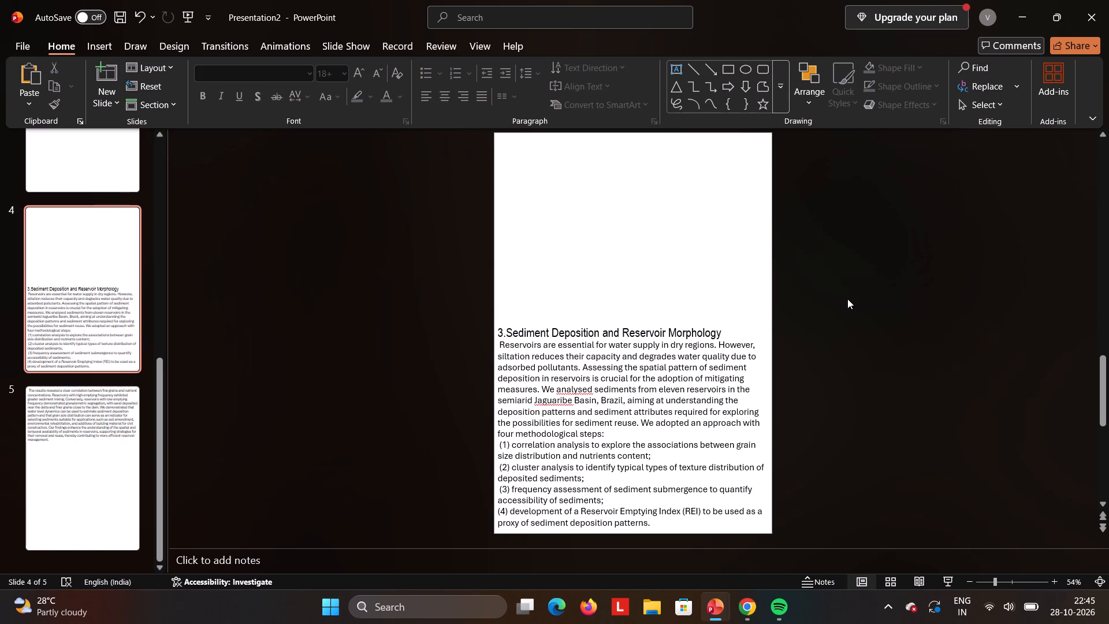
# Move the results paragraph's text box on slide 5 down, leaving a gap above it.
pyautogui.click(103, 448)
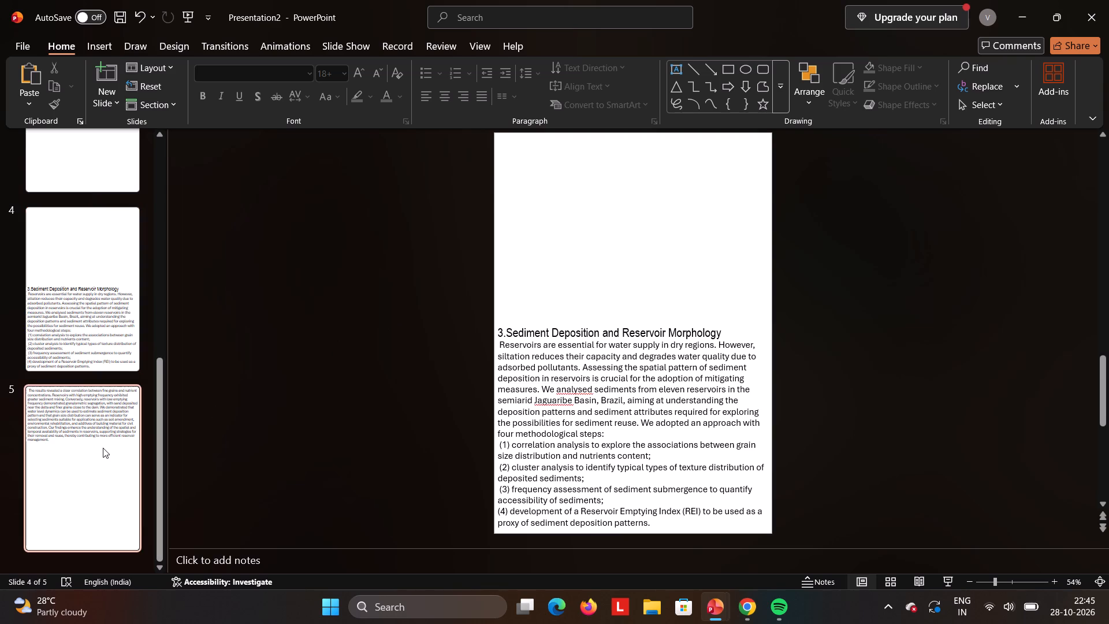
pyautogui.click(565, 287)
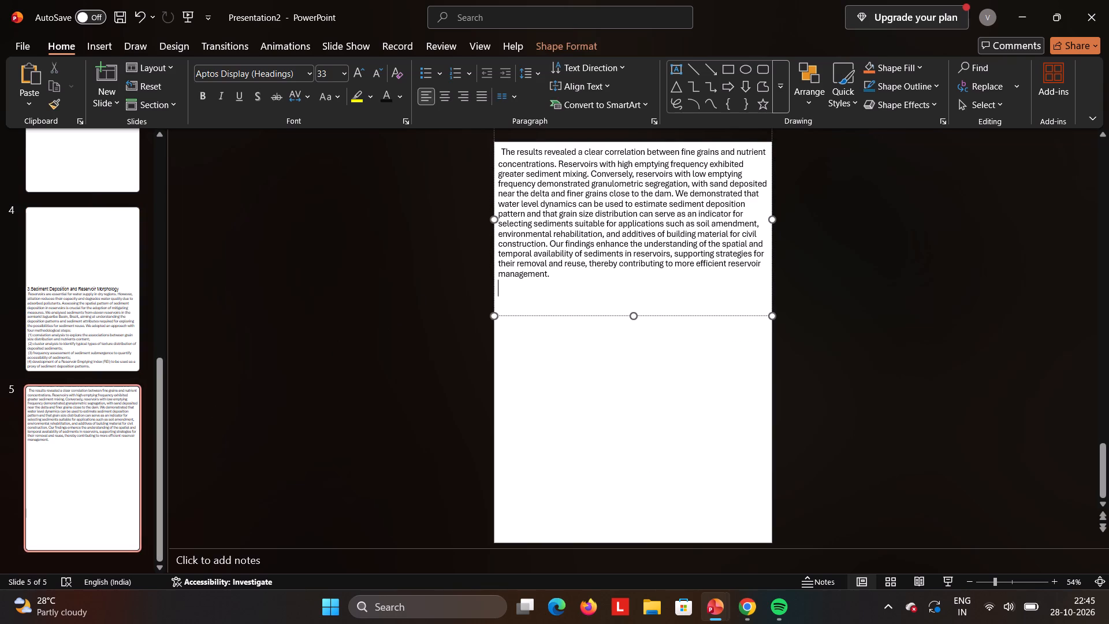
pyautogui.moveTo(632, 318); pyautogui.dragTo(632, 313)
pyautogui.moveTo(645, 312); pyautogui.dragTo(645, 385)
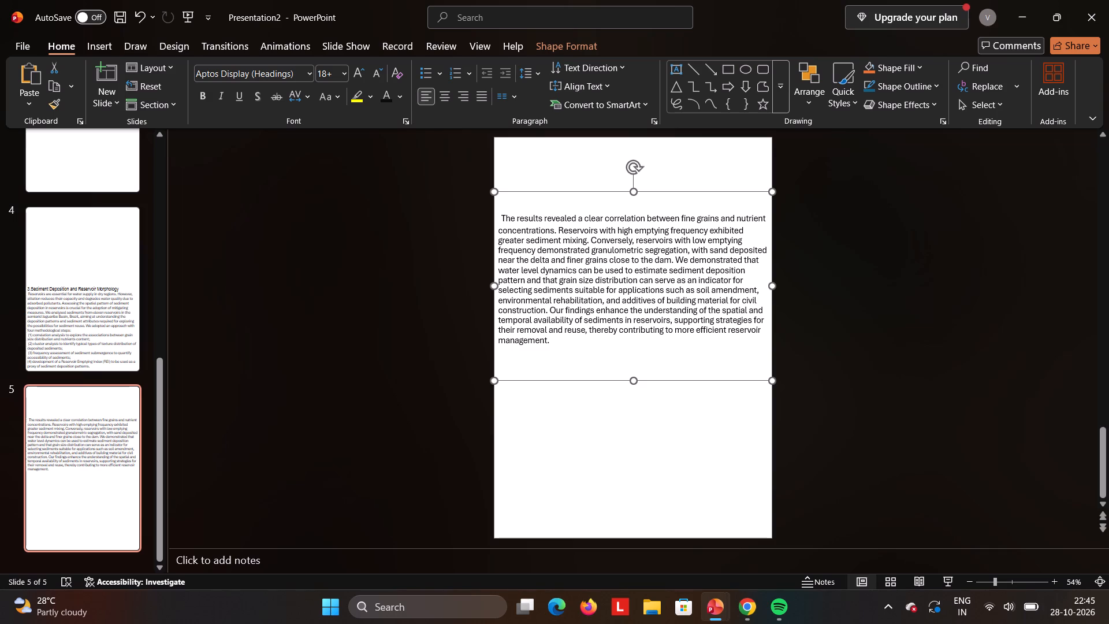
# Adjust the height of the slide 5 results text box so it ends slightly beneath the paragraph, about three-fifths down the slide.
pyautogui.moveTo(772, 381); pyautogui.dragTo(774, 344)
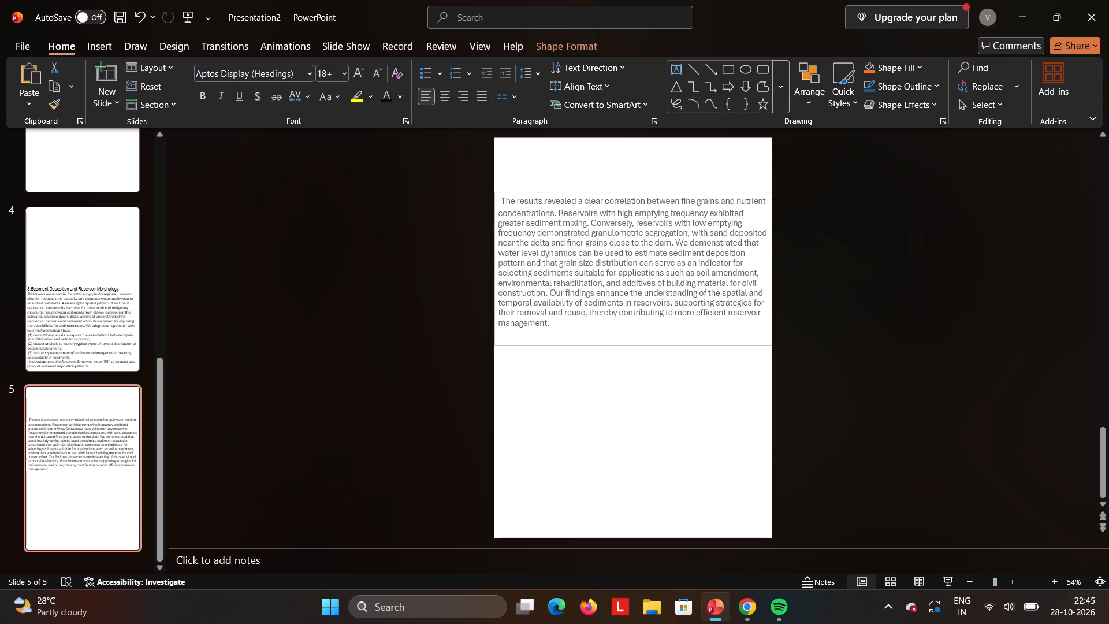
pyautogui.moveTo(774, 344); pyautogui.dragTo(773, 332)
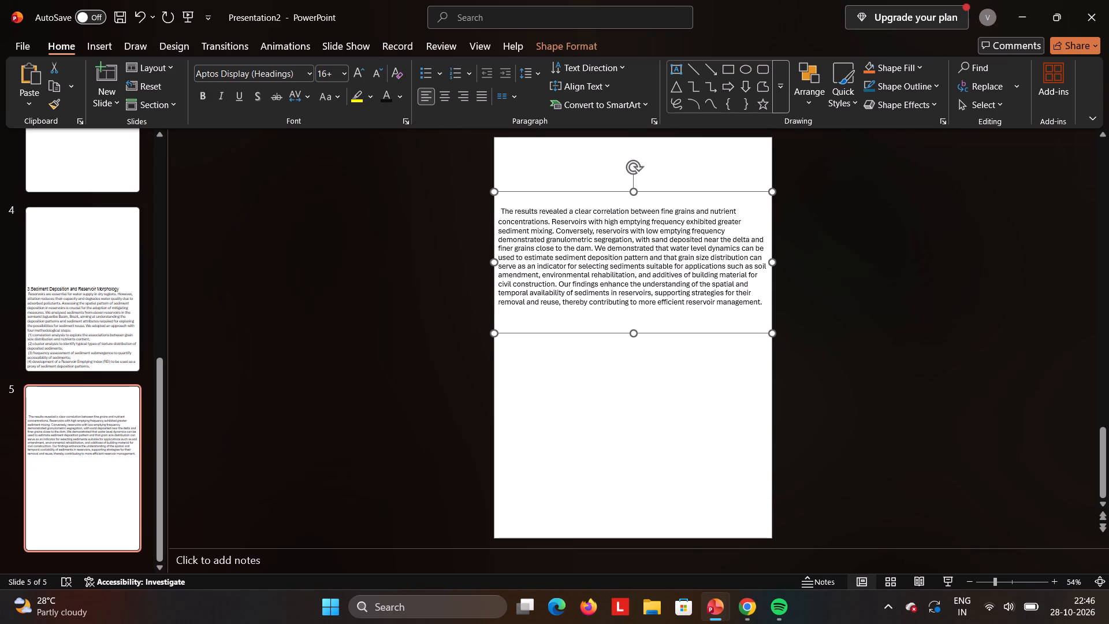
pyautogui.moveTo(773, 335); pyautogui.dragTo(774, 370)
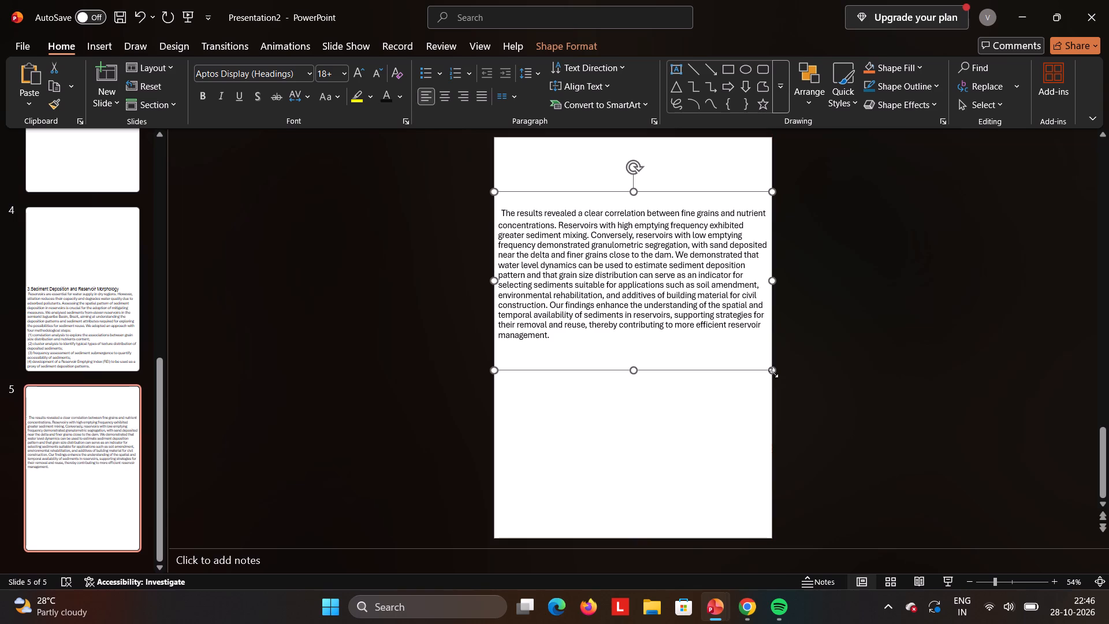
pyautogui.moveTo(772, 370); pyautogui.dragTo(774, 419)
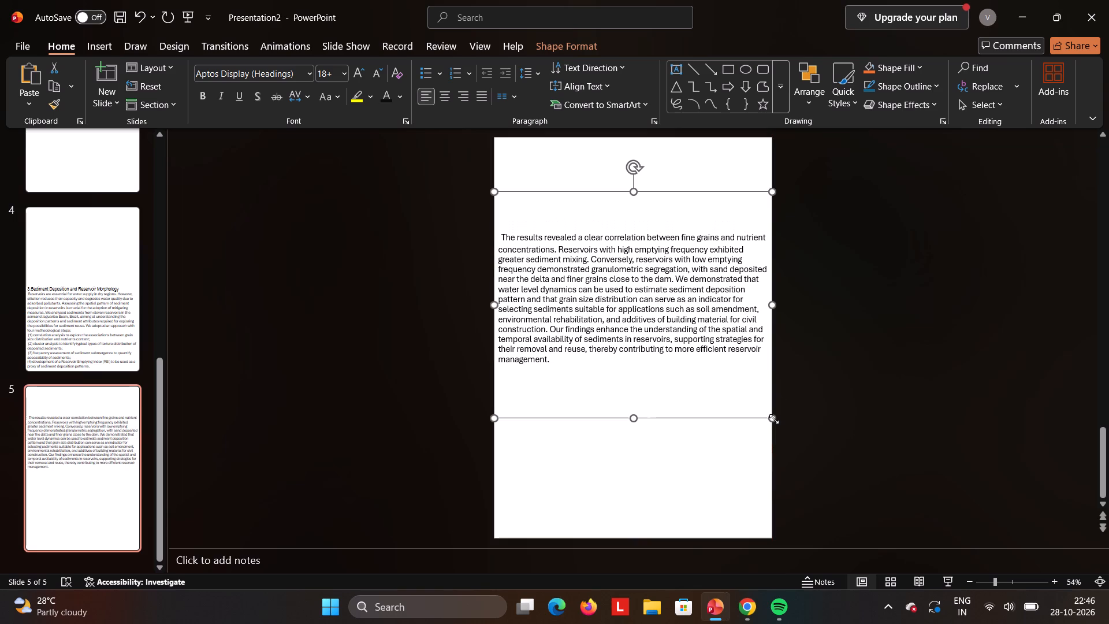
pyautogui.moveTo(774, 418); pyautogui.dragTo(774, 400)
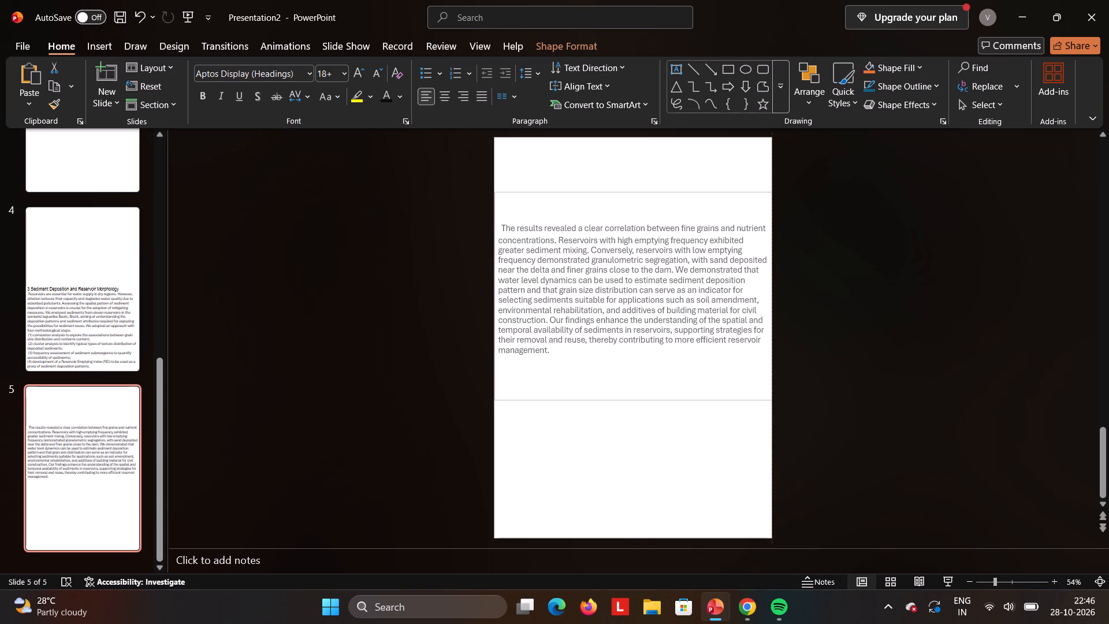
pyautogui.moveTo(774, 400); pyautogui.dragTo(771, 344)
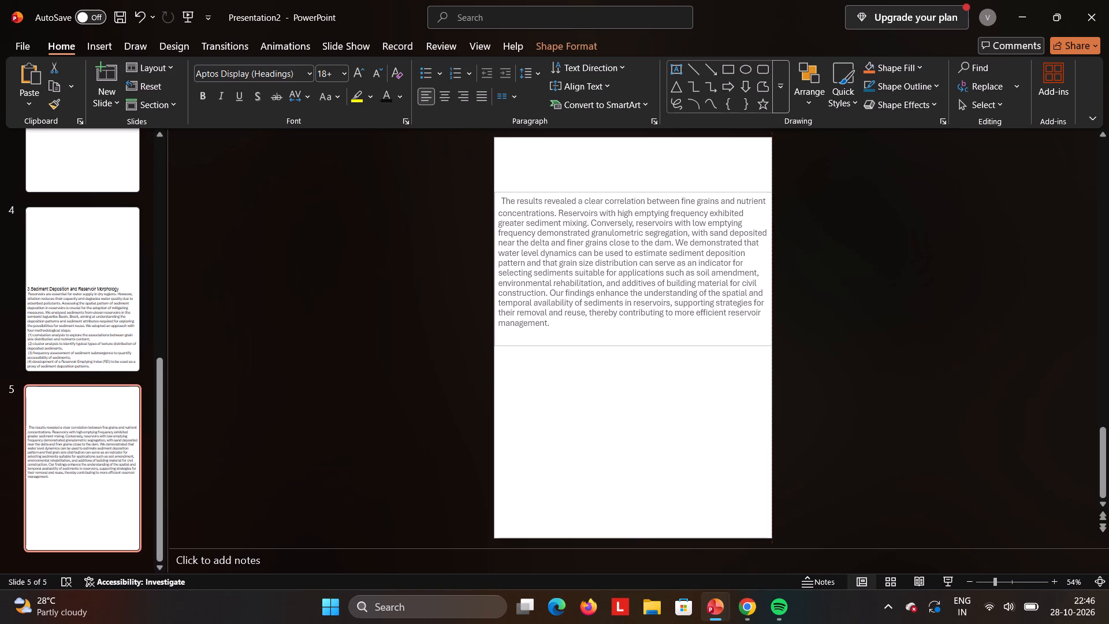
pyautogui.moveTo(771, 344); pyautogui.dragTo(772, 365)
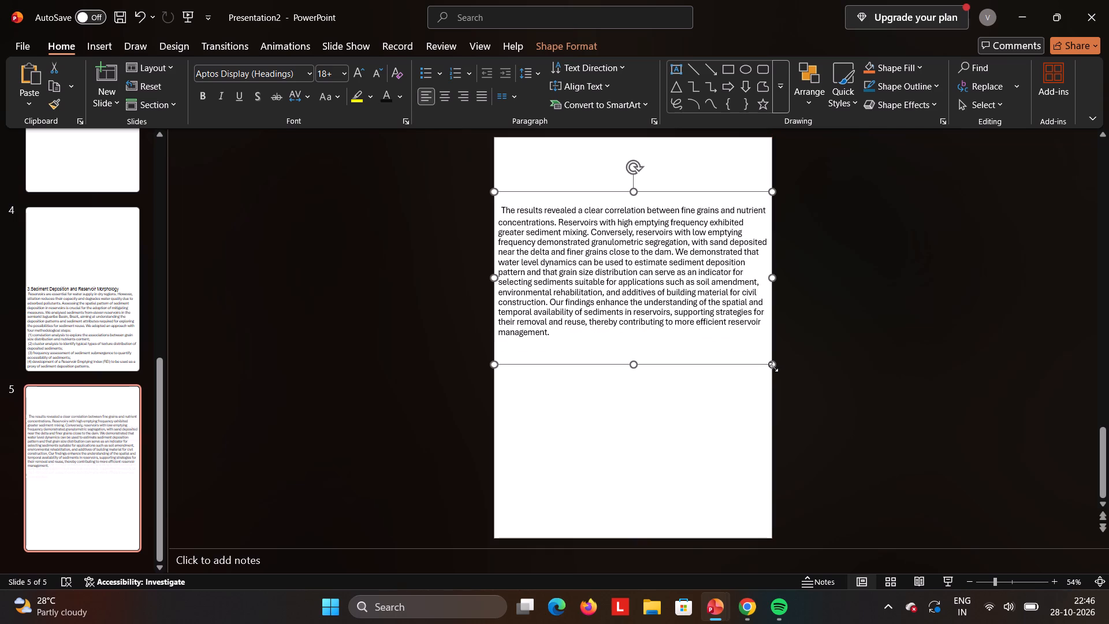
pyautogui.click(776, 367)
pyautogui.moveTo(776, 367); pyautogui.dragTo(772, 395)
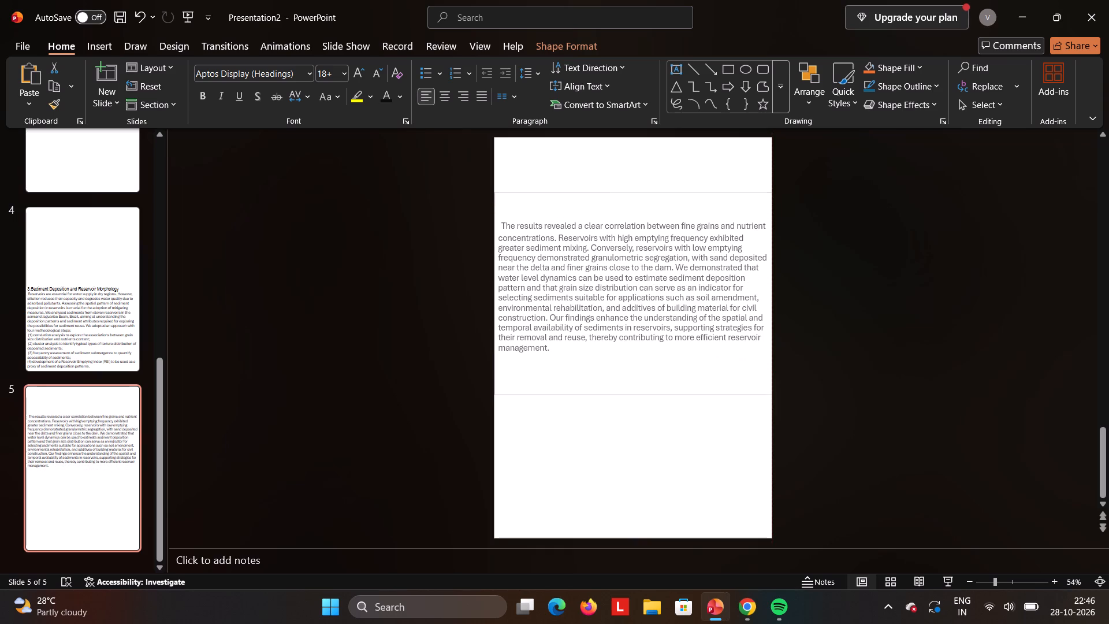
pyautogui.moveTo(772, 395); pyautogui.dragTo(770, 379)
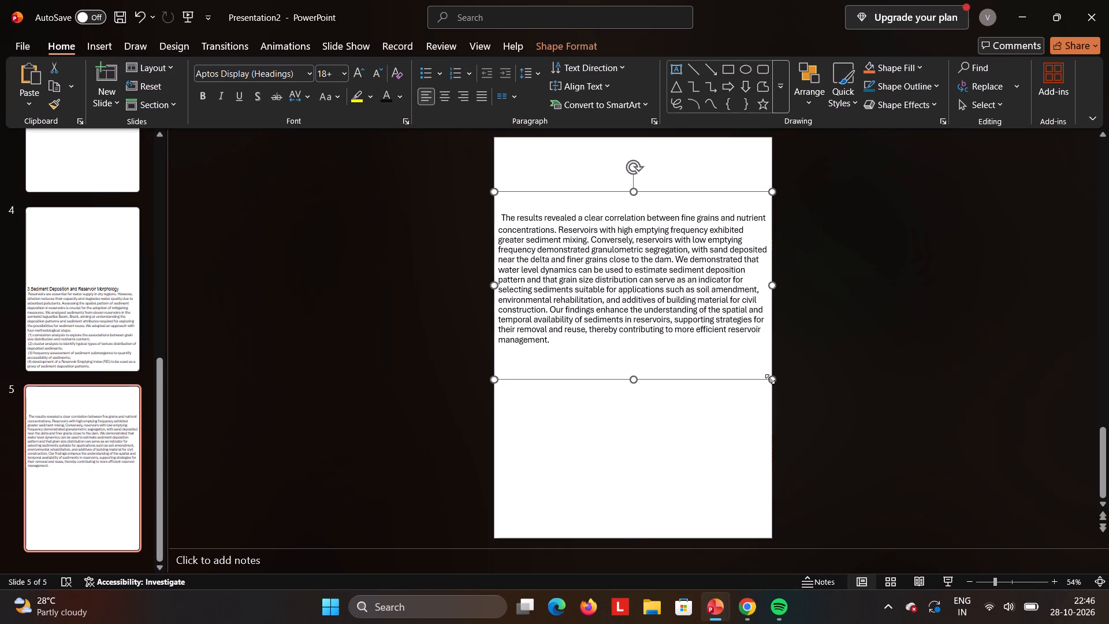
# Move the slide 5 results text box up so its paragraph starts at the top edge of the slide.
pyautogui.moveTo(690, 378); pyautogui.dragTo(693, 325)
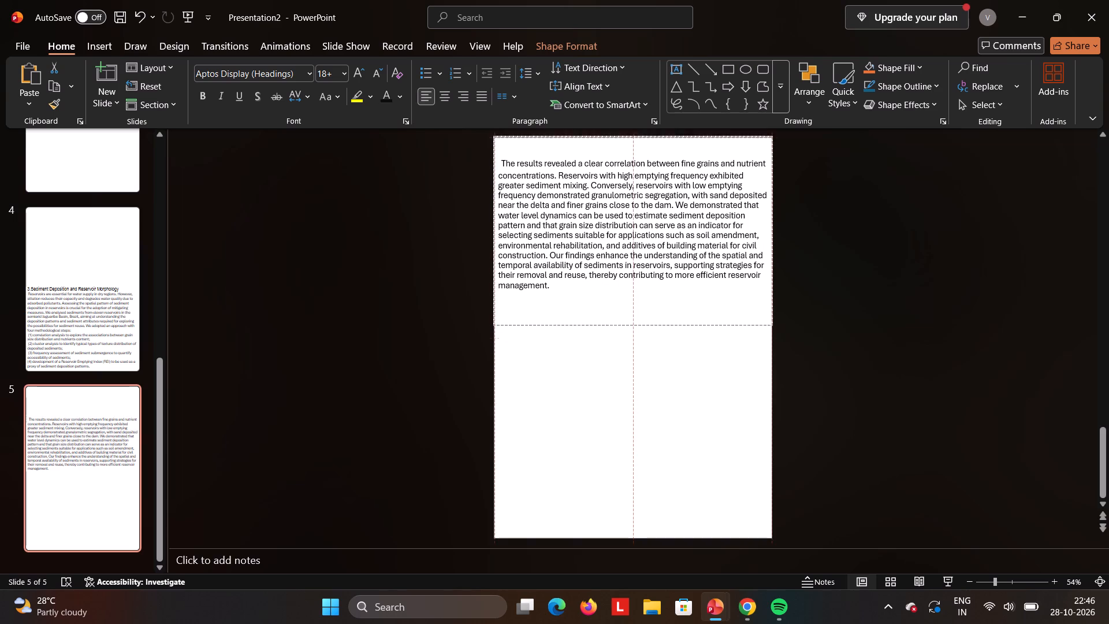
pyautogui.moveTo(693, 325); pyautogui.dragTo(693, 308)
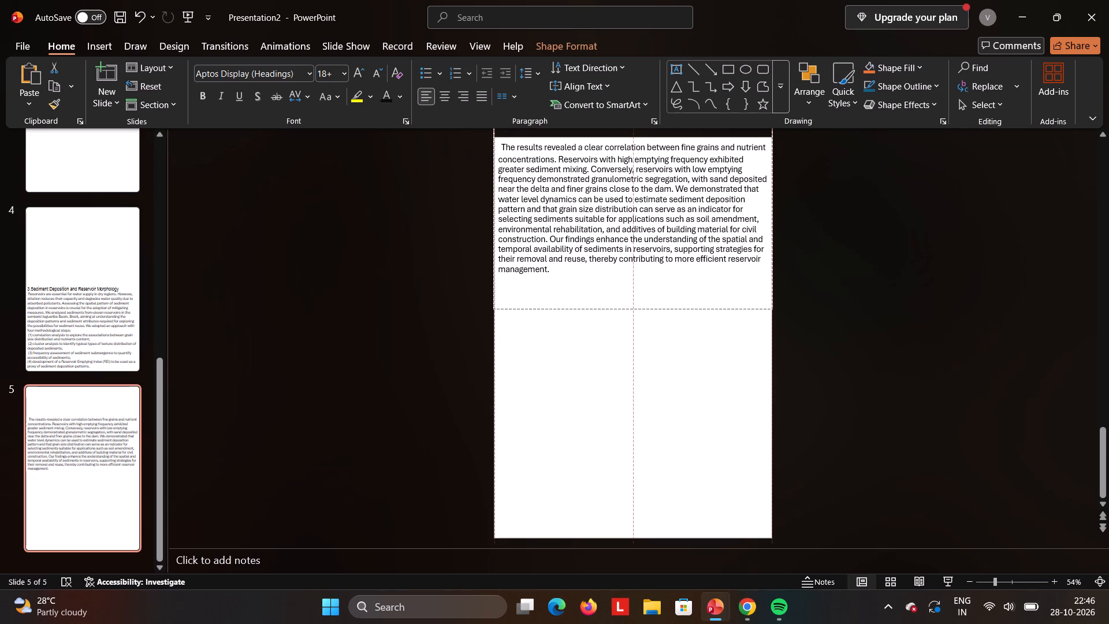
pyautogui.moveTo(693, 308); pyautogui.dragTo(693, 309)
pyautogui.click(846, 364)
# Add an empty text box below the slide 5 results paragraph, starting at the slide's left edge, and enlarge it over the blank area.
pyautogui.doubleClick(624, 419)
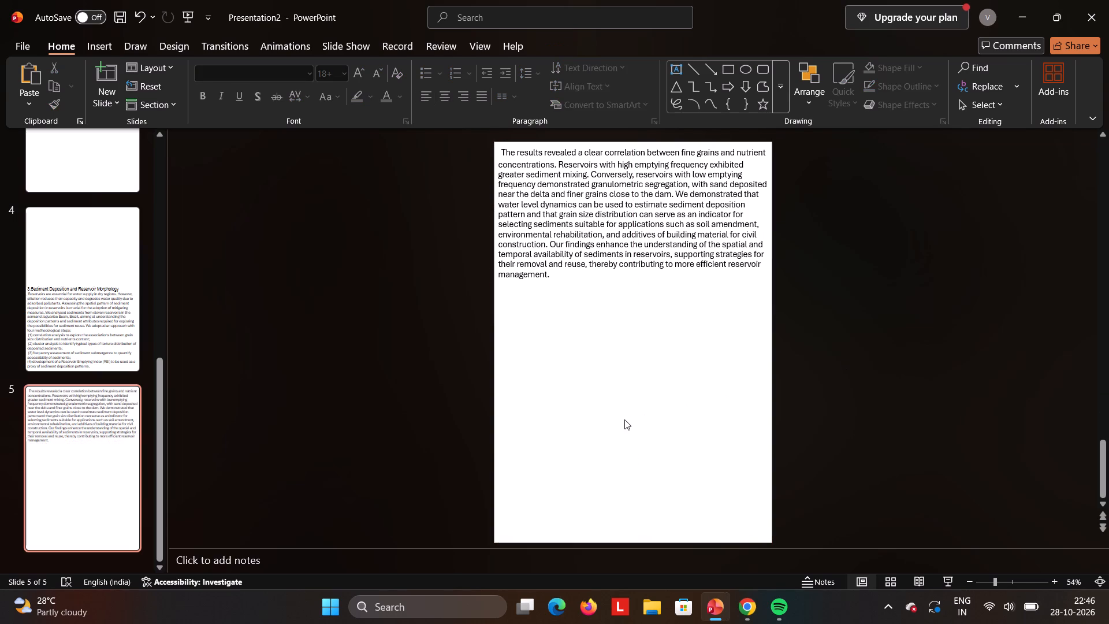
pyautogui.moveTo(624, 419); pyautogui.dragTo(503, 263)
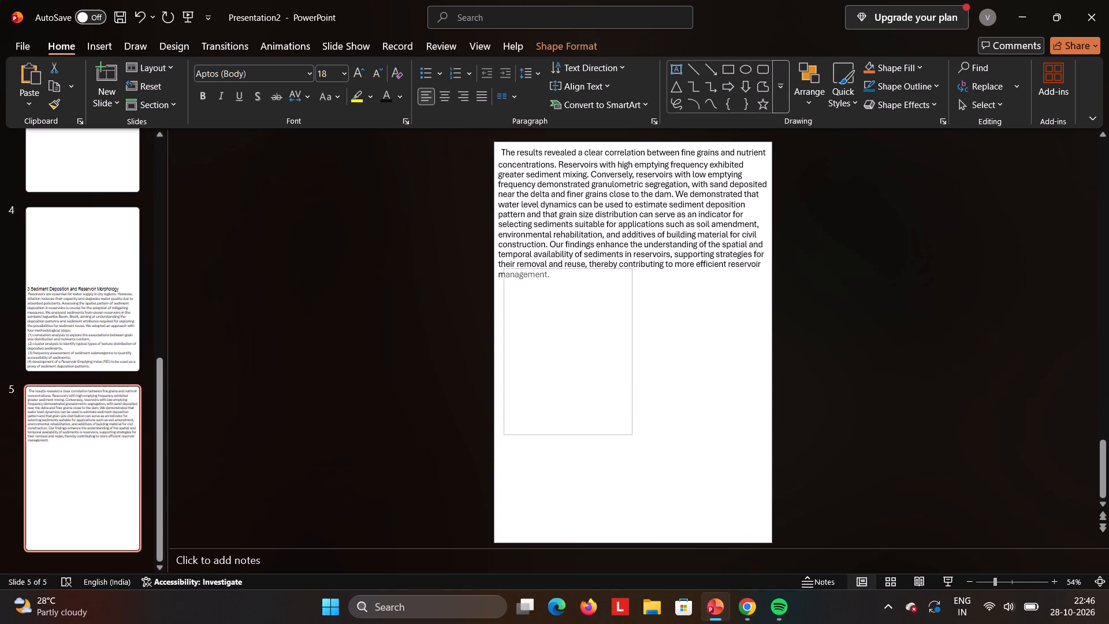
pyautogui.moveTo(503, 263); pyautogui.dragTo(496, 292)
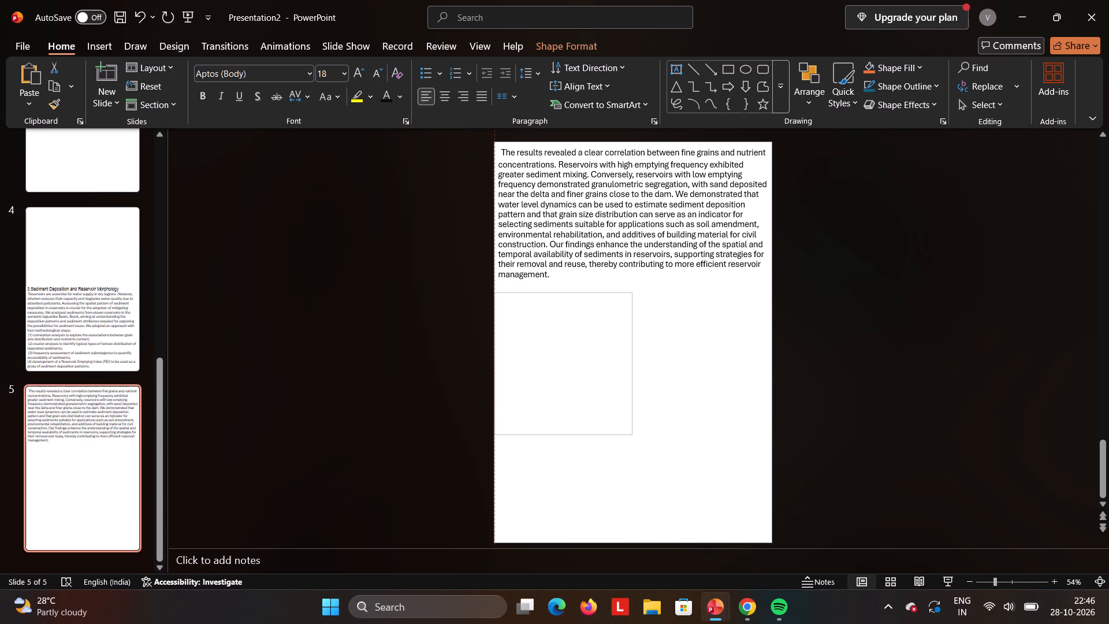
pyautogui.moveTo(496, 292); pyautogui.dragTo(496, 295)
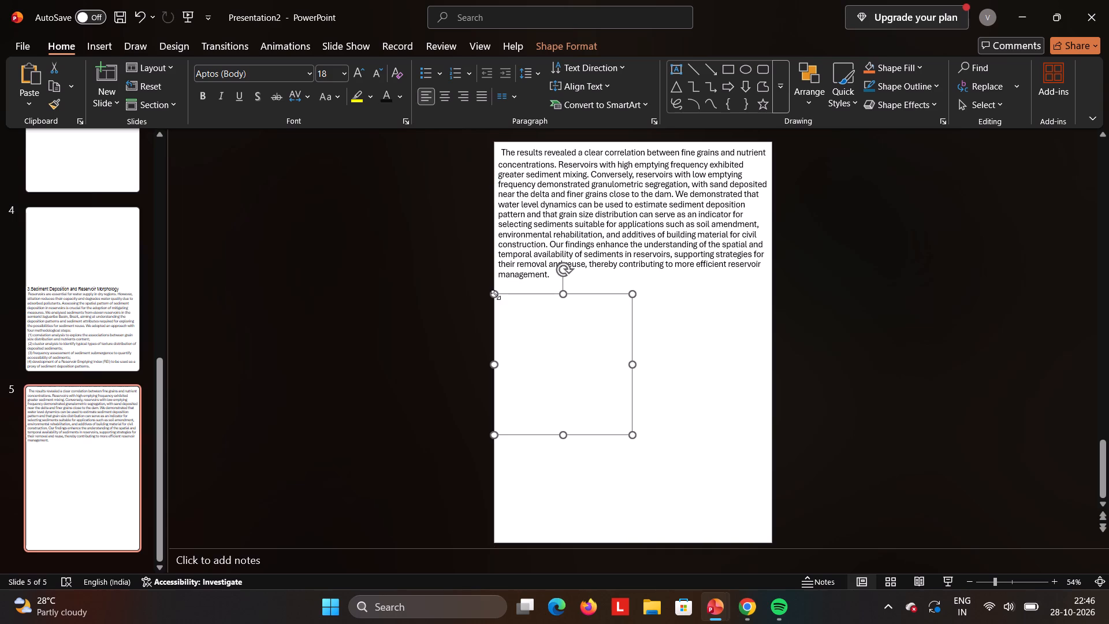
pyautogui.moveTo(631, 436); pyautogui.dragTo(706, 503)
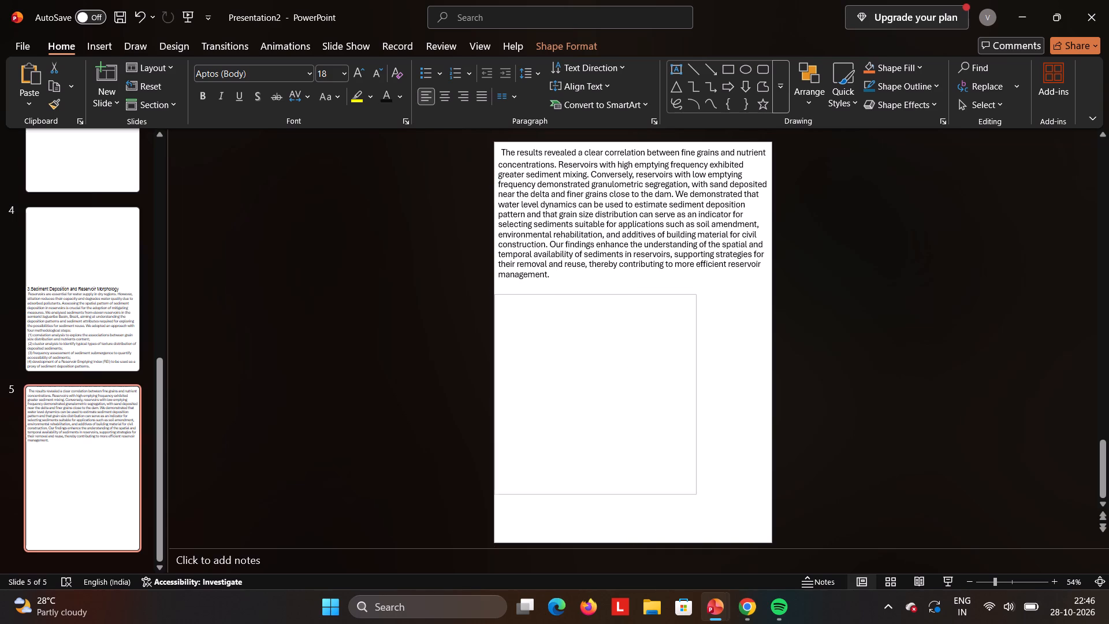
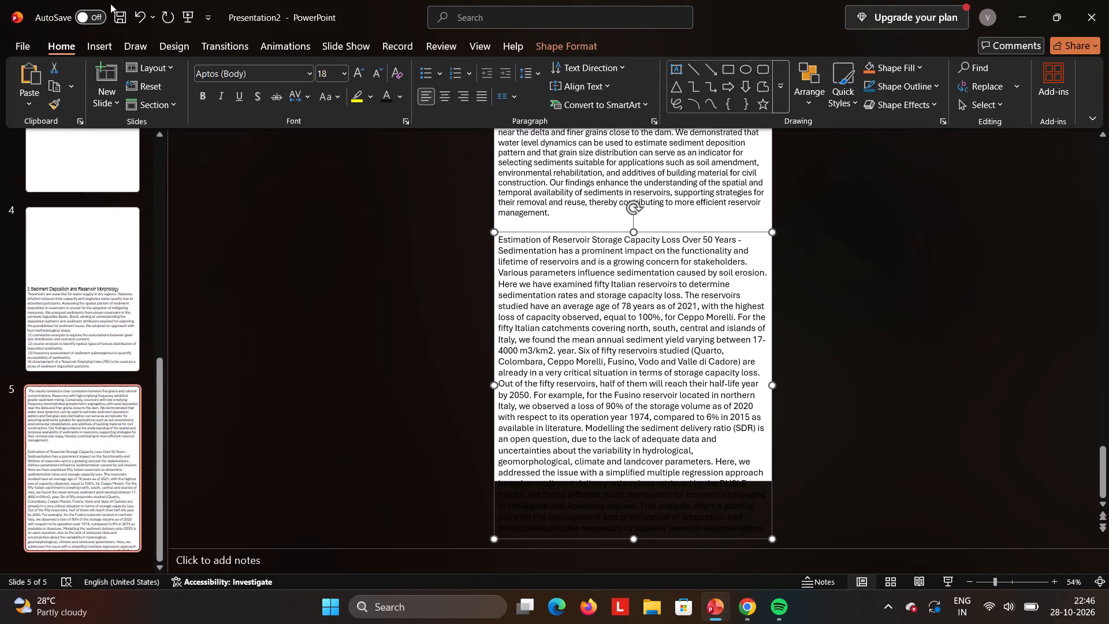
# Add slide 6 and paste the copied reservoir storage capacity loss text into its title placeholder.
pyautogui.click(91, 68)
pyautogui.click(105, 82)
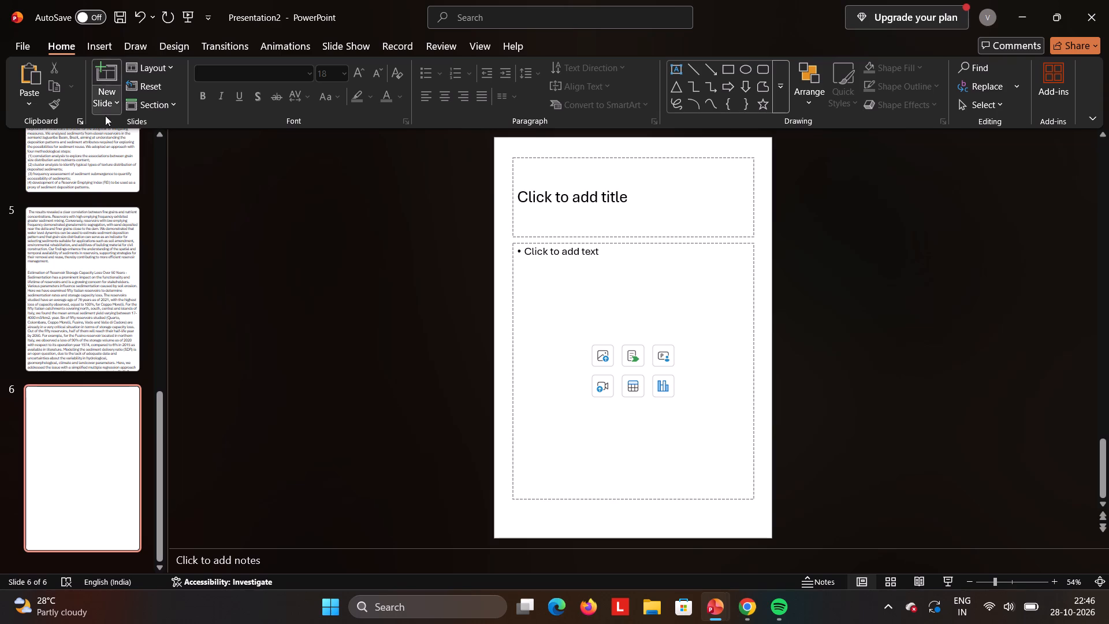
pyautogui.click(632, 218)
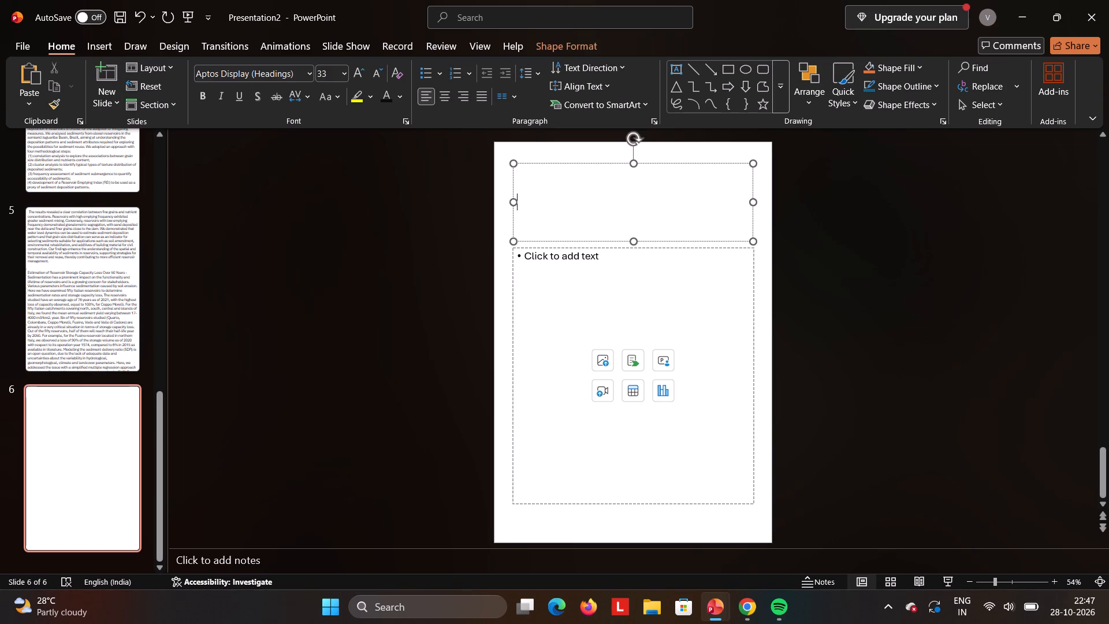
pyautogui.hotkey('ctrl', 'v')
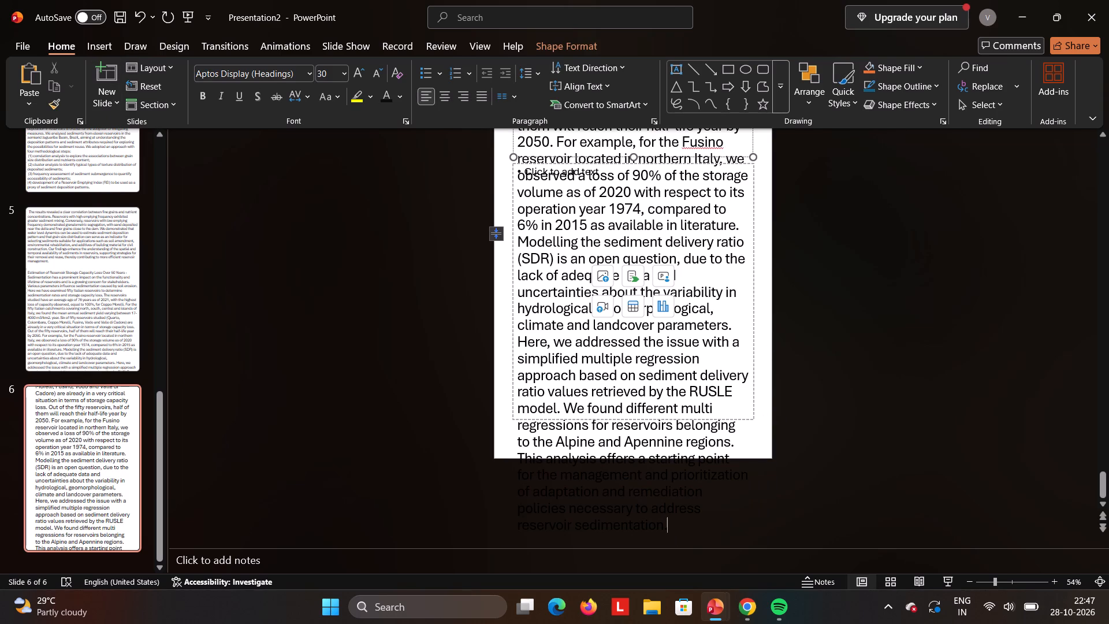
# Set the pasted text on slide 6, from just below its opening line to the end, to font size 18.
pyautogui.scroll(2, 526, 157)
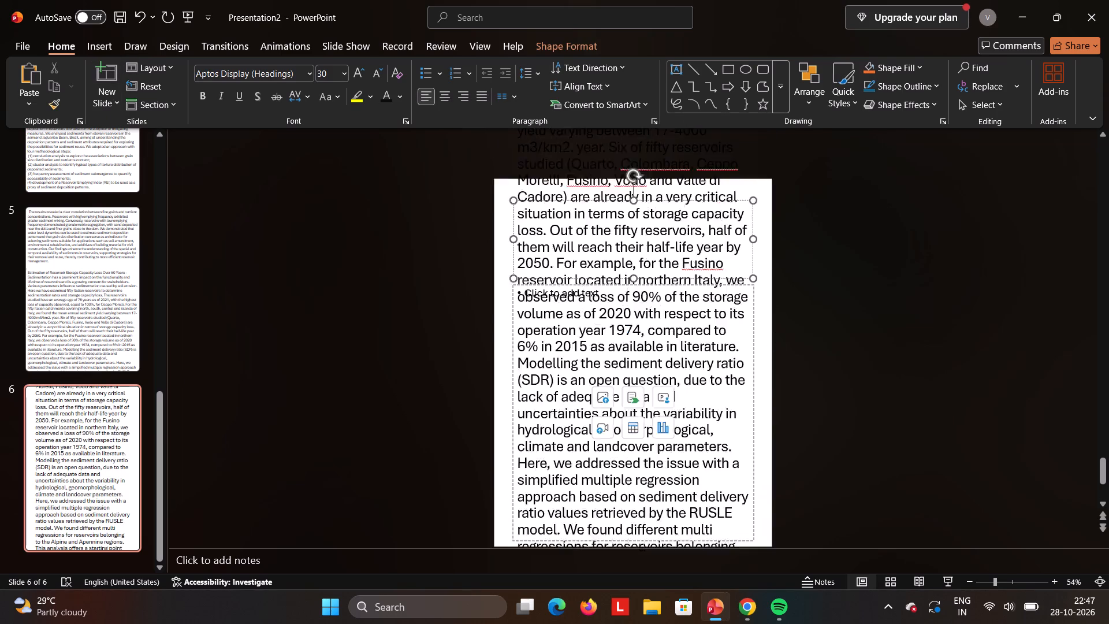
pyautogui.scroll(3, 526, 157)
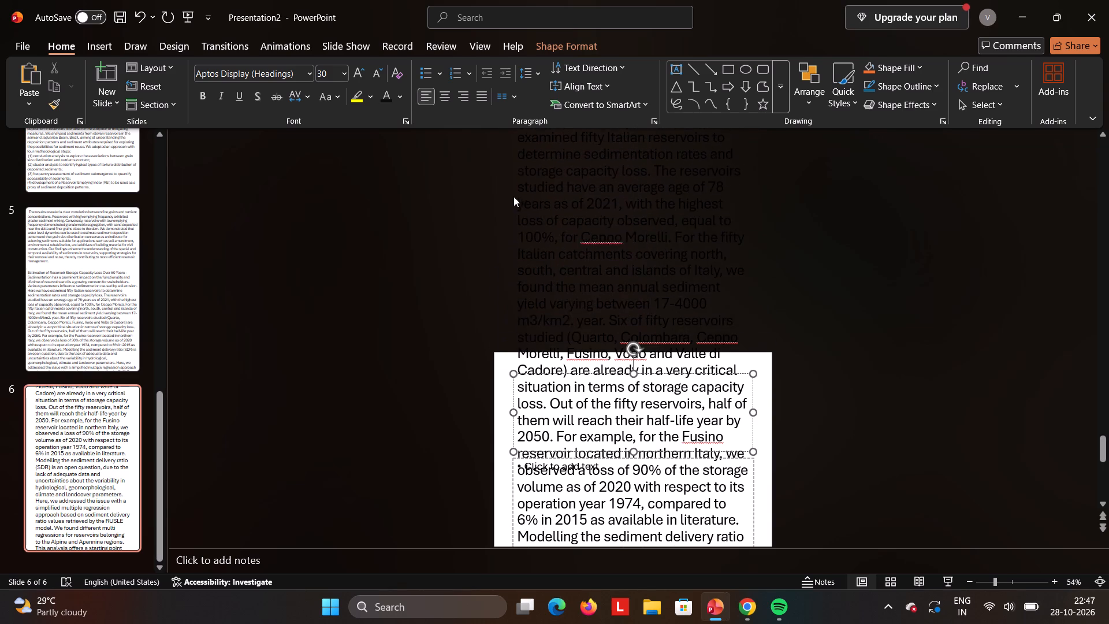
pyautogui.scroll(3, 513, 196)
pyautogui.scroll(-2, 513, 196)
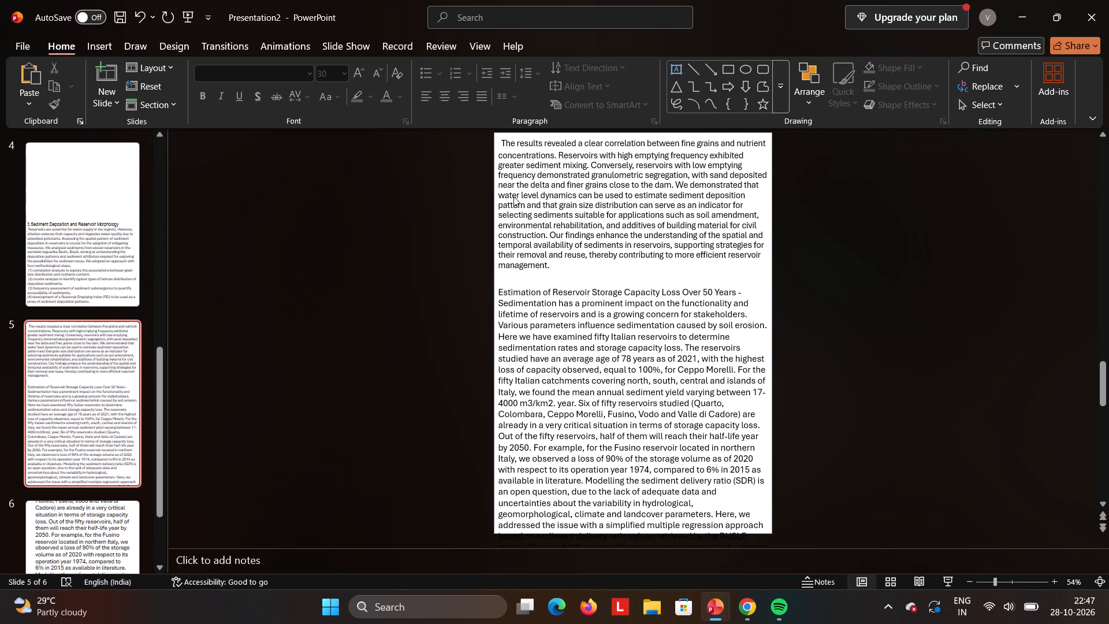
pyautogui.scroll(-2, 513, 196)
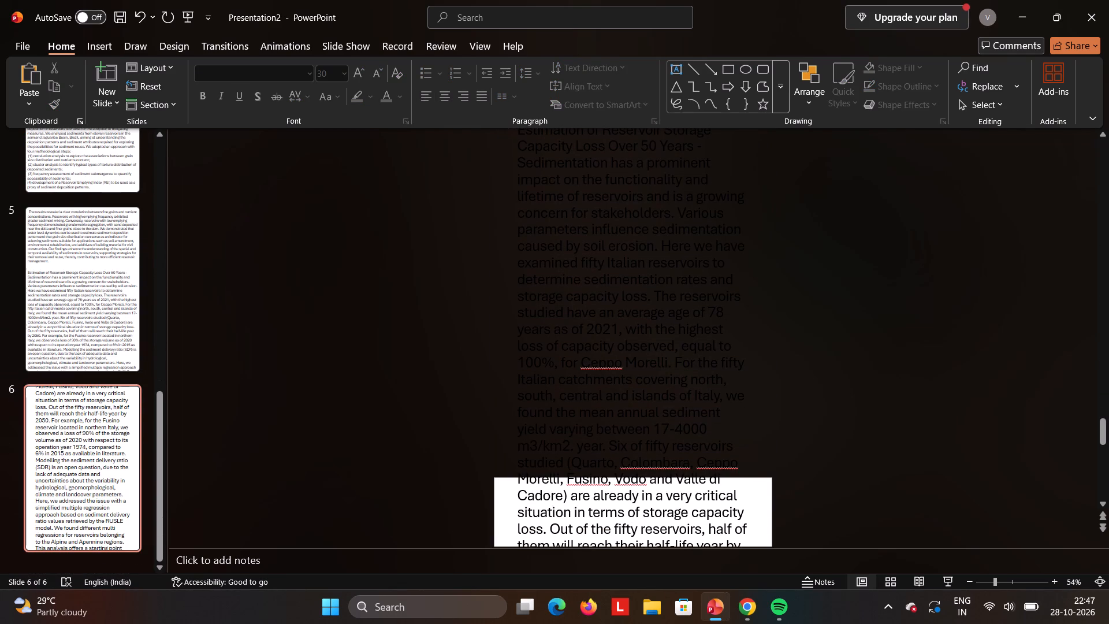
pyautogui.moveTo(520, 146); pyautogui.dragTo(706, 513)
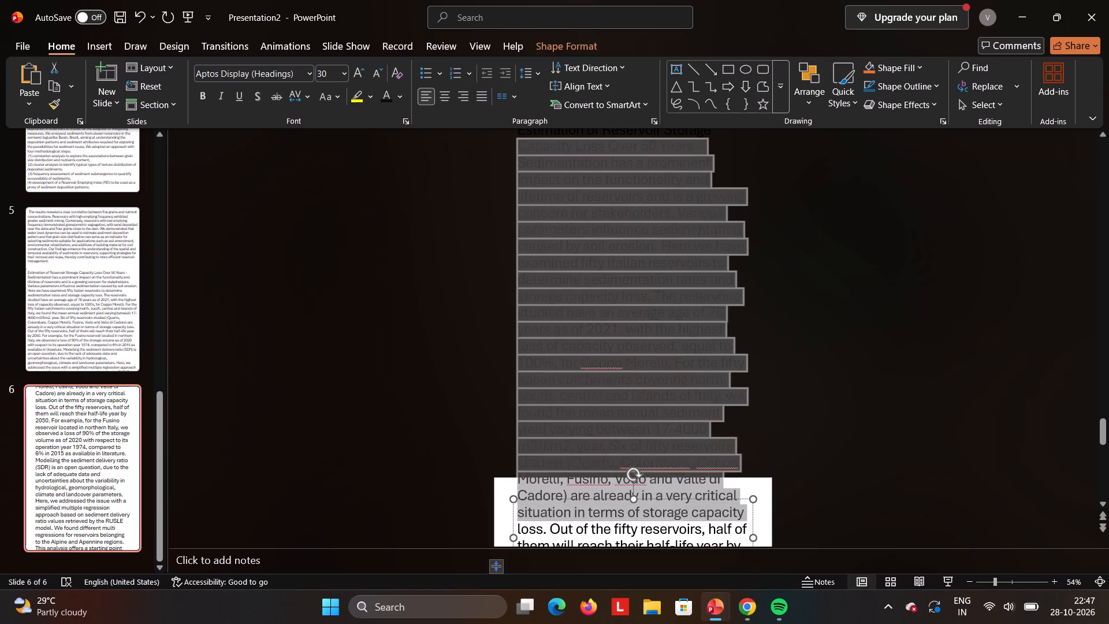
pyautogui.moveTo(706, 513); pyautogui.dragTo(784, 548)
pyautogui.click(347, 75)
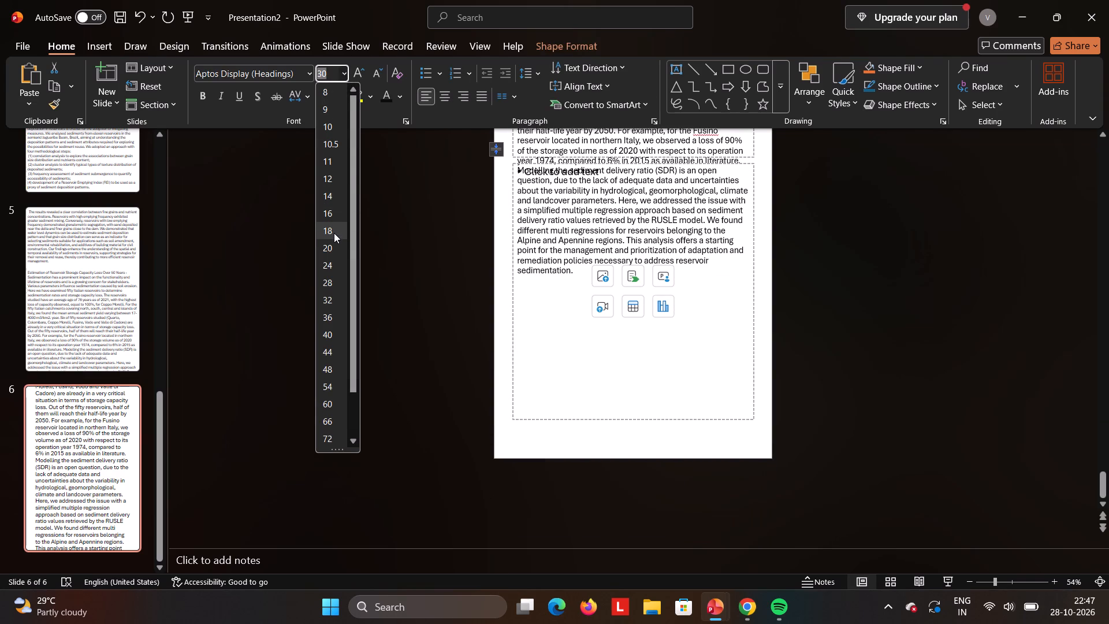
pyautogui.click(334, 233)
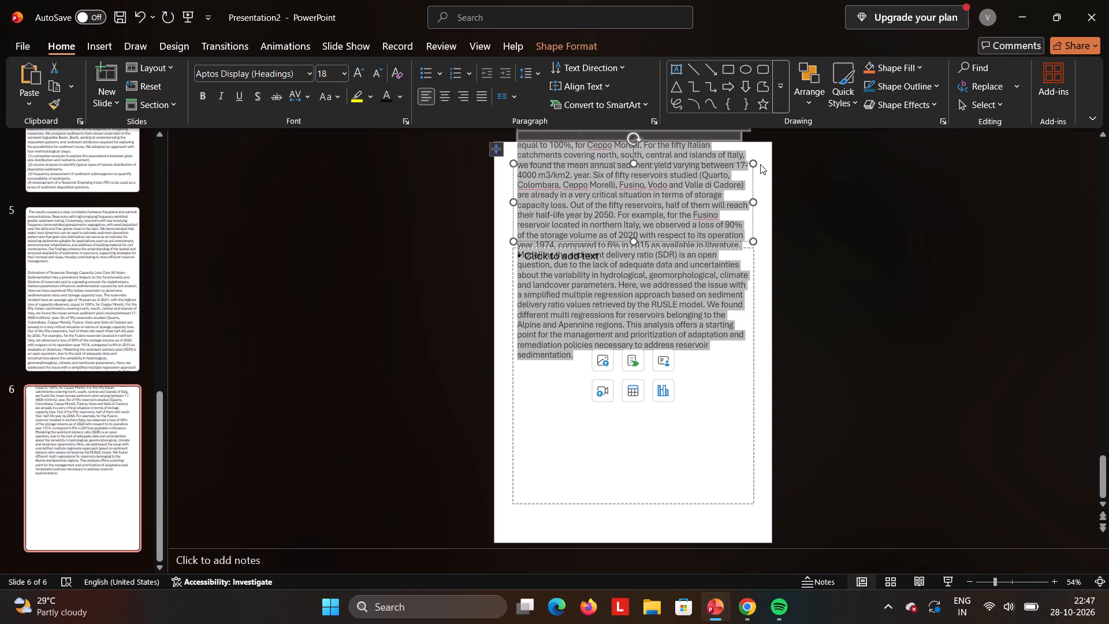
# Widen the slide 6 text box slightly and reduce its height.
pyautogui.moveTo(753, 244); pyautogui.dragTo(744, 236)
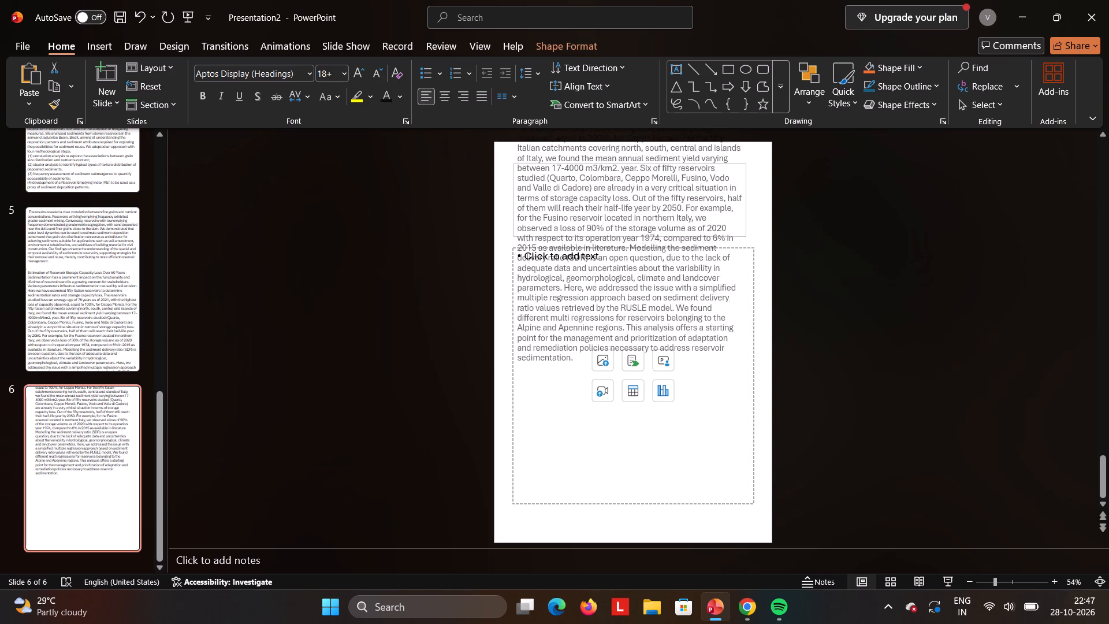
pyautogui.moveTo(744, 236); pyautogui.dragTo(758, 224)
# Remove the empty content placeholder from slide 6.
pyautogui.moveTo(754, 258); pyautogui.dragTo(760, 292)
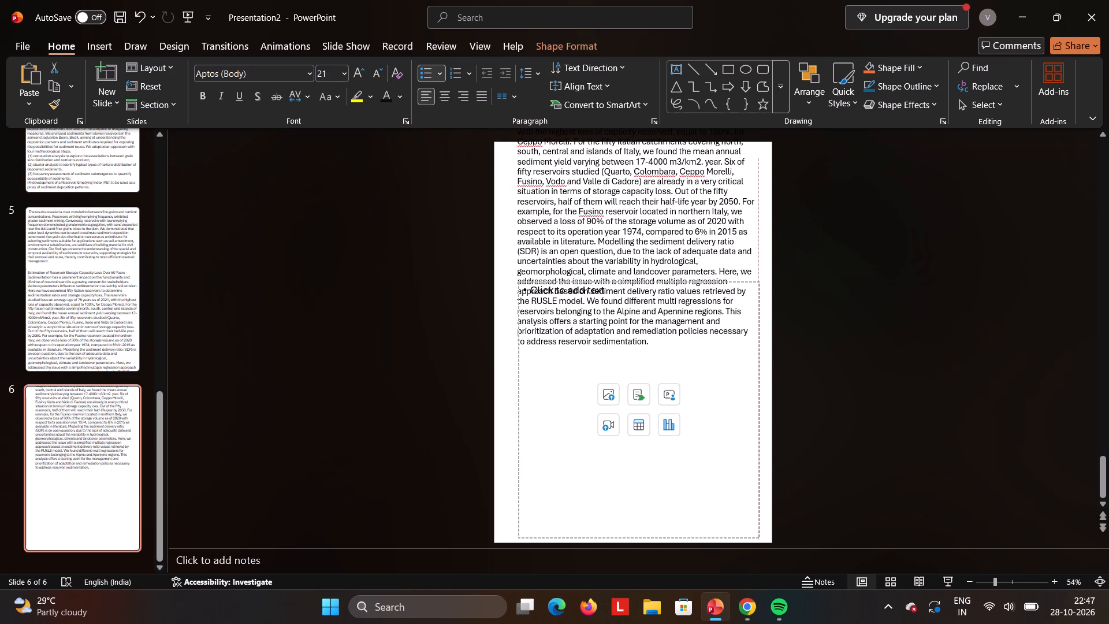
pyautogui.moveTo(760, 292); pyautogui.dragTo(760, 293)
pyautogui.moveTo(760, 282); pyautogui.dragTo(745, 350)
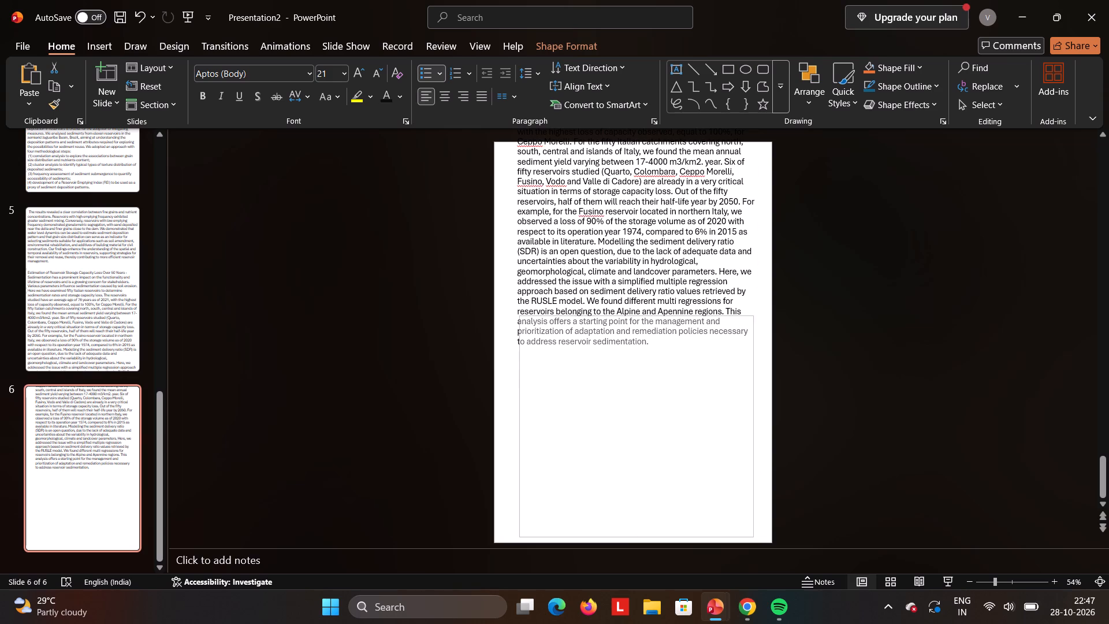
pyautogui.moveTo(745, 350); pyautogui.dragTo(729, 405)
pyautogui.moveTo(713, 405); pyautogui.dragTo(718, 377)
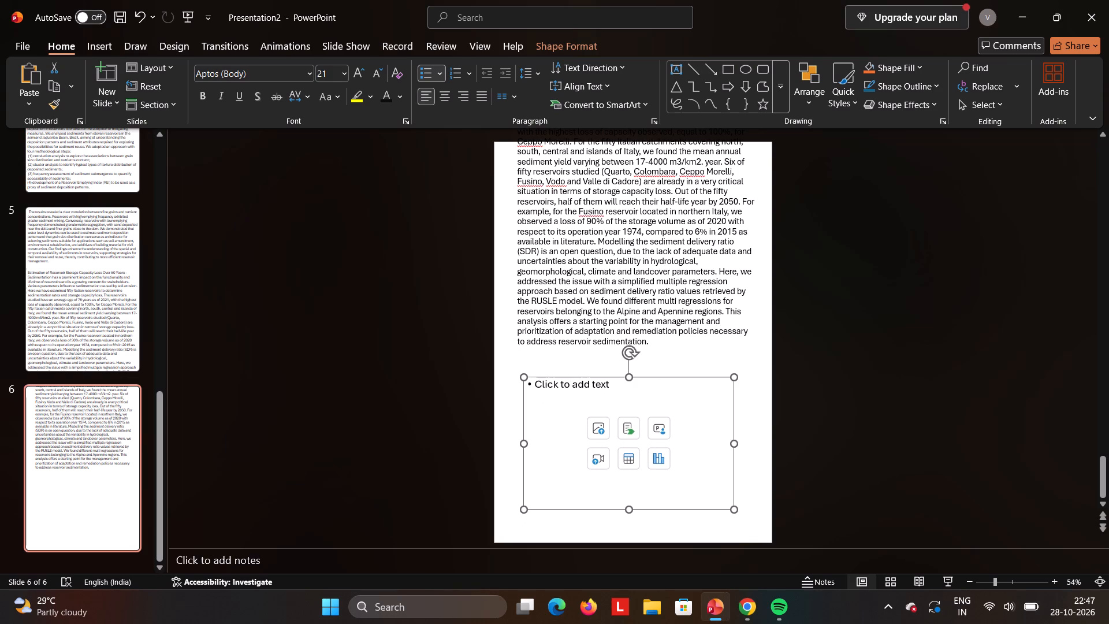
pyautogui.moveTo(732, 512); pyautogui.dragTo(546, 384)
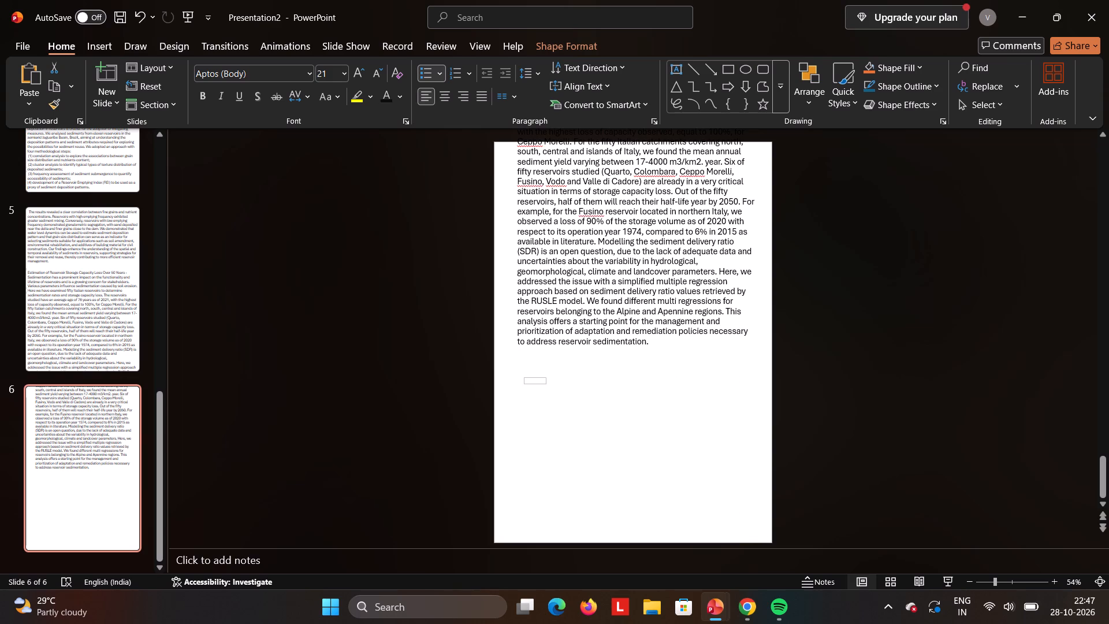
pyautogui.moveTo(546, 384); pyautogui.dragTo(531, 382)
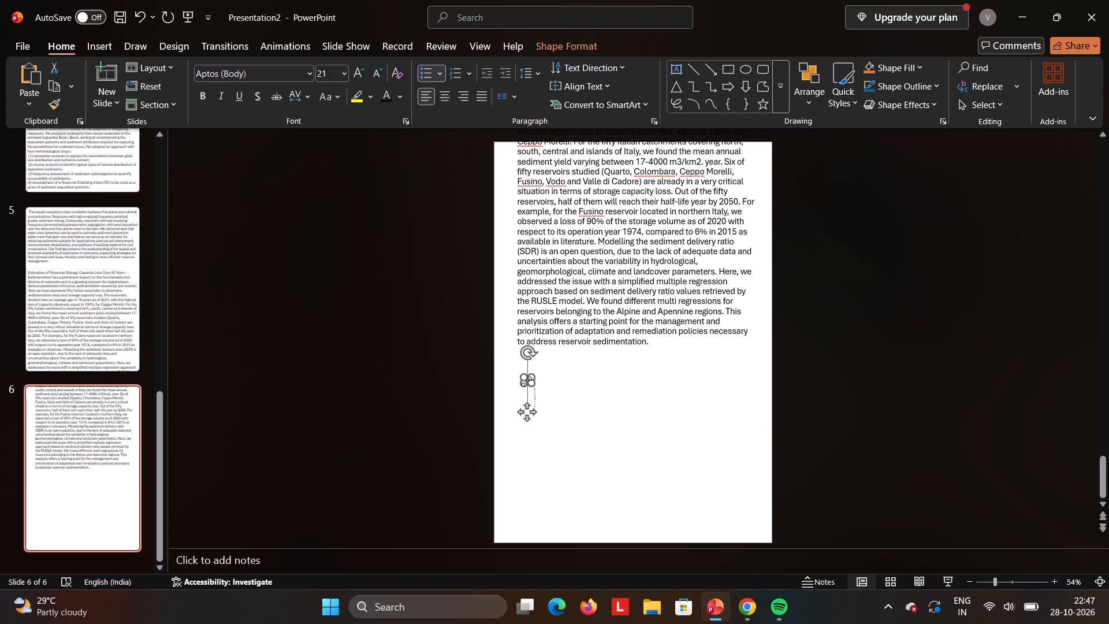
pyautogui.rightClick(526, 381)
pyautogui.click(602, 222)
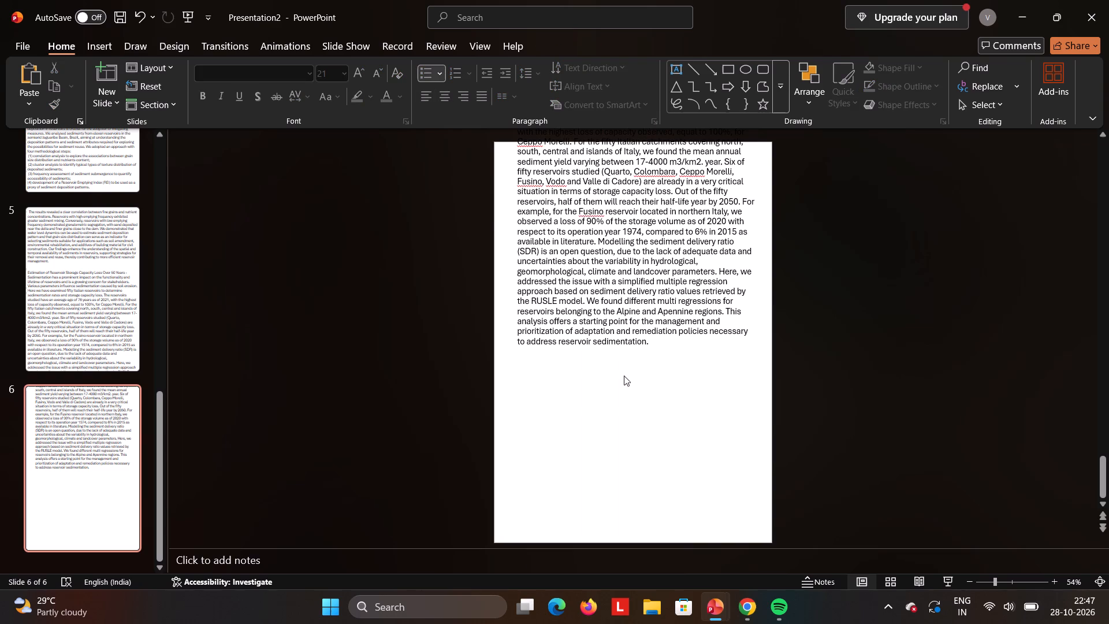
# Enlarge the slide 6 text box to fill the whole slide from edge to edge.
pyautogui.click(671, 343)
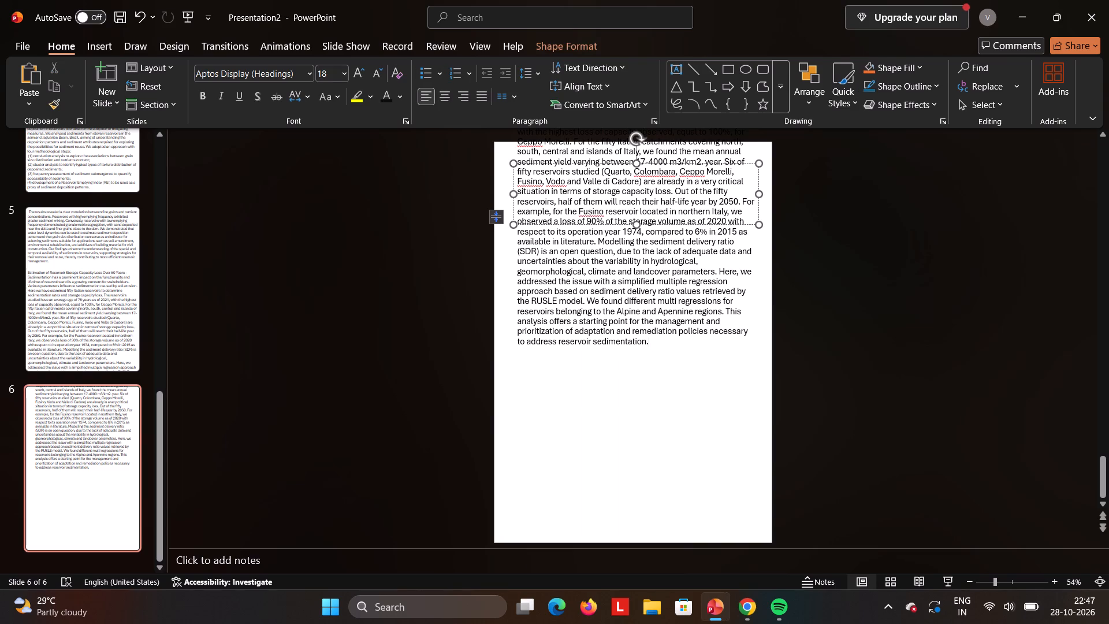
pyautogui.moveTo(758, 224); pyautogui.dragTo(773, 425)
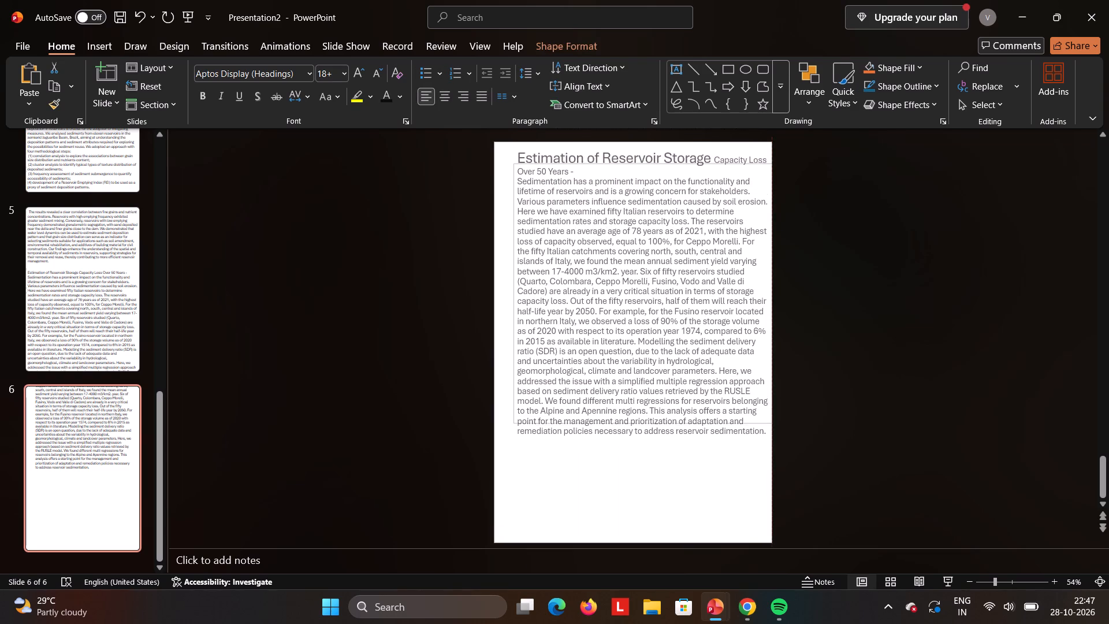
pyautogui.moveTo(773, 425); pyautogui.dragTo(776, 541)
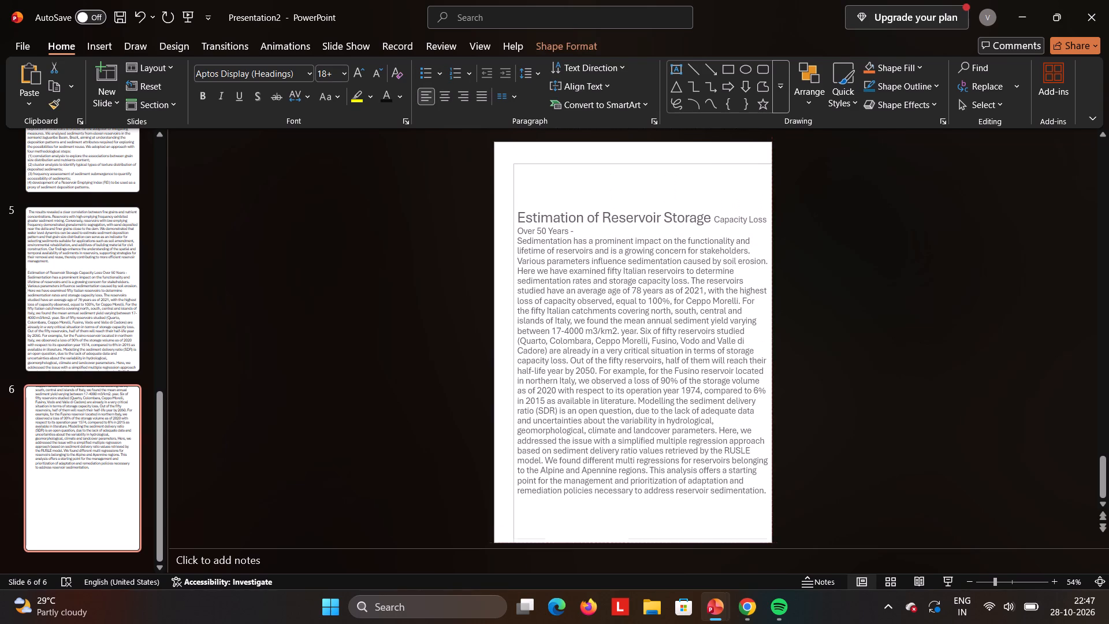
pyautogui.moveTo(776, 541); pyautogui.dragTo(771, 541)
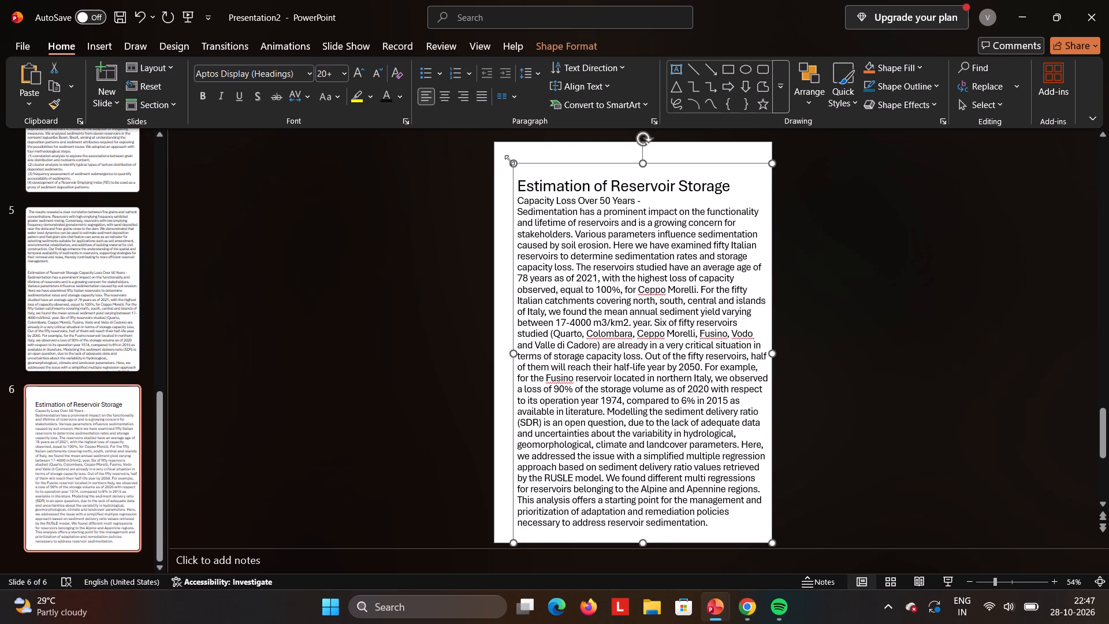
pyautogui.moveTo(515, 164); pyautogui.dragTo(498, 150)
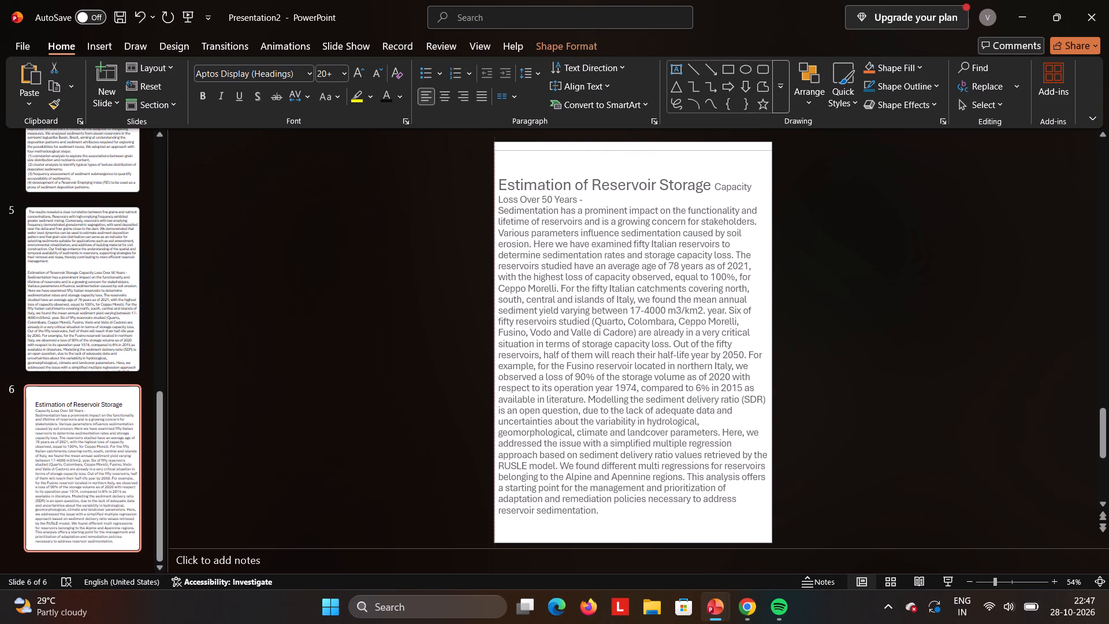
pyautogui.moveTo(498, 150); pyautogui.dragTo(497, 144)
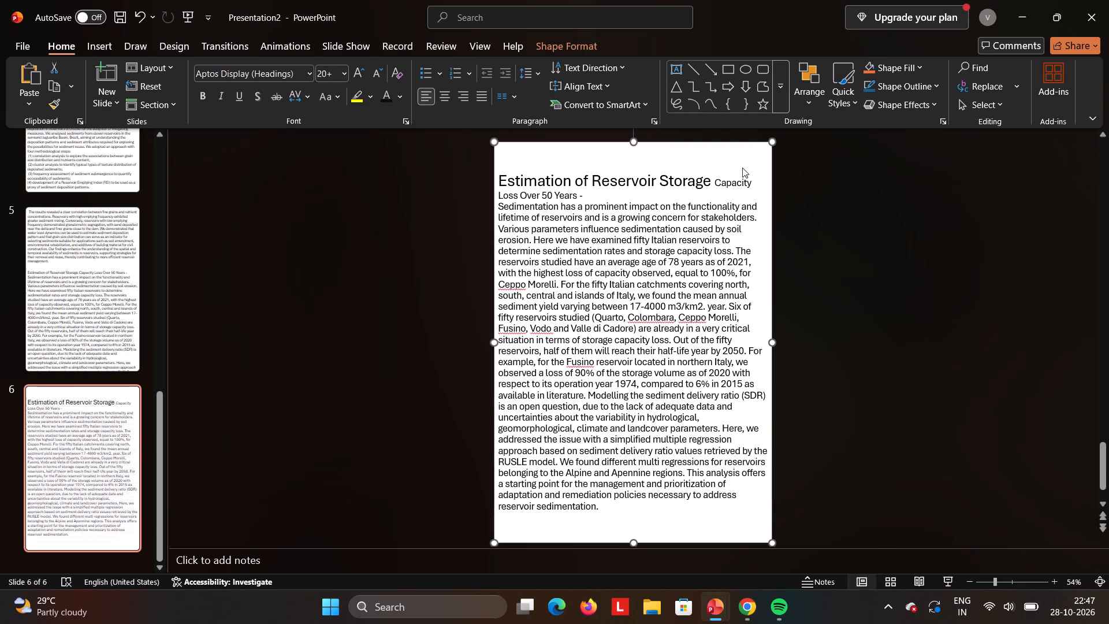
# Break the slide 6 heading after "Estimation of Reservoir Storage" so "Capacity Loss Over 50 Years -" starts a new line.
pyautogui.click(716, 183)
pyautogui.press('Return')
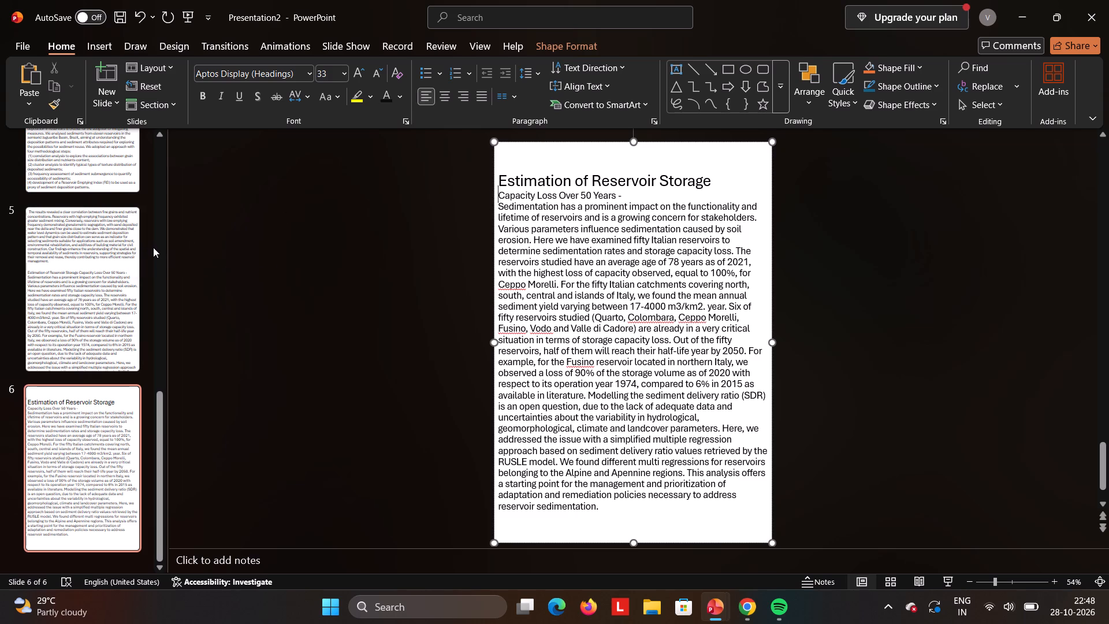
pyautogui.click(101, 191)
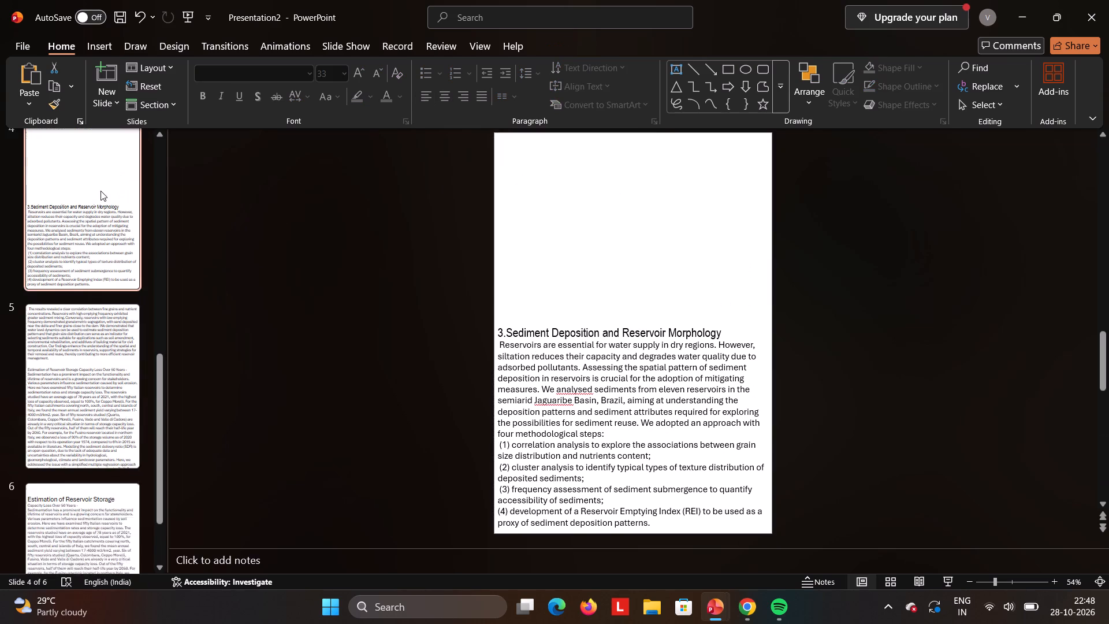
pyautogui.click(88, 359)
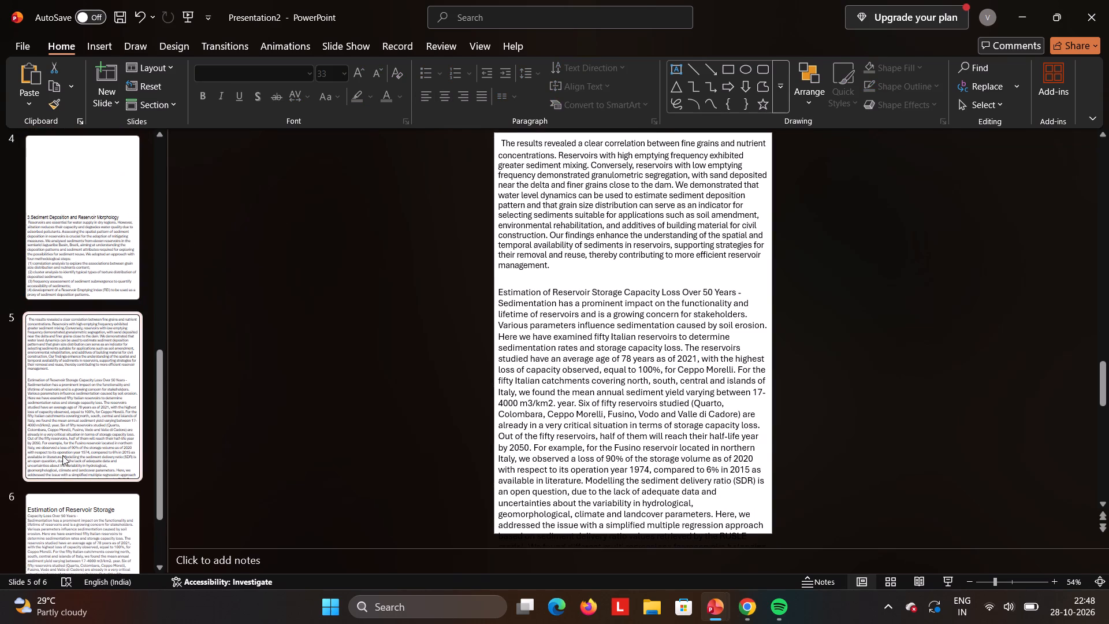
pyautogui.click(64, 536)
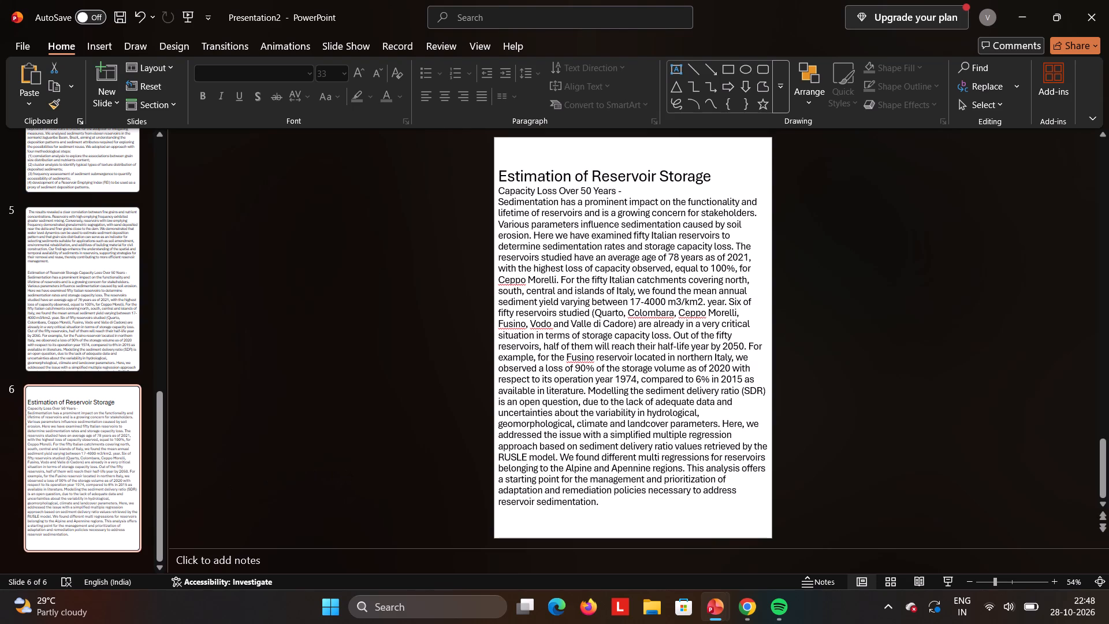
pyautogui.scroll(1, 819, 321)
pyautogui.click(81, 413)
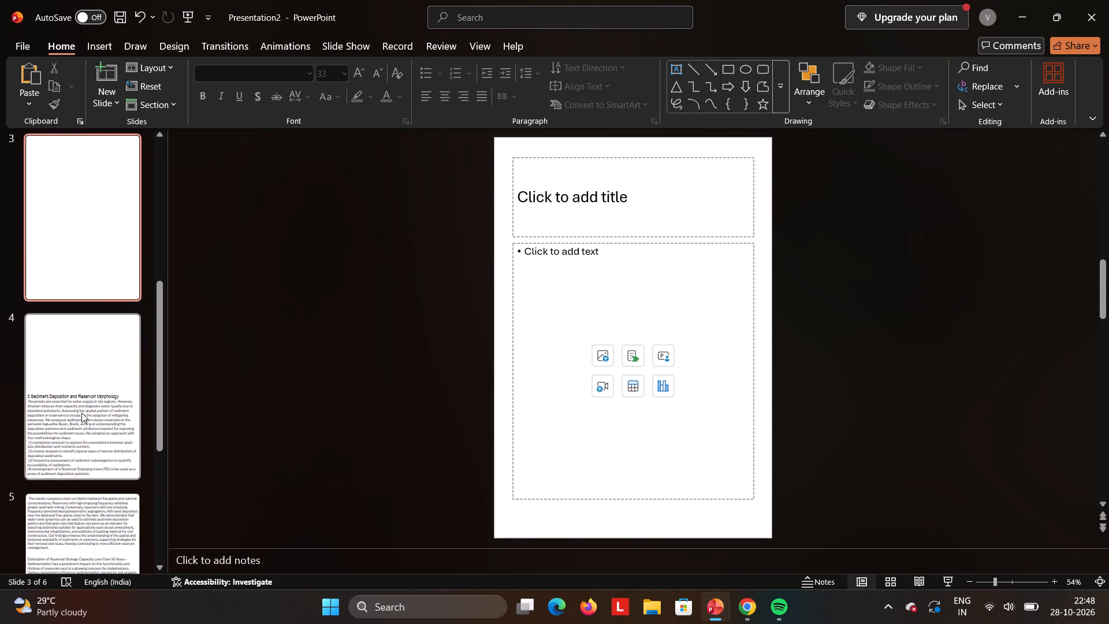
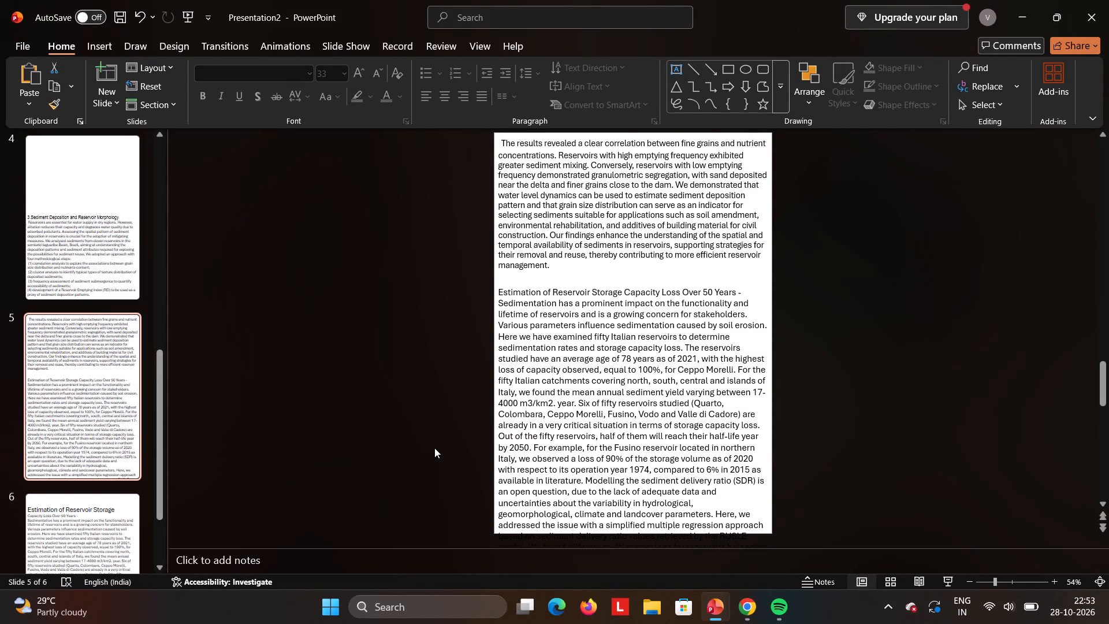
# Cut the "Estimation of Reservoir Storage Capacity Loss Over 50 Years" text box out of slide 5.
pyautogui.click(683, 292)
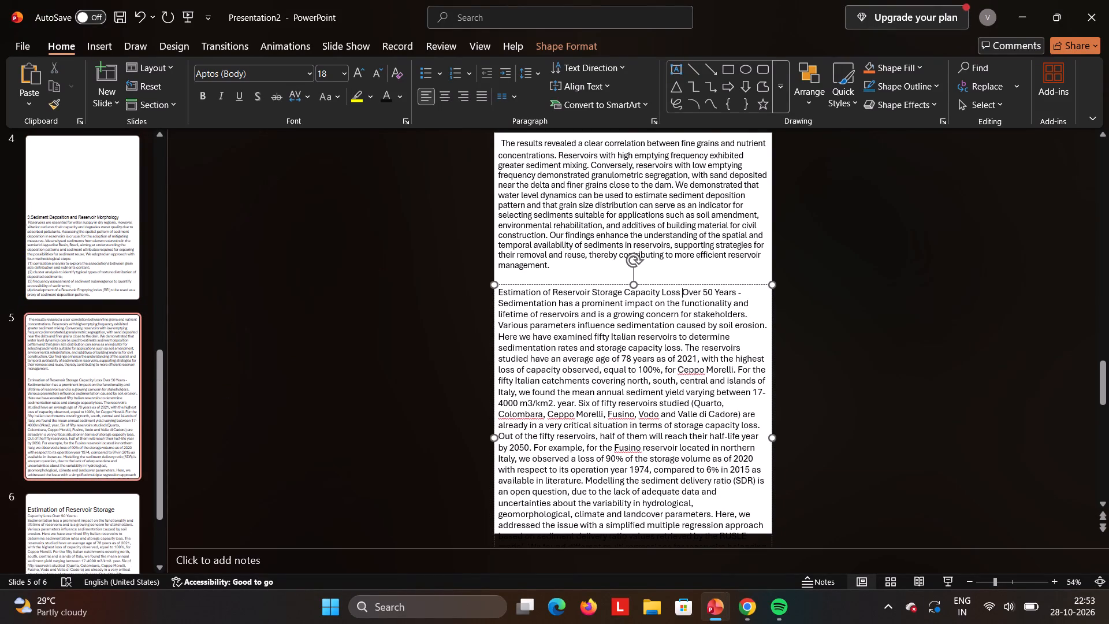
pyautogui.click(763, 283)
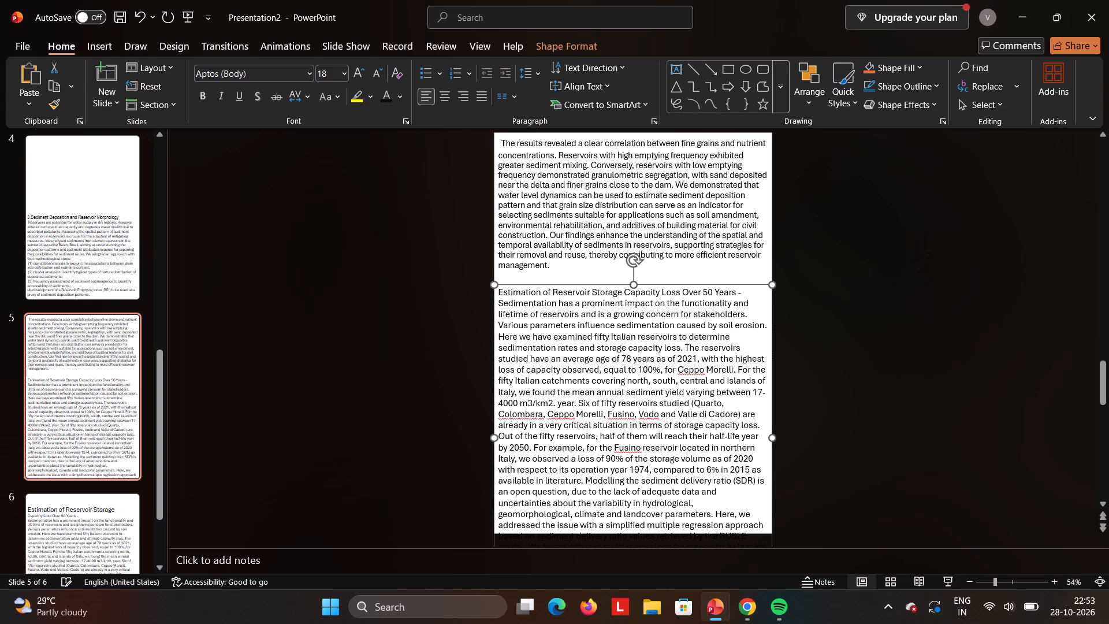
pyautogui.rightClick(751, 283)
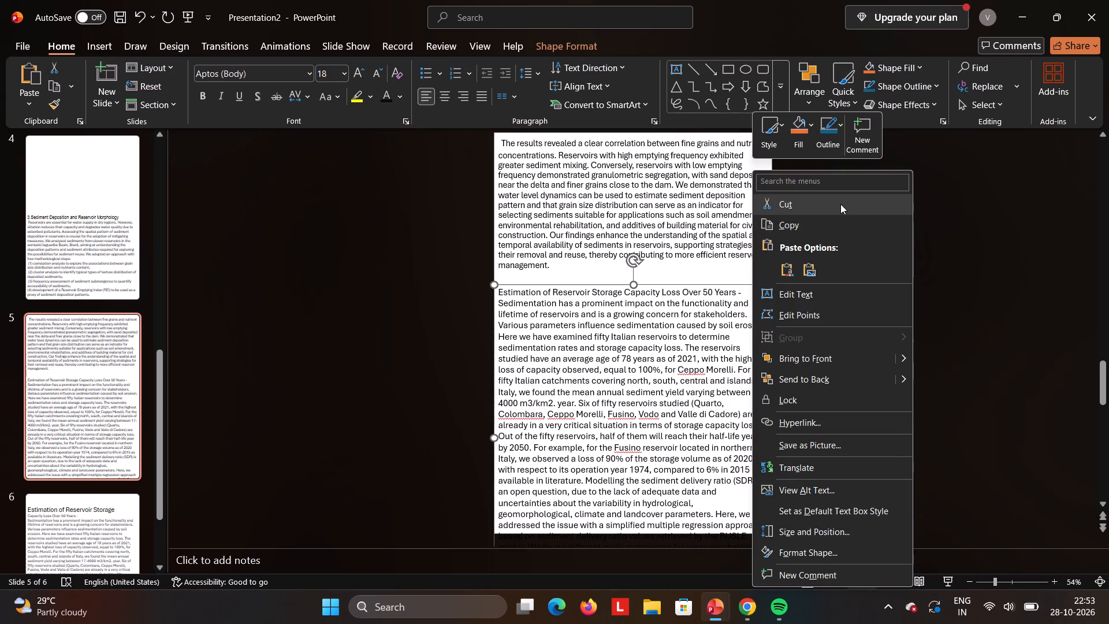
pyautogui.click(840, 204)
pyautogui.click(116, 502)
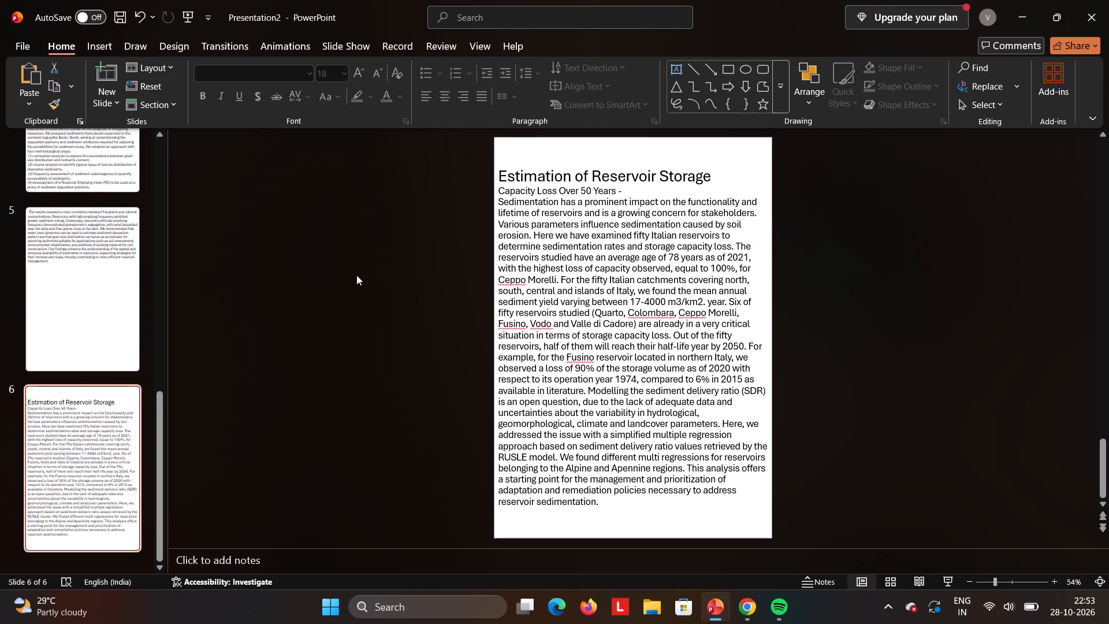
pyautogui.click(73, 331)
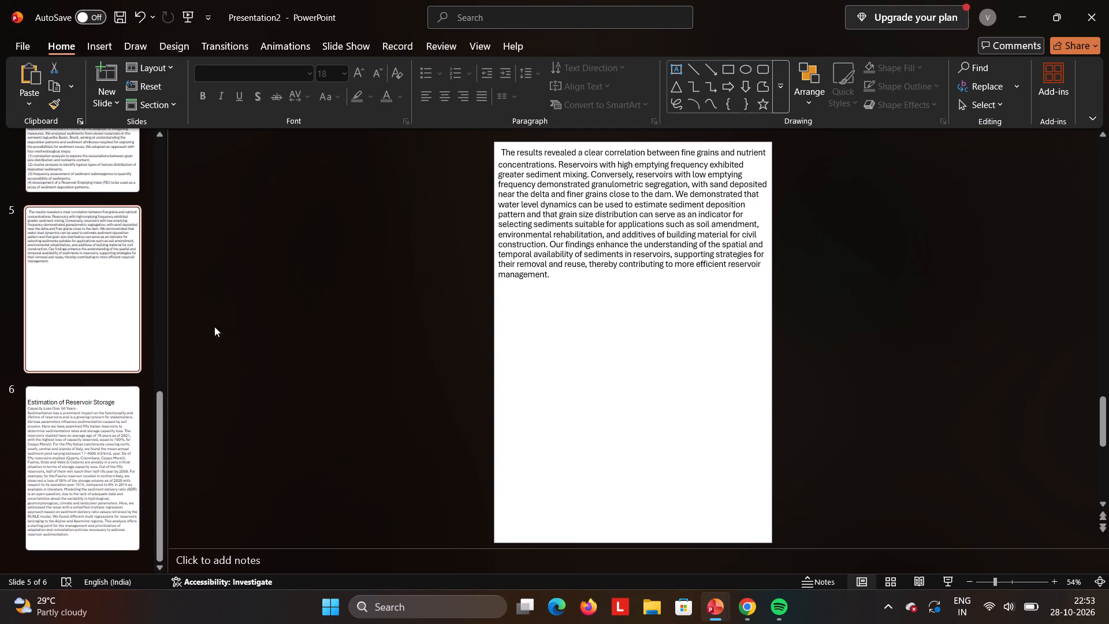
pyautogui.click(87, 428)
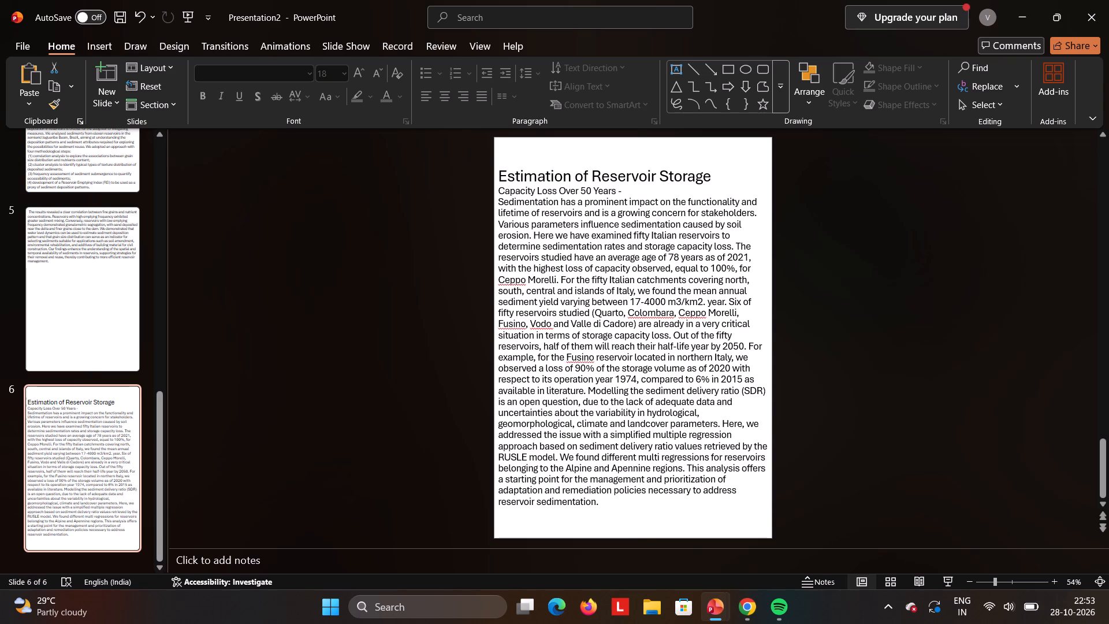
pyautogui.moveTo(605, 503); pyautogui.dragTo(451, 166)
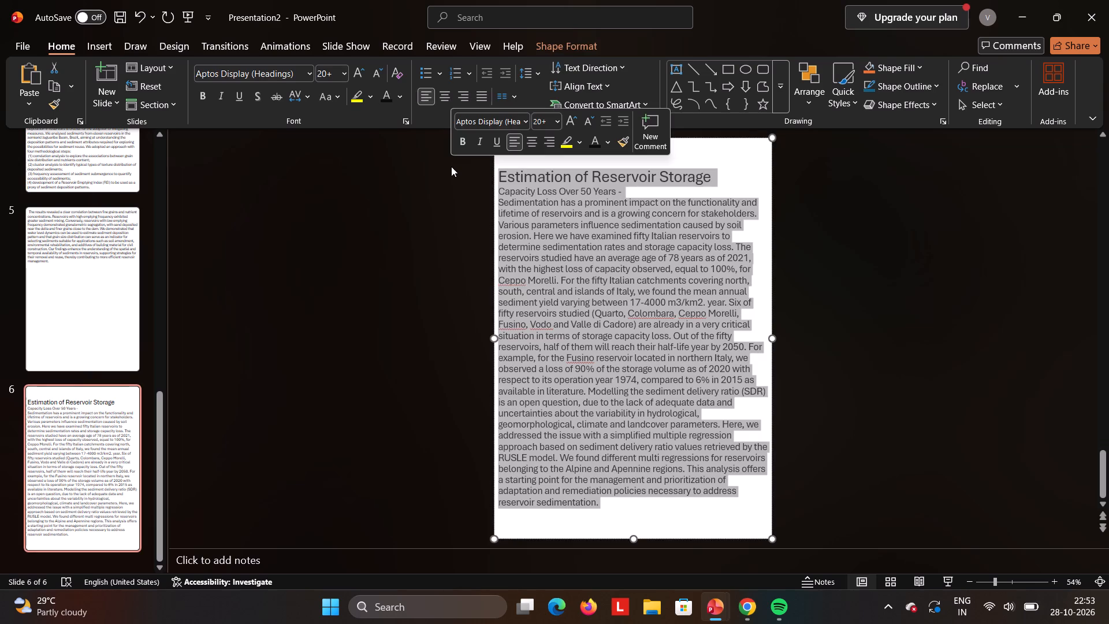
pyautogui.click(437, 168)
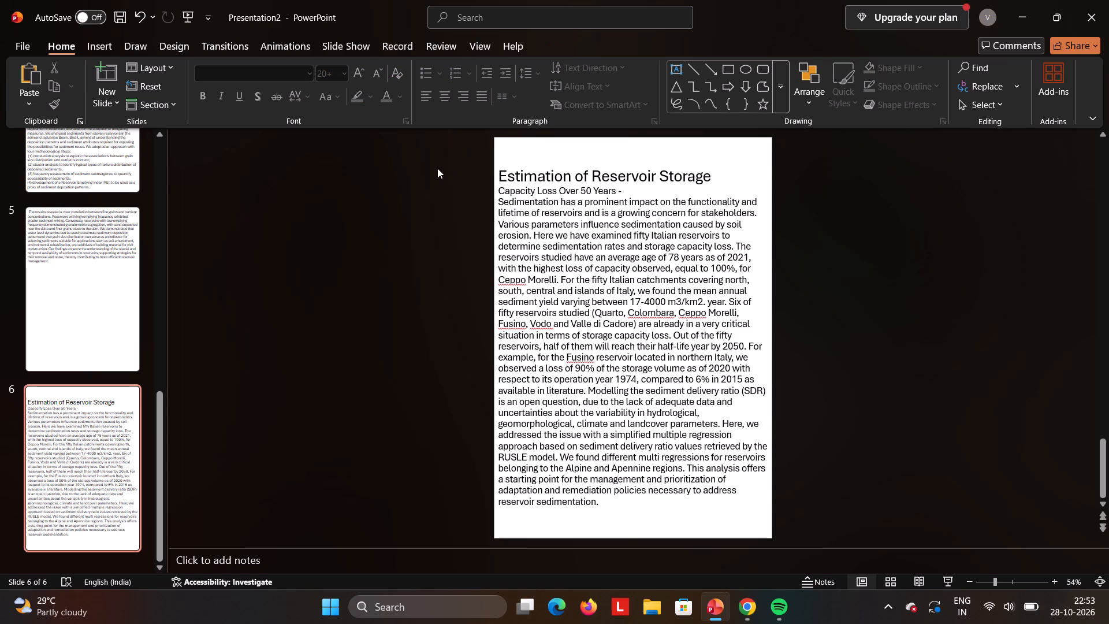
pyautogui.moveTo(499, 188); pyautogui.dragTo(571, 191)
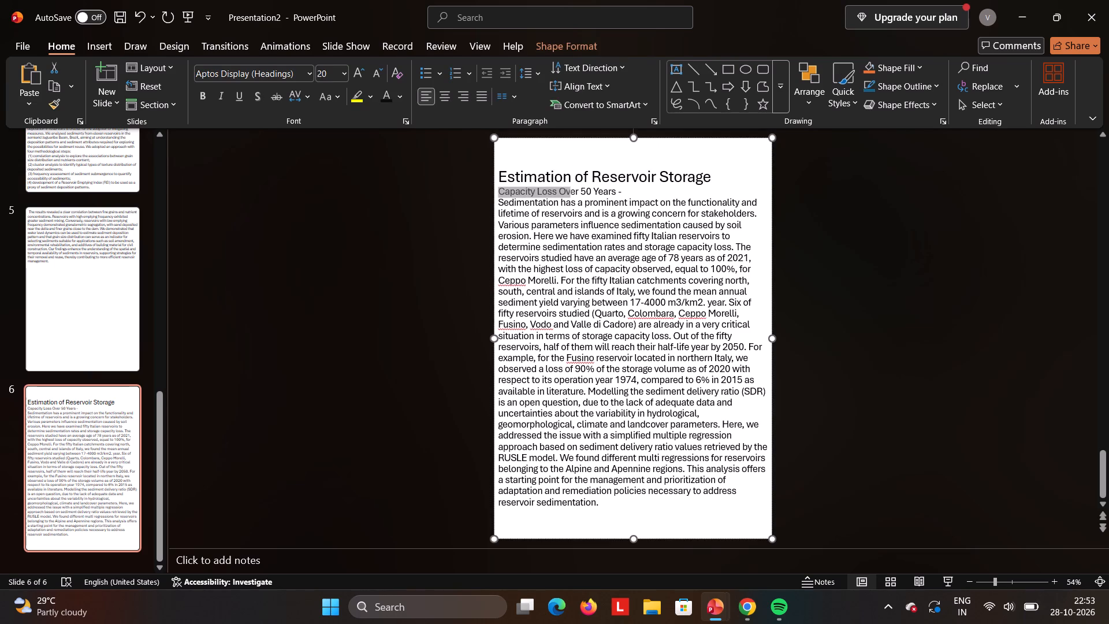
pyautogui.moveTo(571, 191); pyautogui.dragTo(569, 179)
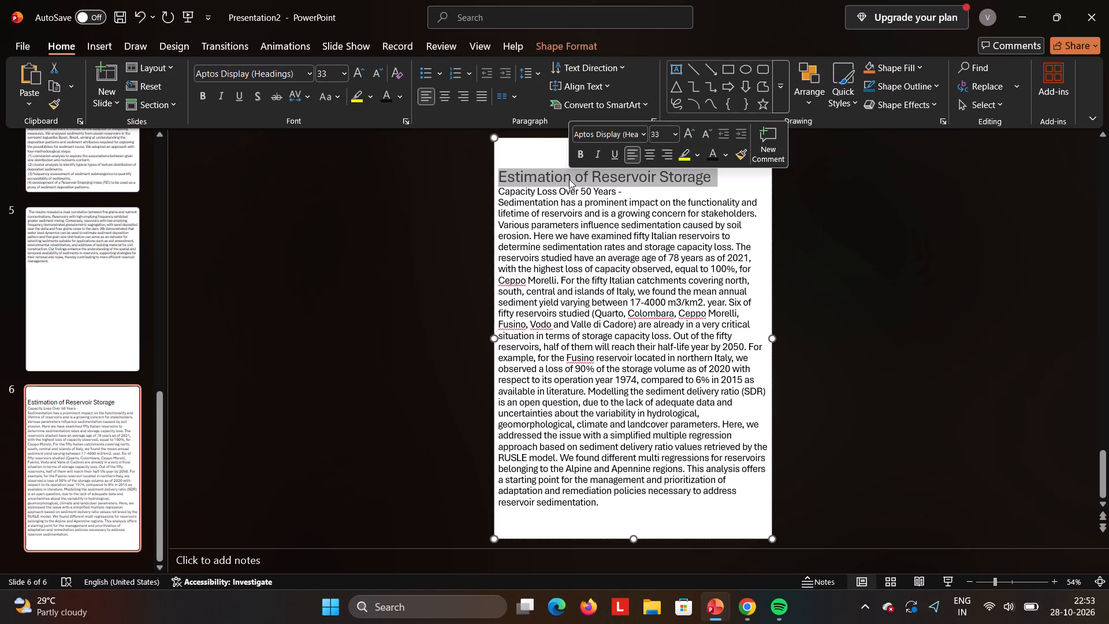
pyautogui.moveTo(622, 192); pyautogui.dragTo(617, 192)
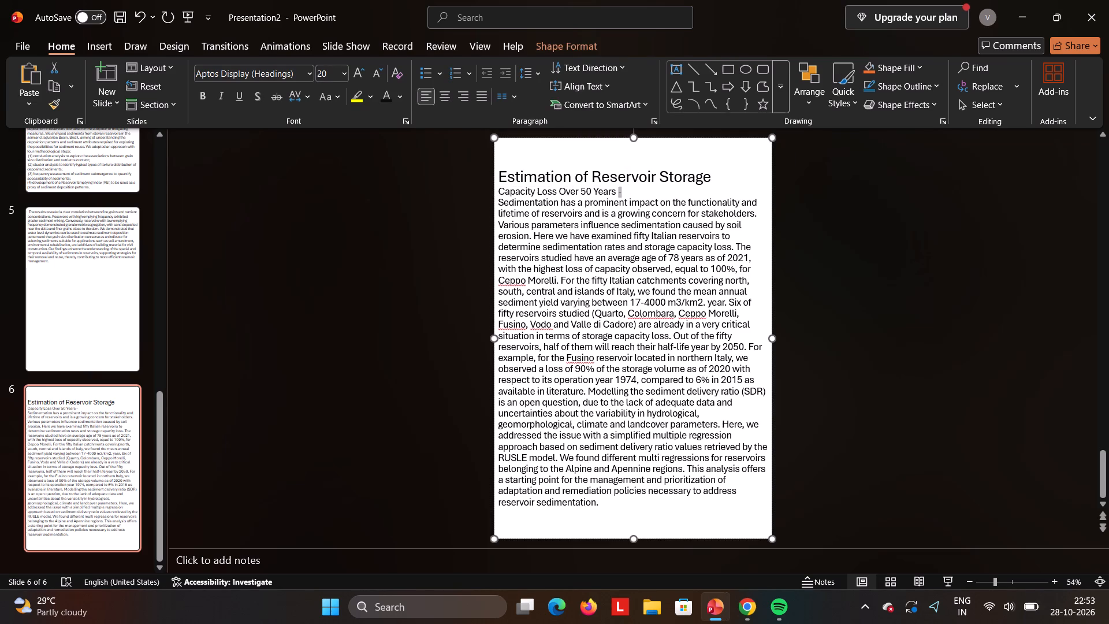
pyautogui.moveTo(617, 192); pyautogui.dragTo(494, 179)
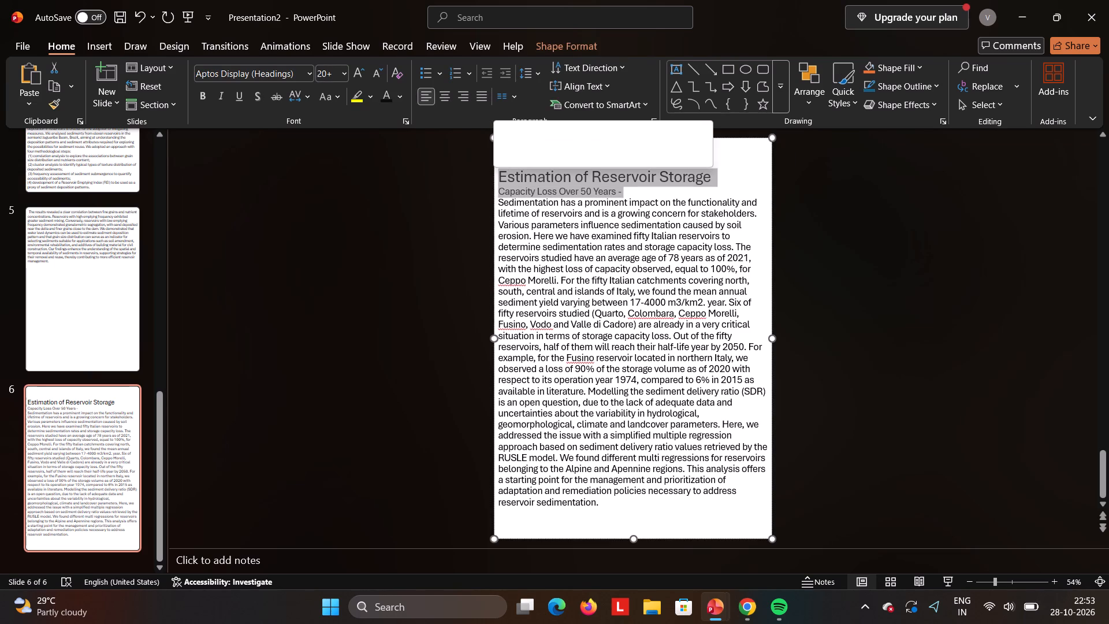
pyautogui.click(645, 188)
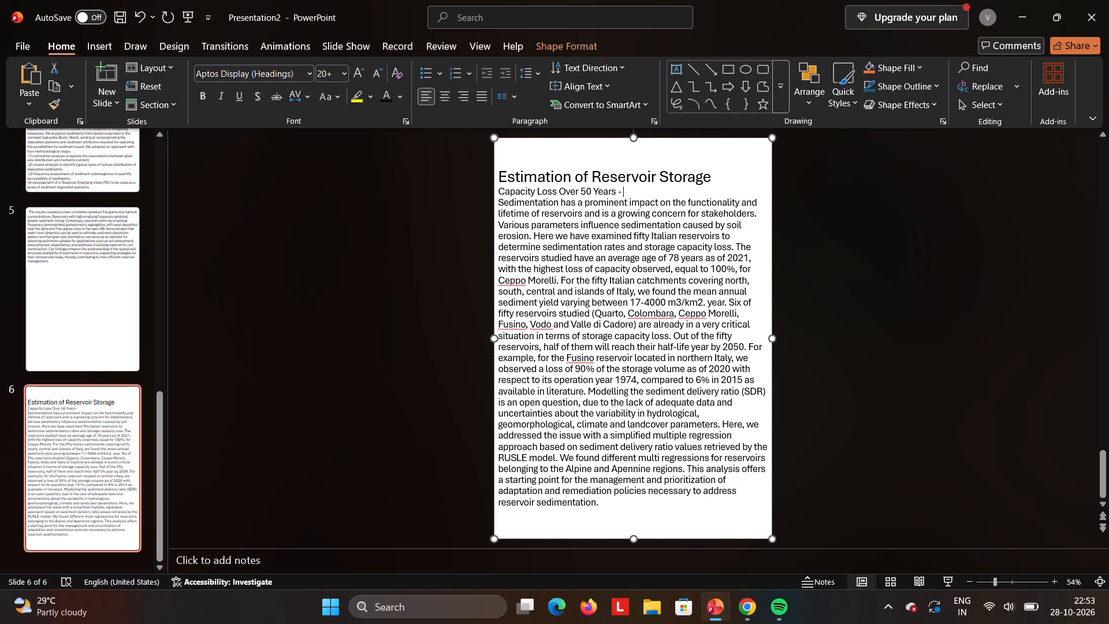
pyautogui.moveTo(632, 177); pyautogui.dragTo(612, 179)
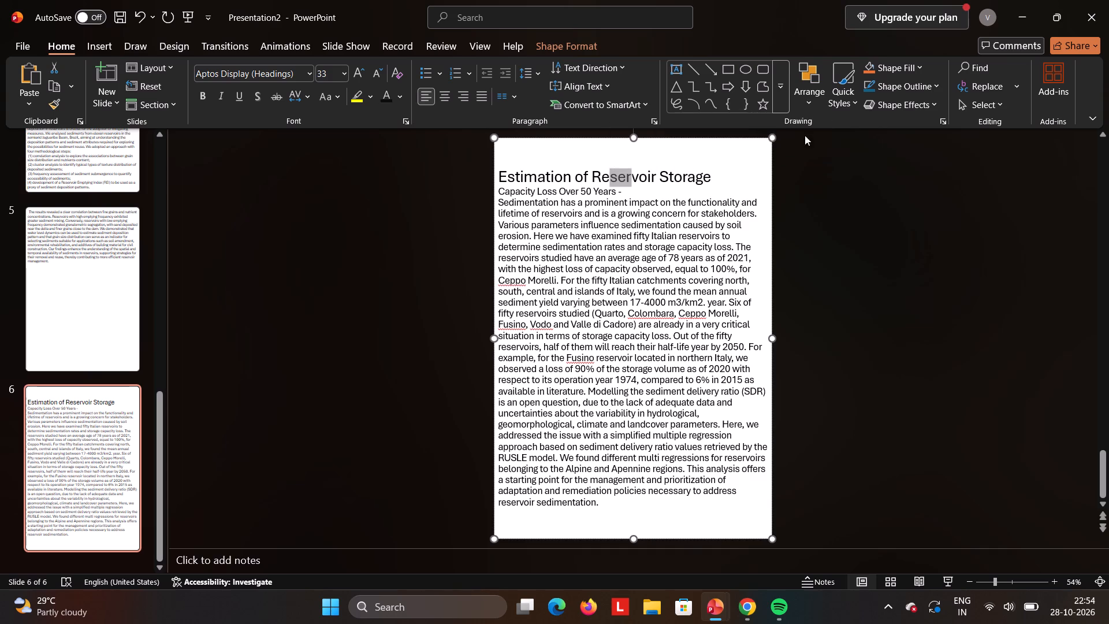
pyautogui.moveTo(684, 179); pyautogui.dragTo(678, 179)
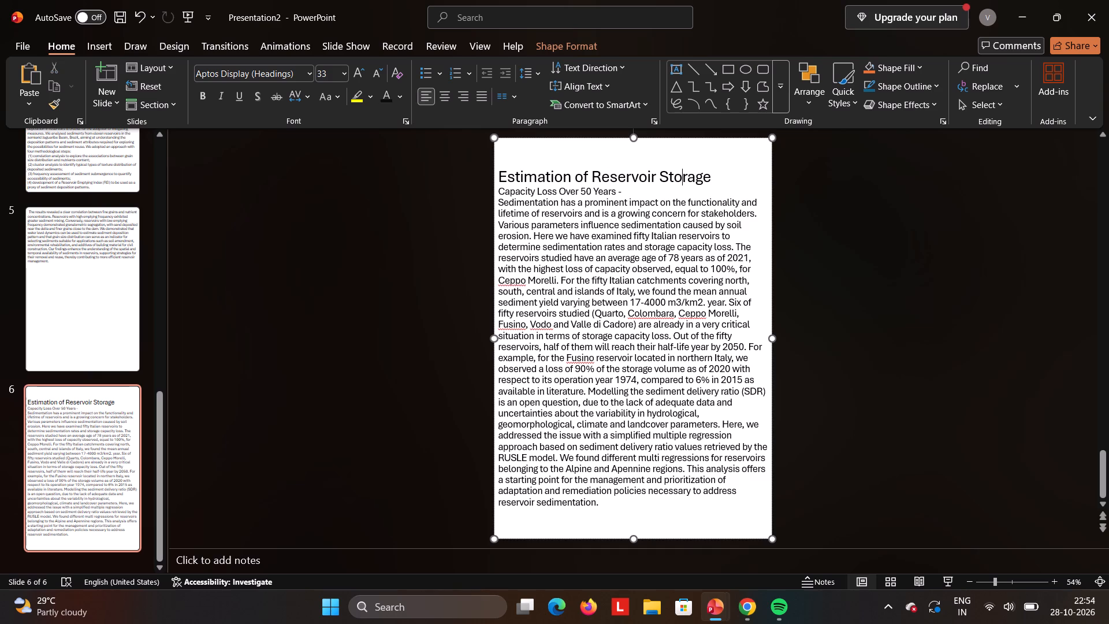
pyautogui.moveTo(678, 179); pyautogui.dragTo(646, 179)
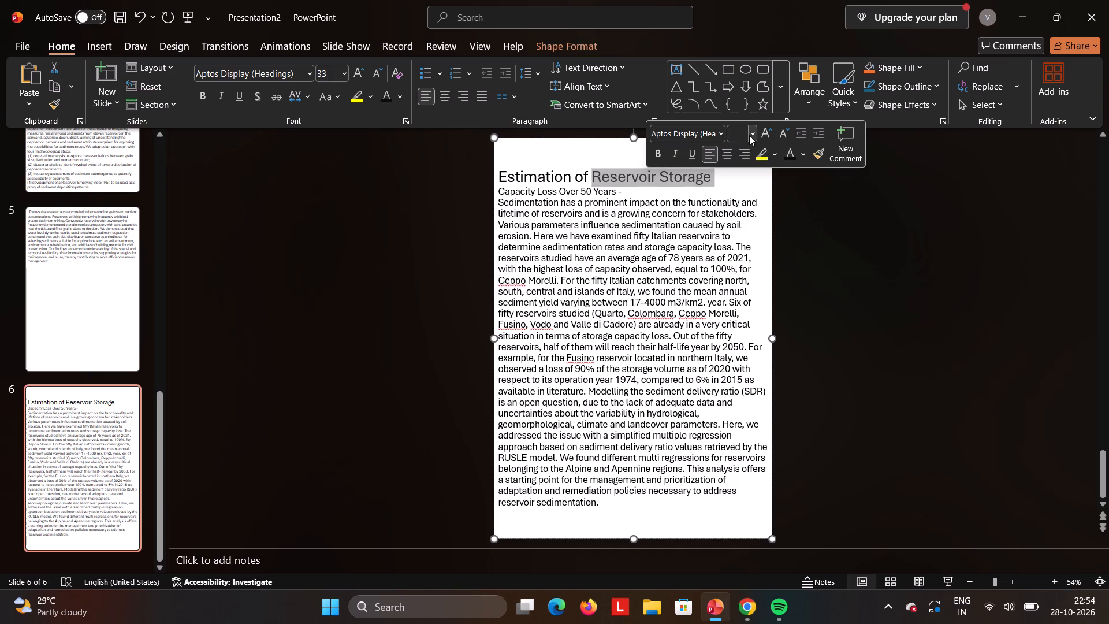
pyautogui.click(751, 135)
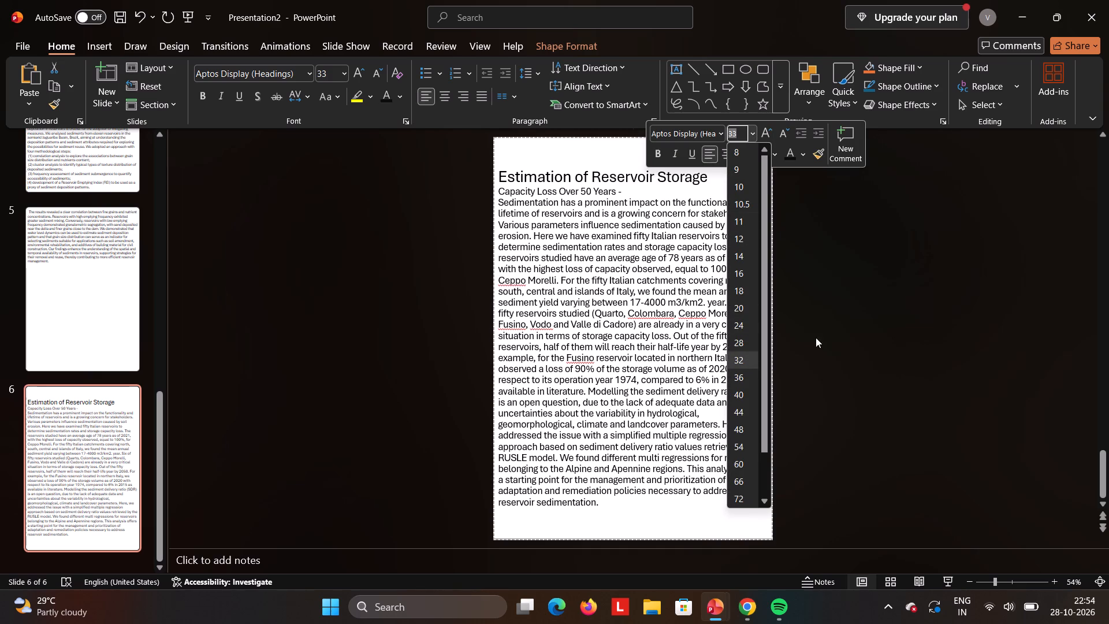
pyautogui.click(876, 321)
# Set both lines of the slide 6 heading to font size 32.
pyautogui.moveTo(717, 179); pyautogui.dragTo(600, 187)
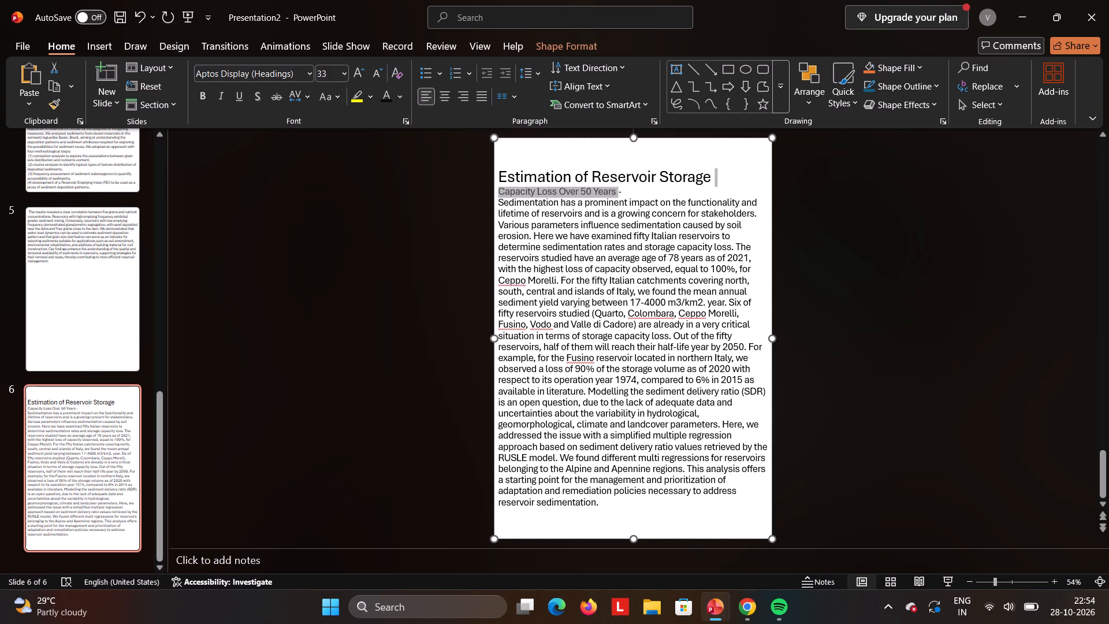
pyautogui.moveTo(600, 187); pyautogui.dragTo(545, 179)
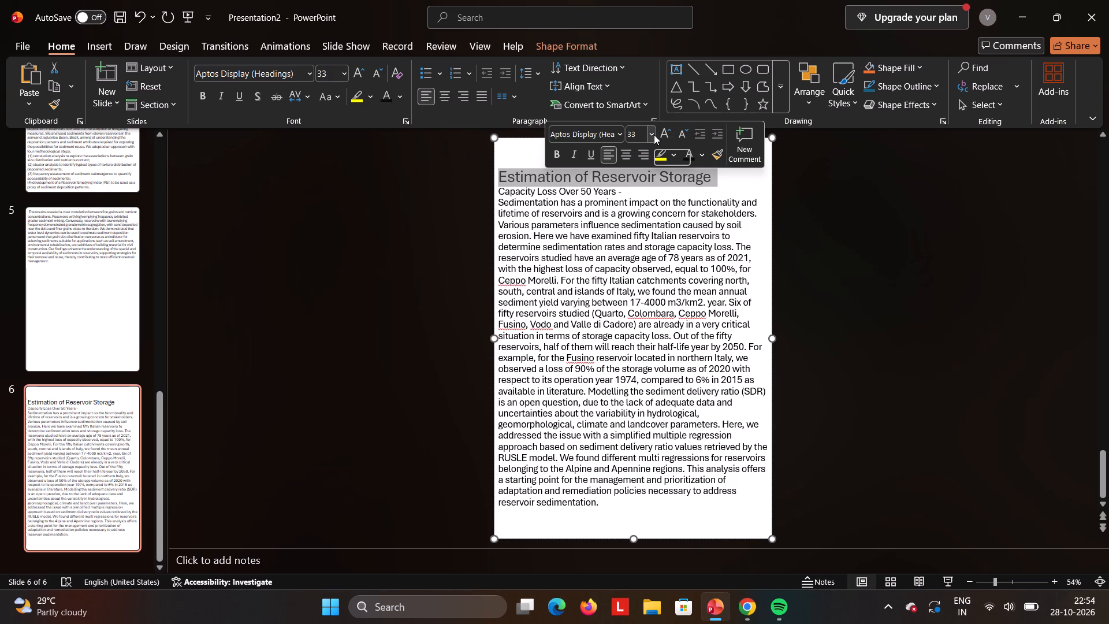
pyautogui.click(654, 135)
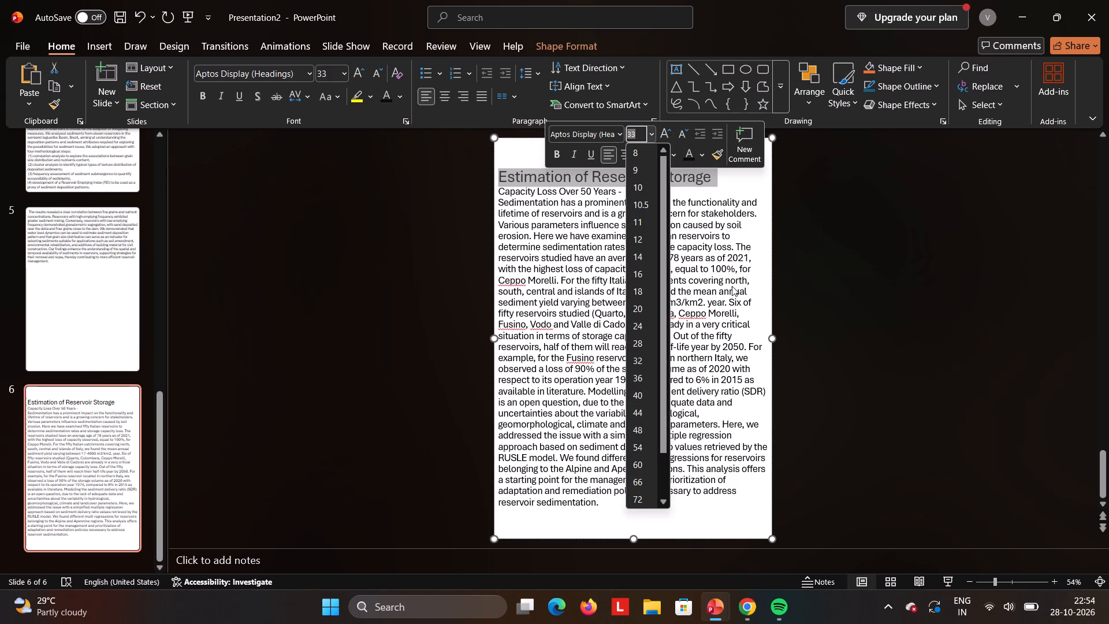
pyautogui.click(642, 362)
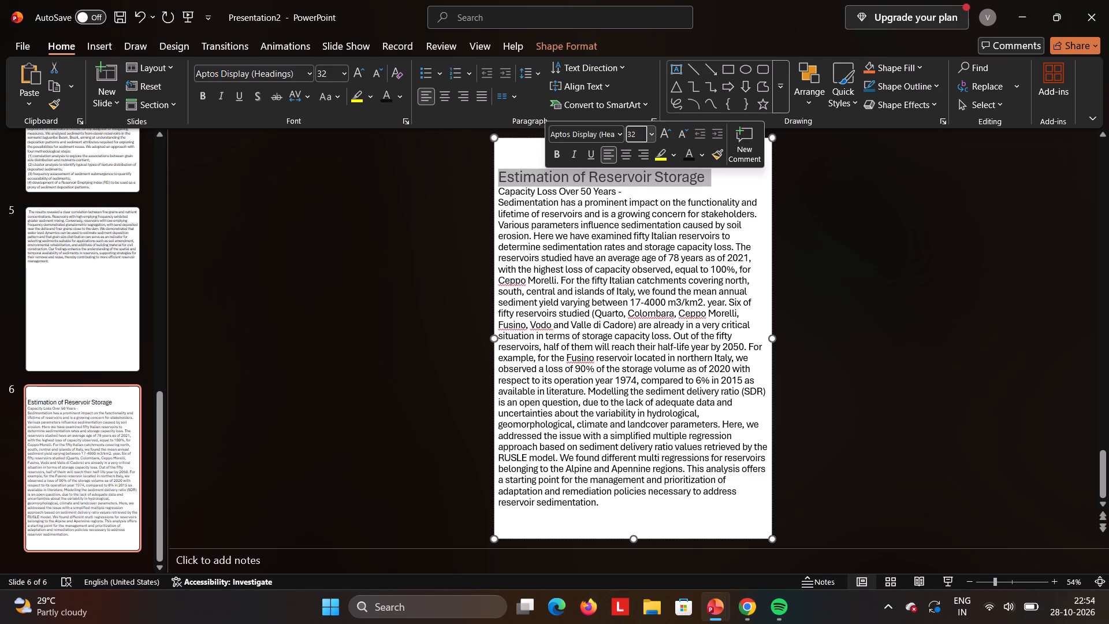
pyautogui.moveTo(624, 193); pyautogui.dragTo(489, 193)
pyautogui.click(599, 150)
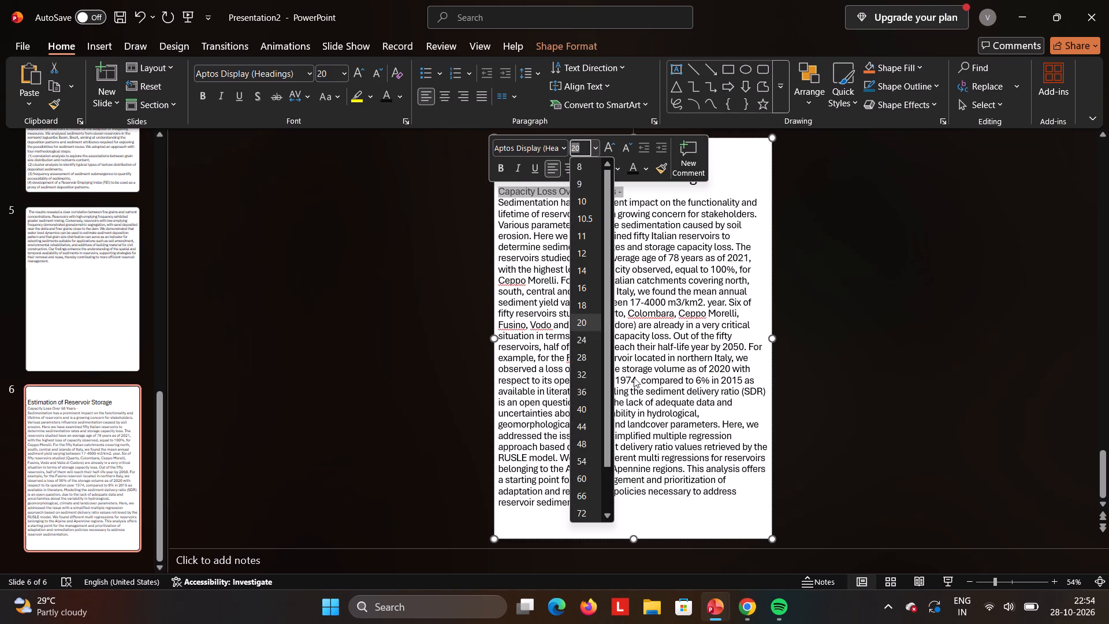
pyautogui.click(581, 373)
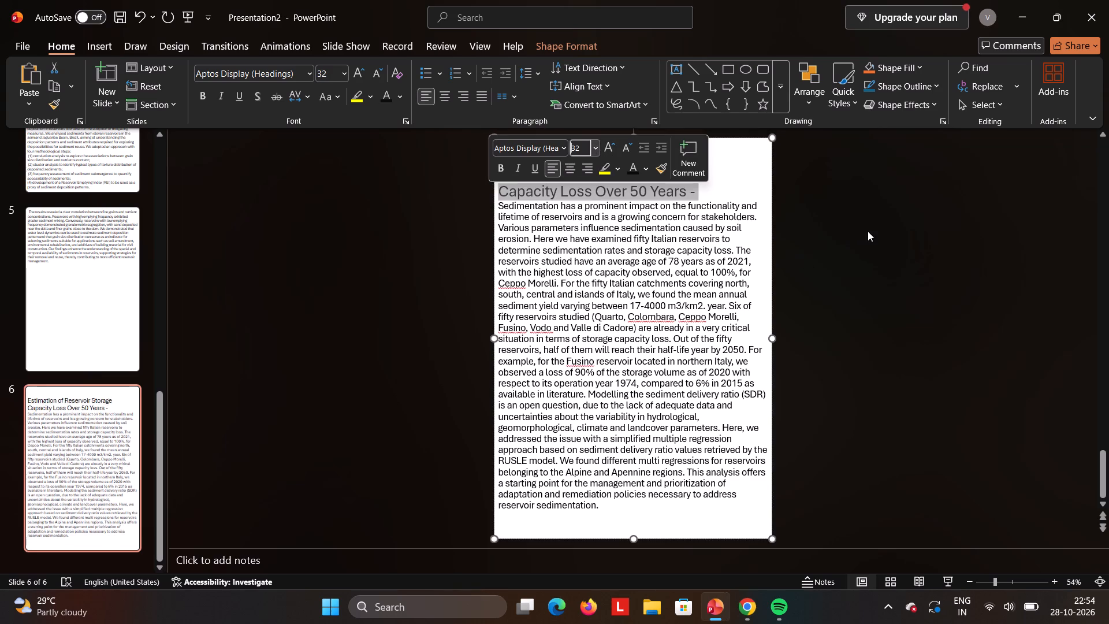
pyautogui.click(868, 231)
# Check the heading size on slide 4 and set the slide 6 heading, up to its closing dash, to font size 24.
pyautogui.moveTo(693, 190); pyautogui.dragTo(525, 176)
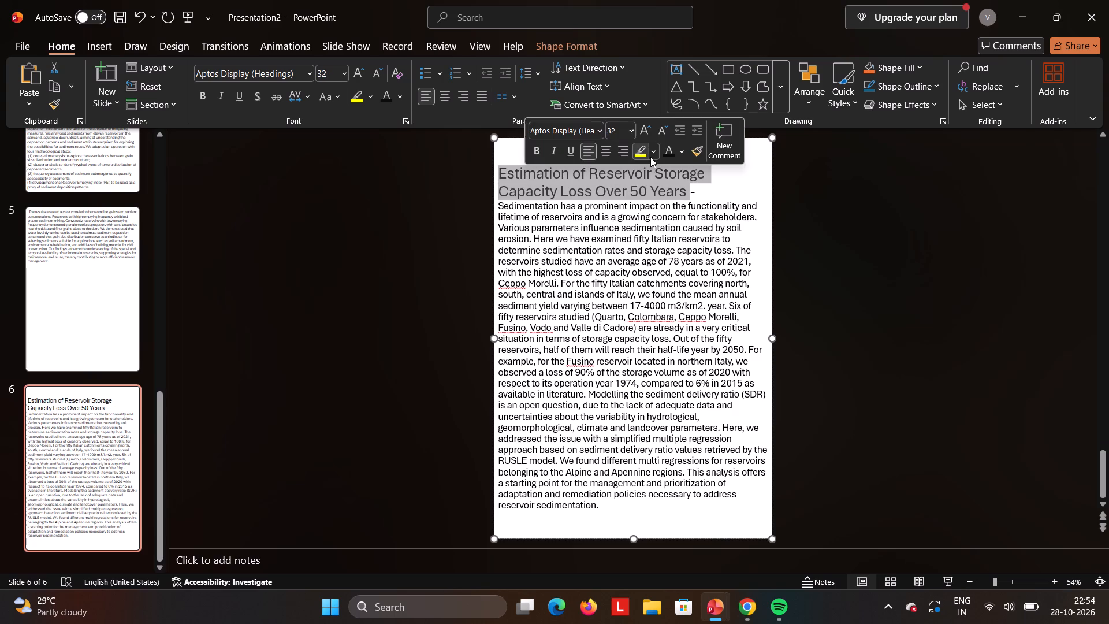
pyautogui.click(456, 224)
pyautogui.click(95, 277)
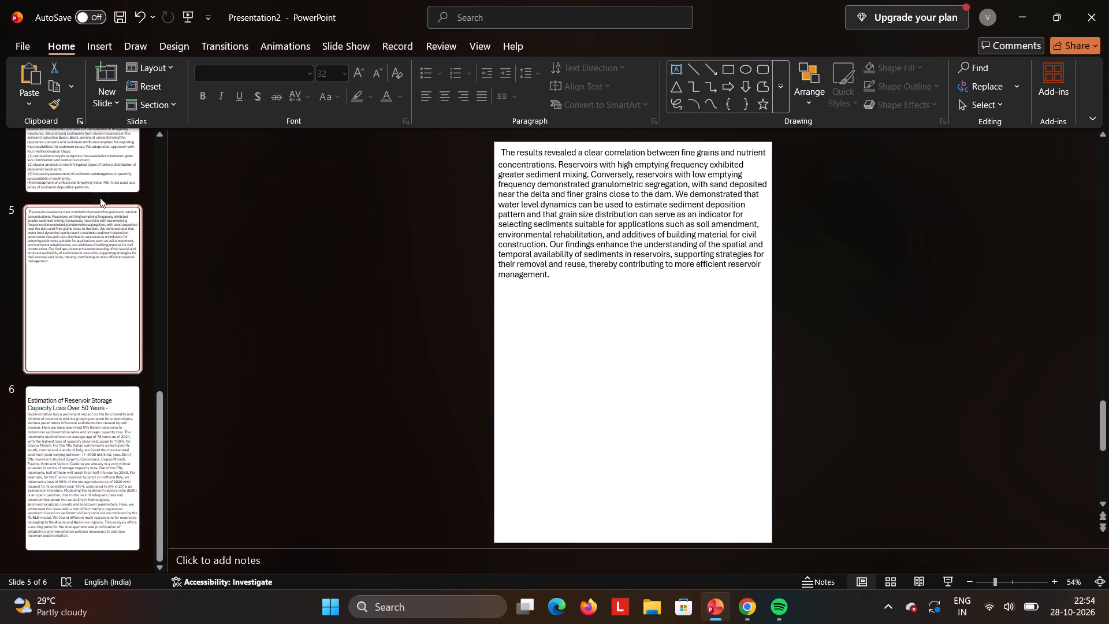
pyautogui.click(101, 189)
pyautogui.moveTo(685, 330); pyautogui.dragTo(642, 332)
pyautogui.click(417, 282)
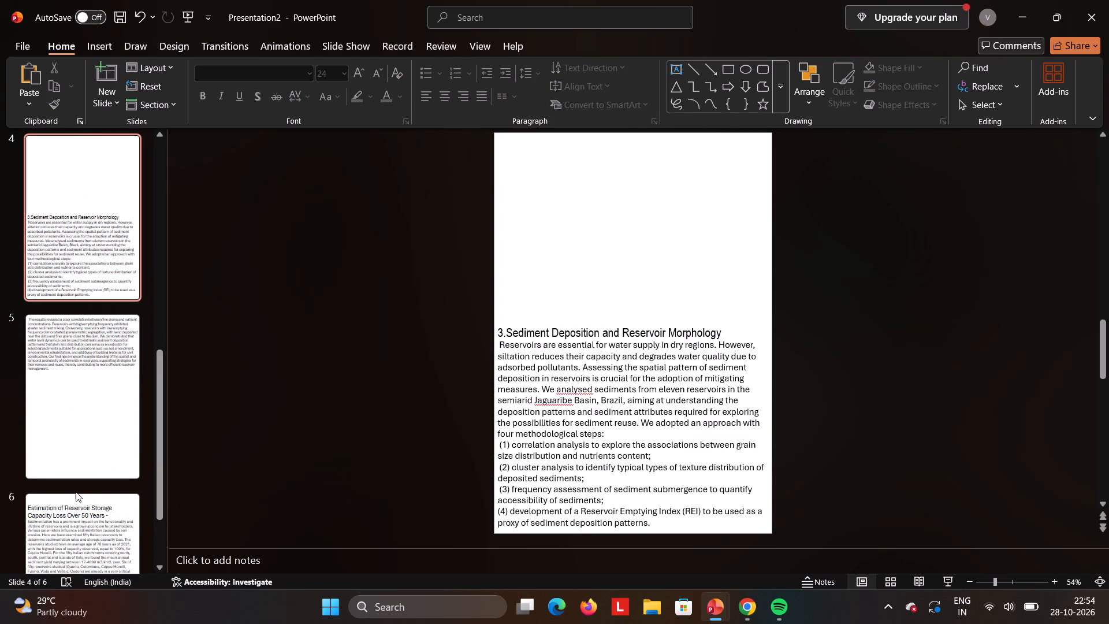
pyautogui.click(66, 515)
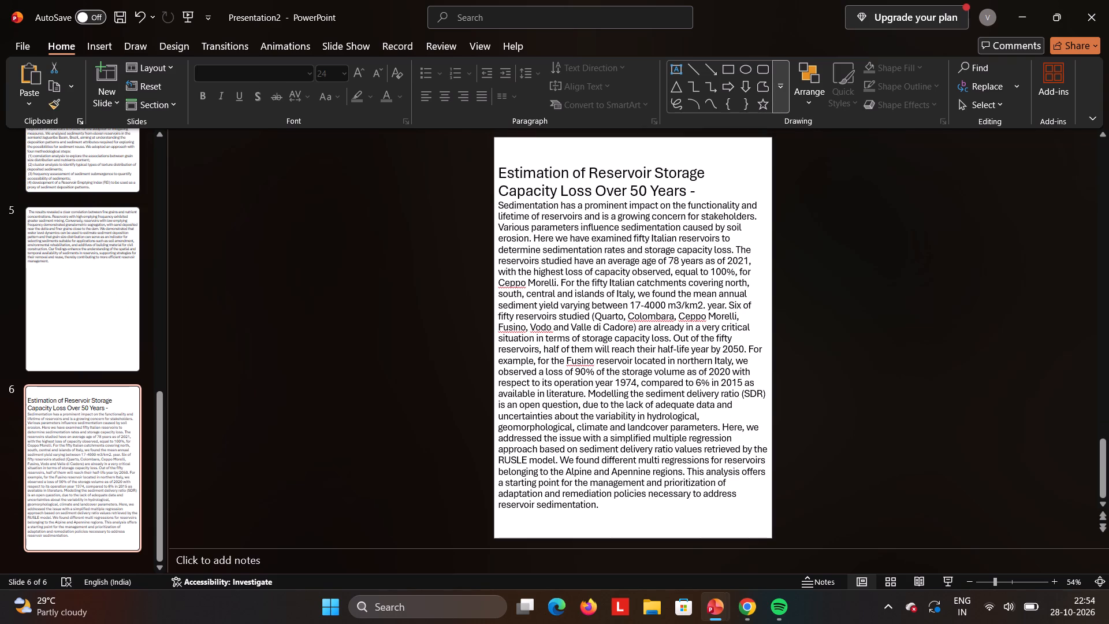
pyautogui.moveTo(687, 188); pyautogui.dragTo(526, 170)
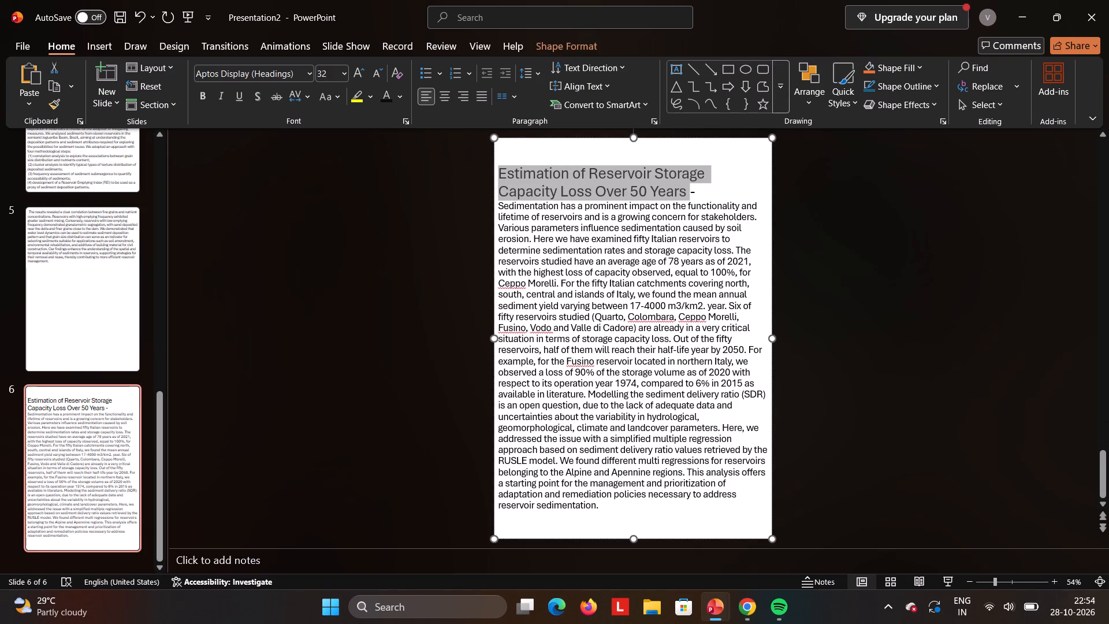
pyautogui.click(631, 127)
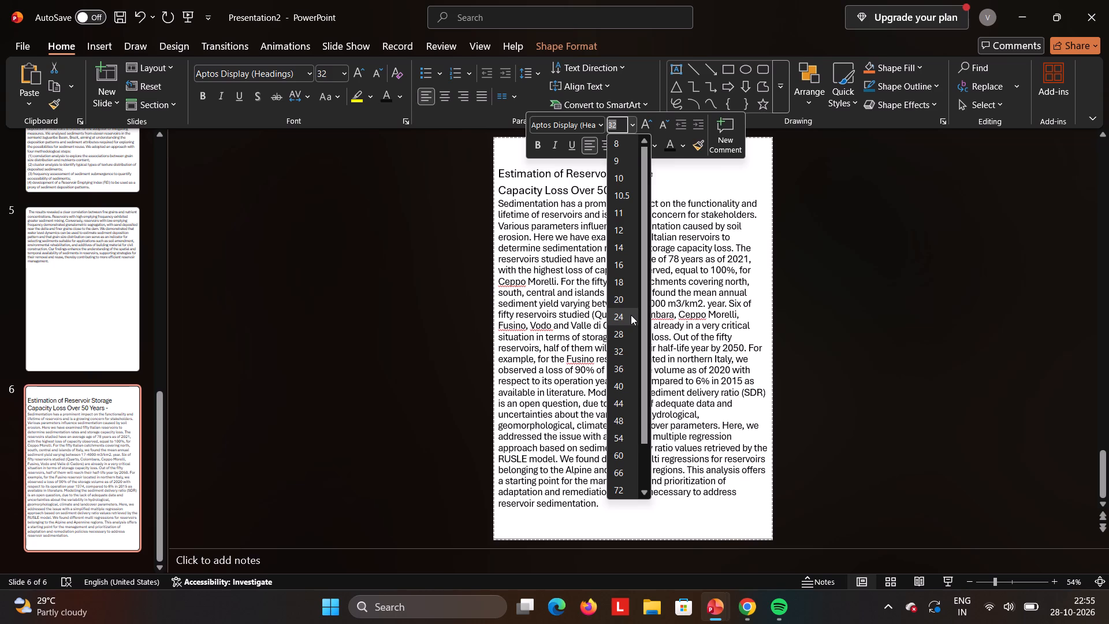
pyautogui.click(631, 315)
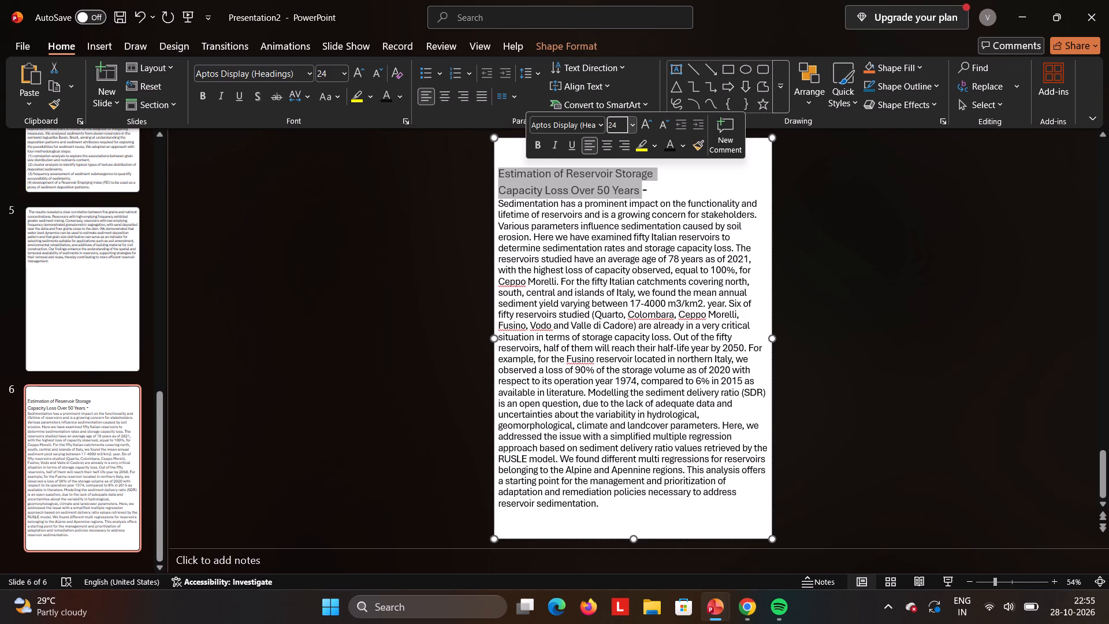
# Remove the line break before "Capacity Loss" so the slide 6 heading runs as one paragraph.
pyautogui.click(658, 193)
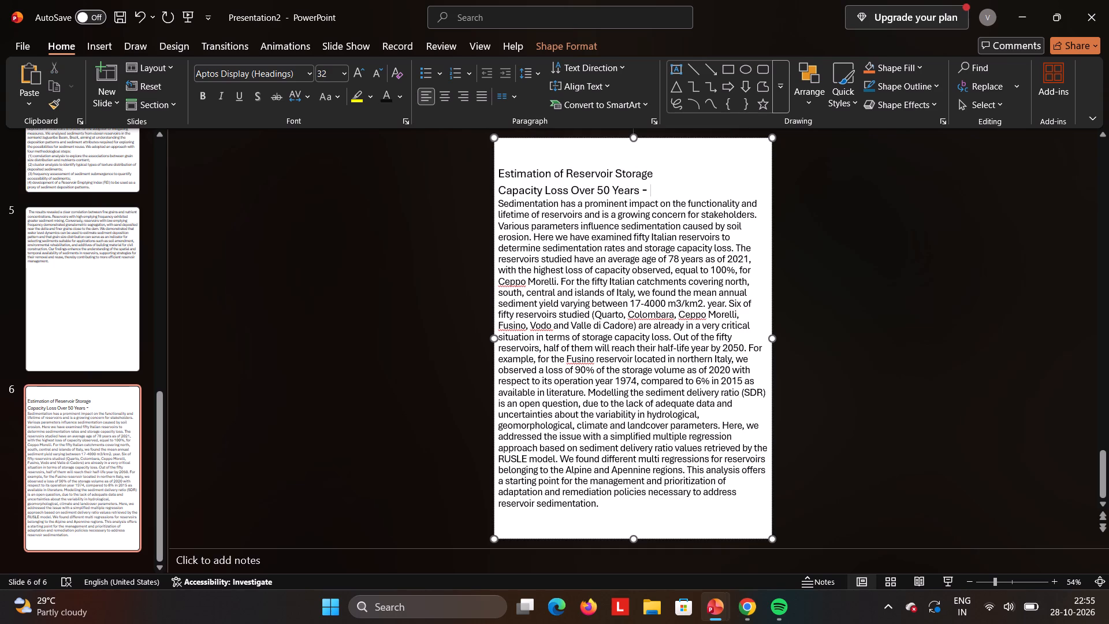
pyautogui.click(500, 190)
pyautogui.press('BackSpace')
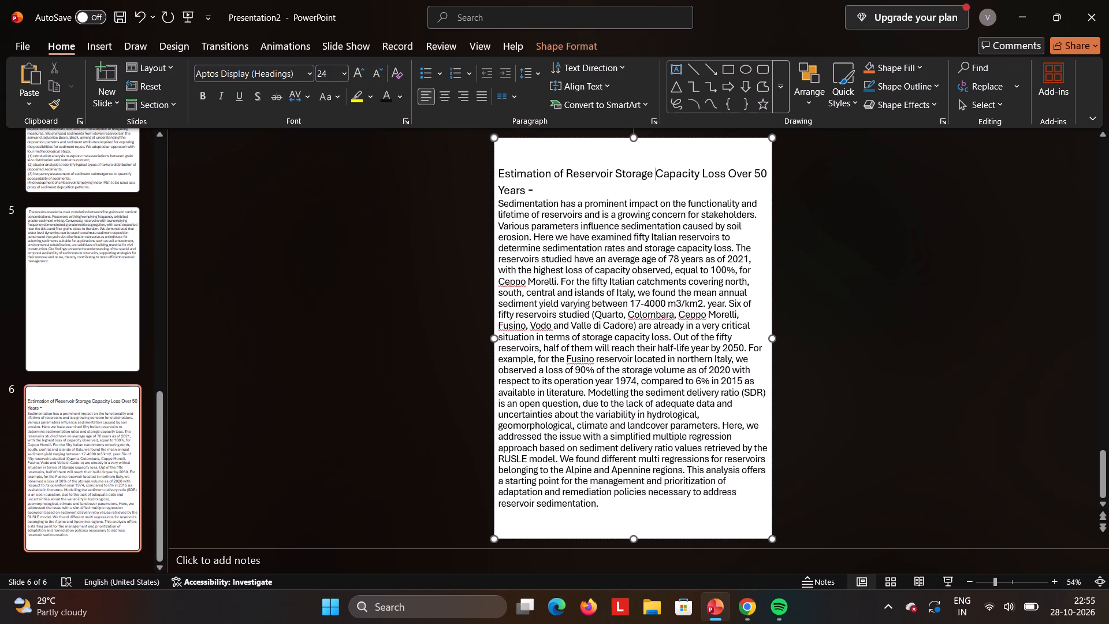
# Number the slide 6 heading by adding "4." in front of "Estimation".
pyautogui.click(497, 172)
pyautogui.write('4.')
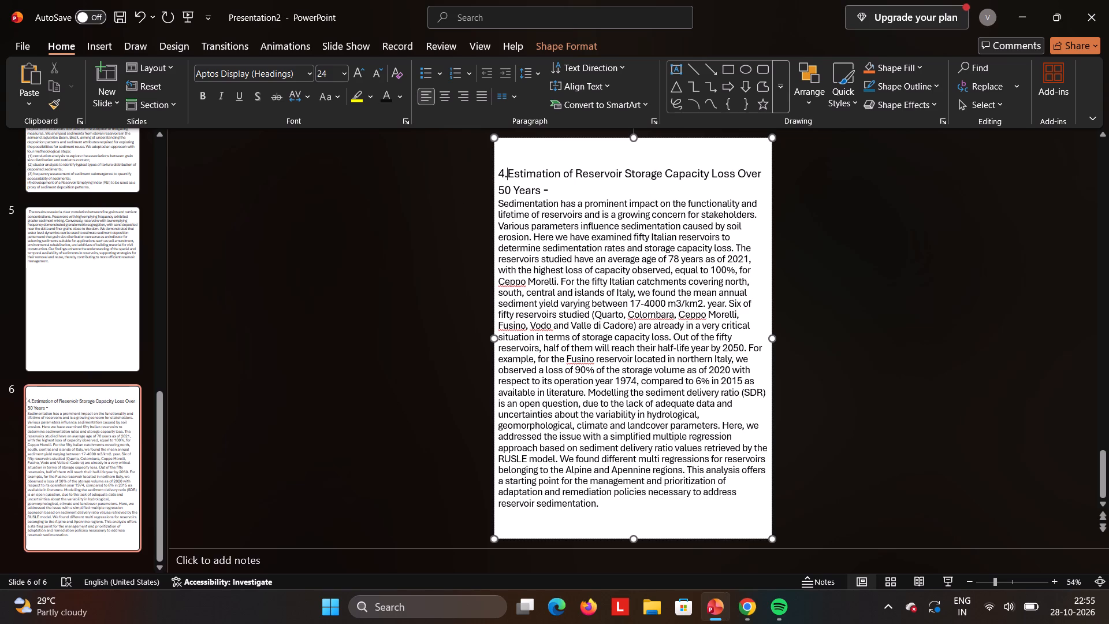
# Remove the dash from the end of the slide 6 heading, after "50 Years".
pyautogui.click(561, 188)
pyautogui.press('BackSpace')
pyautogui.press('BackSpace')
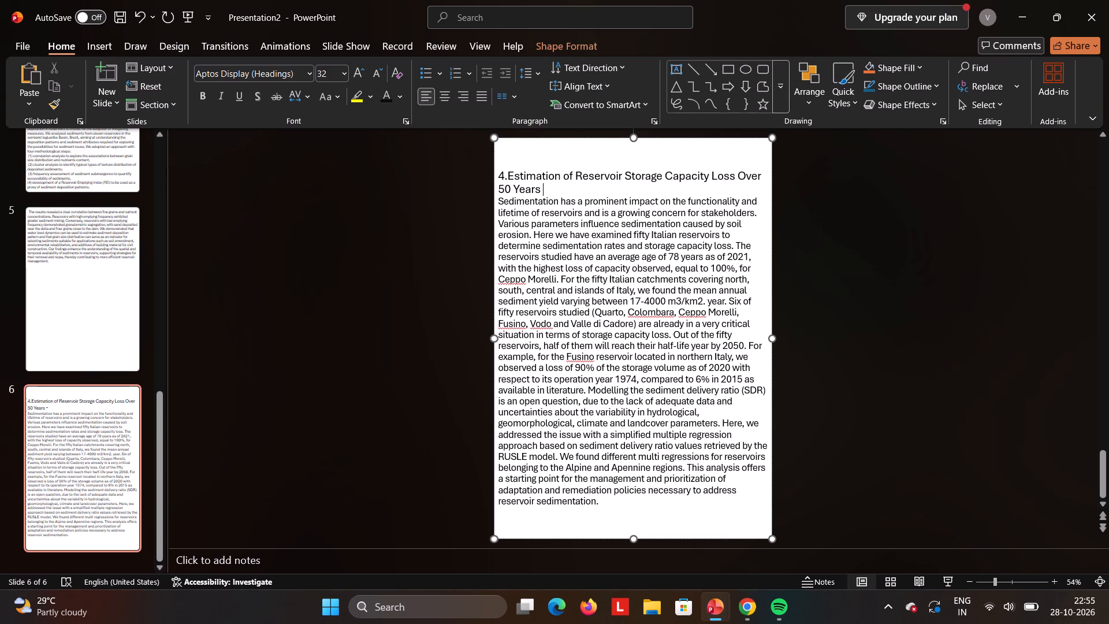
# Copy the whole heading and body text of slide 6 into a new text box in the empty lower part of slide 5.
pyautogui.moveTo(551, 190); pyautogui.dragTo(667, 348)
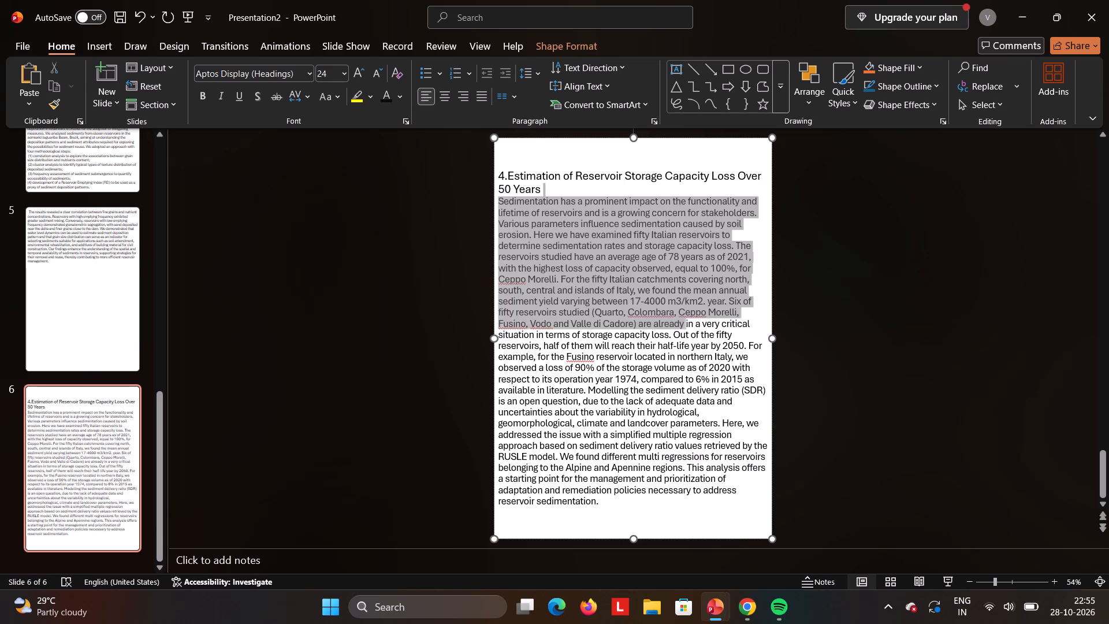
pyautogui.moveTo(667, 348); pyautogui.dragTo(641, 196)
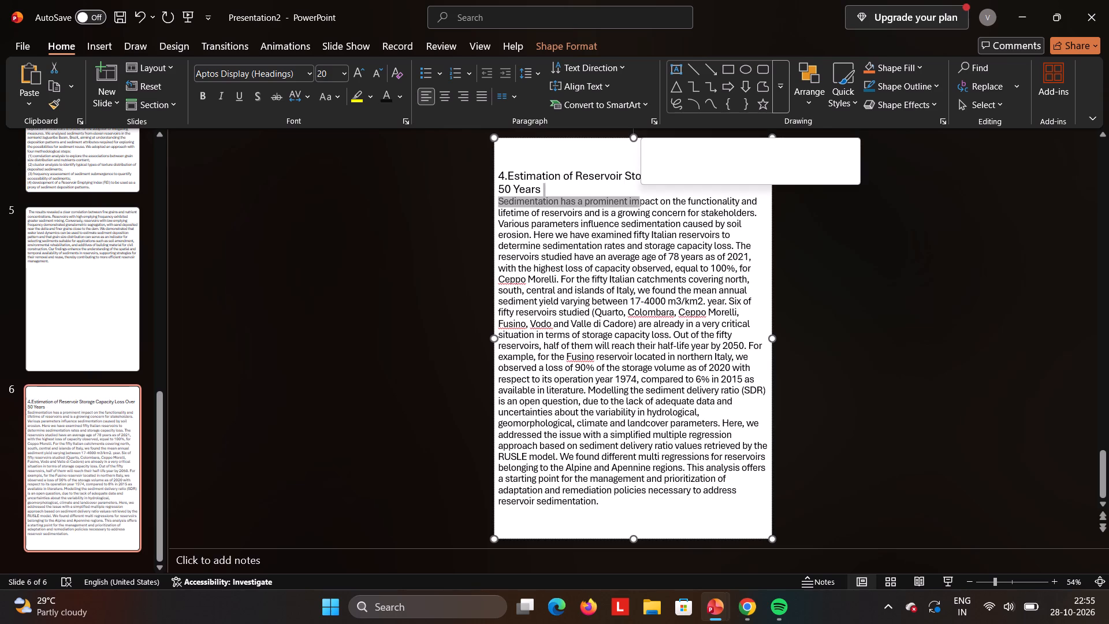
pyautogui.moveTo(602, 507); pyautogui.dragTo(498, 185)
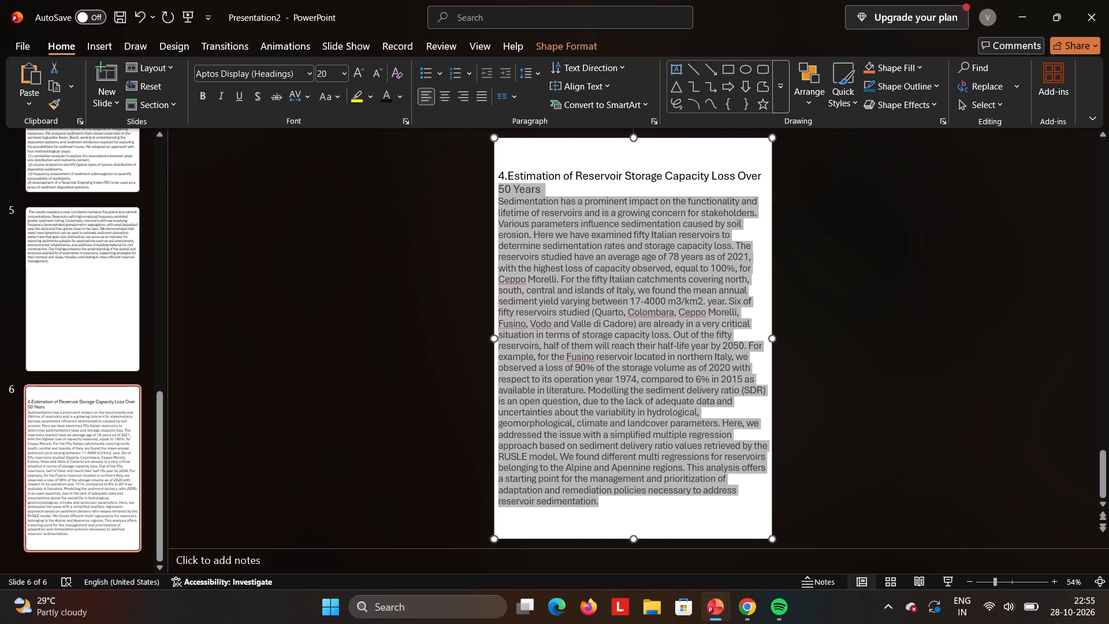
pyautogui.moveTo(498, 185); pyautogui.dragTo(495, 174)
pyautogui.hotkey('ctrl', 'c')
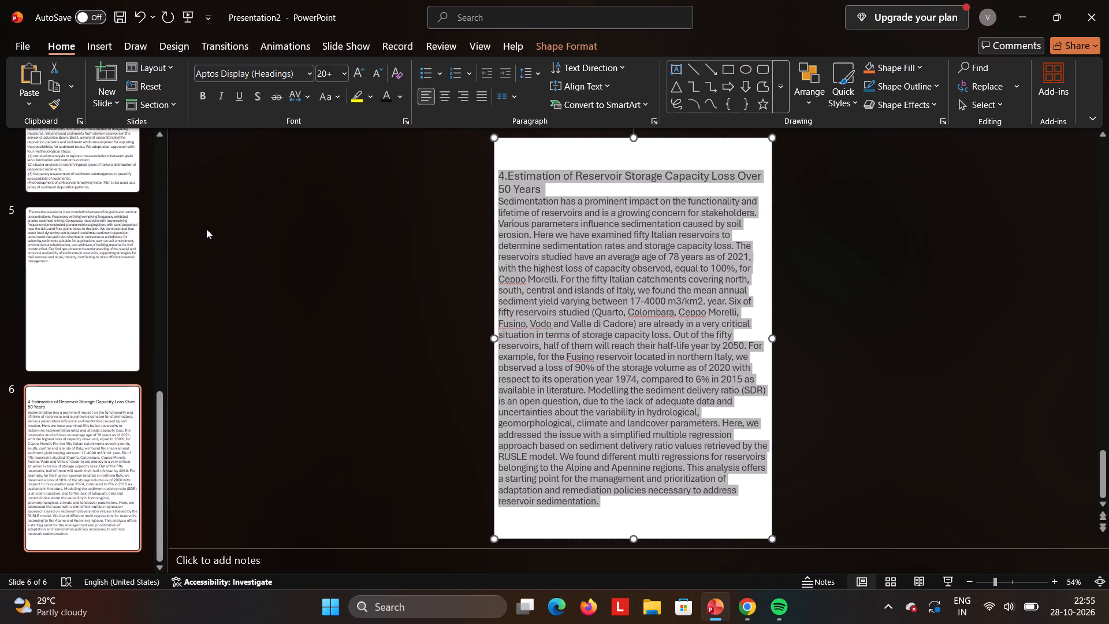
pyautogui.click(105, 270)
pyautogui.doubleClick(542, 353)
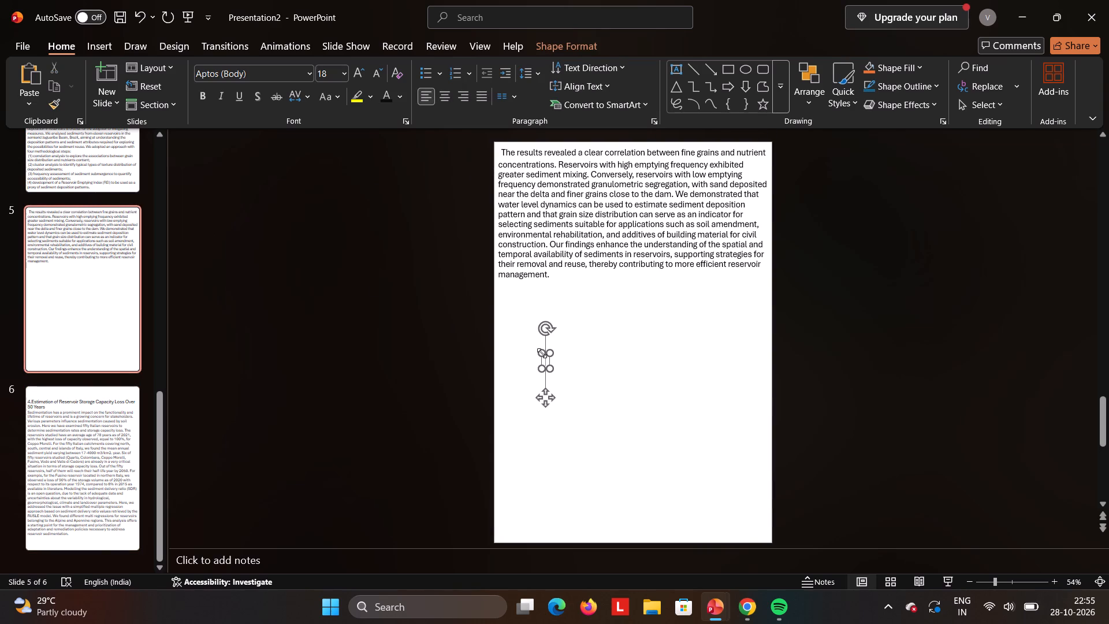
pyautogui.hotkey('ctrl', 'v')
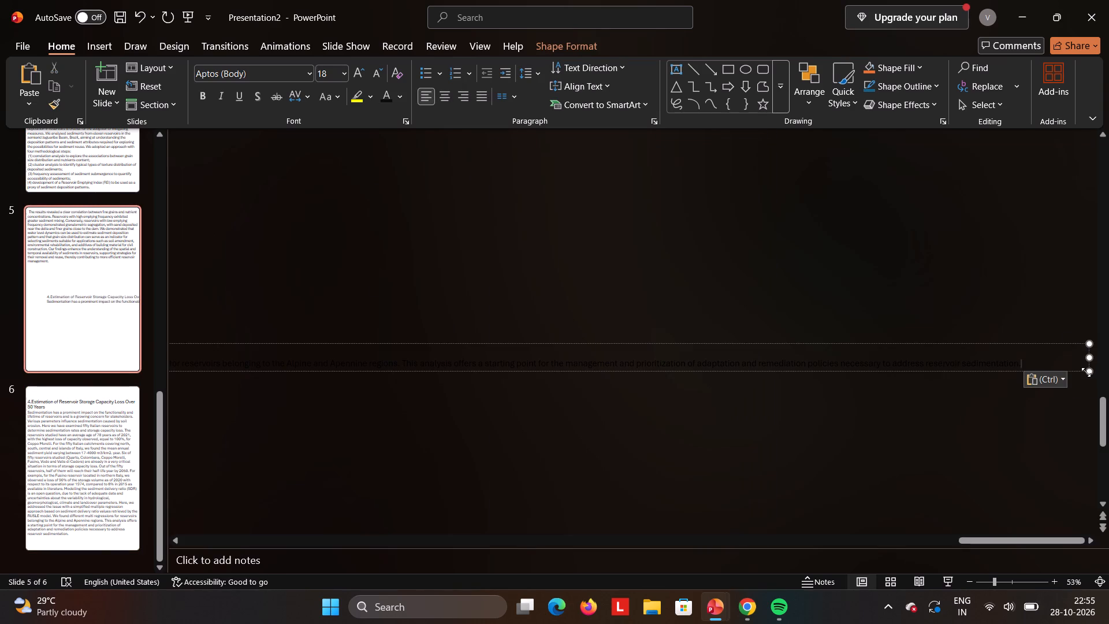
# Narrow the overlong pasted text box on slide 5 repeatedly until its text wraps into a compact block near the slide.
pyautogui.moveTo(1086, 372); pyautogui.dragTo(356, 499)
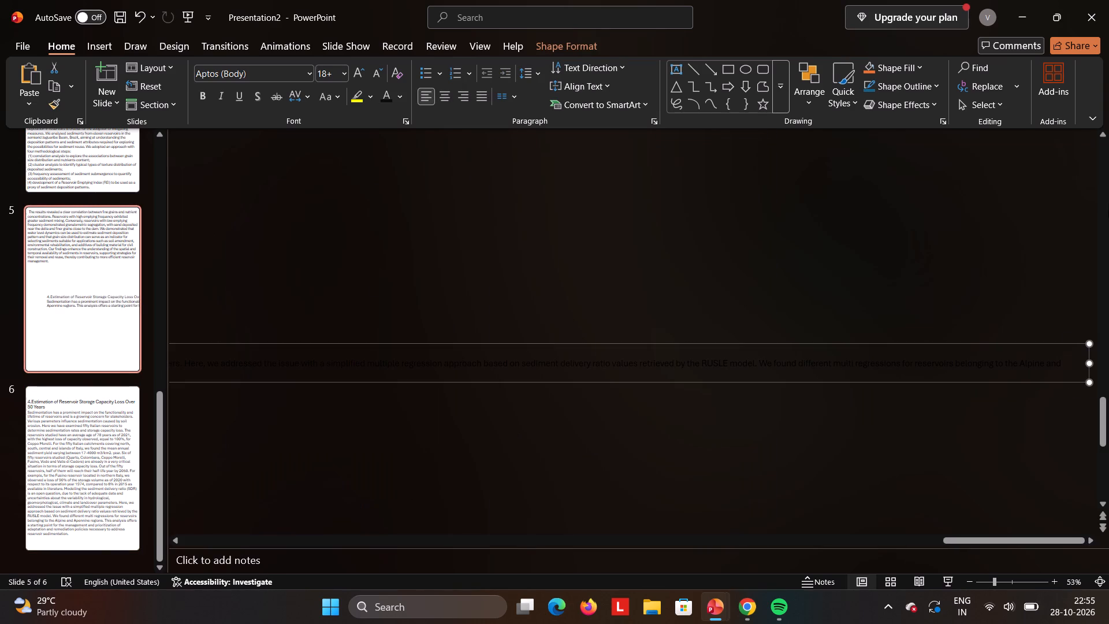
pyautogui.moveTo(1089, 385); pyautogui.dragTo(329, 479)
pyautogui.moveTo(1086, 363); pyautogui.dragTo(683, 364)
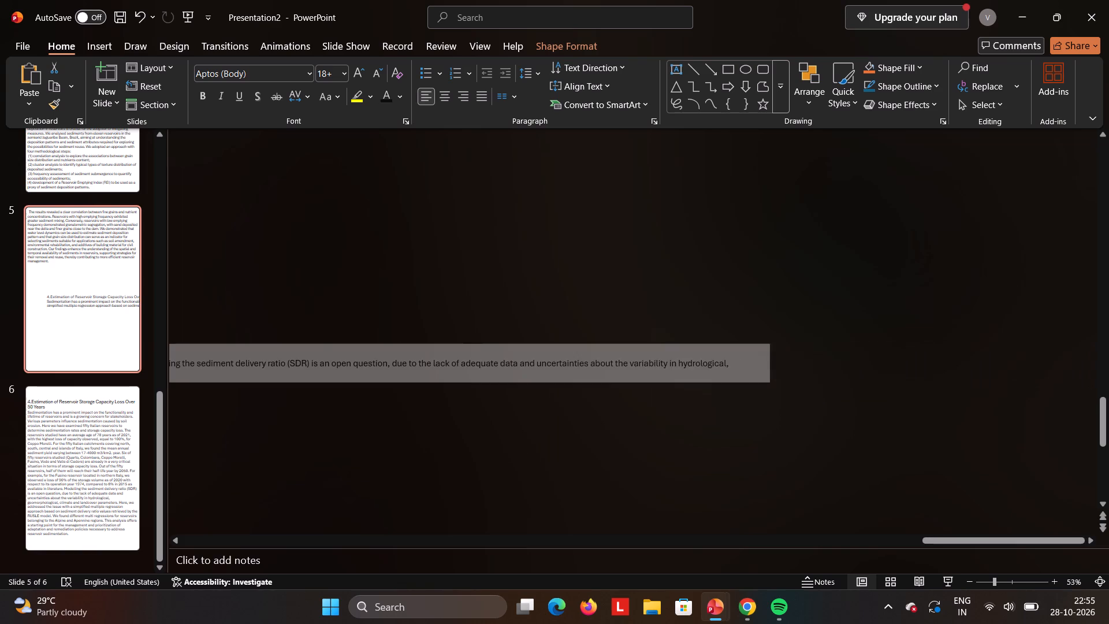
pyautogui.moveTo(683, 364); pyautogui.dragTo(157, 366)
pyautogui.moveTo(1088, 366); pyautogui.dragTo(312, 382)
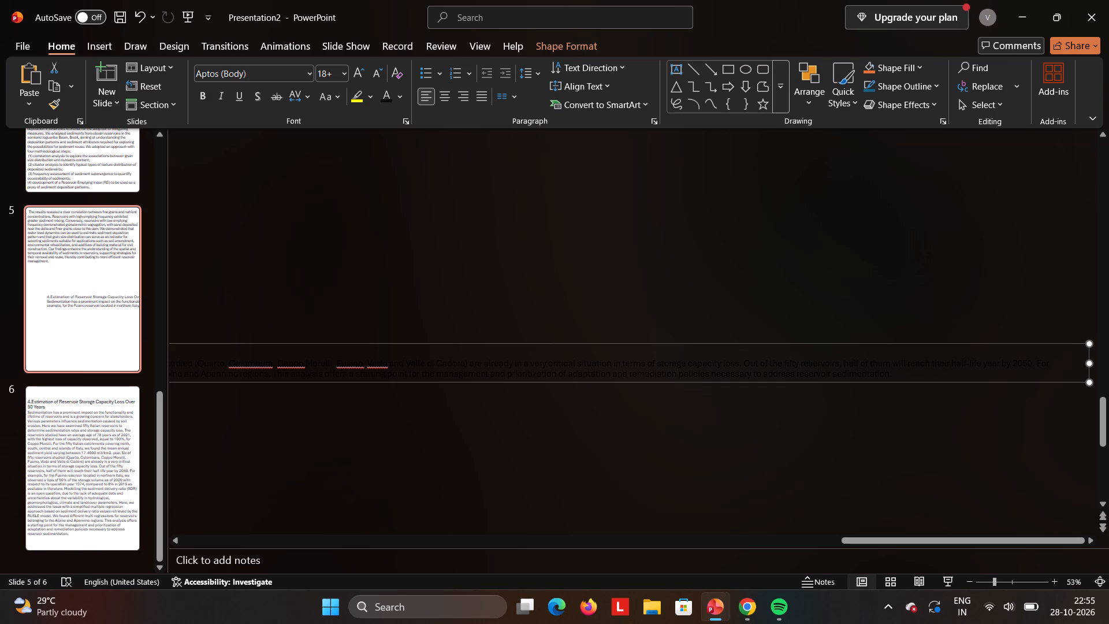
pyautogui.moveTo(1091, 363); pyautogui.dragTo(387, 523)
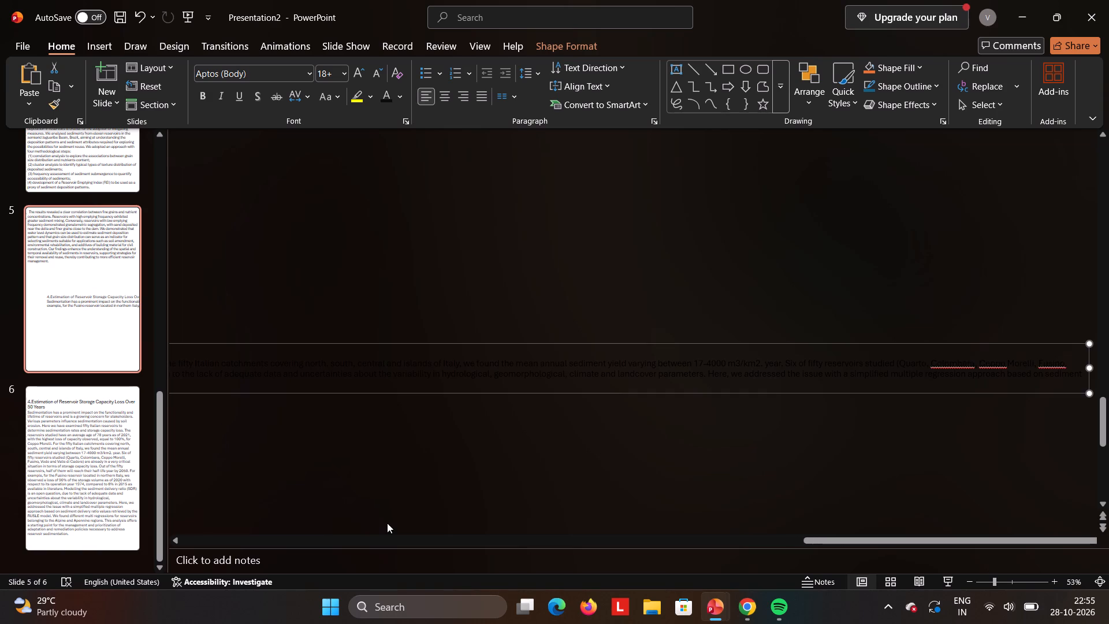
pyautogui.moveTo(1090, 391); pyautogui.dragTo(511, 471)
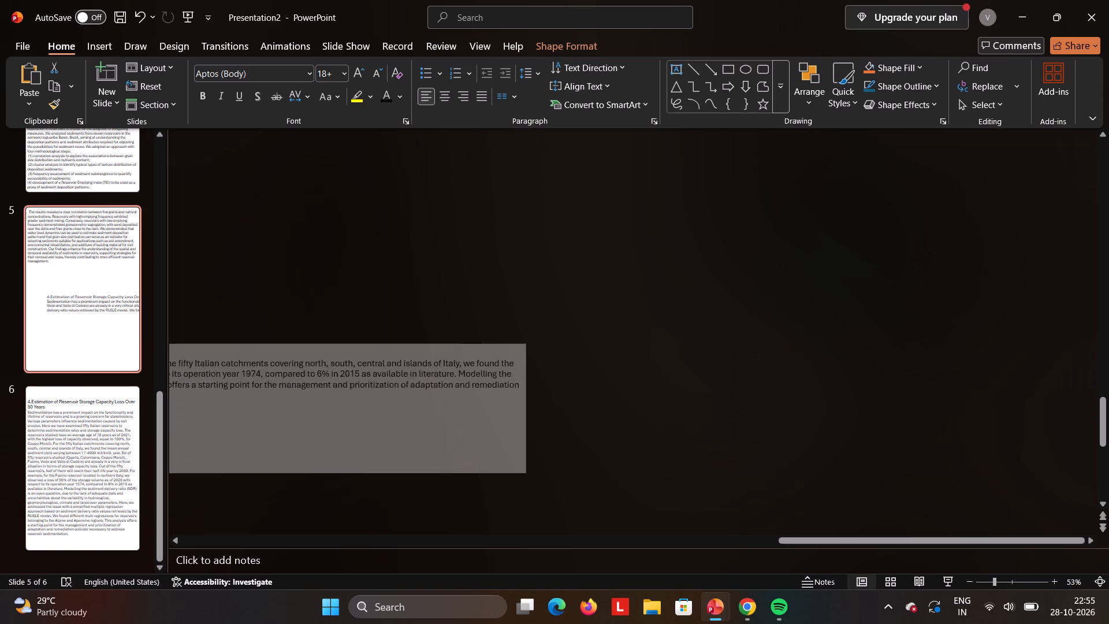
pyautogui.moveTo(511, 471); pyautogui.dragTo(505, 471)
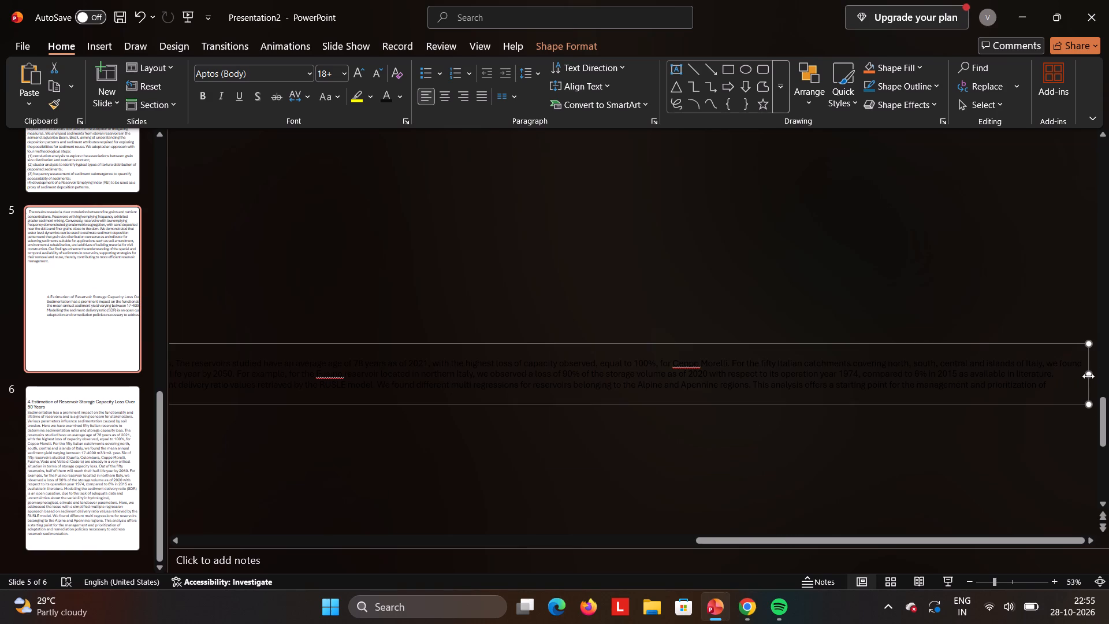
pyautogui.moveTo(1088, 374); pyautogui.dragTo(252, 450)
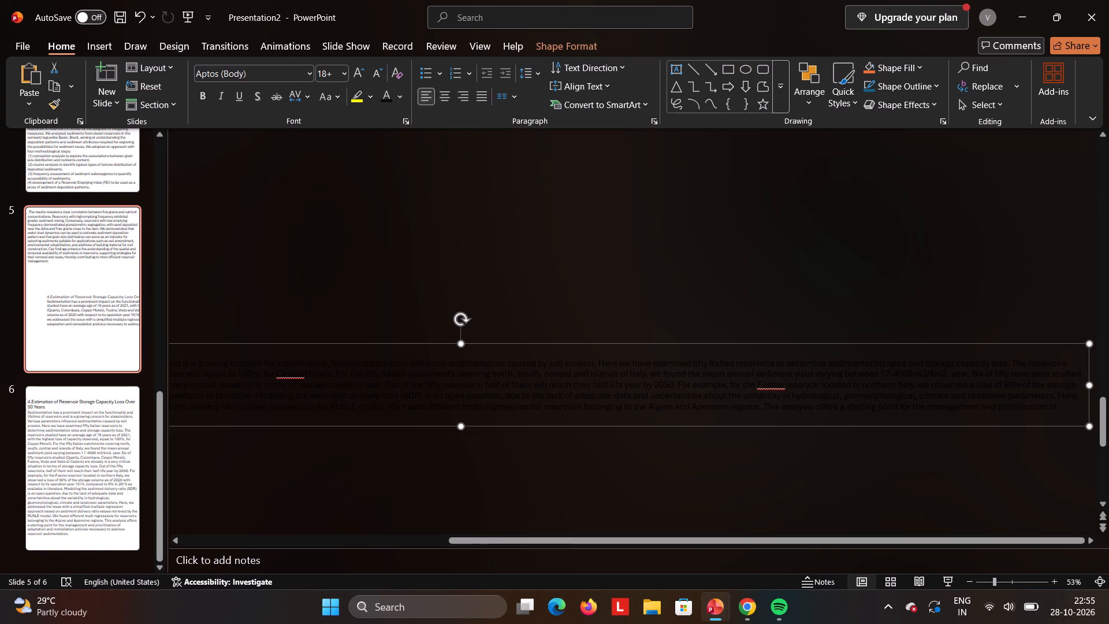
pyautogui.moveTo(1088, 387); pyautogui.dragTo(236, 402)
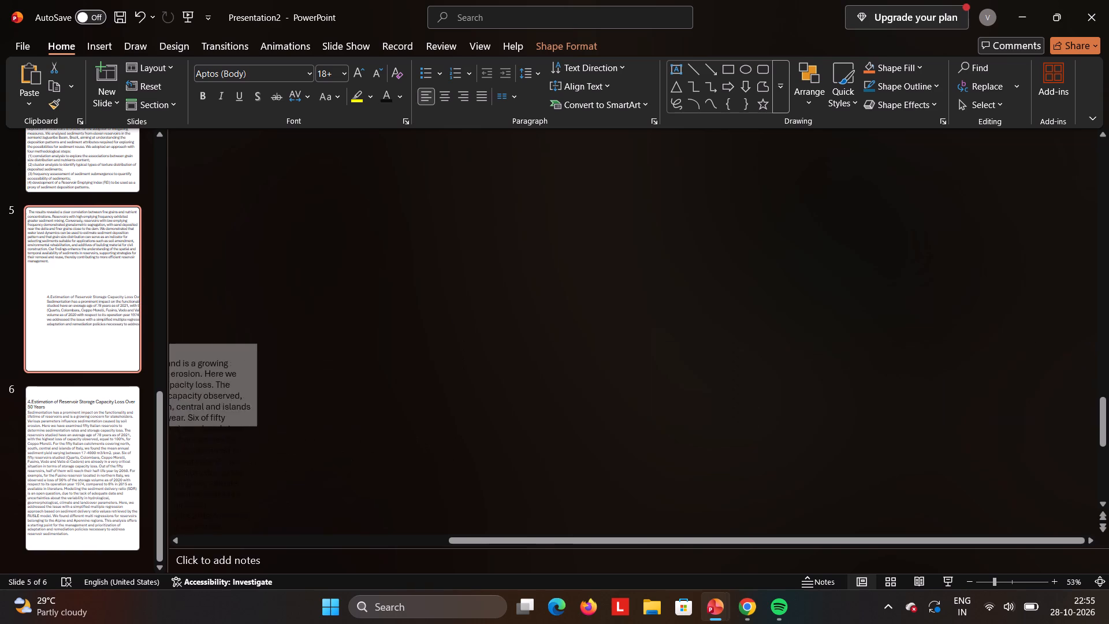
pyautogui.moveTo(236, 402); pyautogui.dragTo(173, 405)
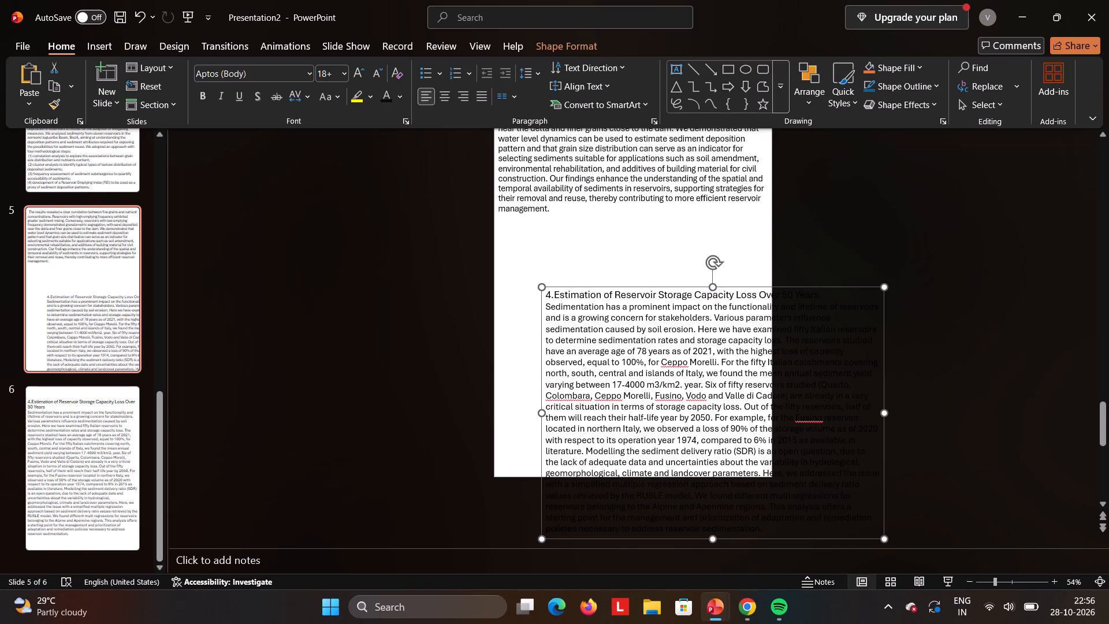
# Move the pasted text box directly below the existing slide 5 paragraph and narrow it to the slide's width.
pyautogui.moveTo(832, 286); pyautogui.dragTo(781, 213)
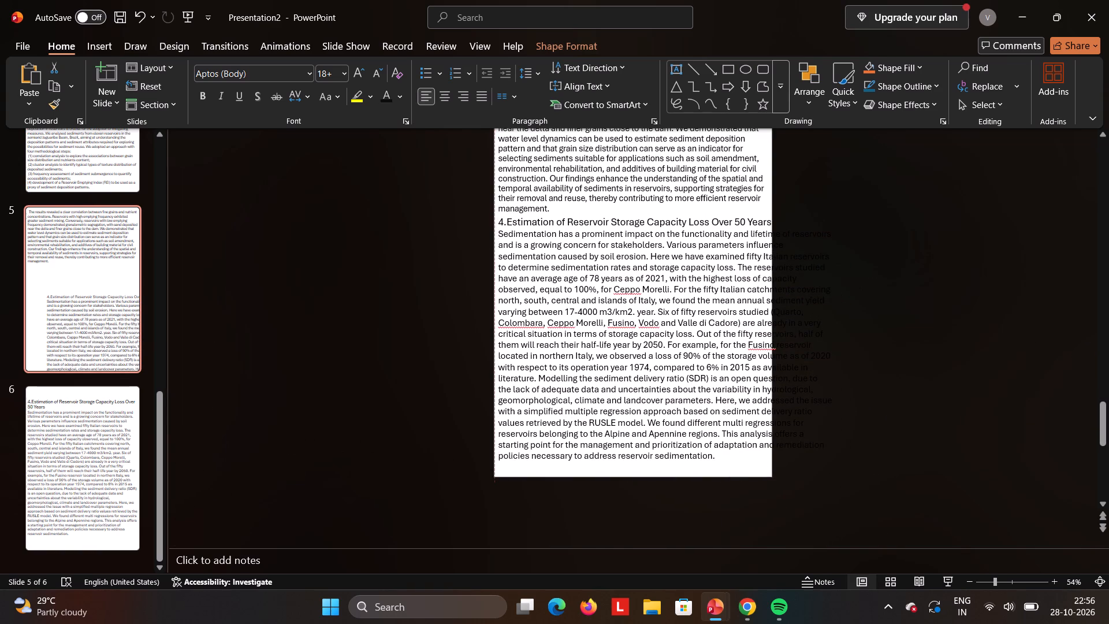
pyautogui.moveTo(781, 213); pyautogui.dragTo(798, 220)
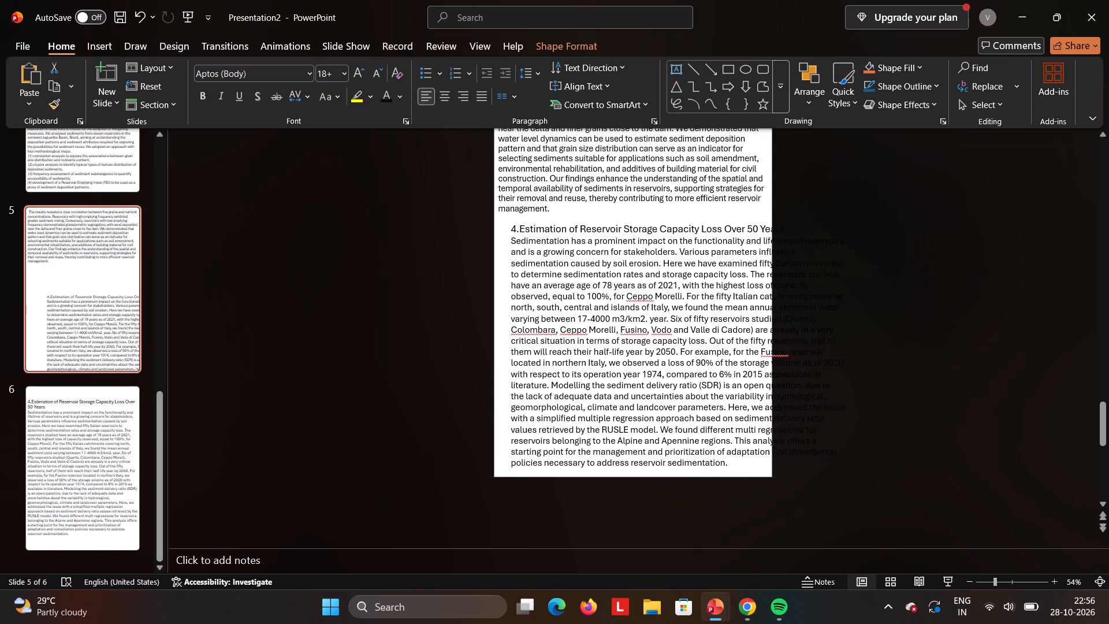
pyautogui.moveTo(798, 220); pyautogui.dragTo(788, 219)
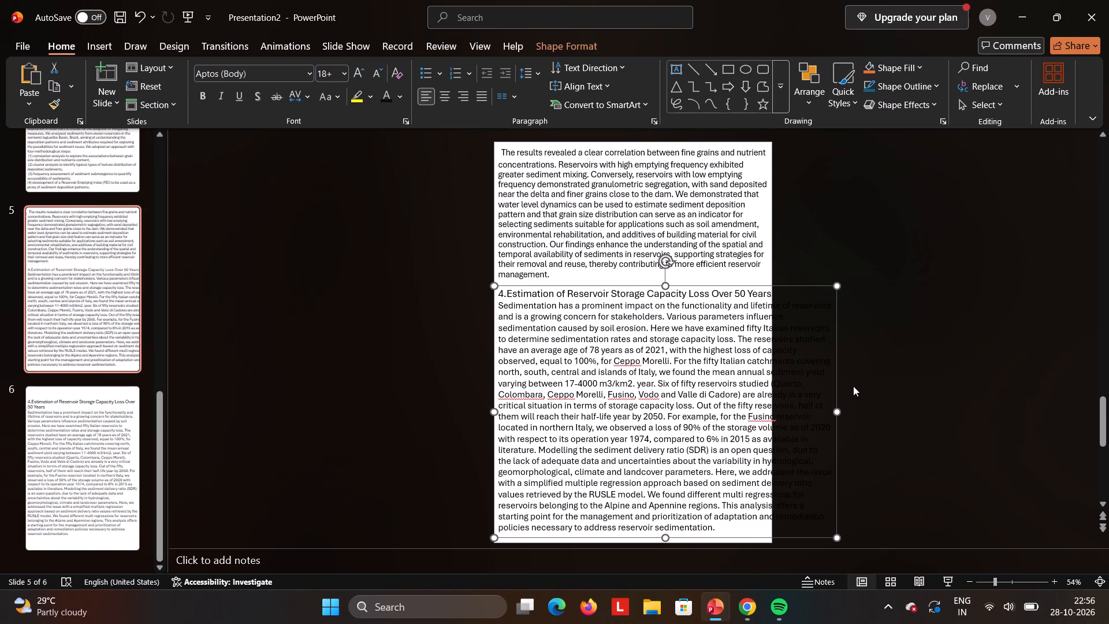
pyautogui.moveTo(838, 409); pyautogui.dragTo(774, 411)
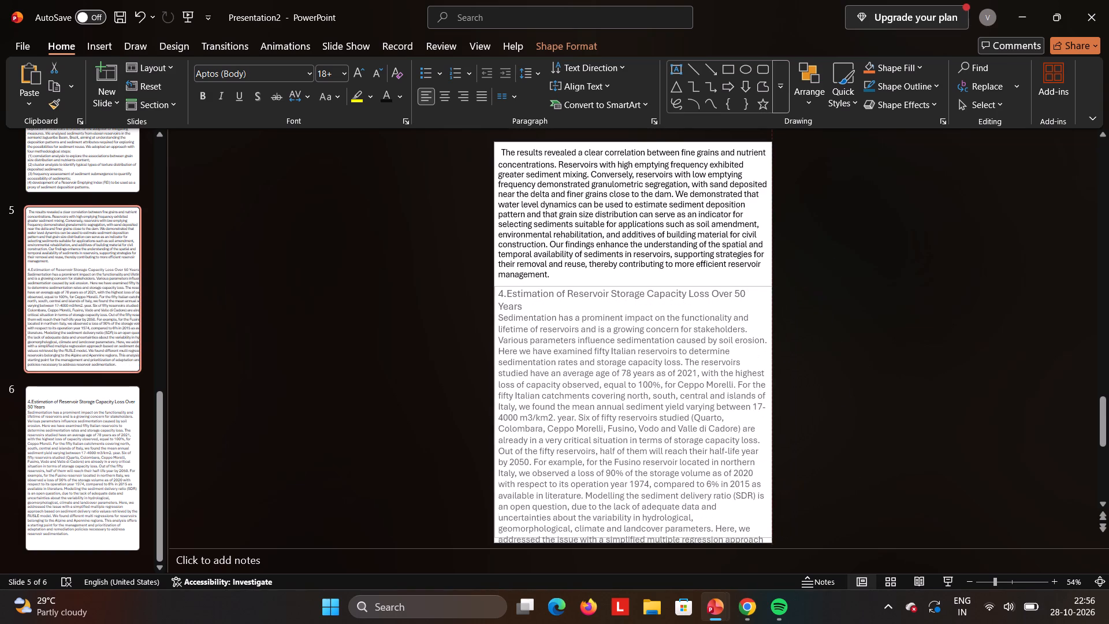
pyautogui.moveTo(774, 411); pyautogui.dragTo(772, 411)
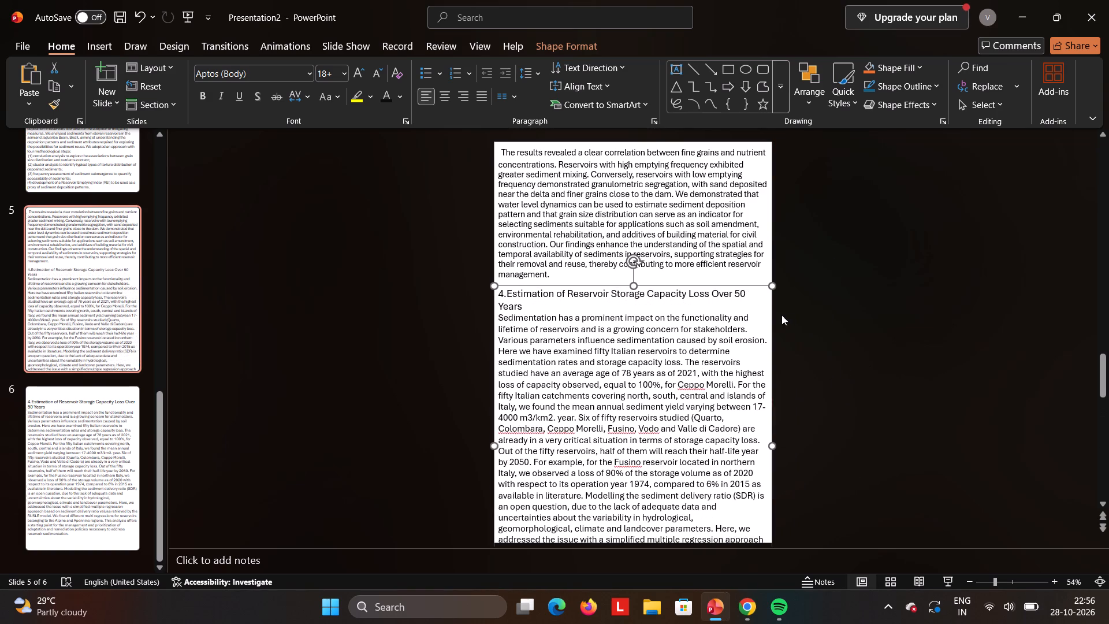
# Shift the pasted slide 5 text box up to reach its overflowing end and delete the text from "Here, we addressed" through "reservoir sedimentation".
pyautogui.moveTo(756, 287); pyautogui.dragTo(757, 293)
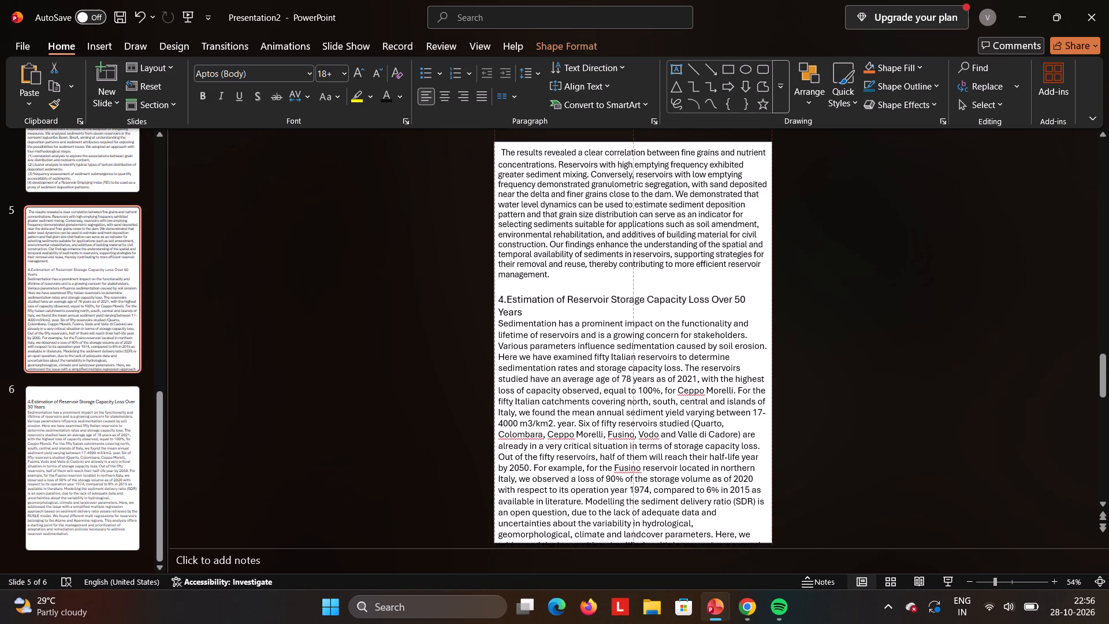
pyautogui.moveTo(757, 293); pyautogui.dragTo(765, 272)
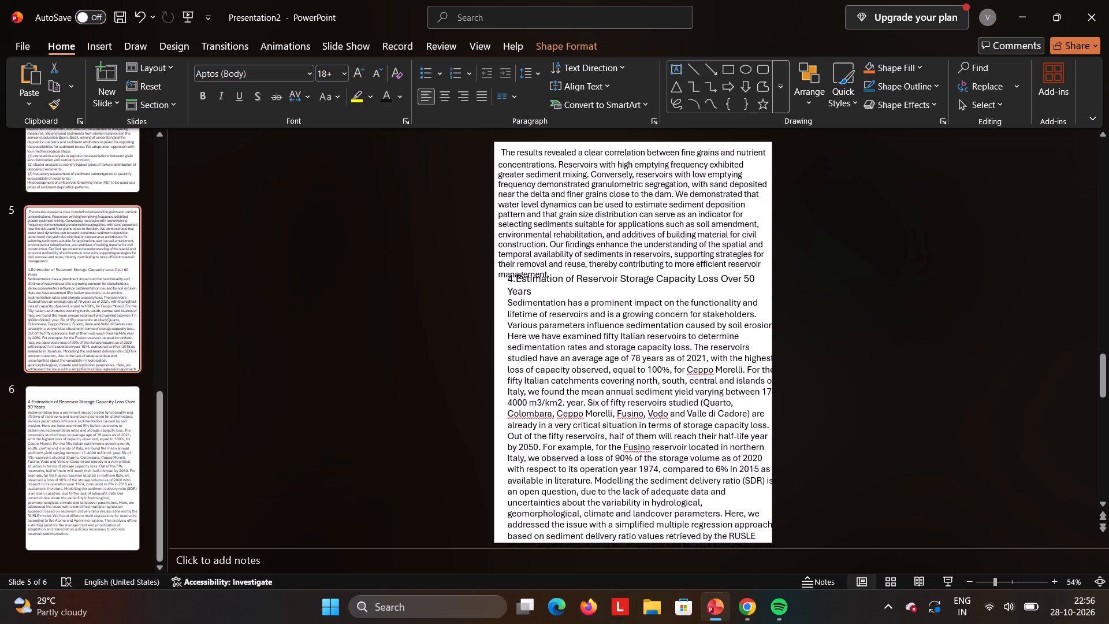
pyautogui.moveTo(765, 272); pyautogui.dragTo(760, 276)
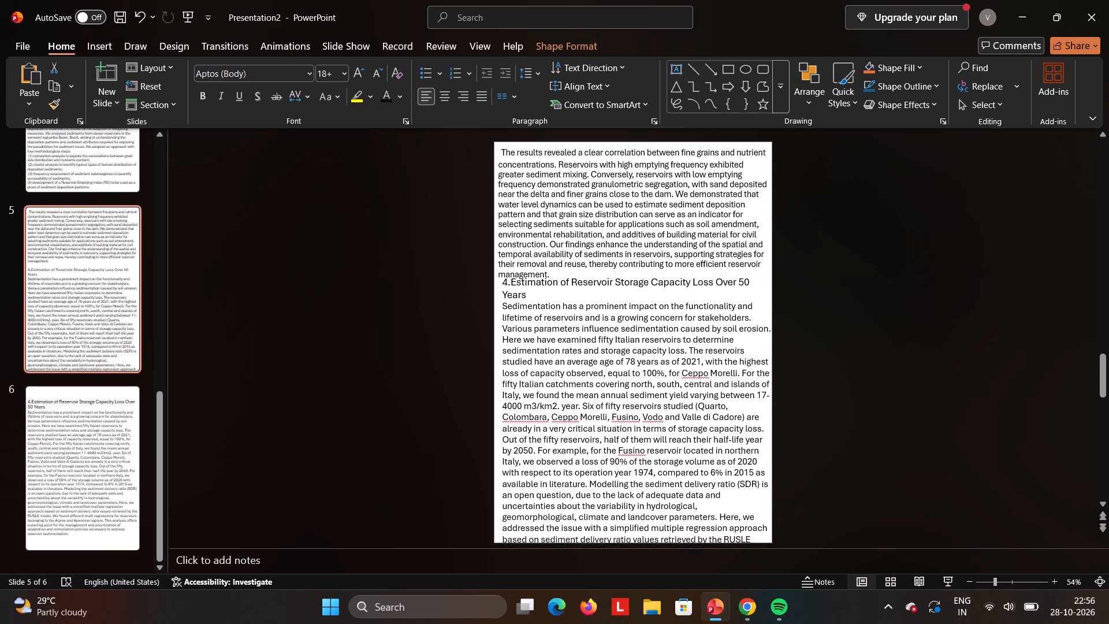
pyautogui.moveTo(760, 276); pyautogui.dragTo(759, 287)
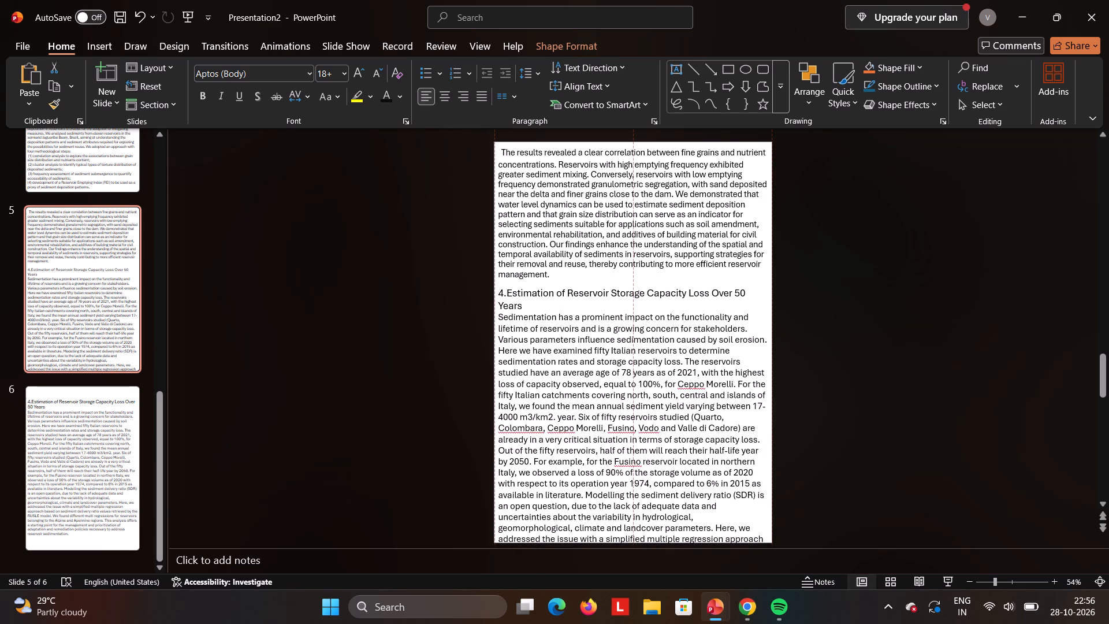
pyautogui.moveTo(759, 287); pyautogui.dragTo(758, 294)
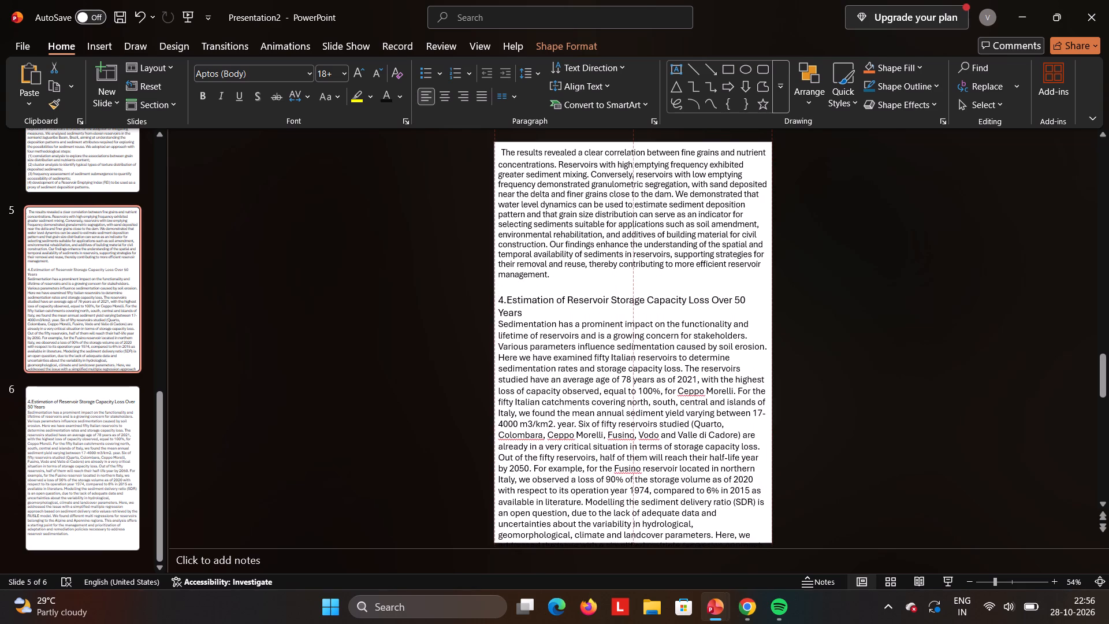
pyautogui.moveTo(758, 294); pyautogui.dragTo(756, 294)
pyautogui.moveTo(756, 294); pyautogui.dragTo(754, 265)
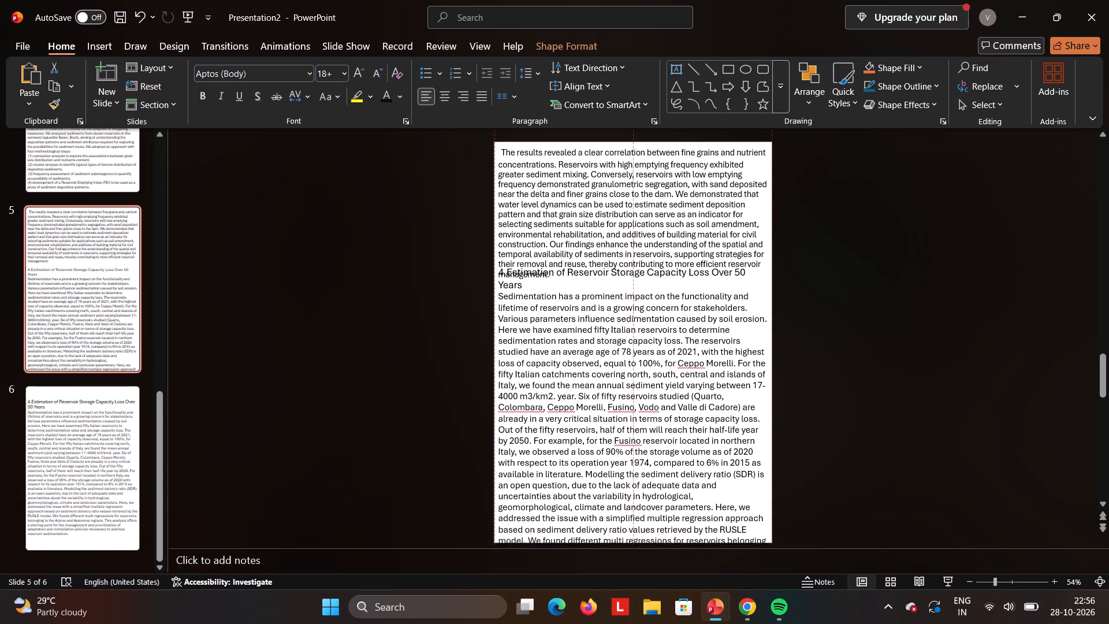
pyautogui.moveTo(754, 265); pyautogui.dragTo(741, 172)
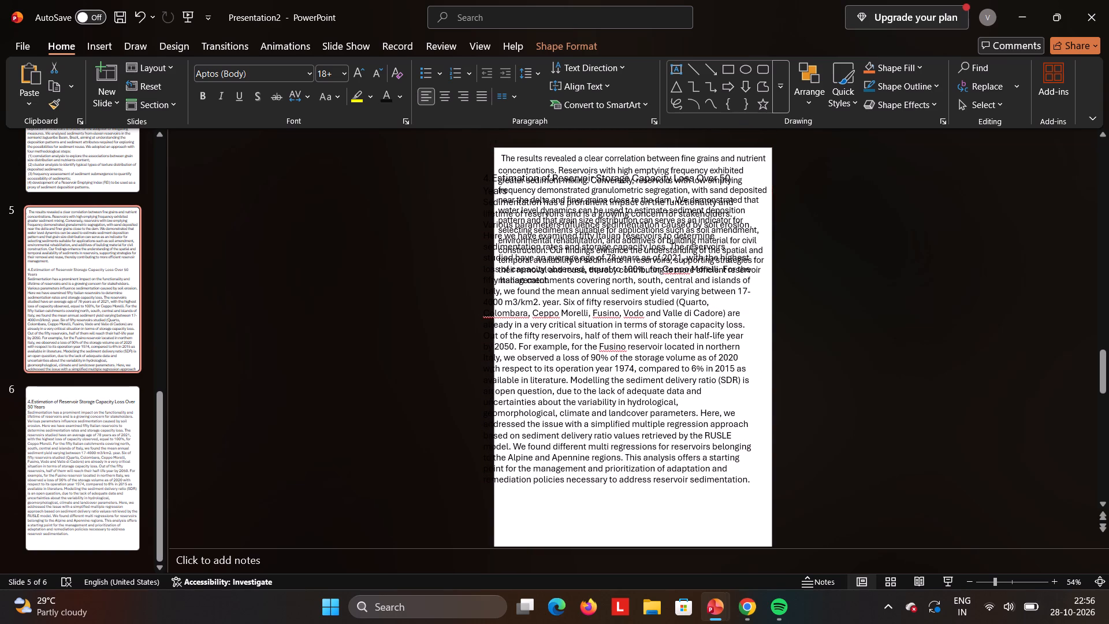
pyautogui.moveTo(741, 172); pyautogui.dragTo(741, 173)
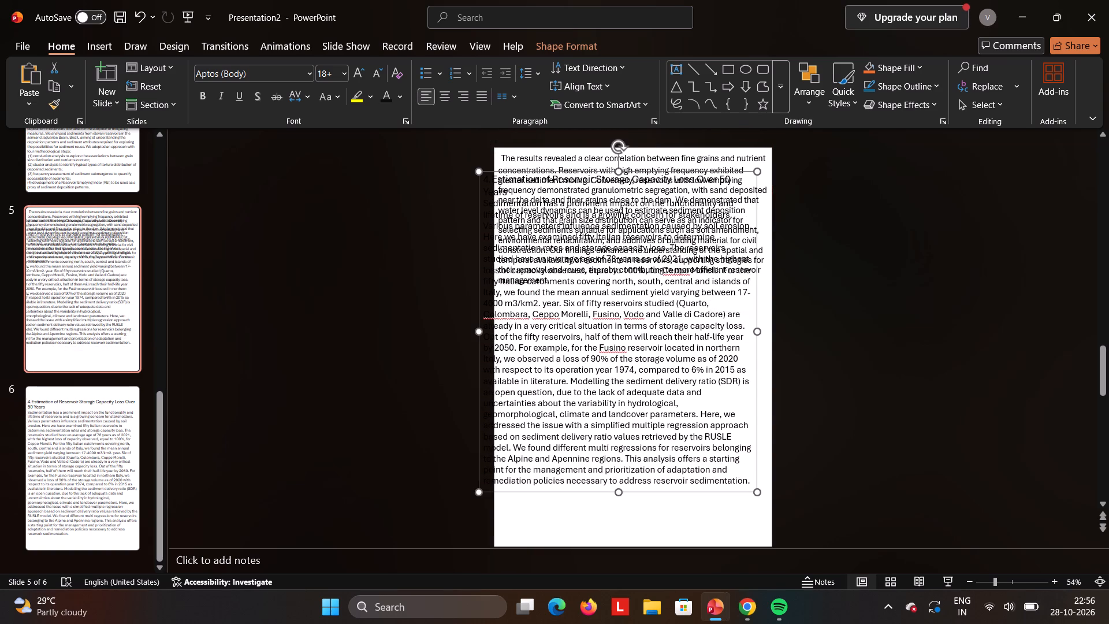
pyautogui.moveTo(697, 413); pyautogui.dragTo(746, 490)
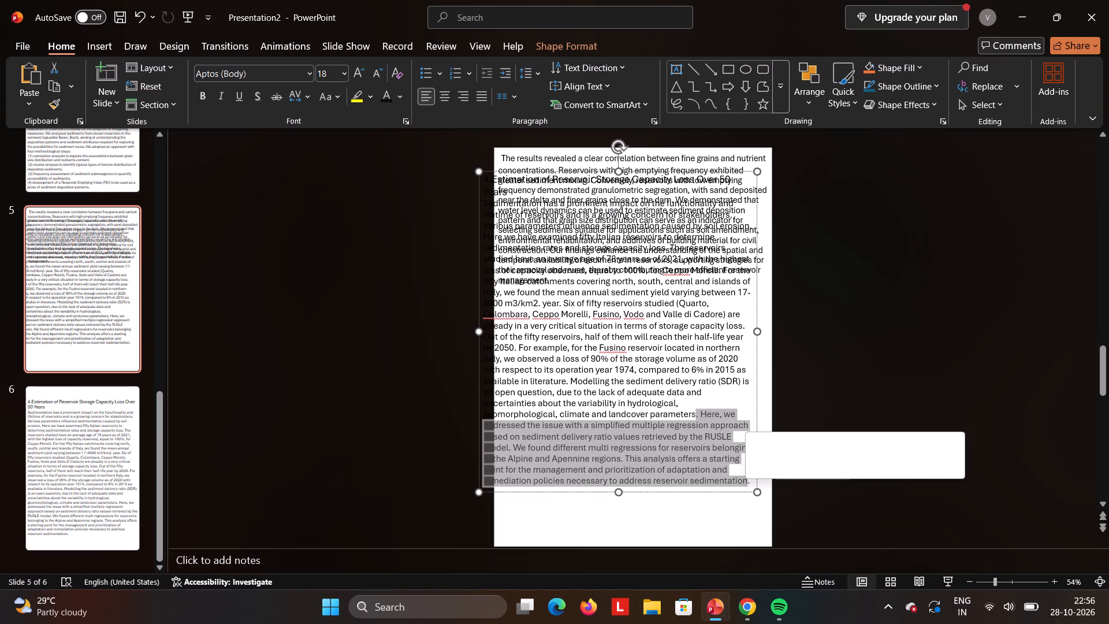
pyautogui.press('Delete')
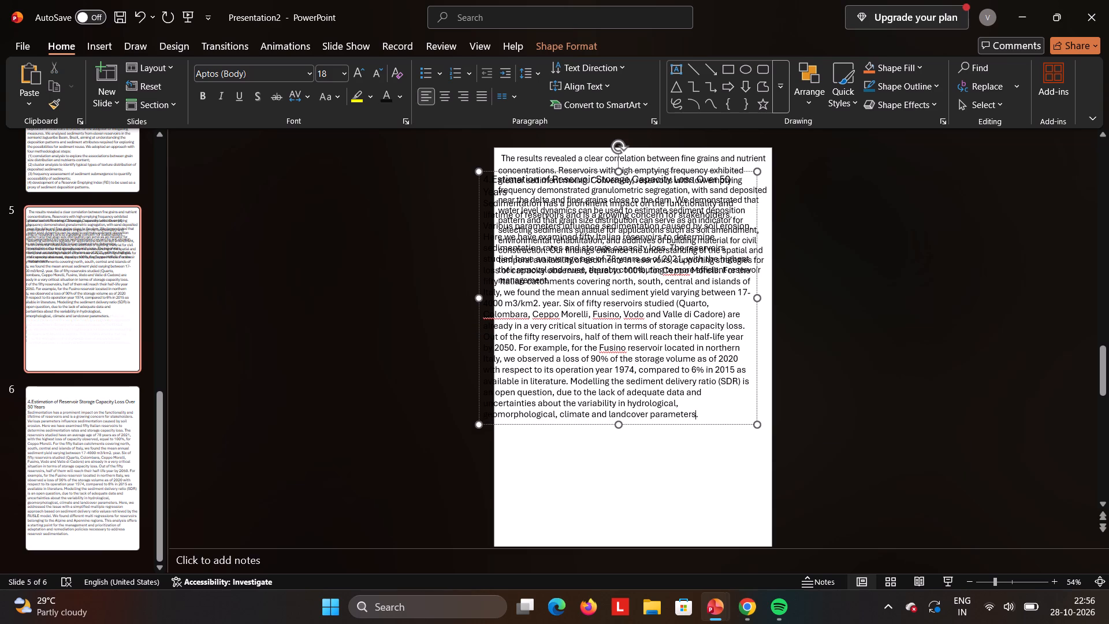
# Move the shortened text box back below the slide 5 paragraph, aligned with the slide's side and bottom edges.
pyautogui.moveTo(739, 423); pyautogui.dragTo(763, 503)
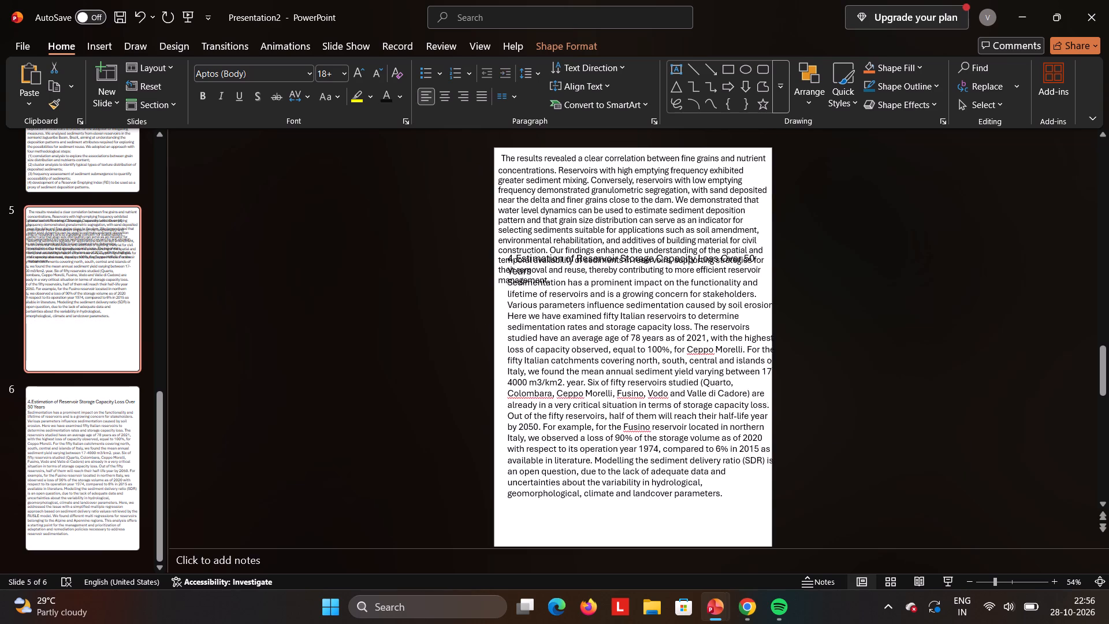
pyautogui.moveTo(763, 503); pyautogui.dragTo(759, 543)
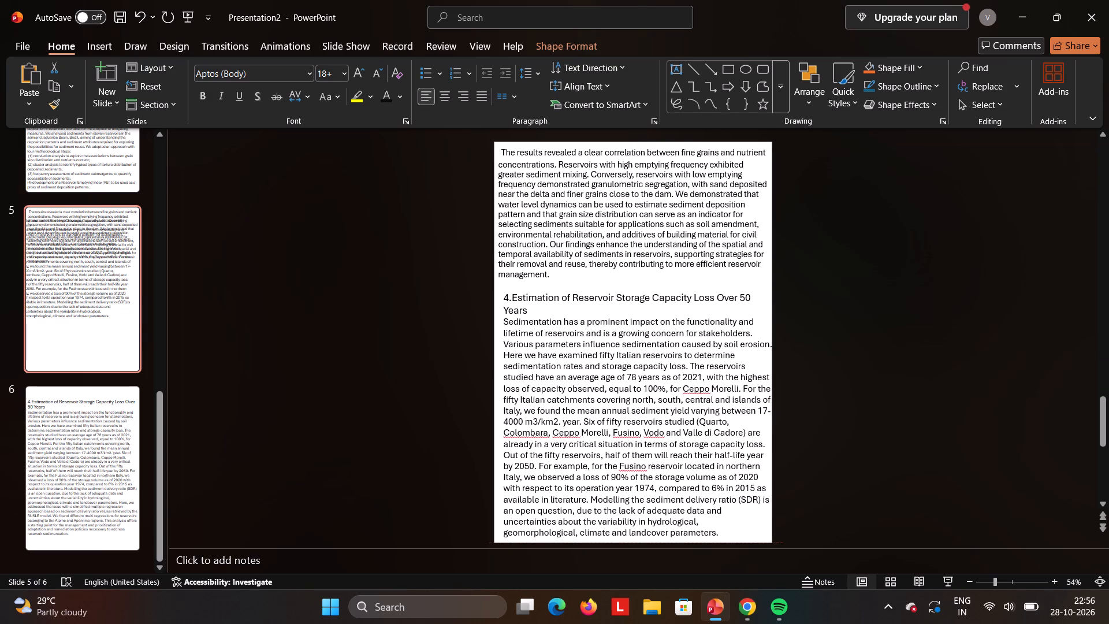
pyautogui.moveTo(759, 543); pyautogui.dragTo(756, 544)
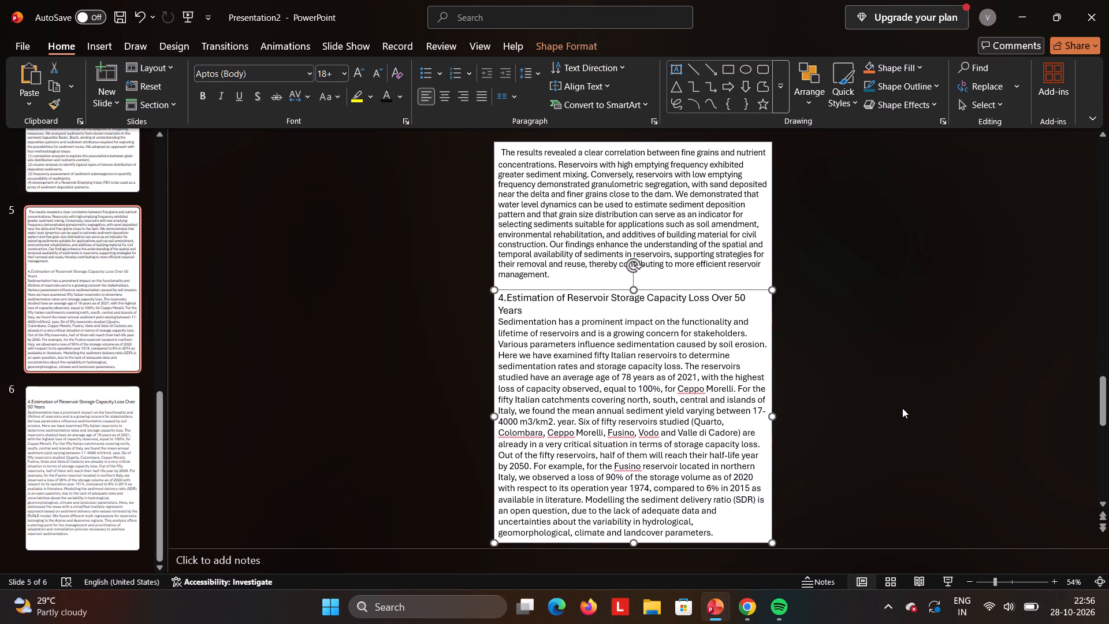
pyautogui.click(902, 408)
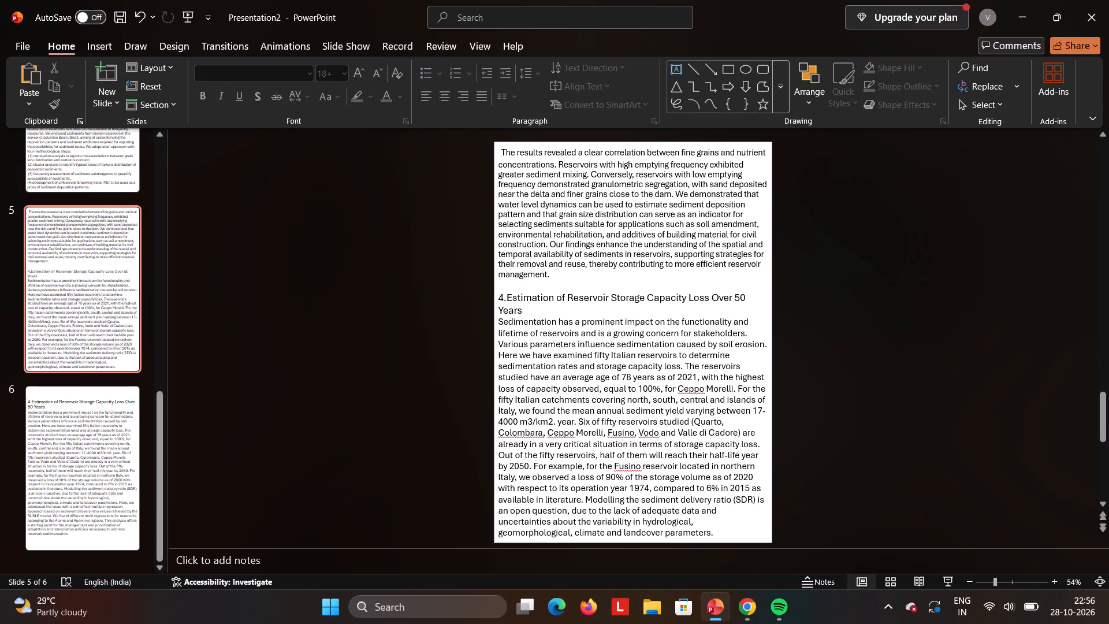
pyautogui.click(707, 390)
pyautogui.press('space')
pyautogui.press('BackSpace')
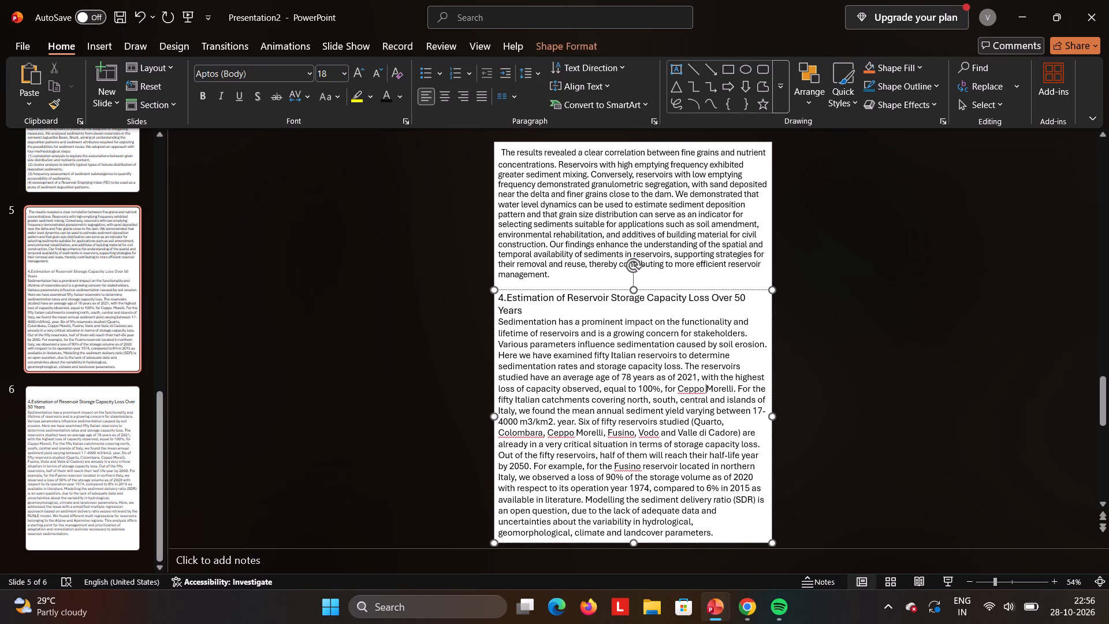
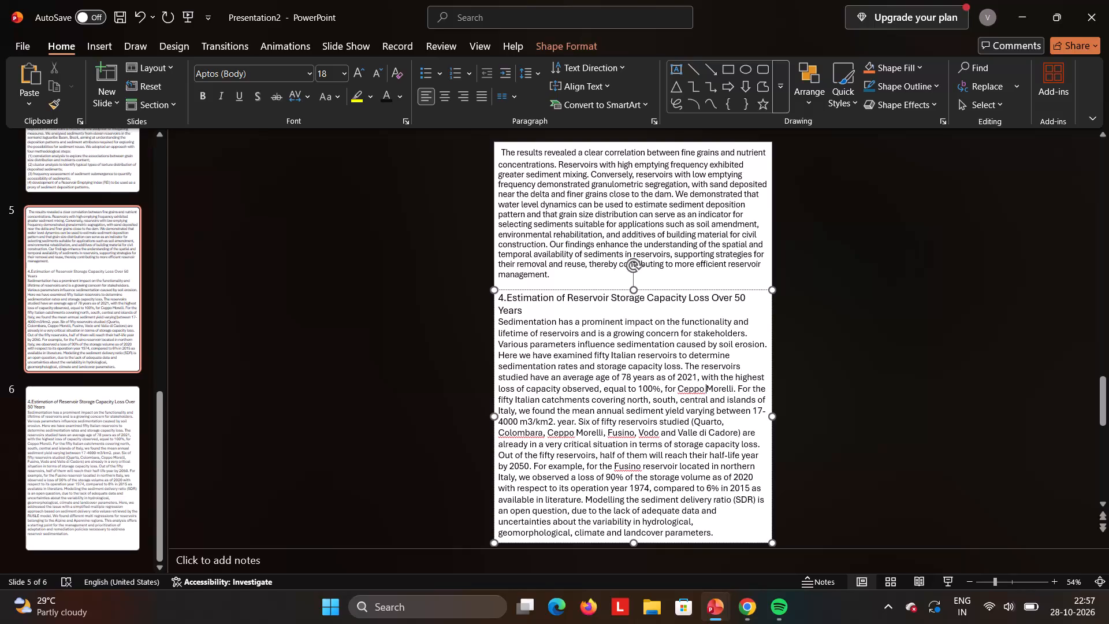
# Insert a space before the commas following "Colombara" and "Fusino" in the topic 4 text on slide 5.
pyautogui.click(541, 438)
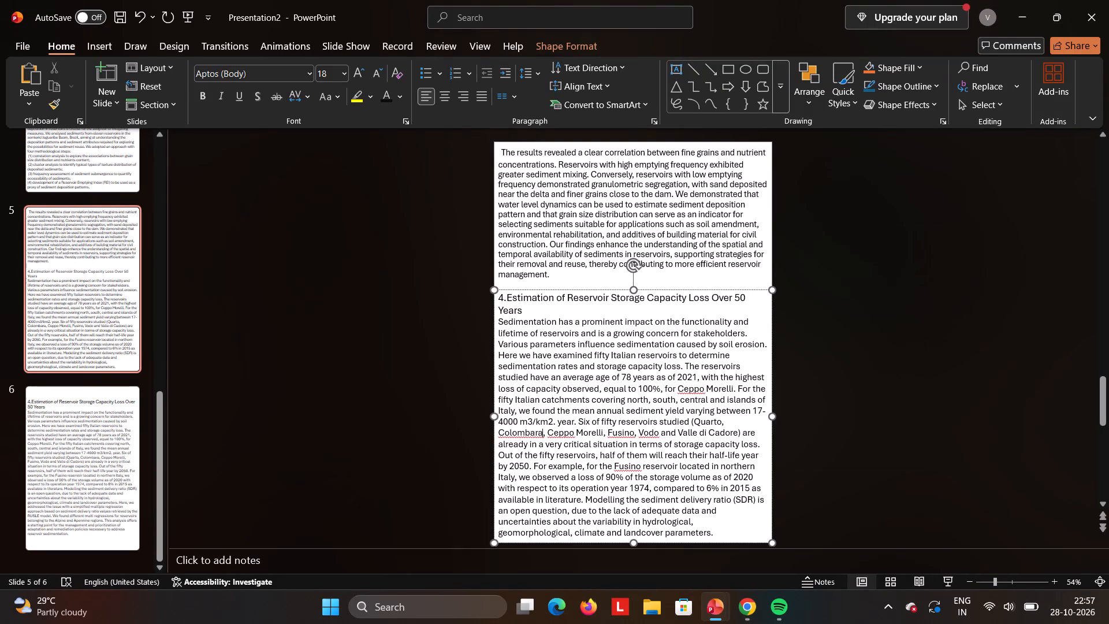
pyautogui.click(542, 442)
pyautogui.press('space')
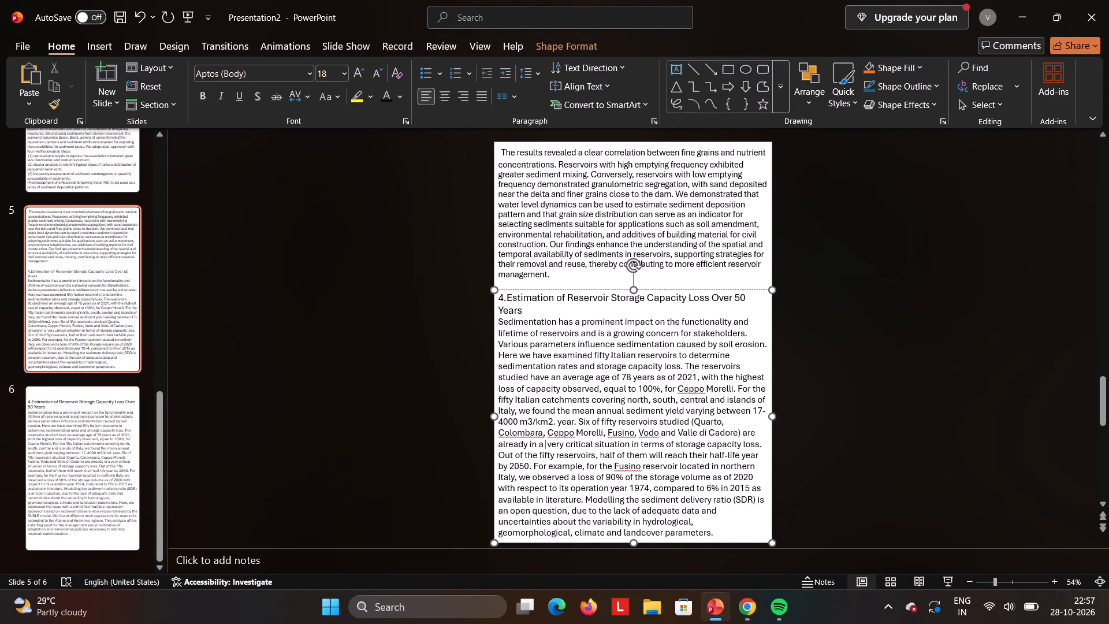
pyautogui.press('BackSpace')
pyautogui.press('Up')
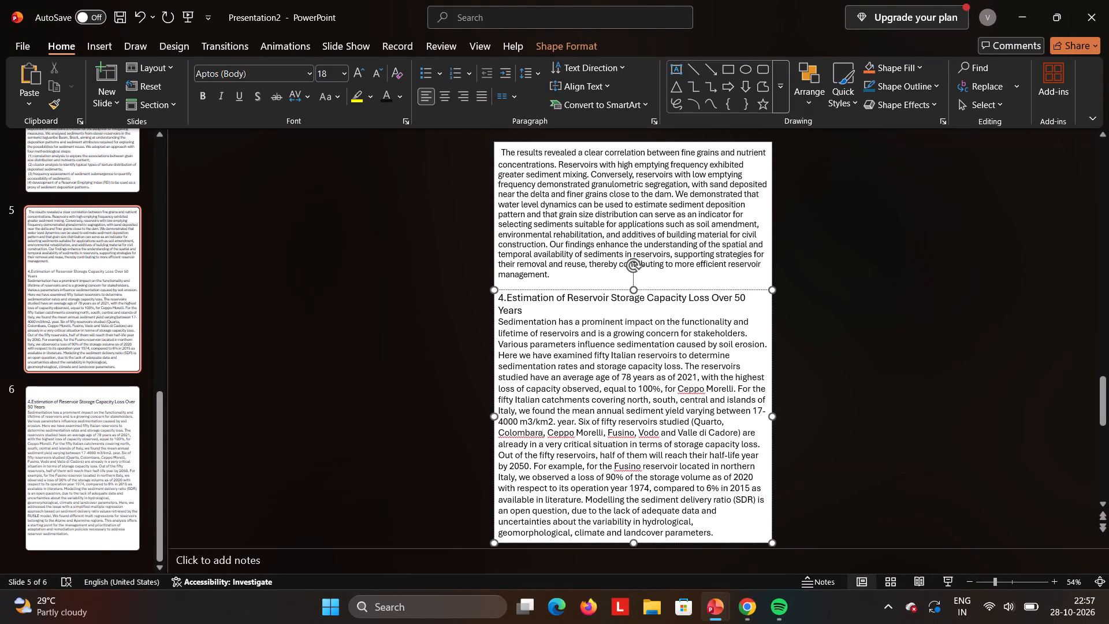
pyautogui.press('space')
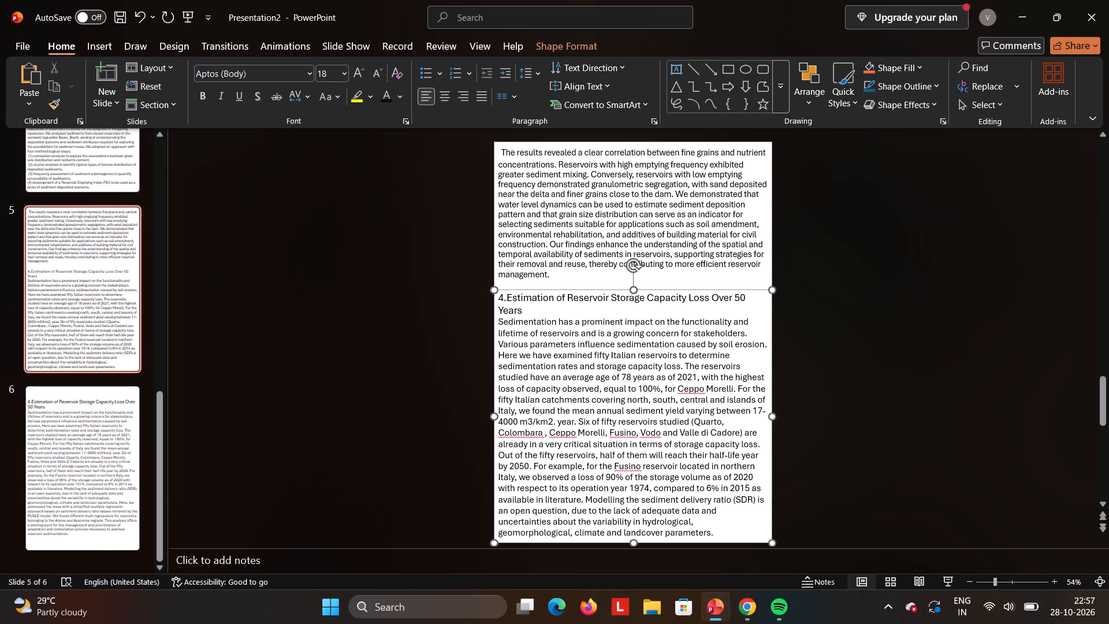
pyautogui.click(634, 434)
pyautogui.press('space')
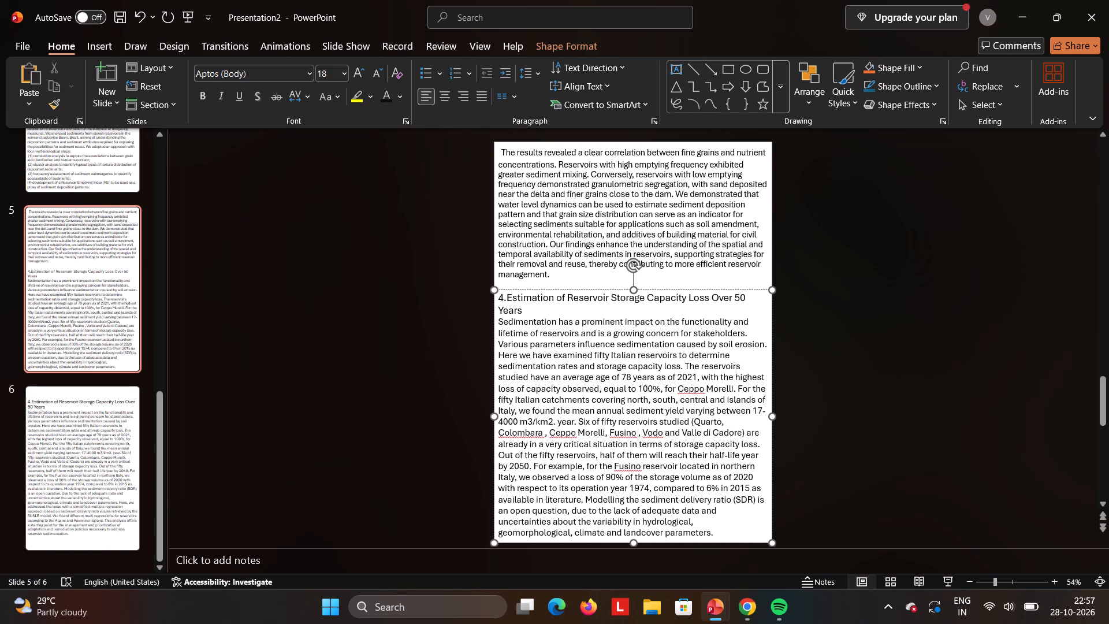
pyautogui.click(820, 389)
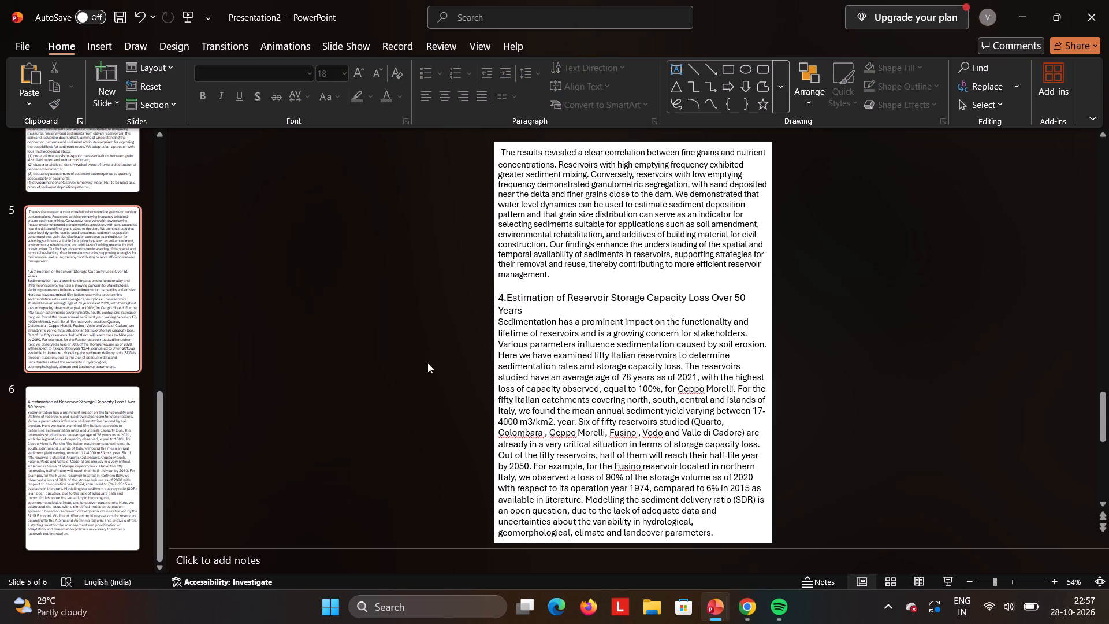
# Compare slides 5 and 6, and delete slide 6's duplicated text from the topic 4 heading through "climate and landcover parameters.".
pyautogui.click(117, 466)
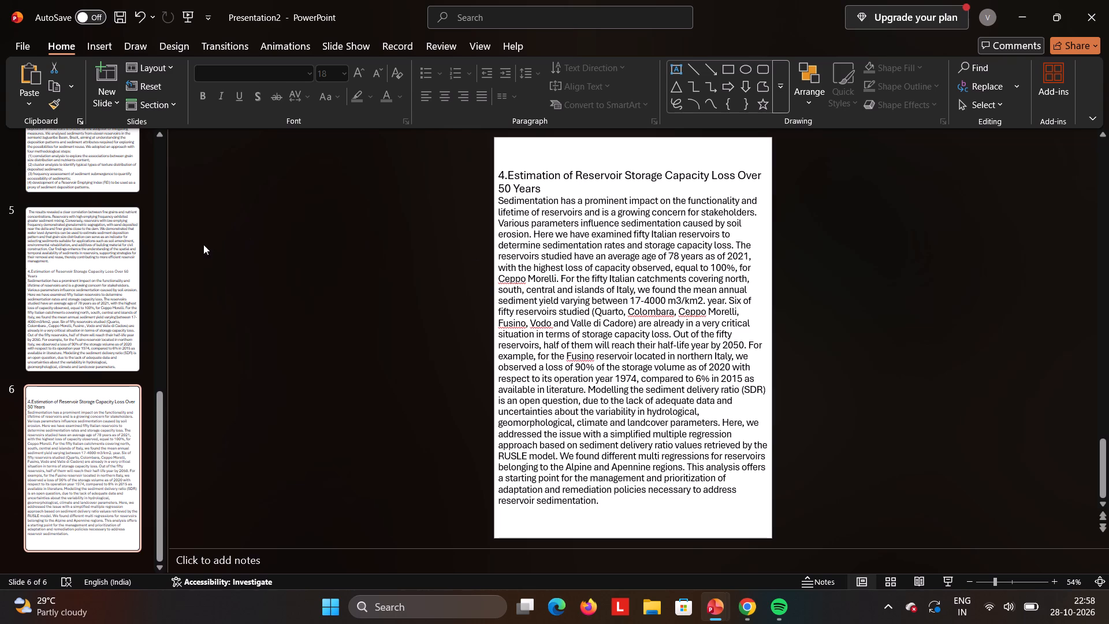
pyautogui.click(129, 271)
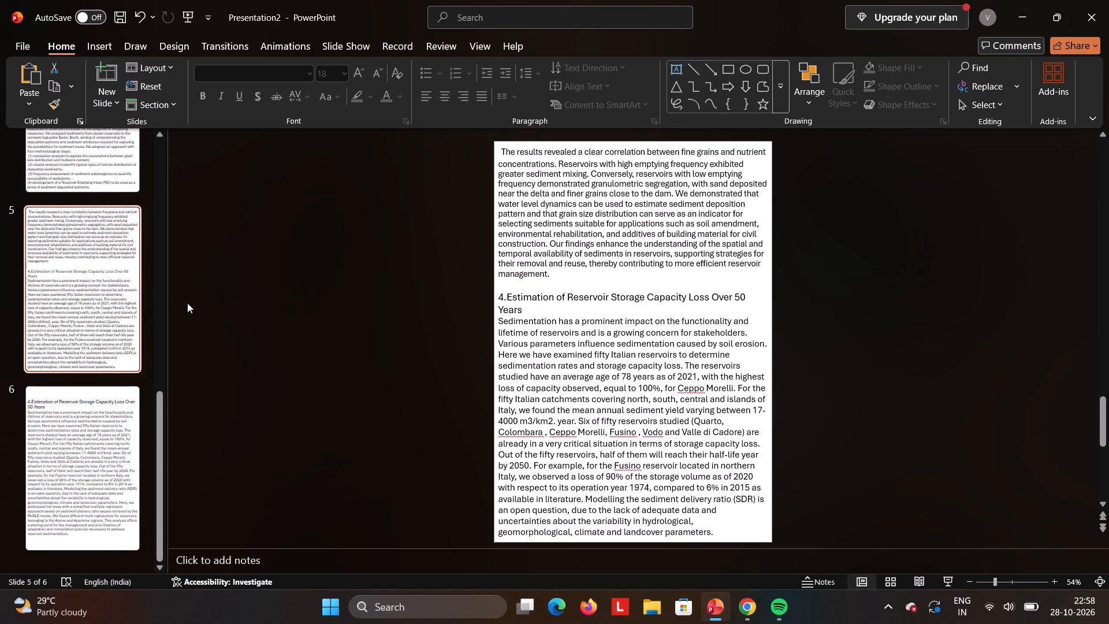
pyautogui.click(60, 422)
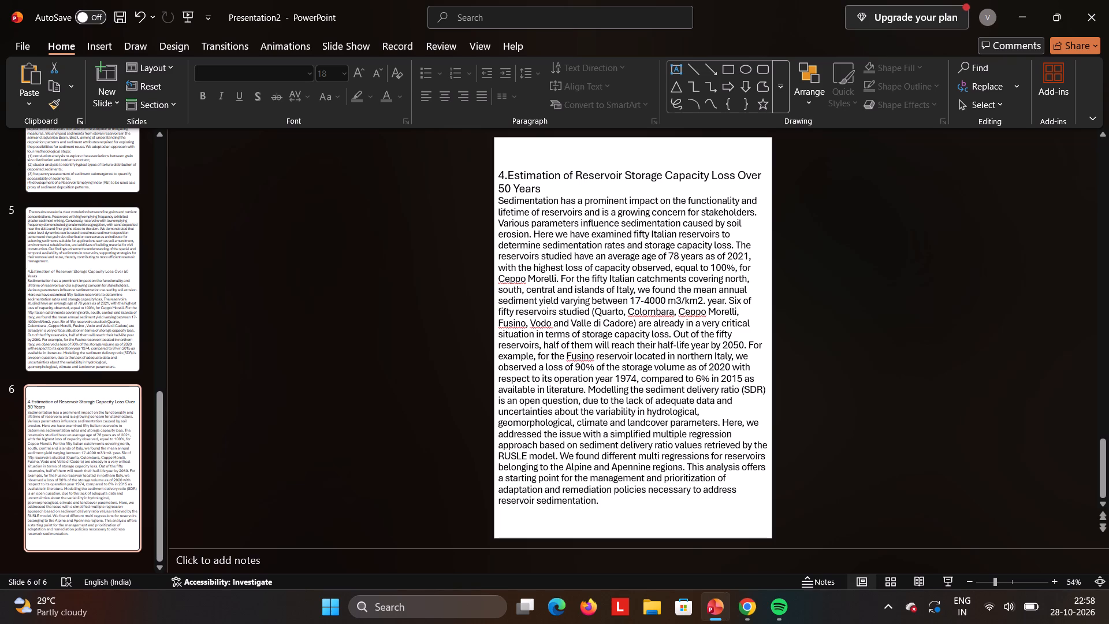
pyautogui.click(129, 315)
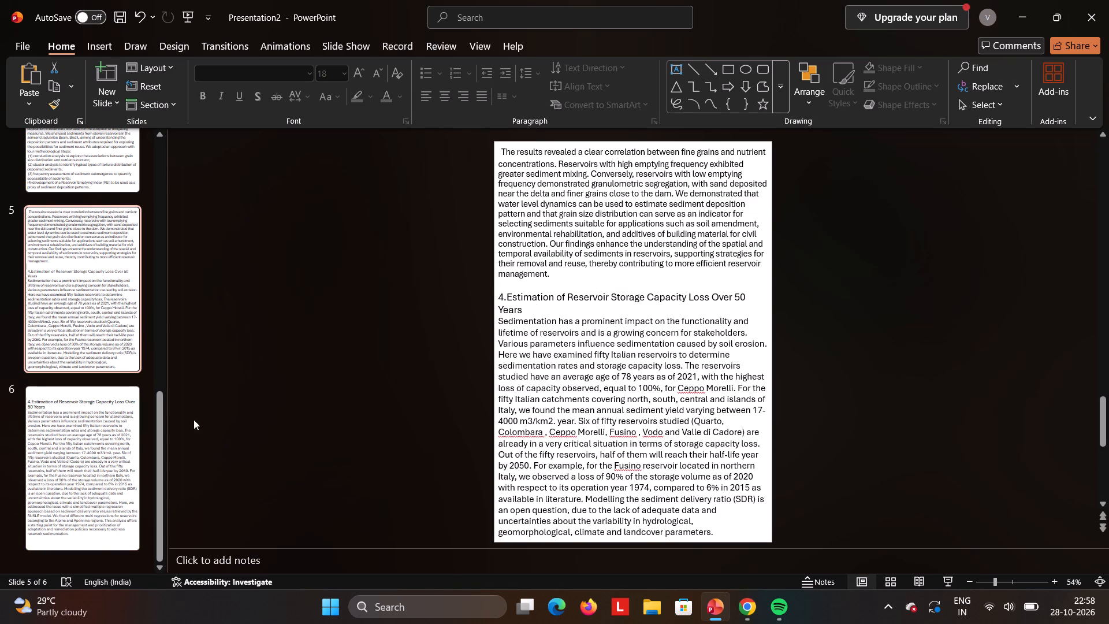
pyautogui.click(124, 451)
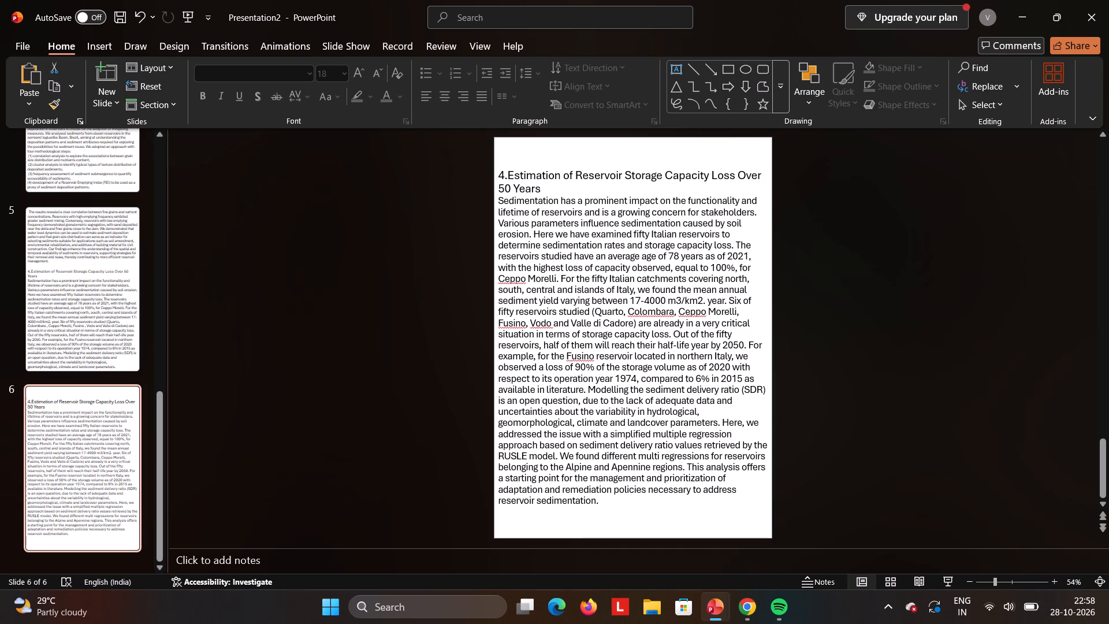
pyautogui.moveTo(722, 420); pyautogui.dragTo(399, 207)
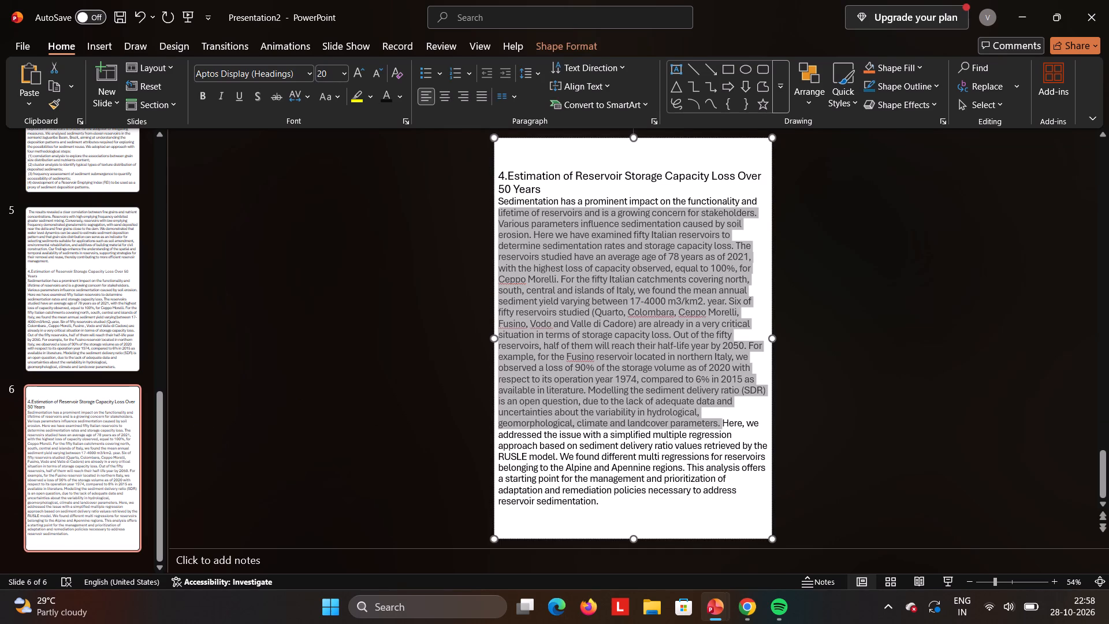
pyautogui.moveTo(399, 207); pyautogui.dragTo(397, 124)
pyautogui.press('Delete')
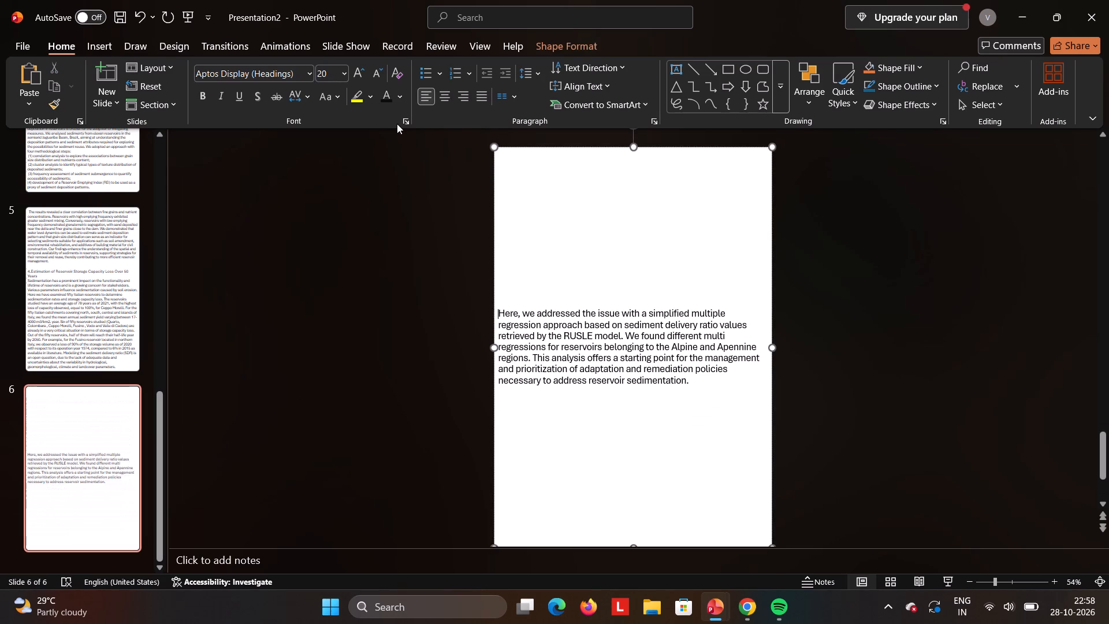
# Shrink the slide 6 text box around its remaining "Here, we addressed" paragraph, keeping it at the slide's top and matching its width.
pyautogui.click(705, 383)
pyautogui.moveTo(771, 544); pyautogui.dragTo(782, 217)
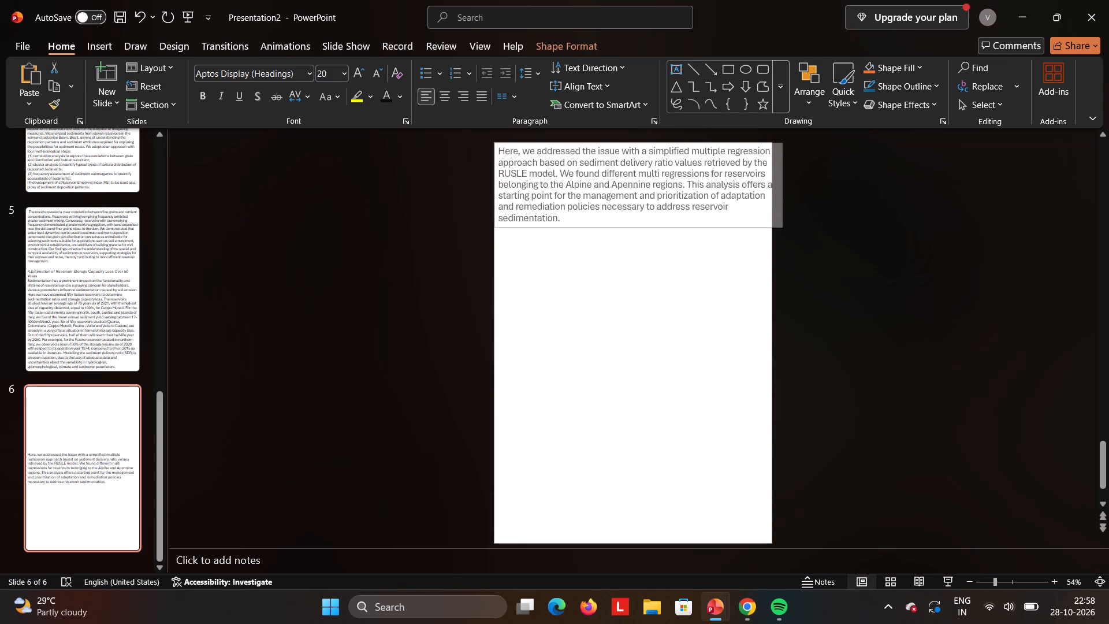
pyautogui.moveTo(782, 217); pyautogui.dragTo(772, 269)
pyautogui.moveTo(745, 270); pyautogui.dragTo(745, 256)
pyautogui.click(834, 287)
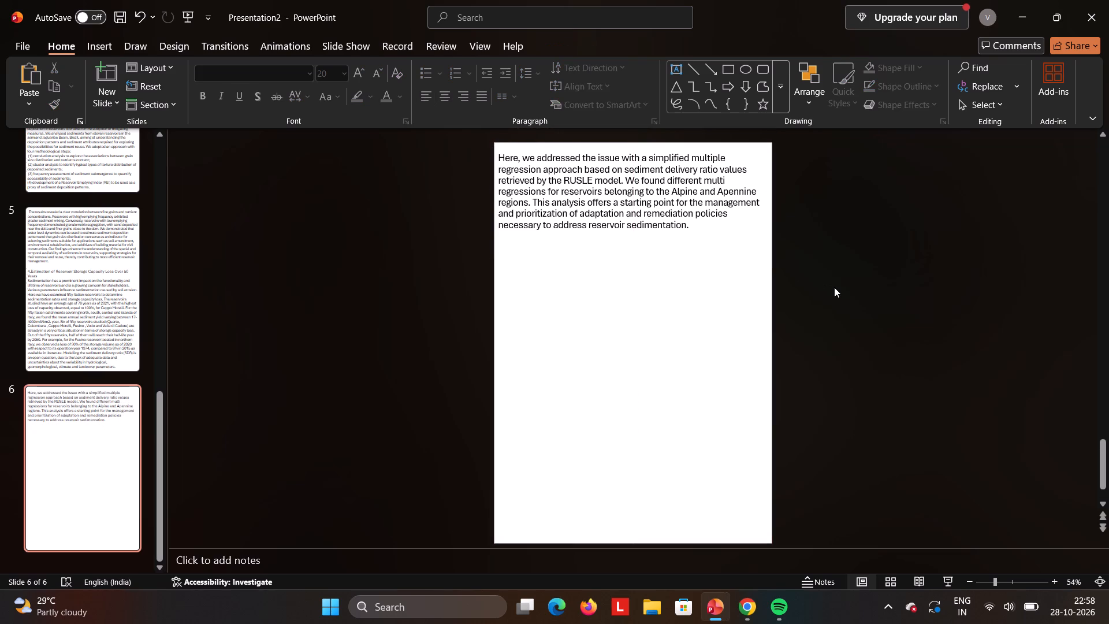
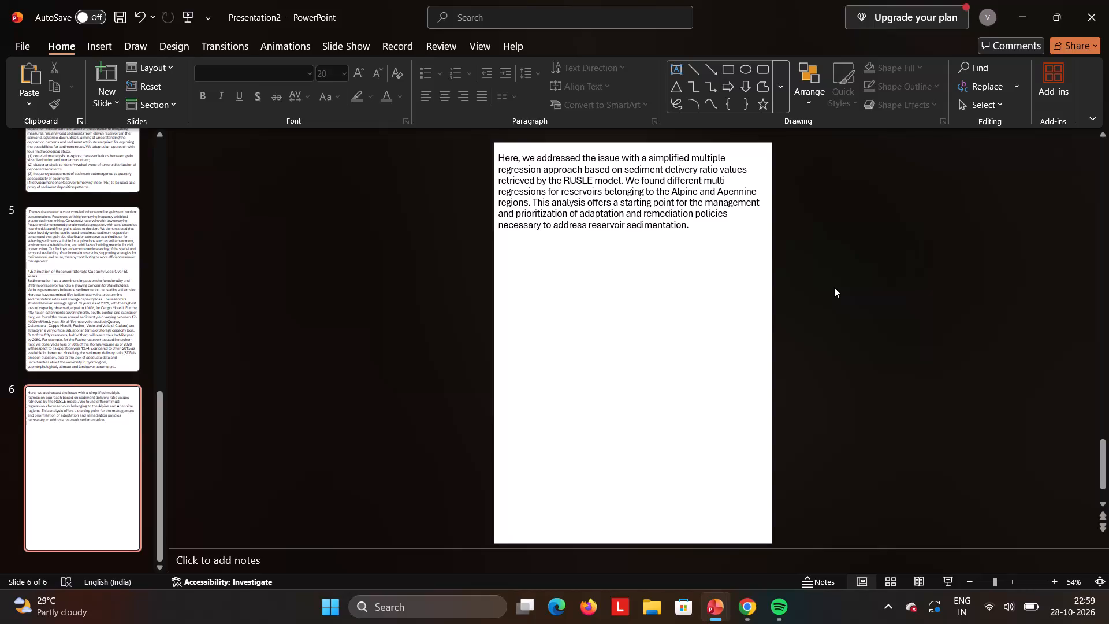
# Set the "Here, we addressed" paragraph on slide 6 to 18 pt, matching the topic 4 body text on slide 5.
pyautogui.click(88, 253)
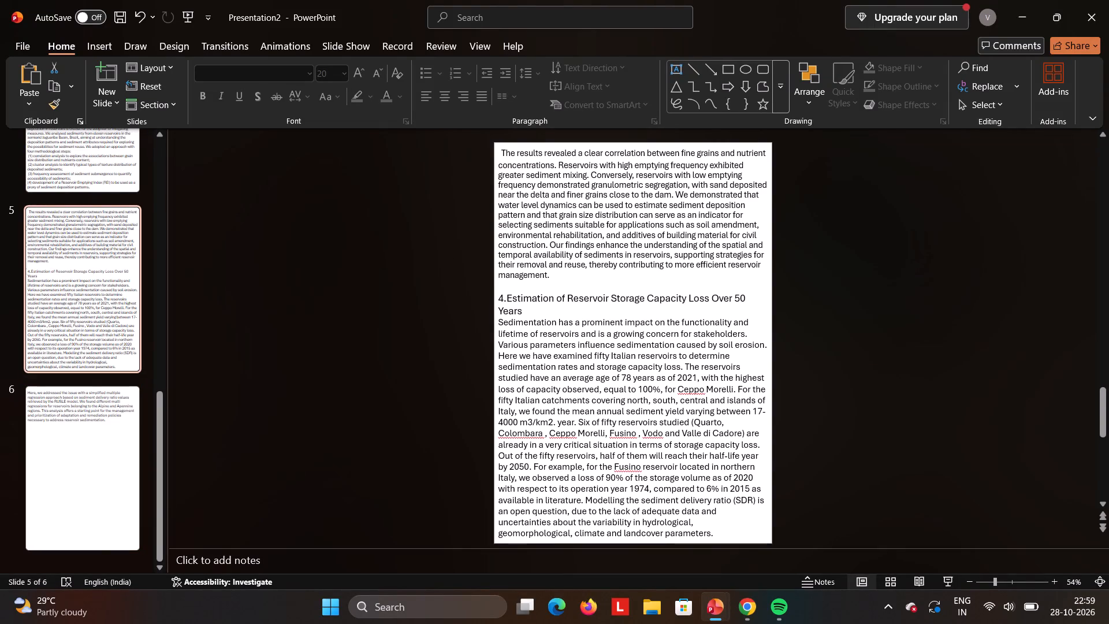
pyautogui.moveTo(605, 421); pyautogui.dragTo(570, 421)
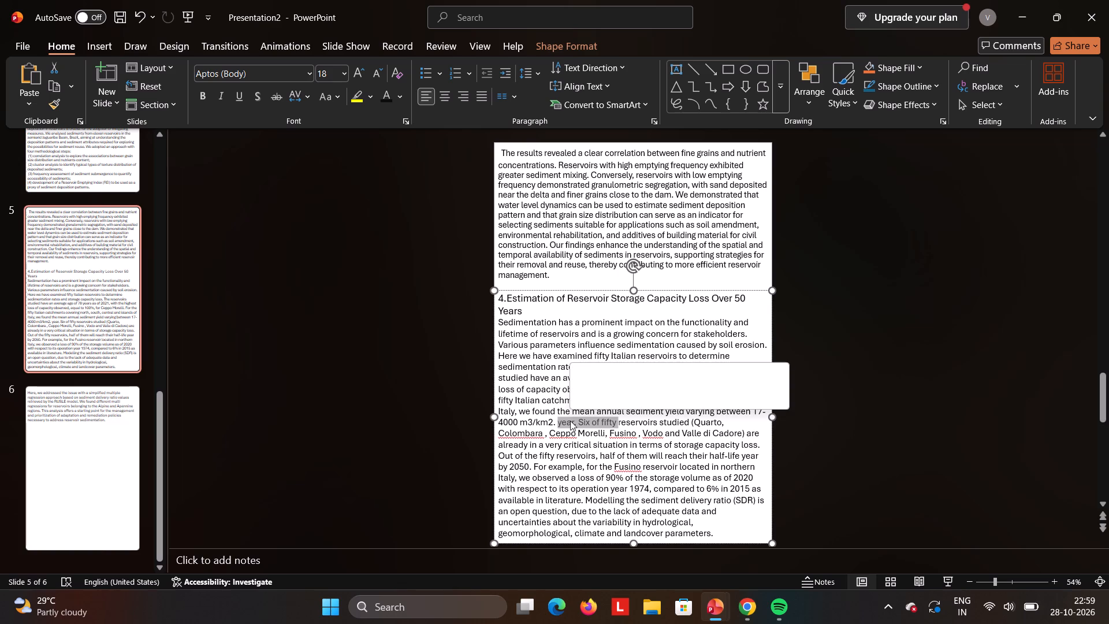
pyautogui.click(391, 309)
pyautogui.click(76, 443)
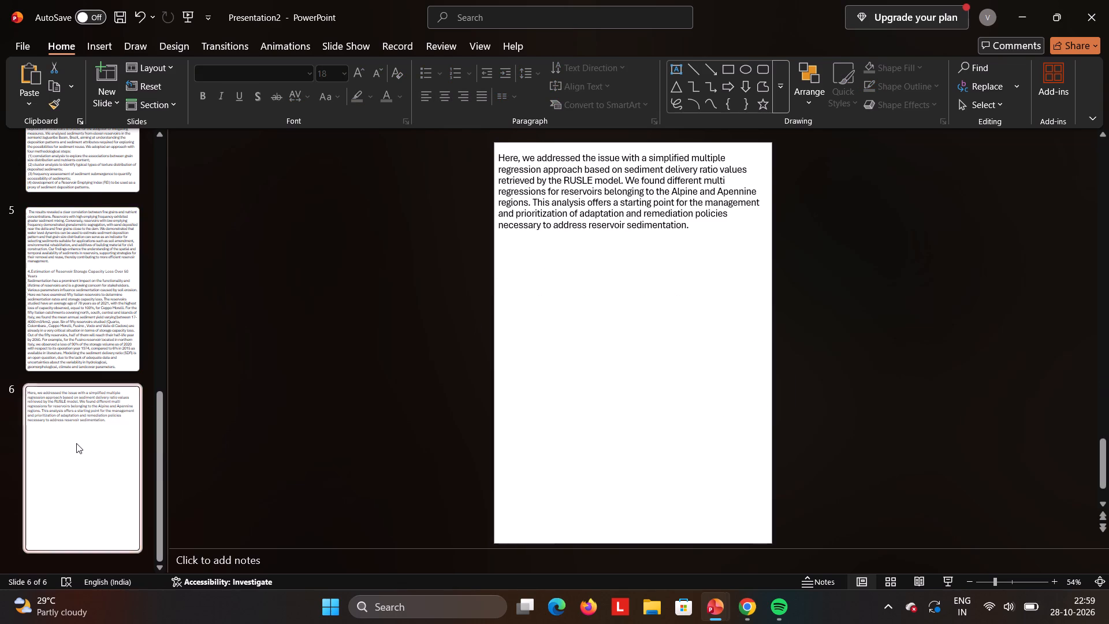
pyautogui.moveTo(688, 222); pyautogui.dragTo(492, 202)
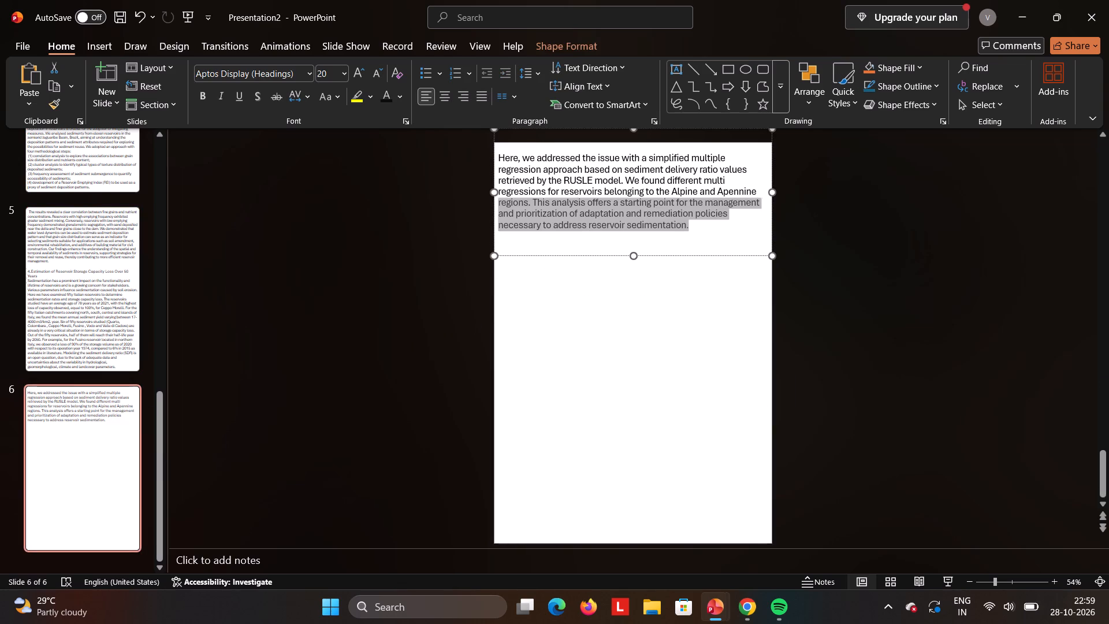
pyautogui.moveTo(492, 202); pyautogui.dragTo(449, 107)
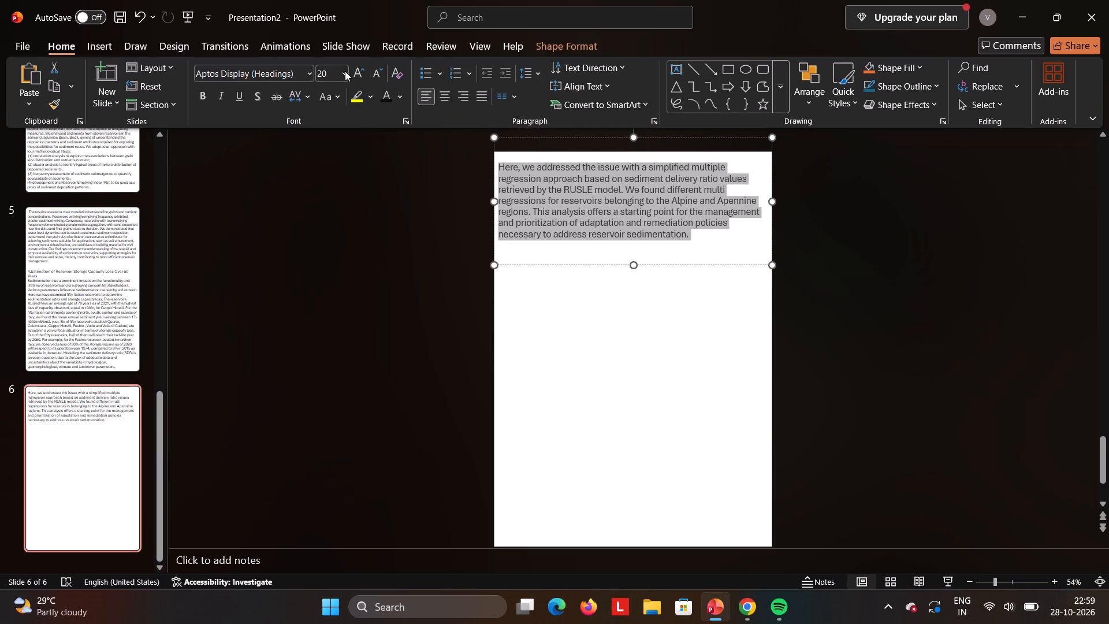
pyautogui.click(345, 71)
pyautogui.click(330, 232)
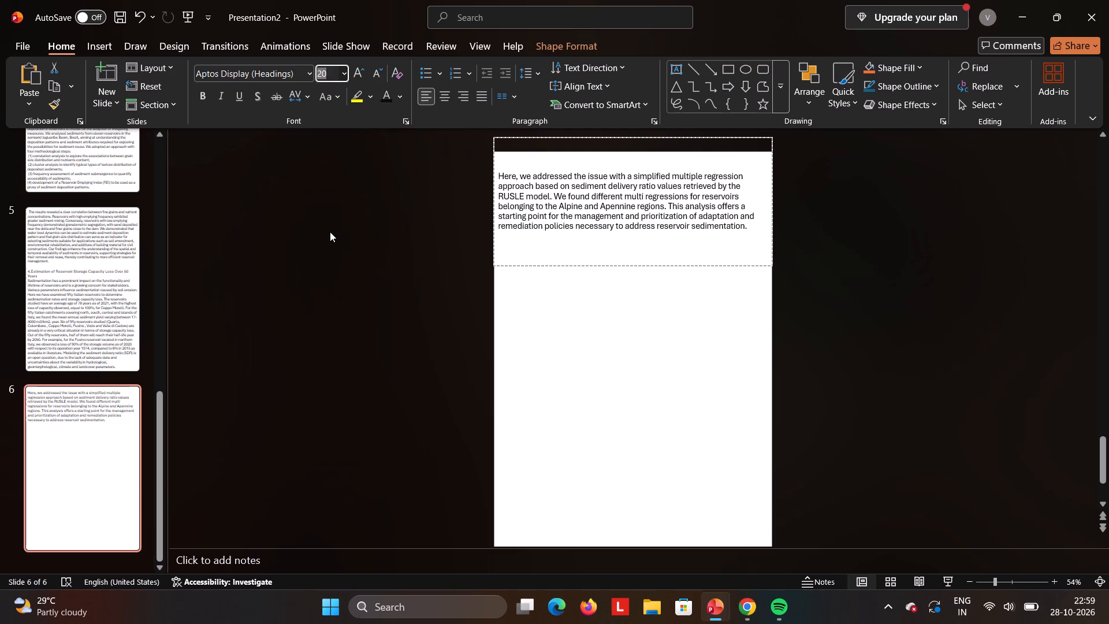
pyautogui.click(945, 231)
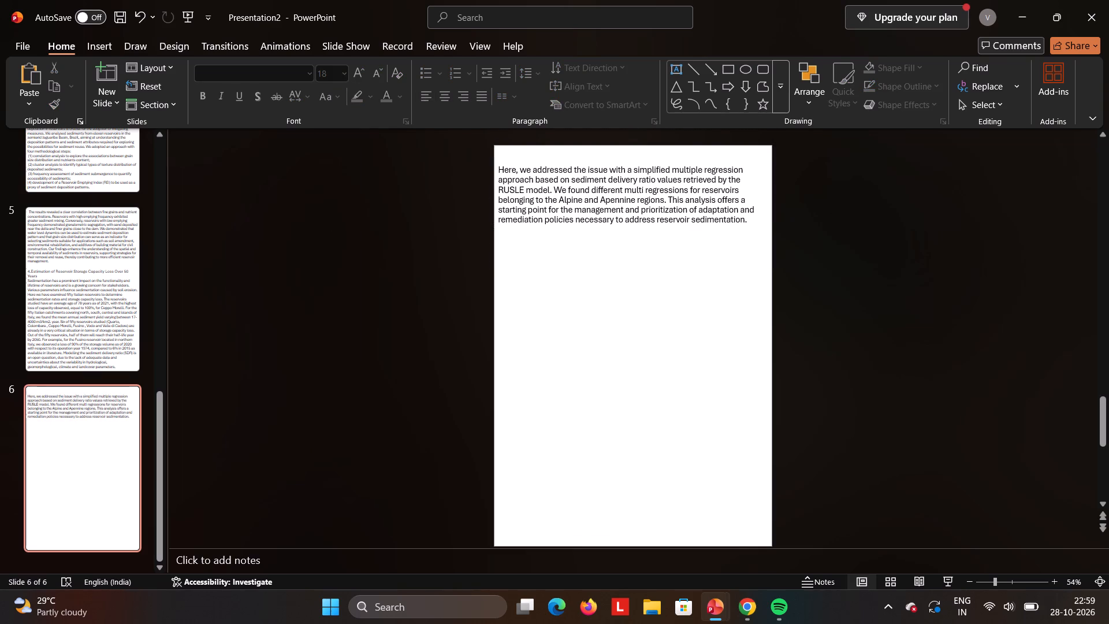
# Move the slide 6 text box slightly upward so its paragraph starts just below the slide's top edge.
pyautogui.click(745, 228)
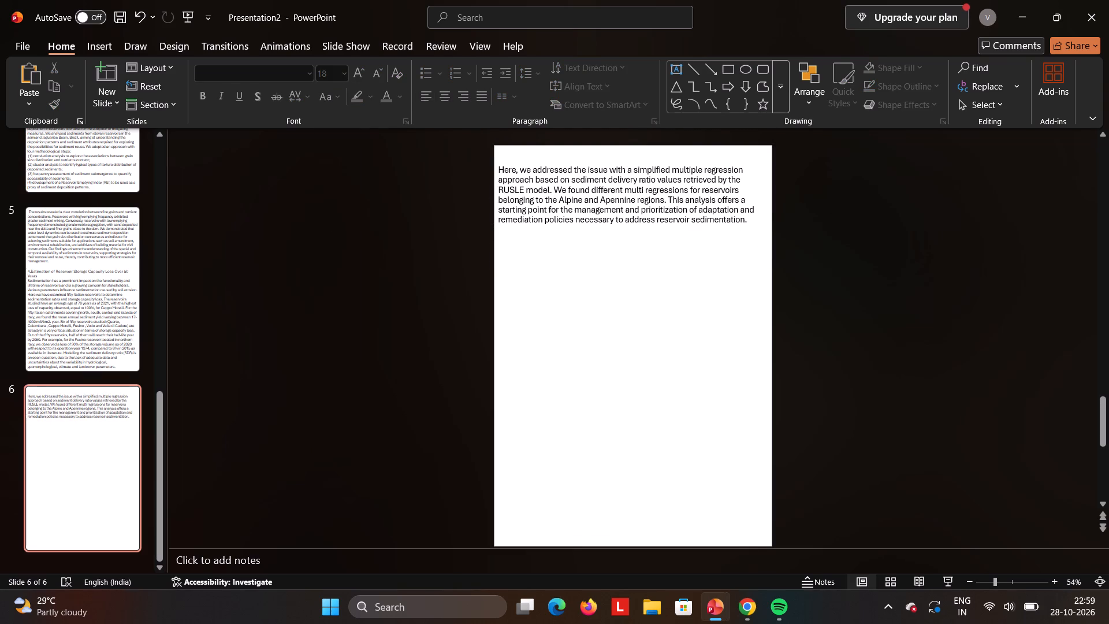
pyautogui.click(749, 215)
pyautogui.moveTo(743, 260); pyautogui.dragTo(743, 252)
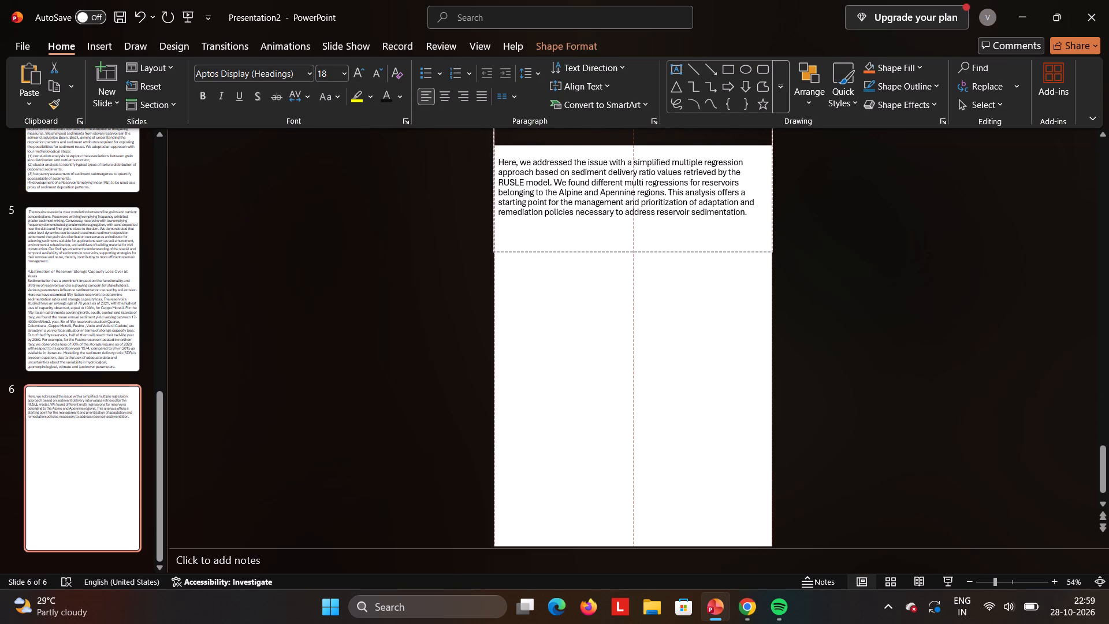
pyautogui.moveTo(743, 252); pyautogui.dragTo(743, 251)
pyautogui.click(898, 271)
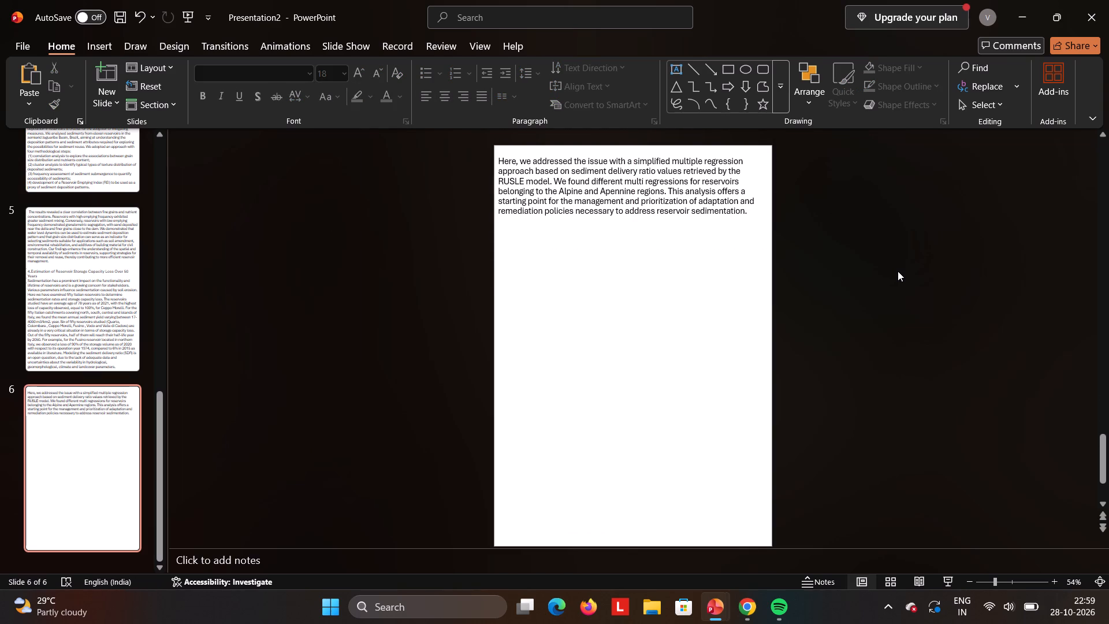
# Set the topic 4 heading on slide 5 to Arial Narrow, matching the topic 3 heading on slide 4.
pyautogui.press('Up')
pyautogui.press('Up')
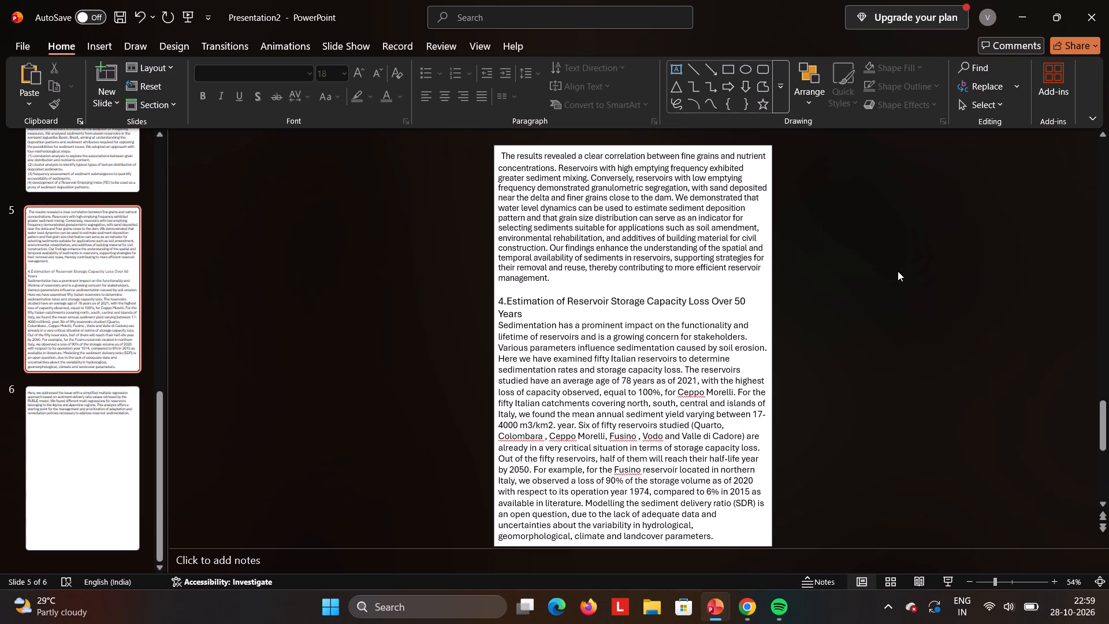
pyautogui.press('Down')
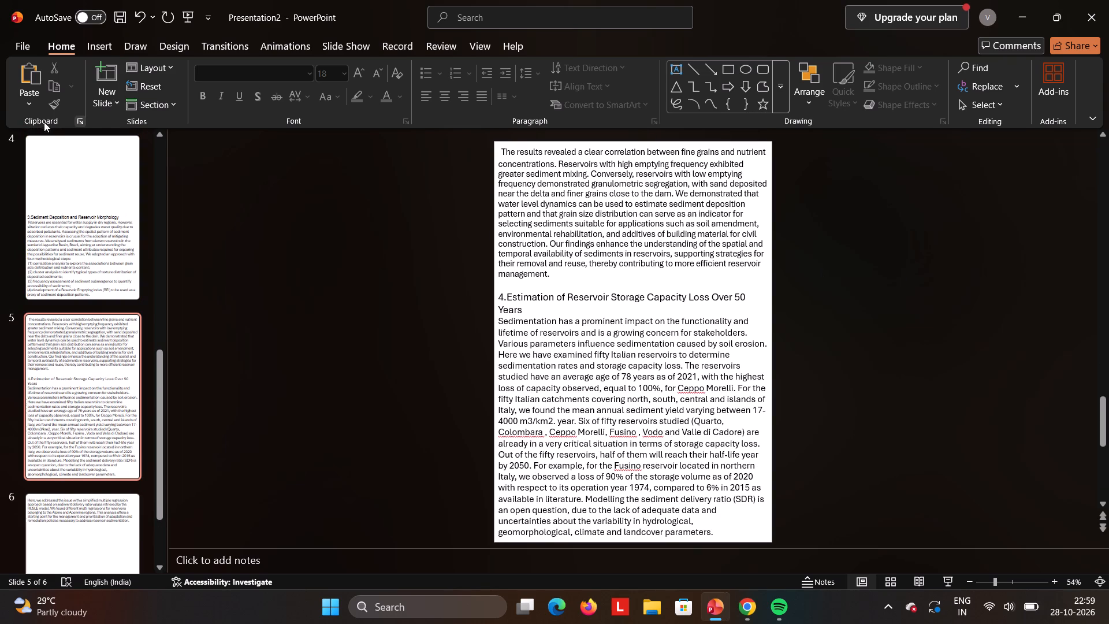
pyautogui.click(82, 224)
pyautogui.moveTo(596, 339); pyautogui.dragTo(561, 332)
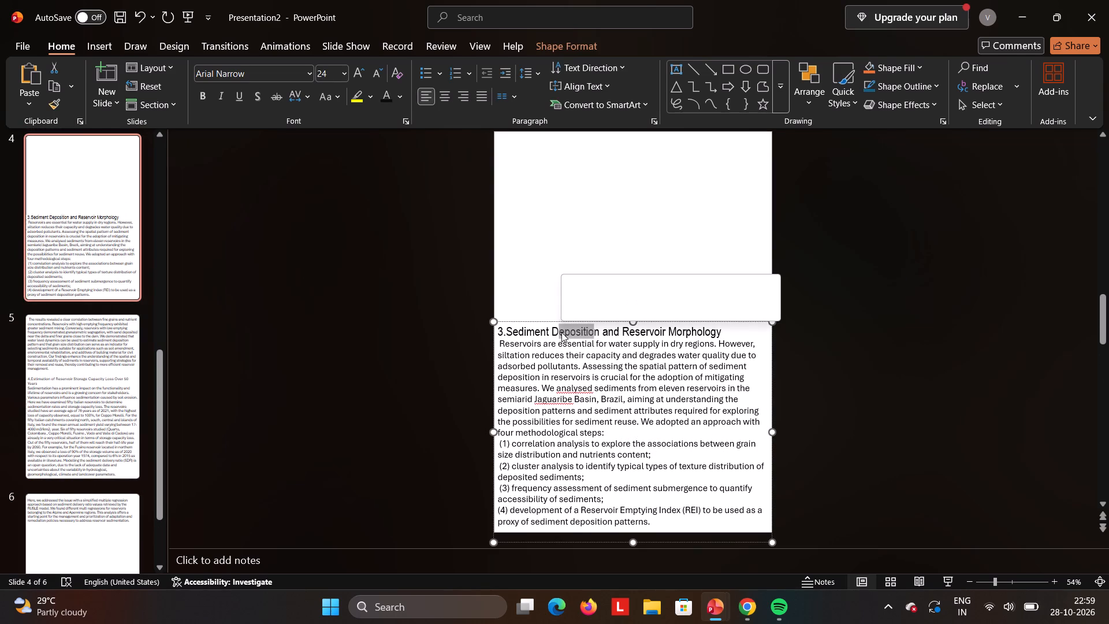
pyautogui.click(97, 507)
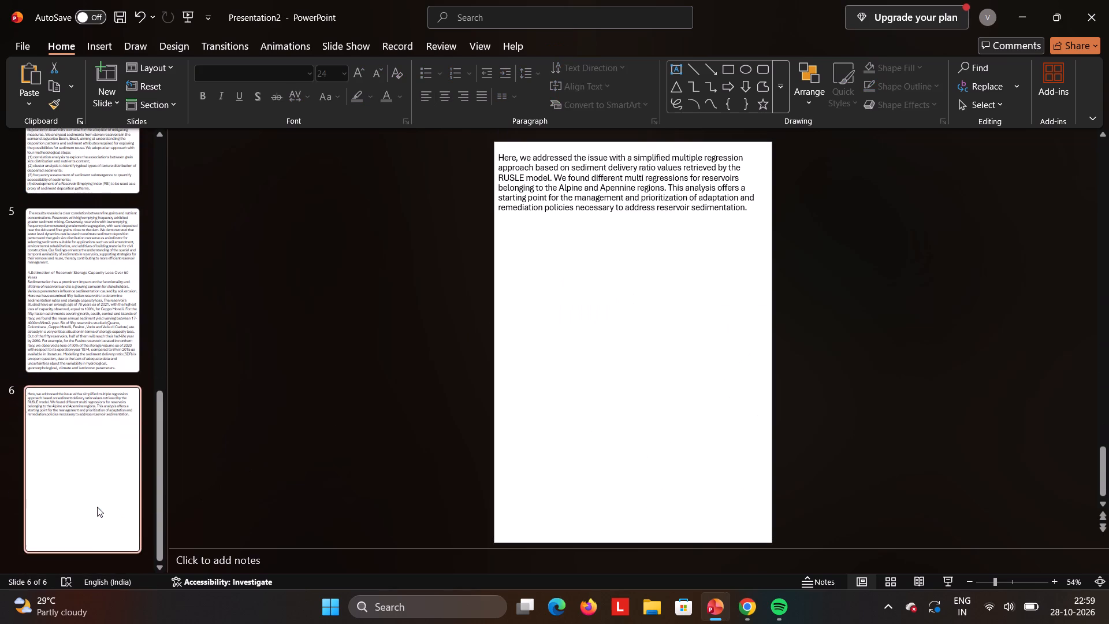
pyautogui.click(111, 326)
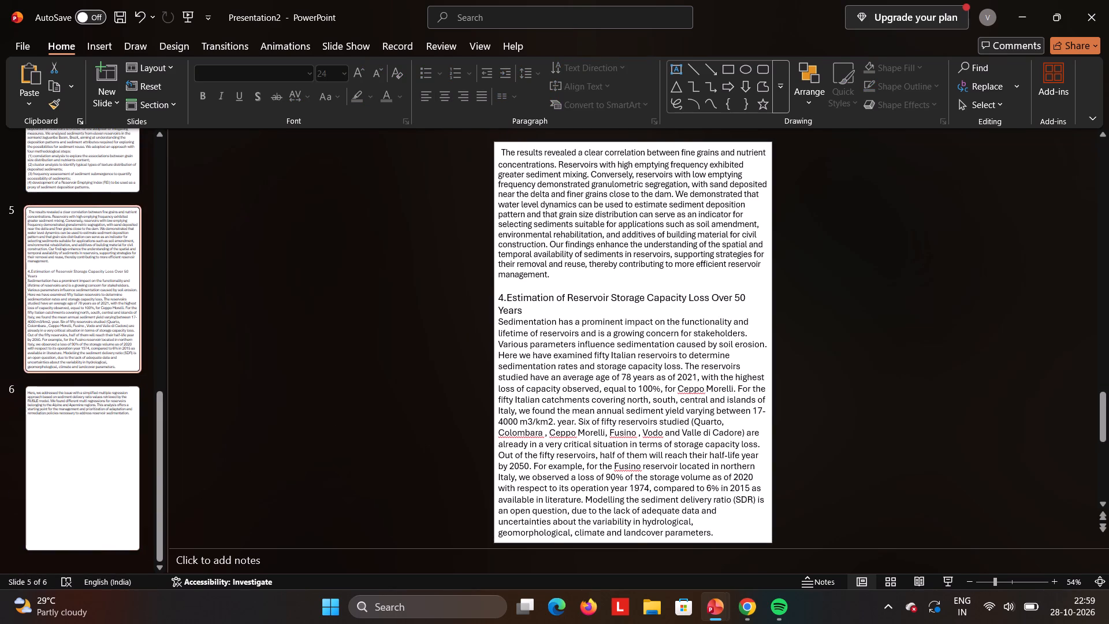
pyautogui.moveTo(526, 311); pyautogui.dragTo(502, 299)
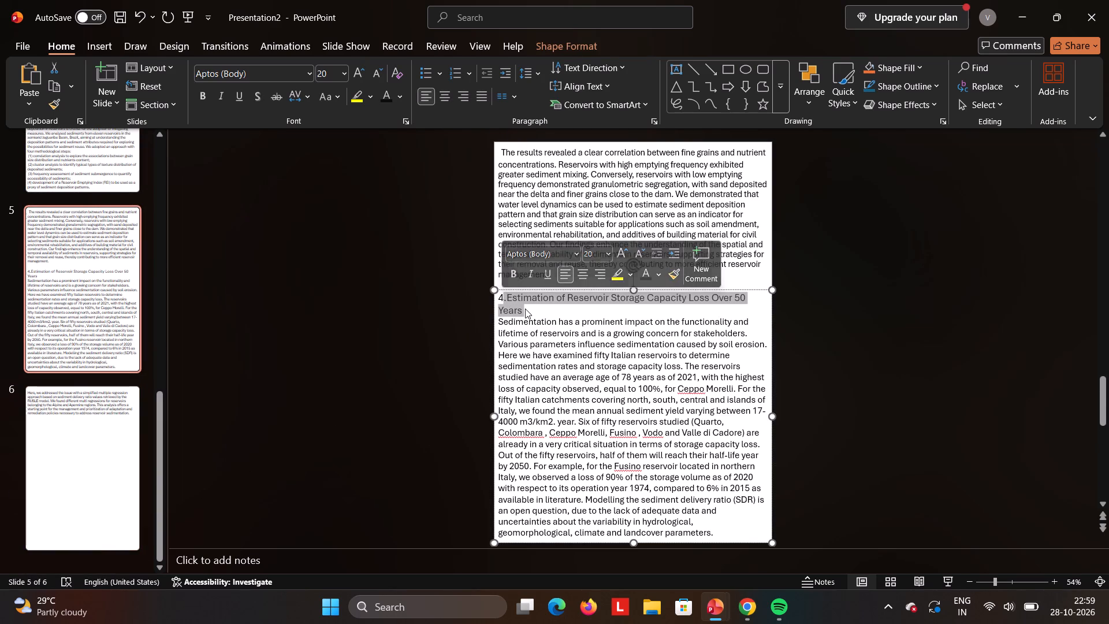
pyautogui.click(526, 309)
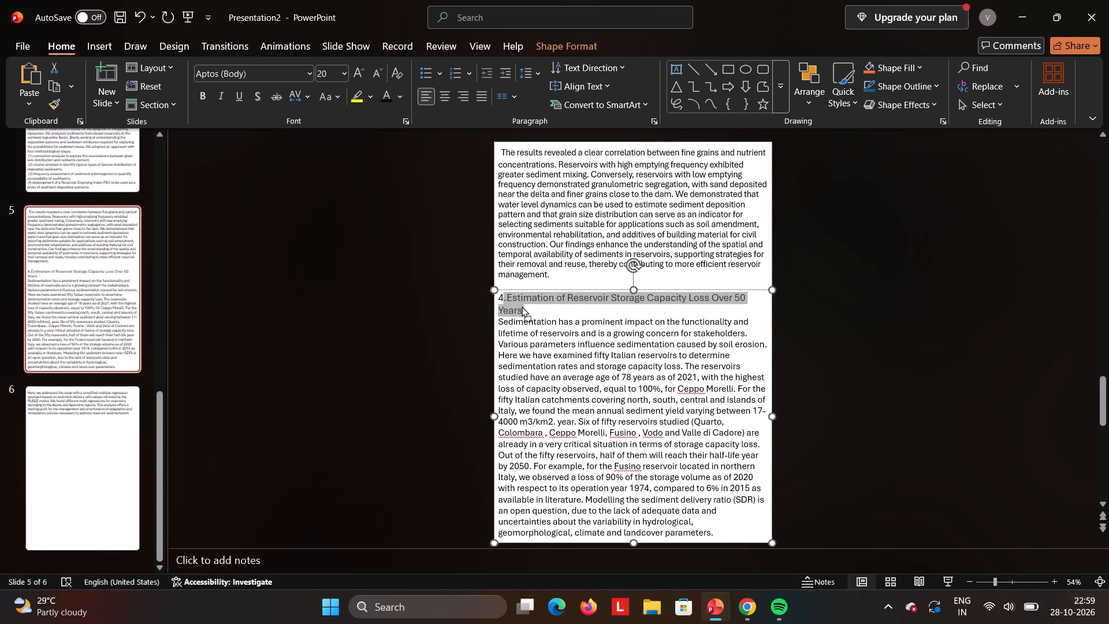
pyautogui.click(526, 307)
pyautogui.moveTo(526, 307); pyautogui.dragTo(492, 298)
pyautogui.click(569, 249)
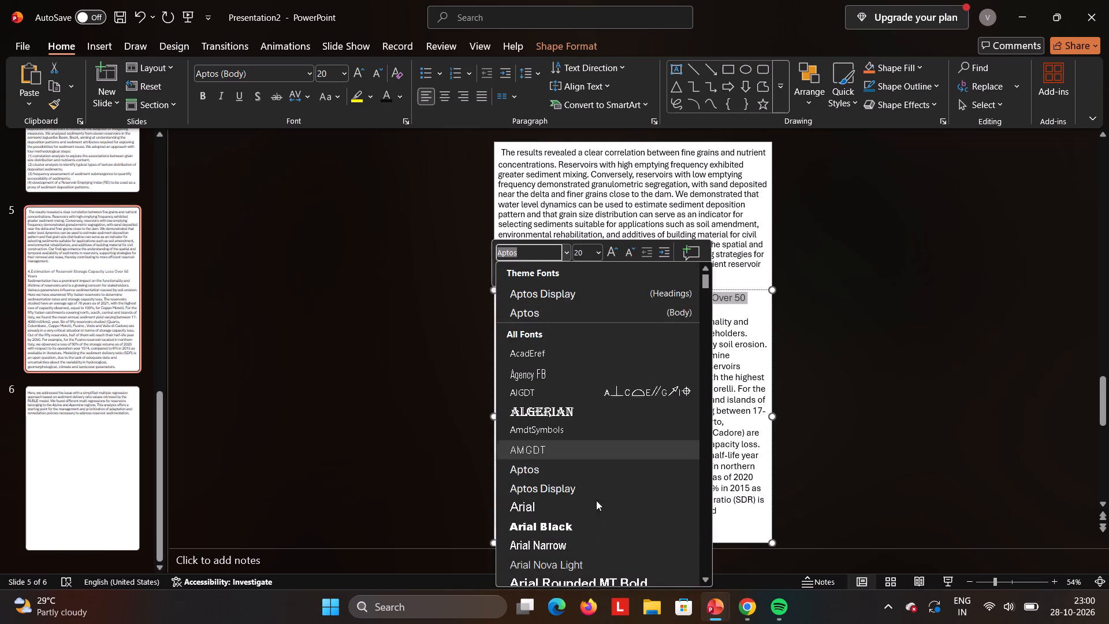
pyautogui.scroll(-1, 596, 524)
pyautogui.scroll(1, 596, 524)
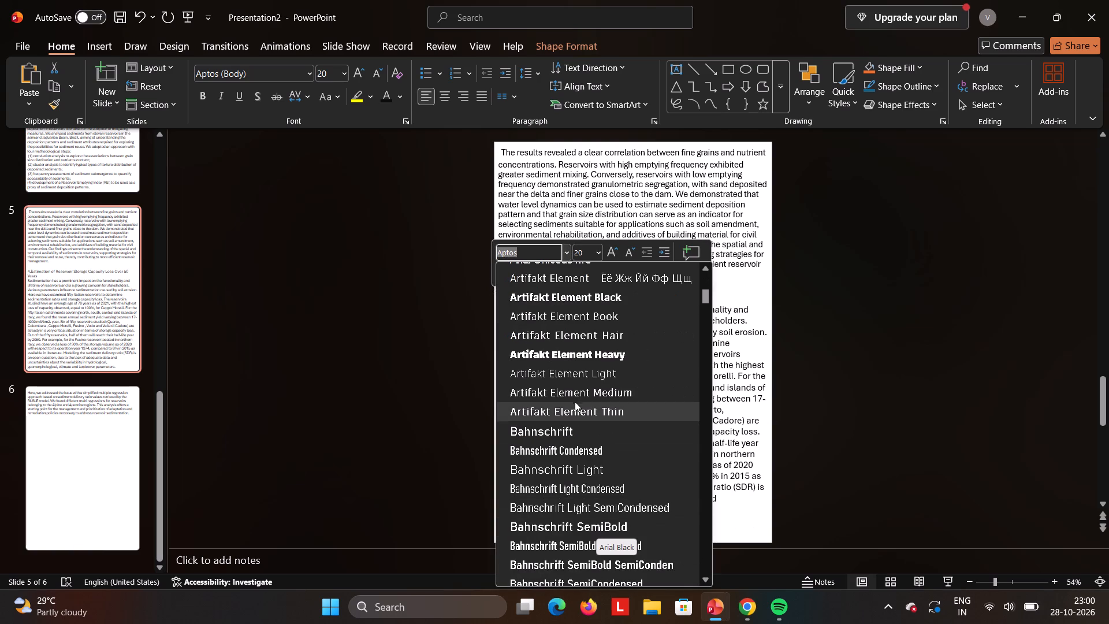
pyautogui.scroll(1, 575, 400)
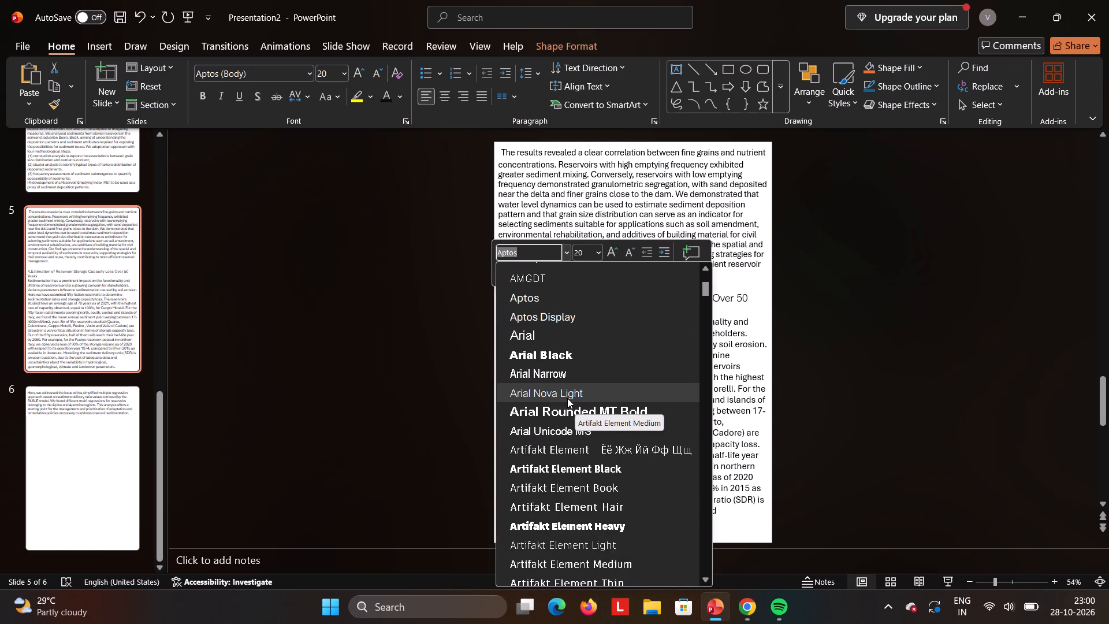
pyautogui.click(570, 382)
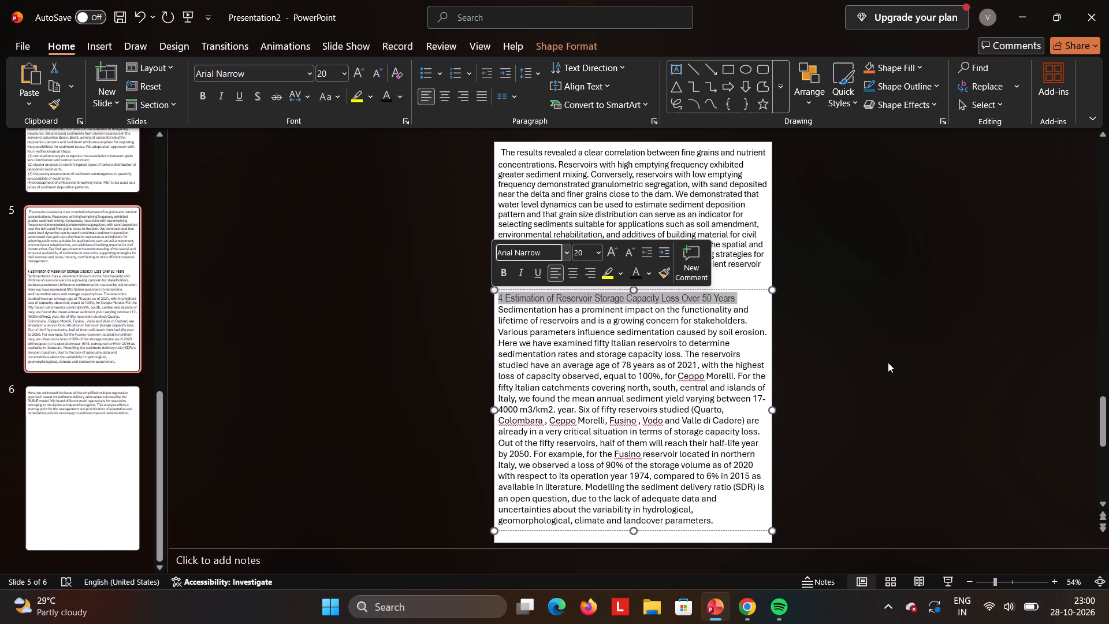
pyautogui.click(890, 362)
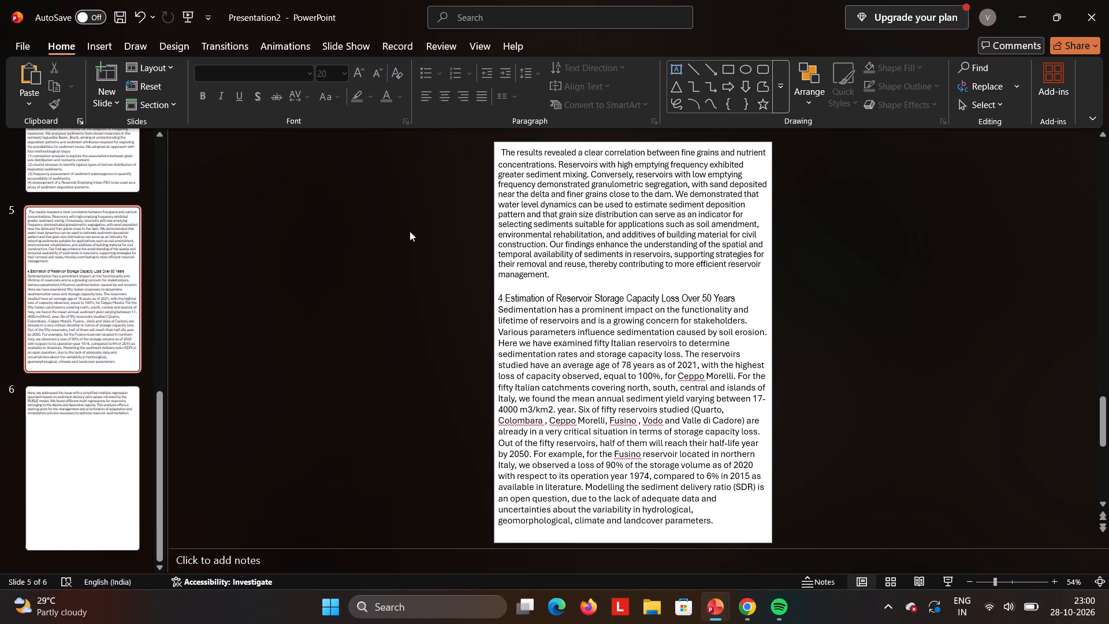
# Set the topic 4 heading on slide 5 to 24 pt, using the topic 3 heading on slide 4 as reference.
pyautogui.click(115, 324)
pyautogui.click(115, 324)
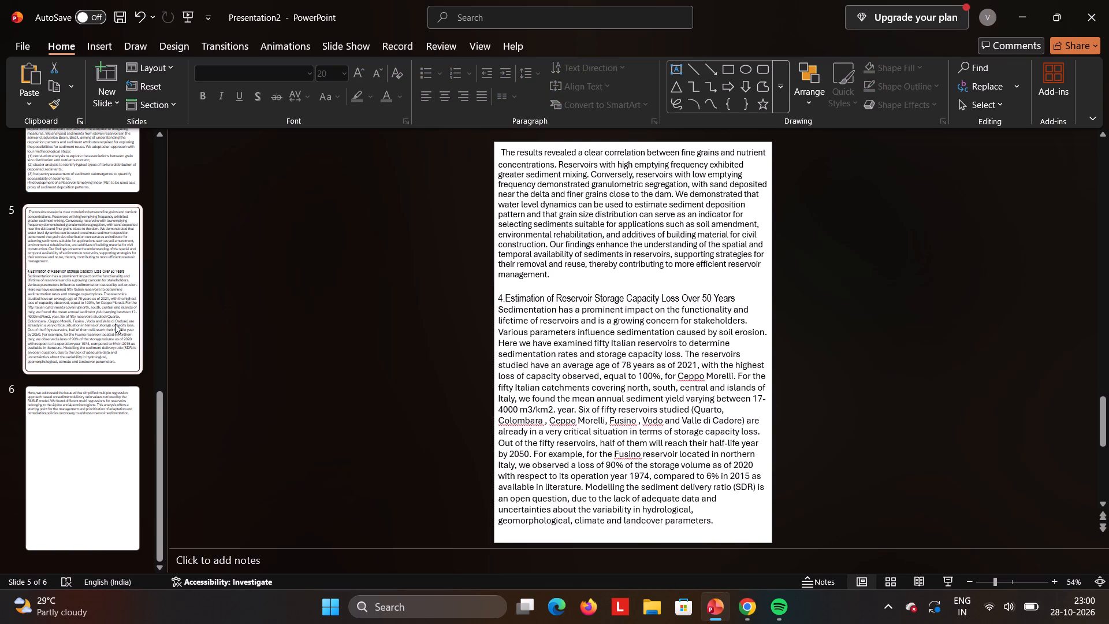
pyautogui.click(101, 167)
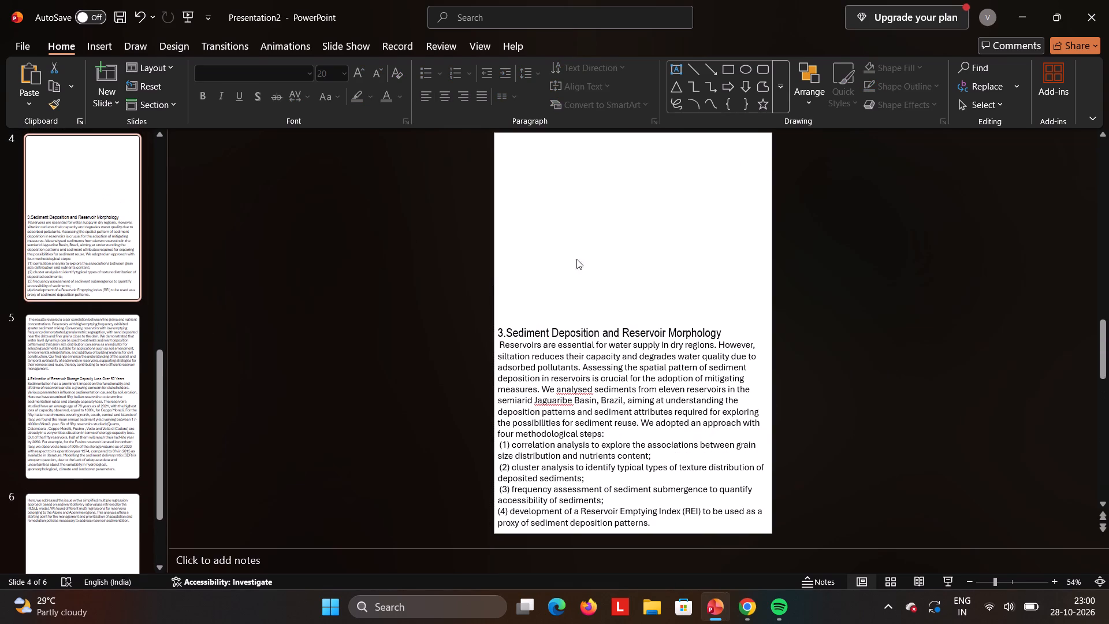
pyautogui.moveTo(617, 332); pyautogui.dragTo(544, 333)
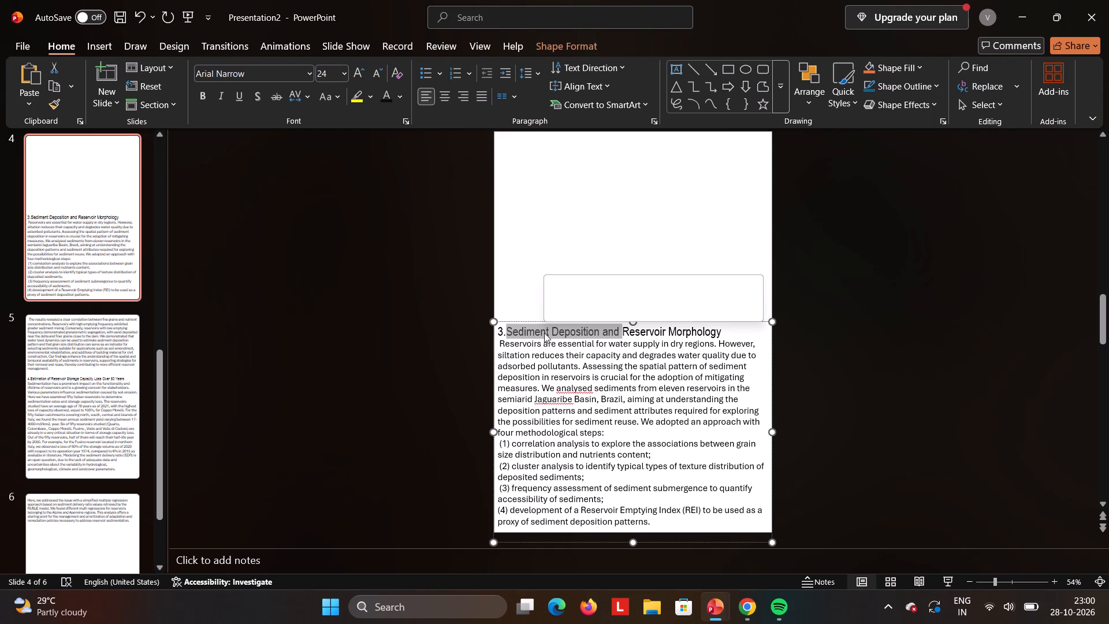
pyautogui.click(61, 377)
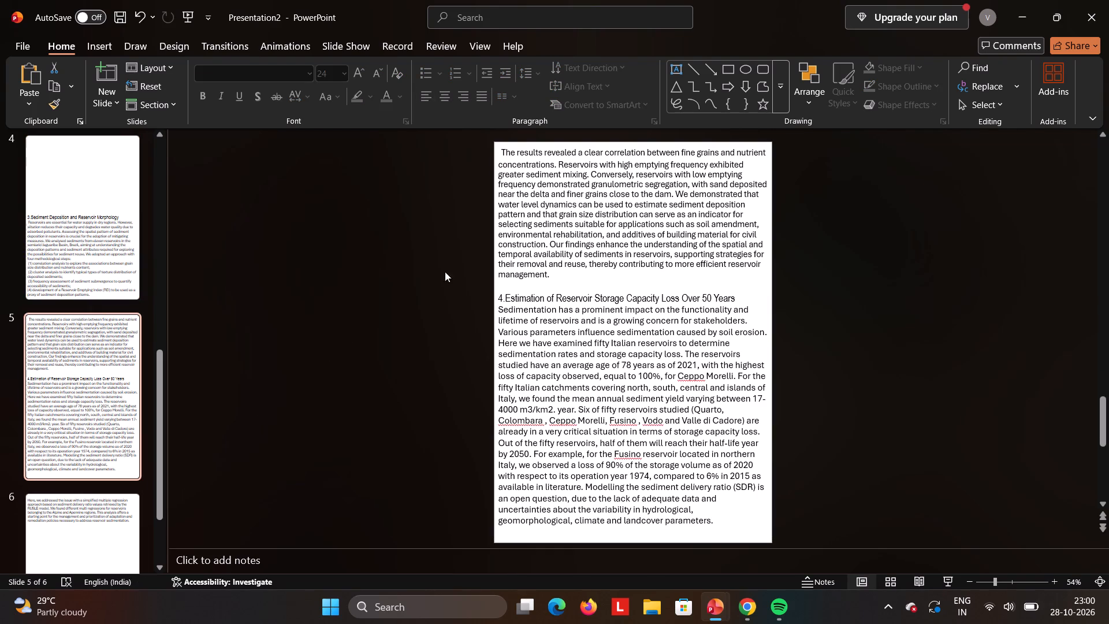
pyautogui.moveTo(736, 301); pyautogui.dragTo(478, 311)
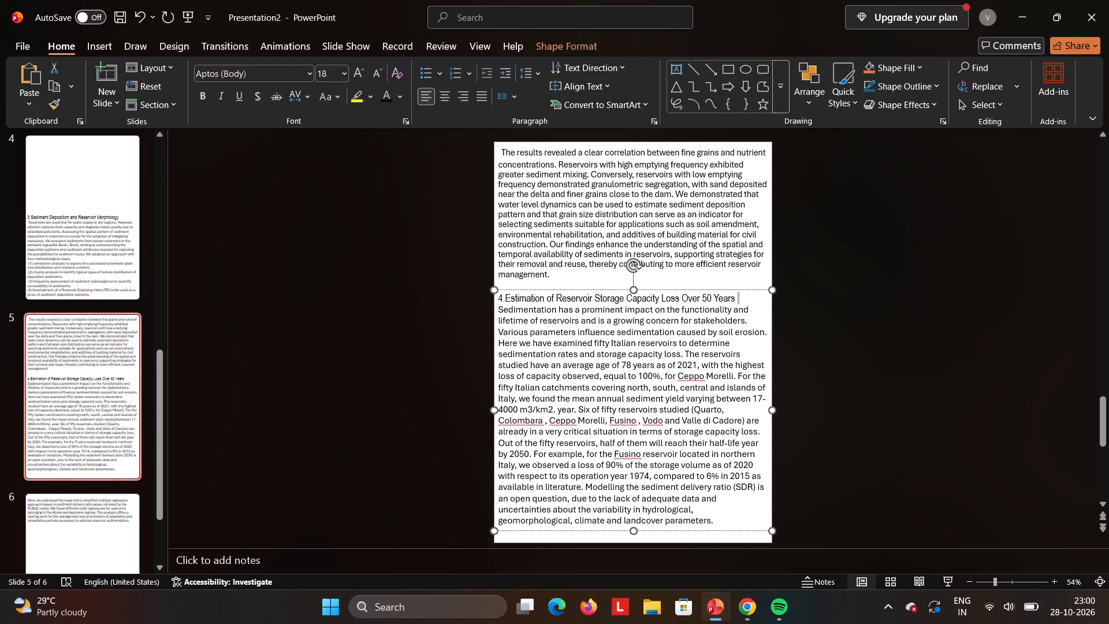
pyautogui.moveTo(478, 311); pyautogui.dragTo(475, 294)
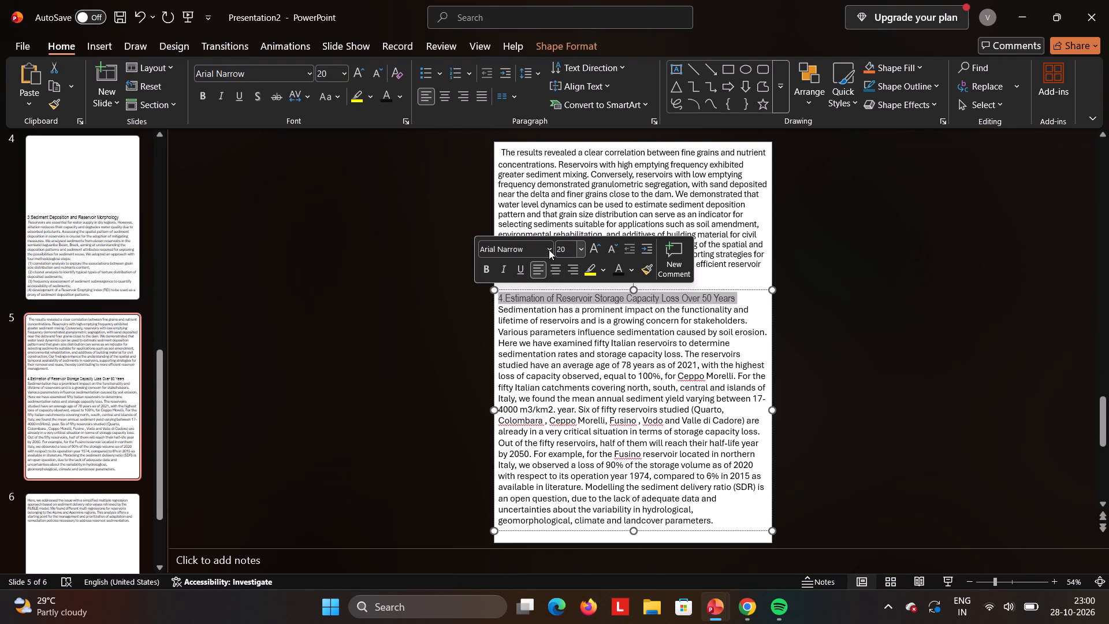
pyautogui.click(583, 247)
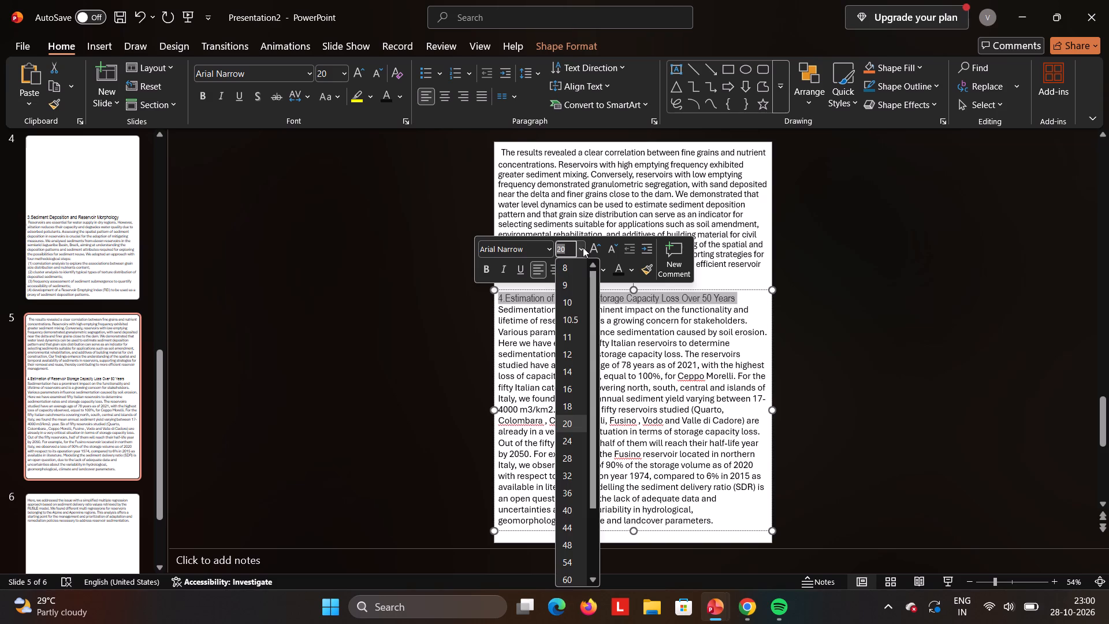
pyautogui.click(574, 443)
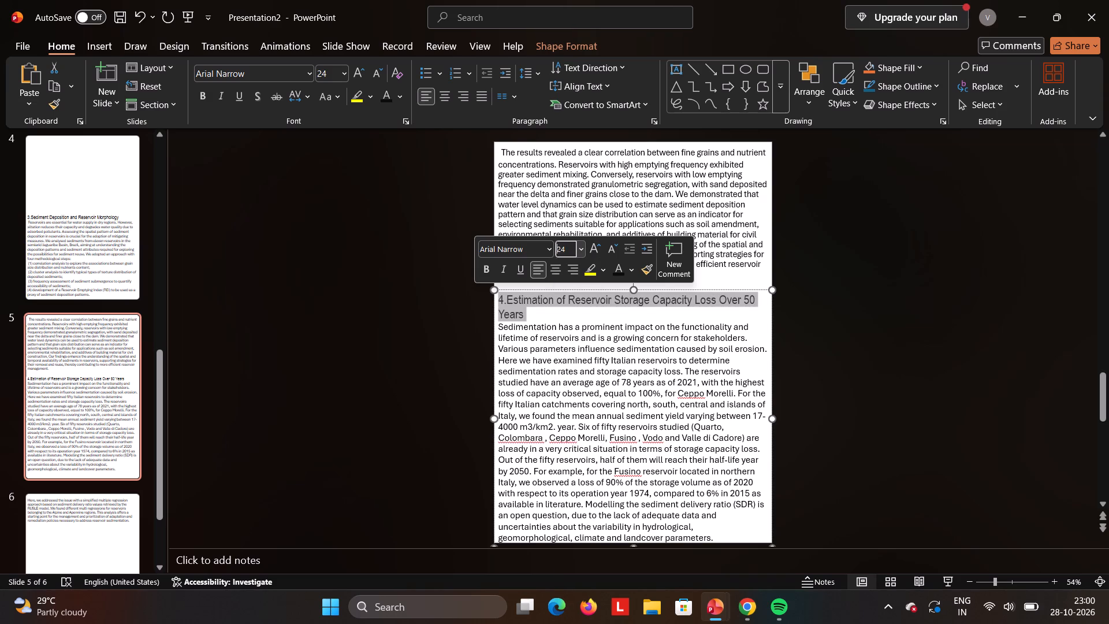
pyautogui.click(934, 300)
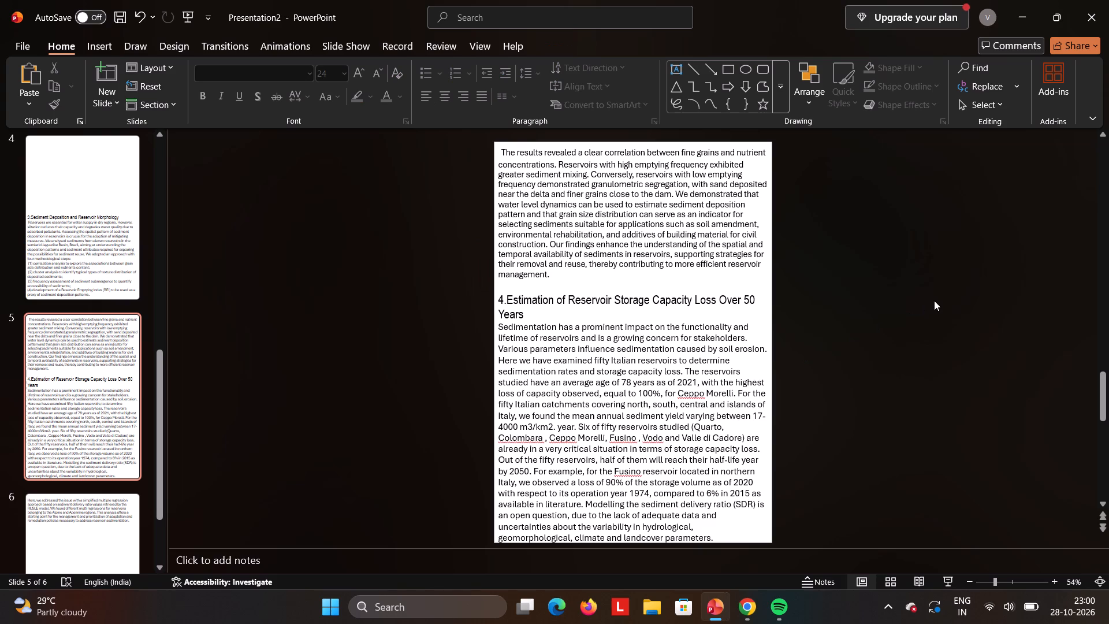
# Nudge the topic 4 text box on slide 5 upward until its lower edge aligns with the slide's bottom edge.
pyautogui.click(764, 311)
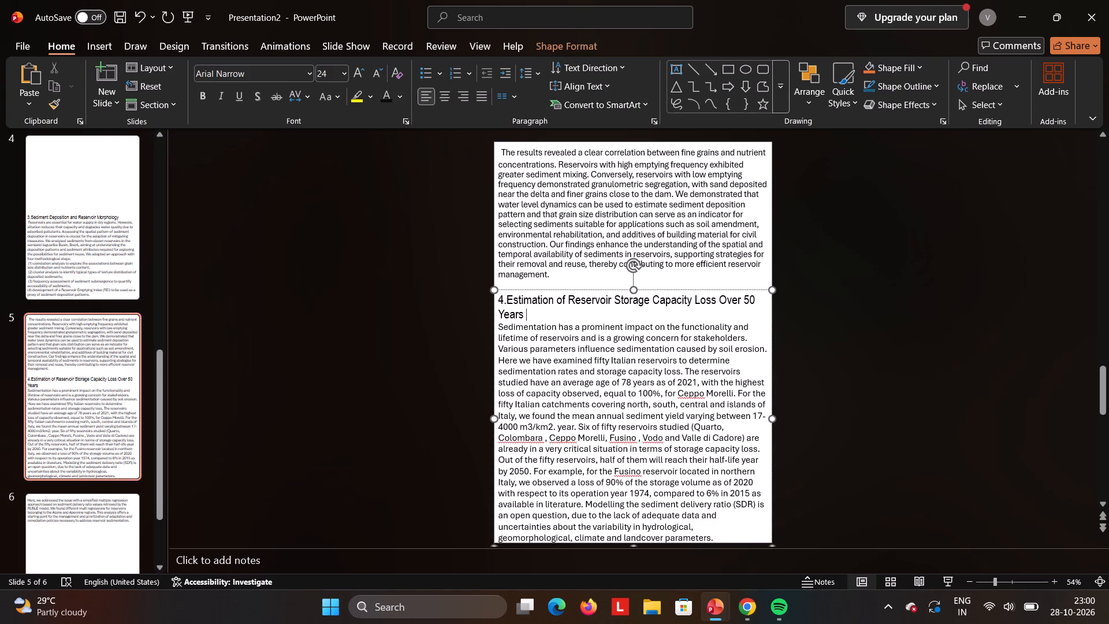
pyautogui.click(760, 291)
pyautogui.click(759, 287)
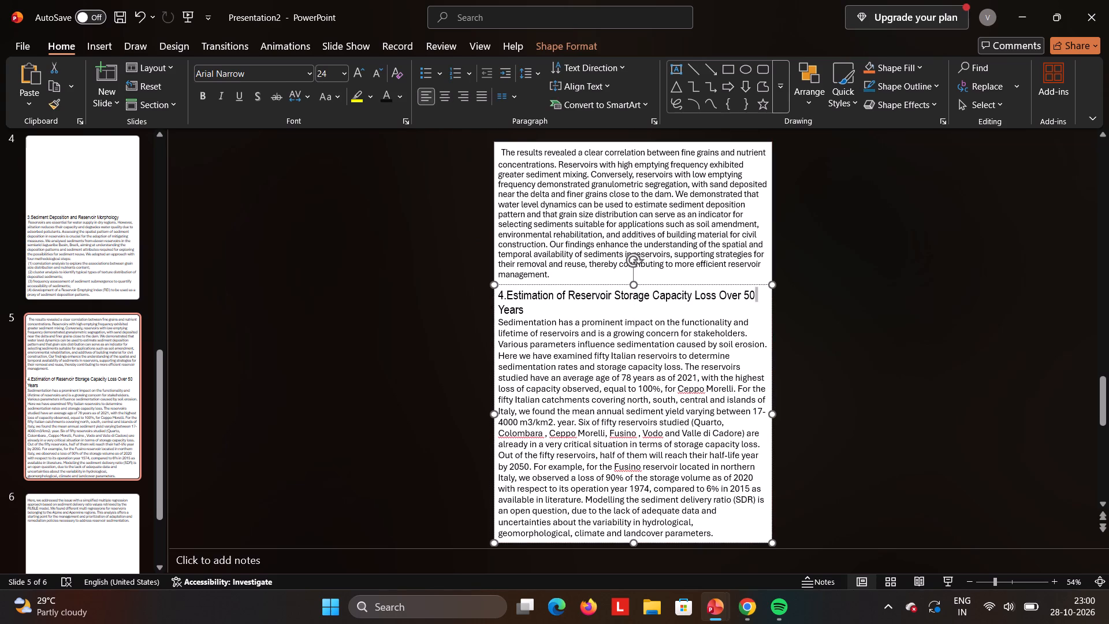
pyautogui.doubleClick(758, 283)
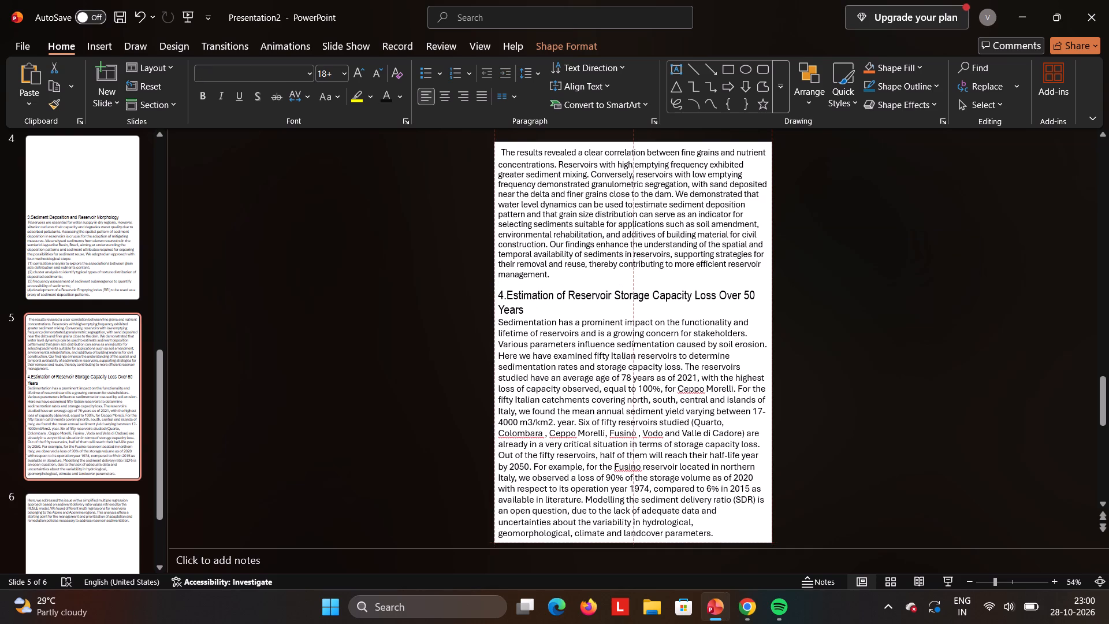
pyautogui.click(836, 280)
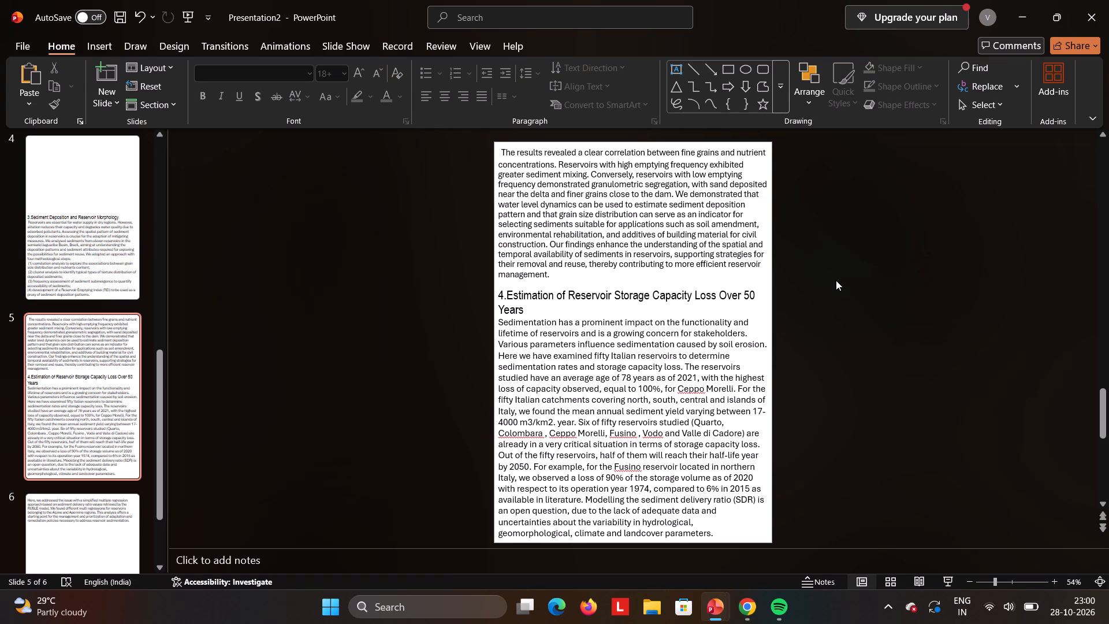
# Narrow the slide 6 text box to about two-thirds of the slide's width and align its upper edge with the slide's top.
pyautogui.click(104, 242)
pyautogui.click(73, 380)
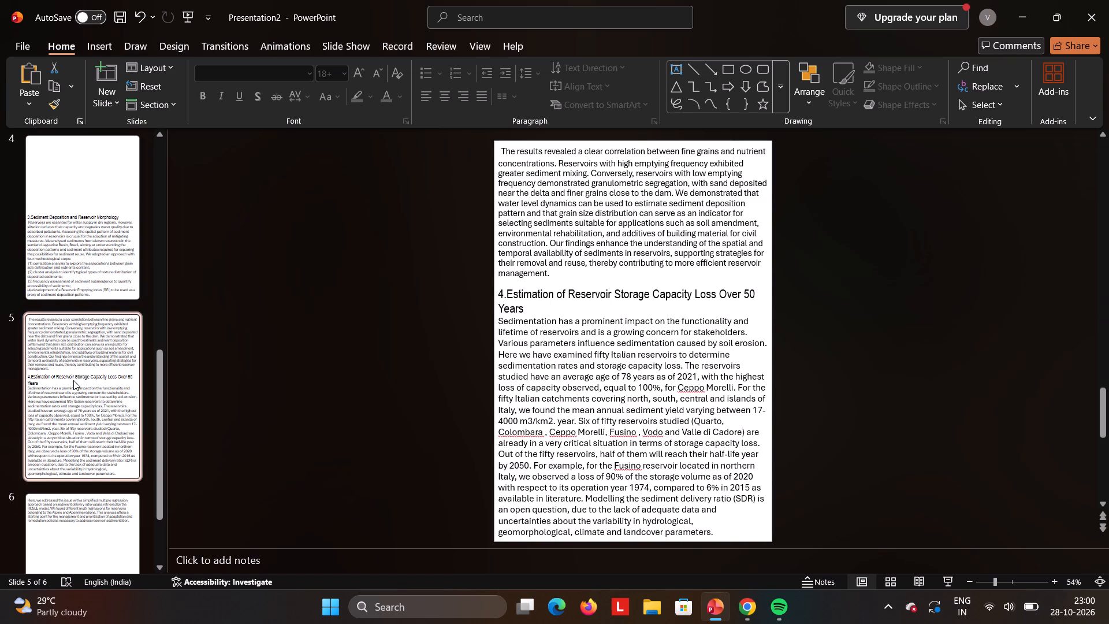
pyautogui.click(54, 507)
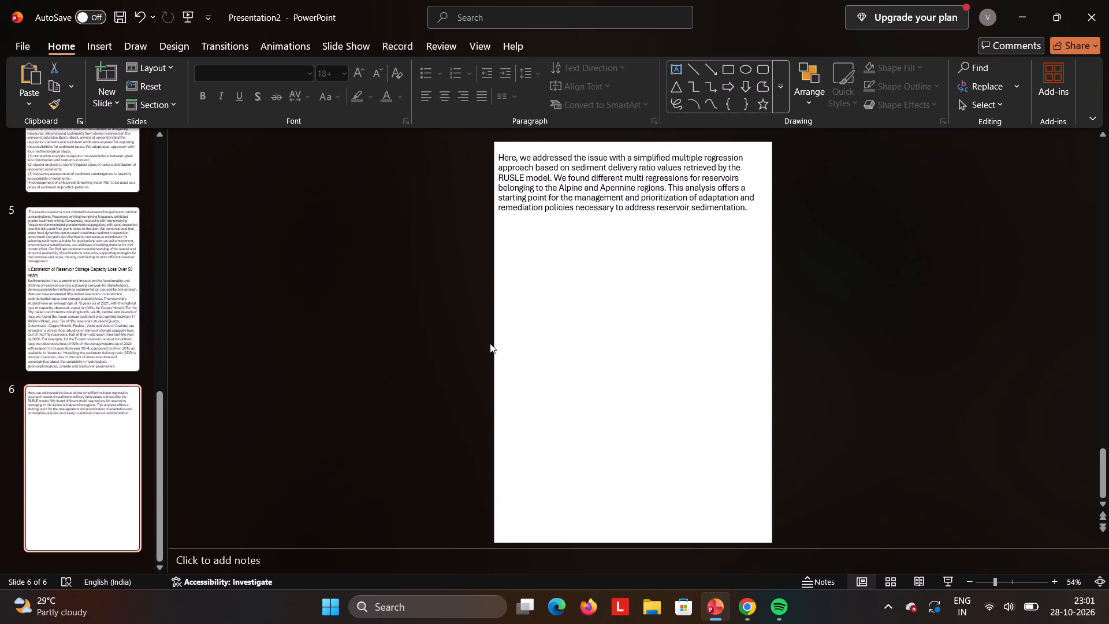
pyautogui.click(741, 199)
pyautogui.moveTo(774, 183); pyautogui.dragTo(671, 249)
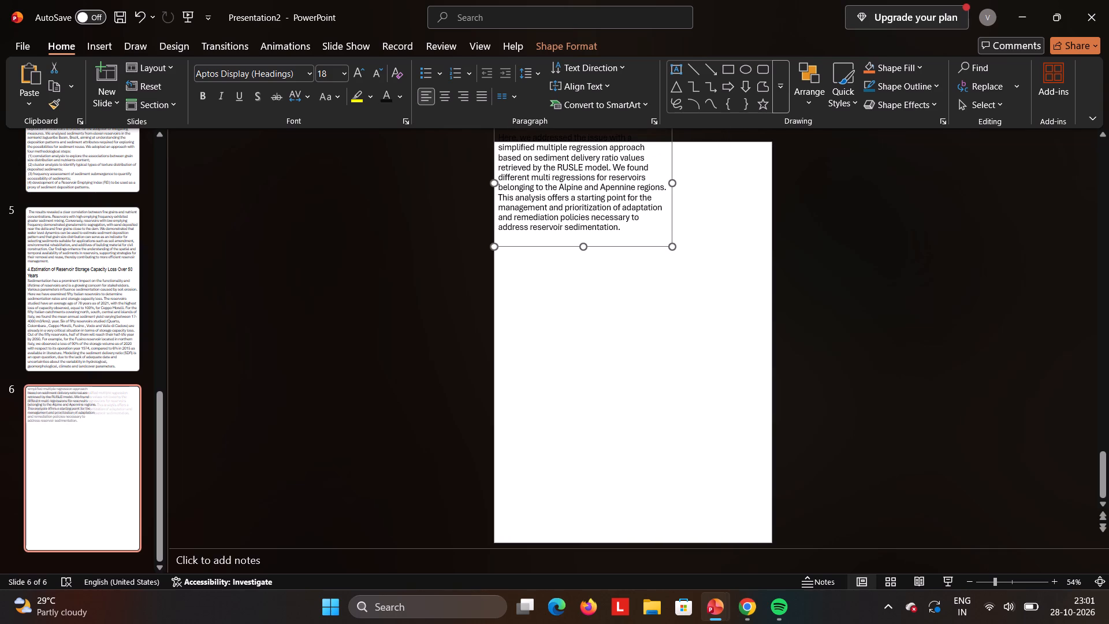
pyautogui.click(652, 243)
pyautogui.moveTo(652, 243); pyautogui.dragTo(650, 272)
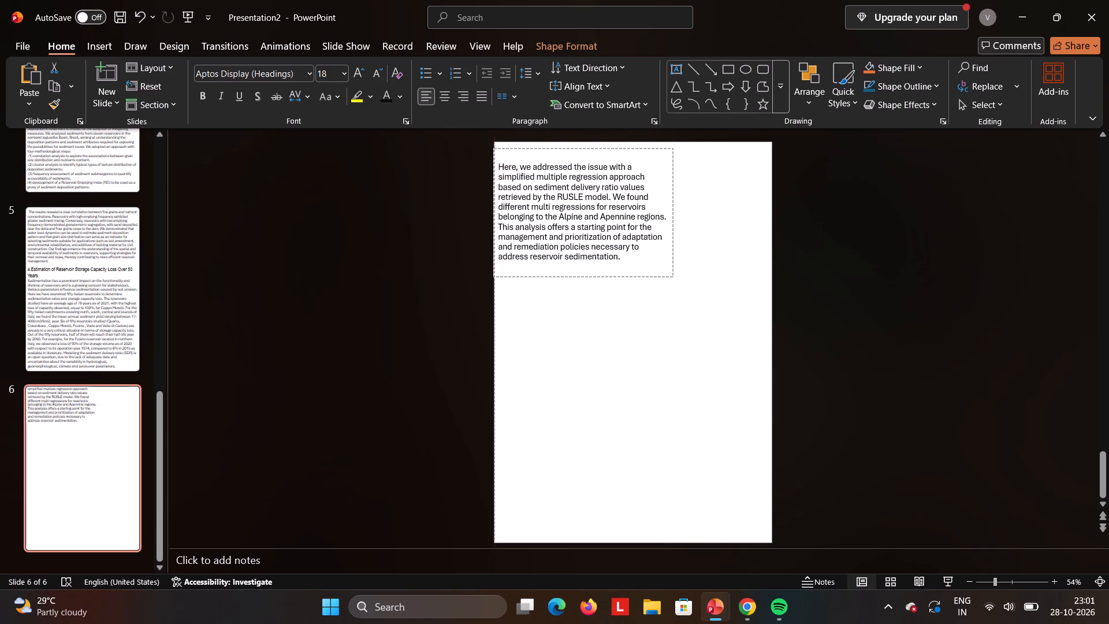
pyautogui.moveTo(650, 272); pyautogui.dragTo(650, 269)
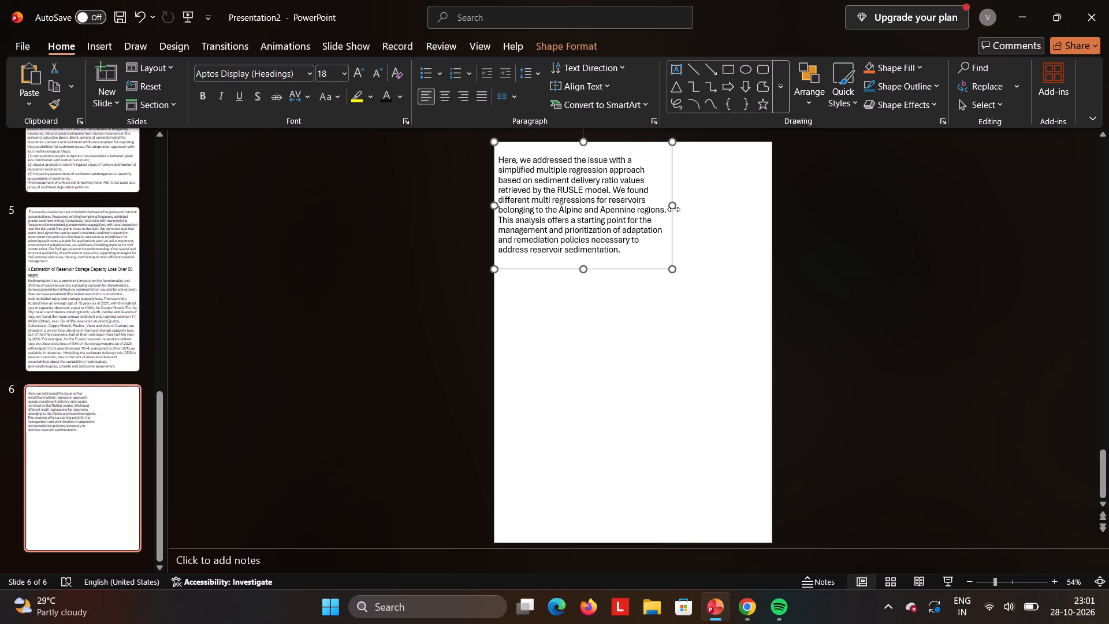
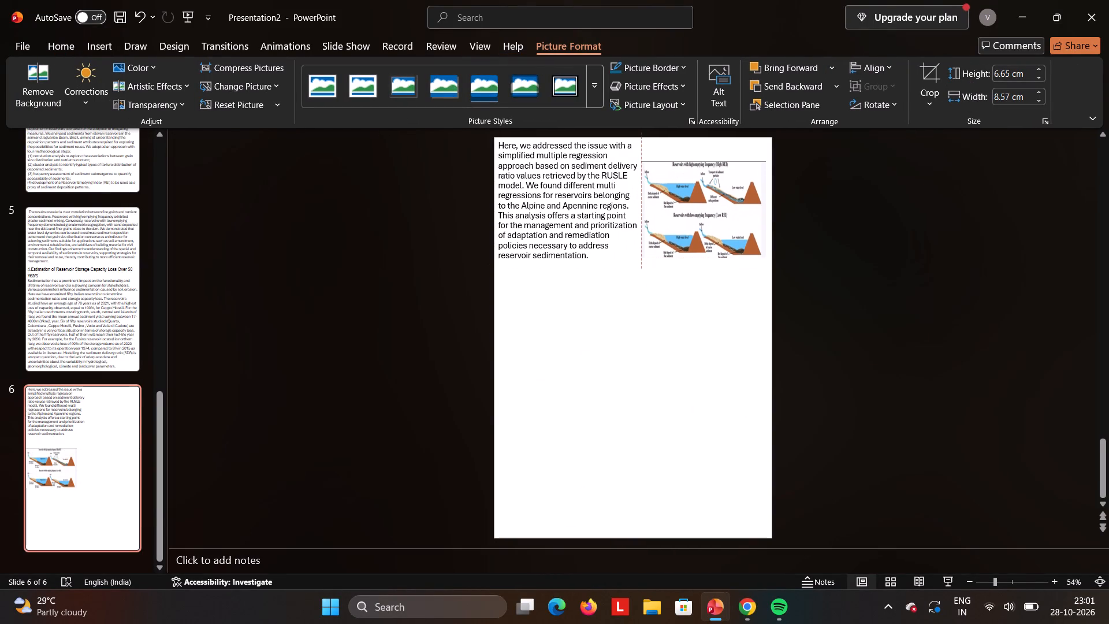
# Place the reservoir diagram beside the slide 6 paragraph and stretch it upward to a height of about 8.06 cm.
pyautogui.moveTo(724, 220); pyautogui.dragTo(724, 226)
pyautogui.moveTo(706, 168); pyautogui.dragTo(706, 146)
pyautogui.keyDown('ctrl'); pyautogui.scroll(3, 708, 211); pyautogui.keyUp('ctrl')
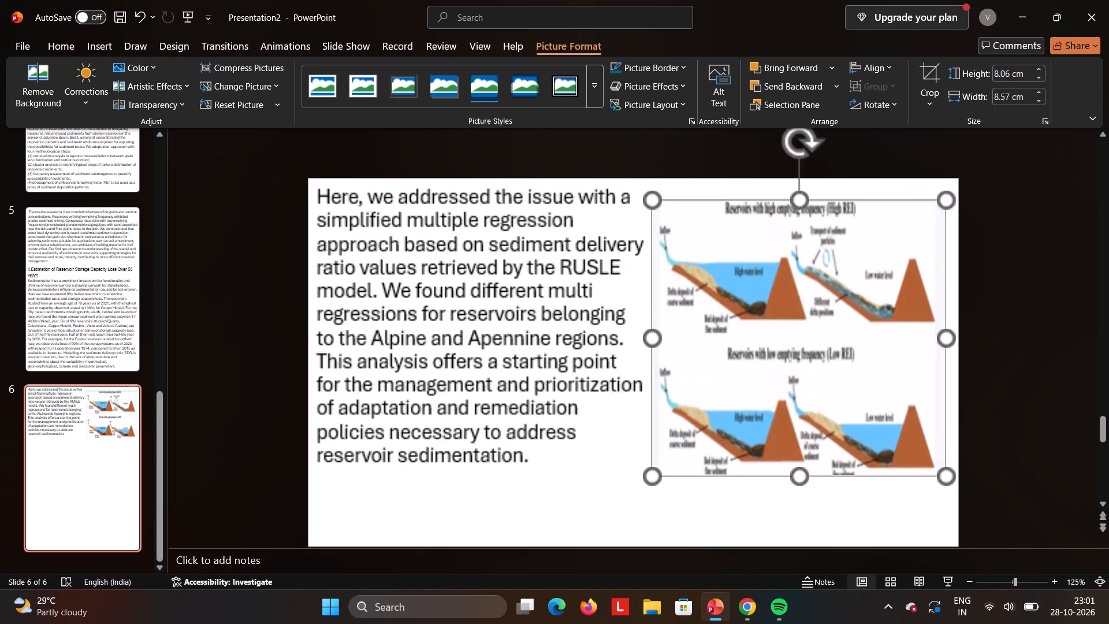
pyautogui.keyDown('ctrl'); pyautogui.scroll(3, 708, 211); pyautogui.keyUp('ctrl')
pyautogui.keyDown('ctrl'); pyautogui.scroll(-1, 708, 211); pyautogui.keyUp('ctrl')
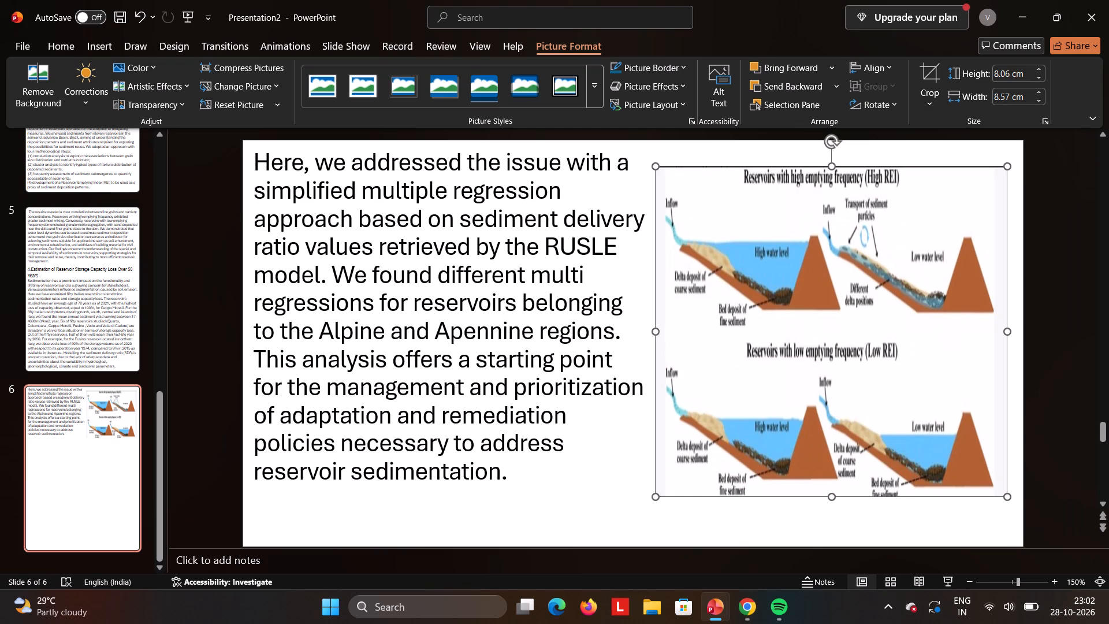
pyautogui.keyDown('ctrl'); pyautogui.scroll(-6, 708, 211); pyautogui.keyUp('ctrl')
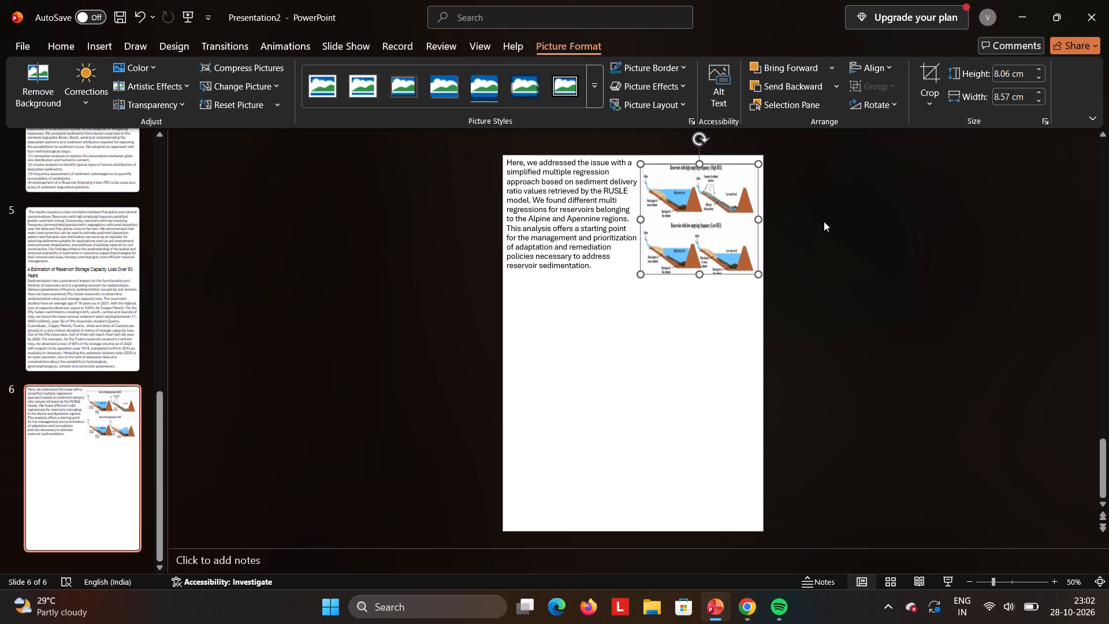
pyautogui.click(836, 222)
# Move the reservoir diagram from beside the slide 6 paragraph to just below its last line.
pyautogui.keyDown('ctrl'); pyautogui.scroll(2, 697, 209); pyautogui.keyUp('ctrl')
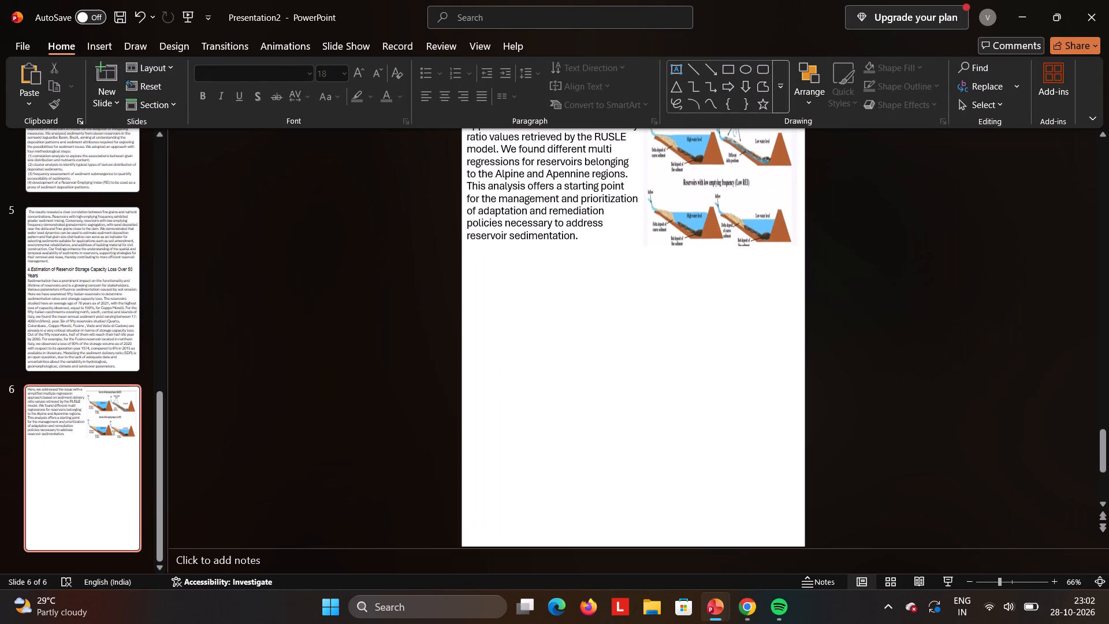
pyautogui.keyDown('ctrl'); pyautogui.scroll(2, 675, 227); pyautogui.keyUp('ctrl')
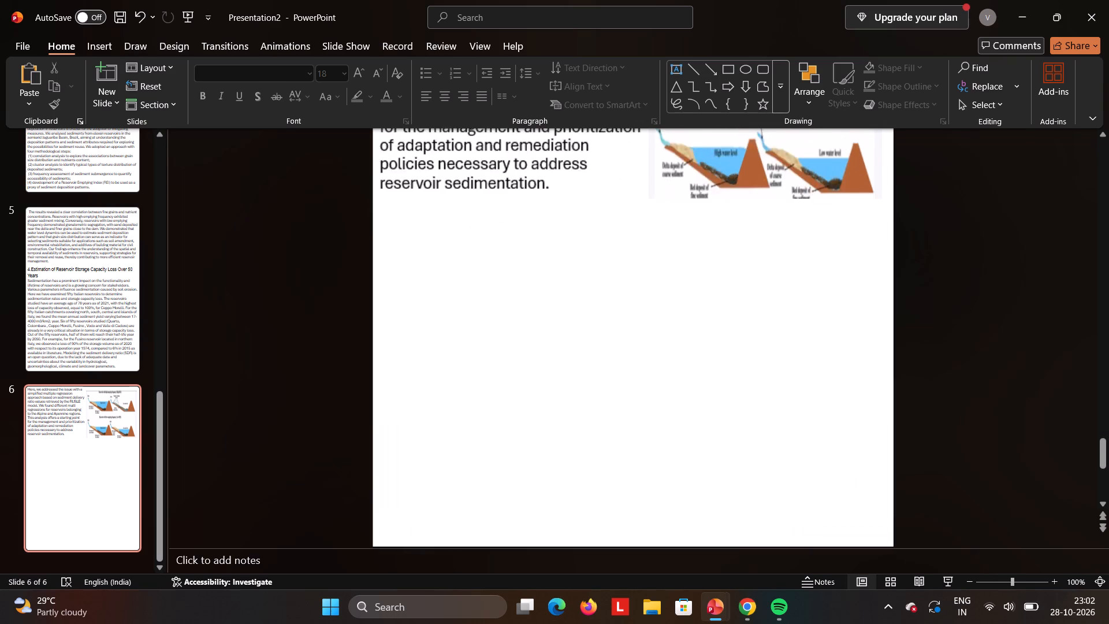
pyautogui.keyDown('ctrl'); pyautogui.scroll(1, 675, 227); pyautogui.keyUp('ctrl')
pyautogui.scroll(5, 675, 227)
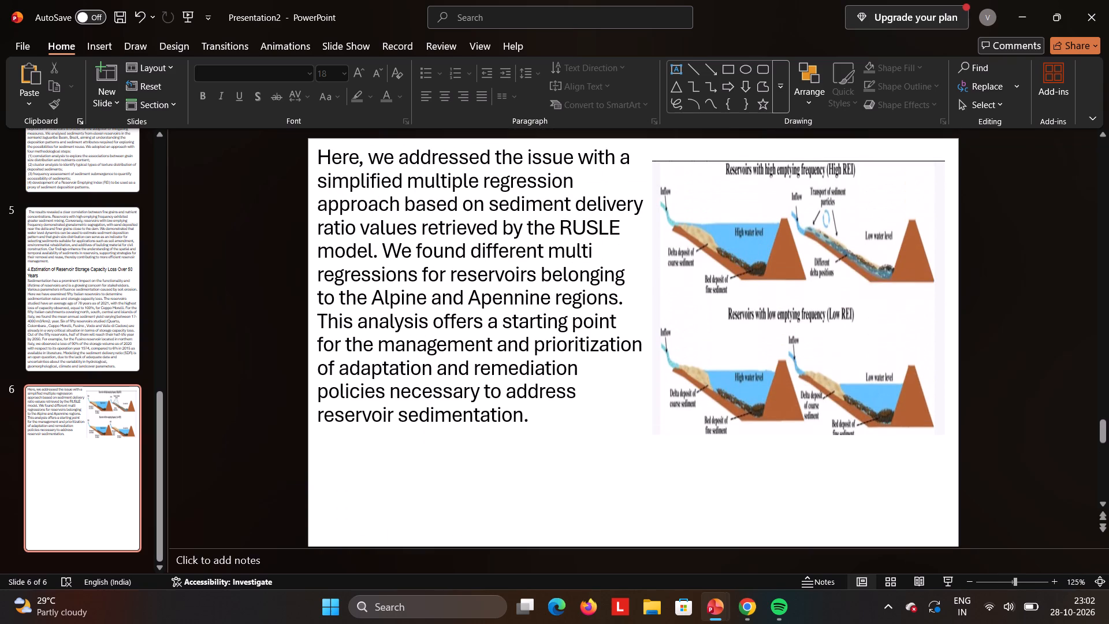
pyautogui.doubleClick(719, 283)
pyautogui.keyDown('ctrl'); pyautogui.scroll(-3, 719, 283); pyautogui.keyUp('ctrl')
pyautogui.moveTo(736, 244); pyautogui.dragTo(732, 309)
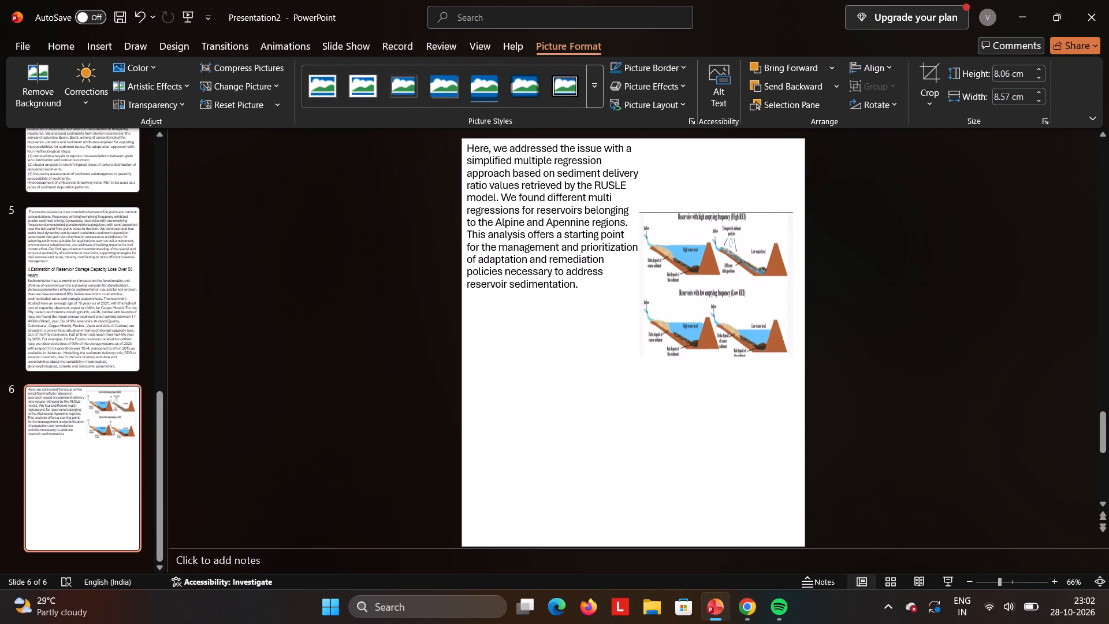
pyautogui.moveTo(732, 309); pyautogui.dragTo(714, 385)
# Widen the diagram to about 14.9 cm and shift it slightly inward from the slide's left edge.
pyautogui.moveTo(622, 365); pyautogui.dragTo(613, 365)
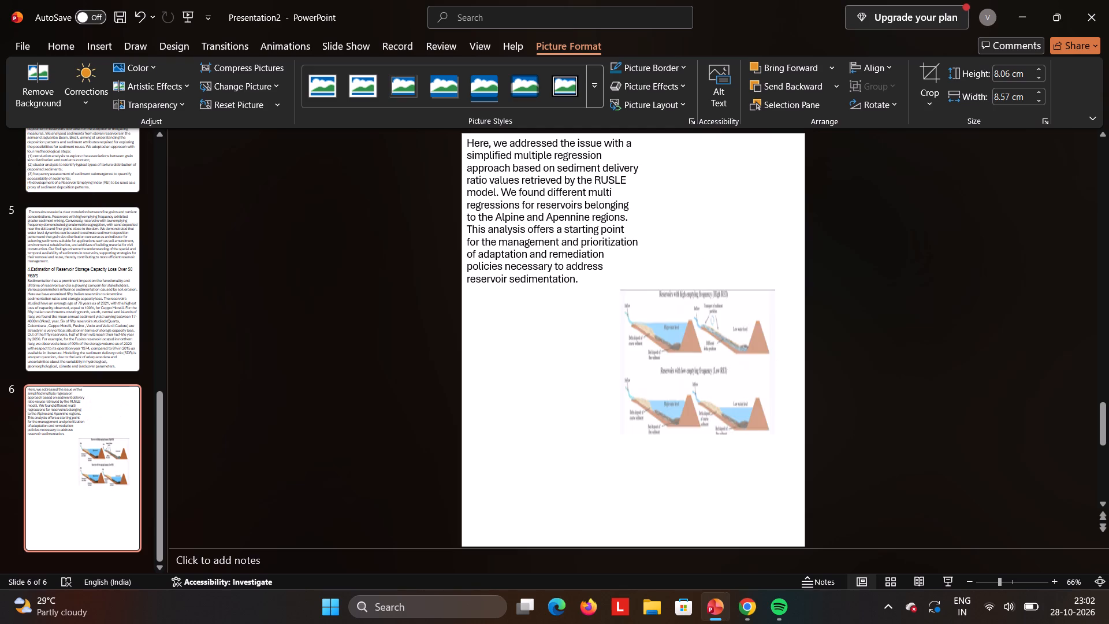
pyautogui.moveTo(613, 365); pyautogui.dragTo(465, 380)
pyautogui.keyDown('ctrl'); pyautogui.scroll(3, 507, 381); pyautogui.keyUp('ctrl')
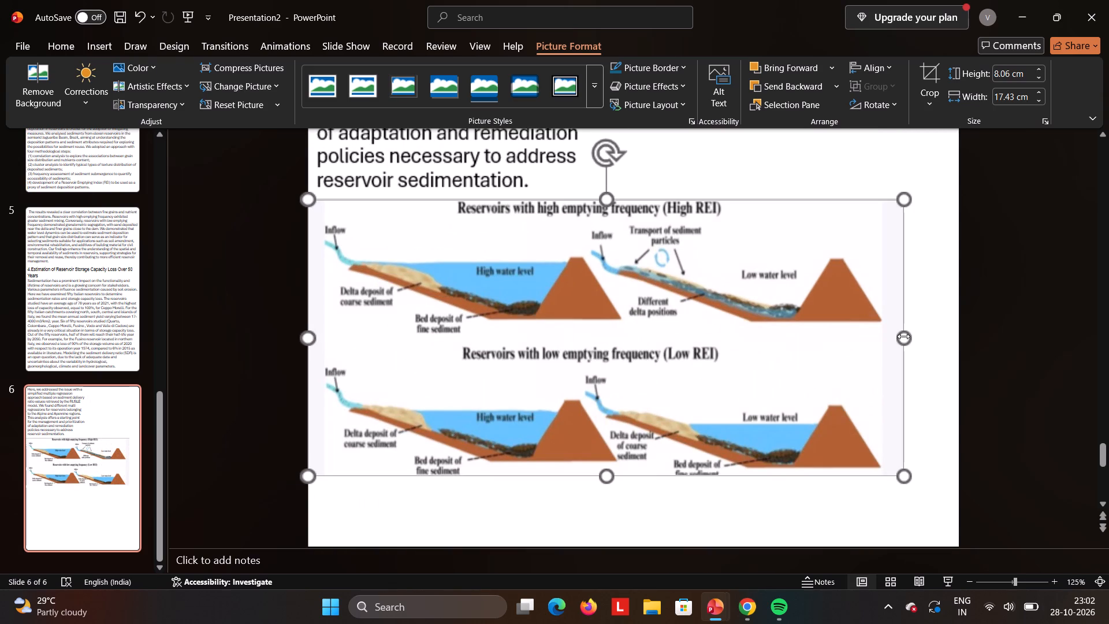
pyautogui.moveTo(901, 336); pyautogui.dragTo(817, 346)
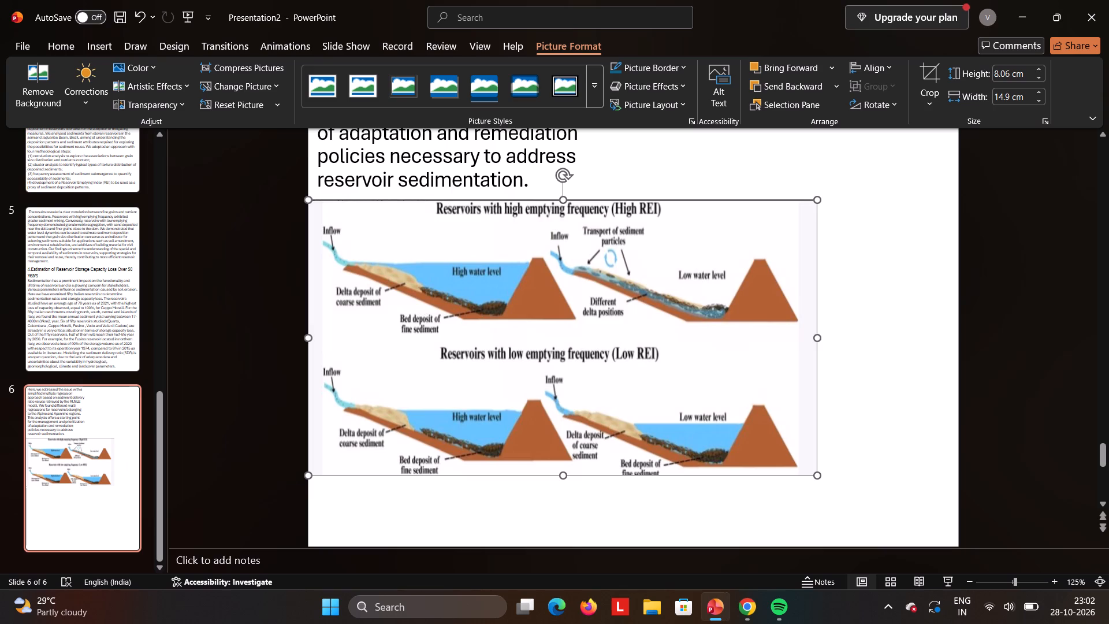
pyautogui.moveTo(601, 347); pyautogui.dragTo(621, 343)
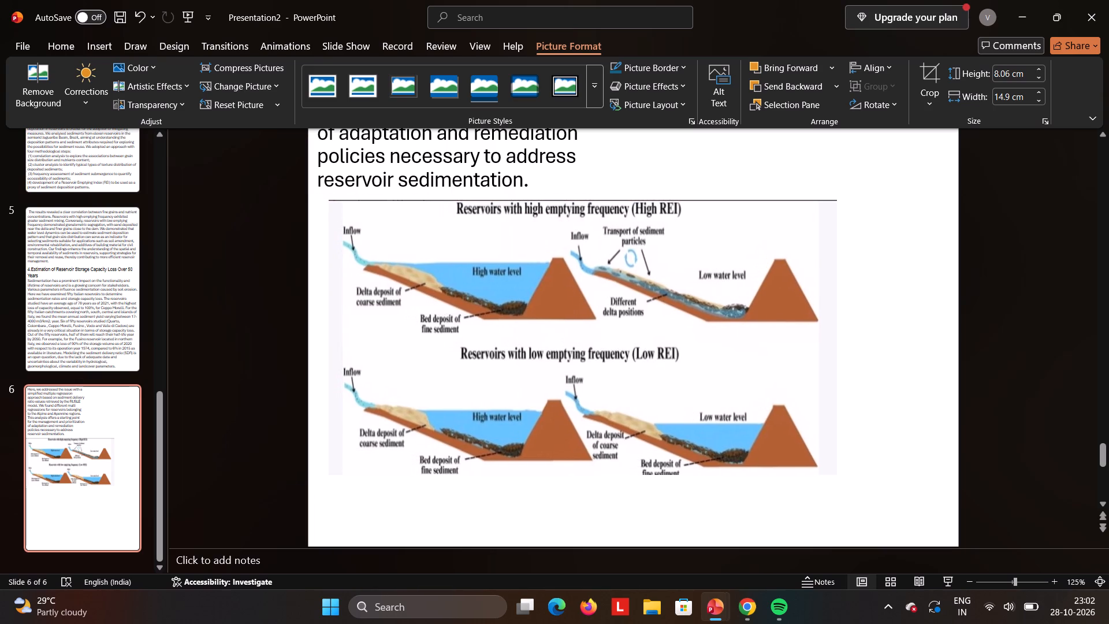
pyautogui.moveTo(621, 343); pyautogui.dragTo(622, 344)
# Widen the slide 6 text box so the paragraph spans most of the slide's width above the diagram.
pyautogui.keyDown('ctrl'); pyautogui.scroll(-3, 622, 344); pyautogui.keyUp('ctrl')
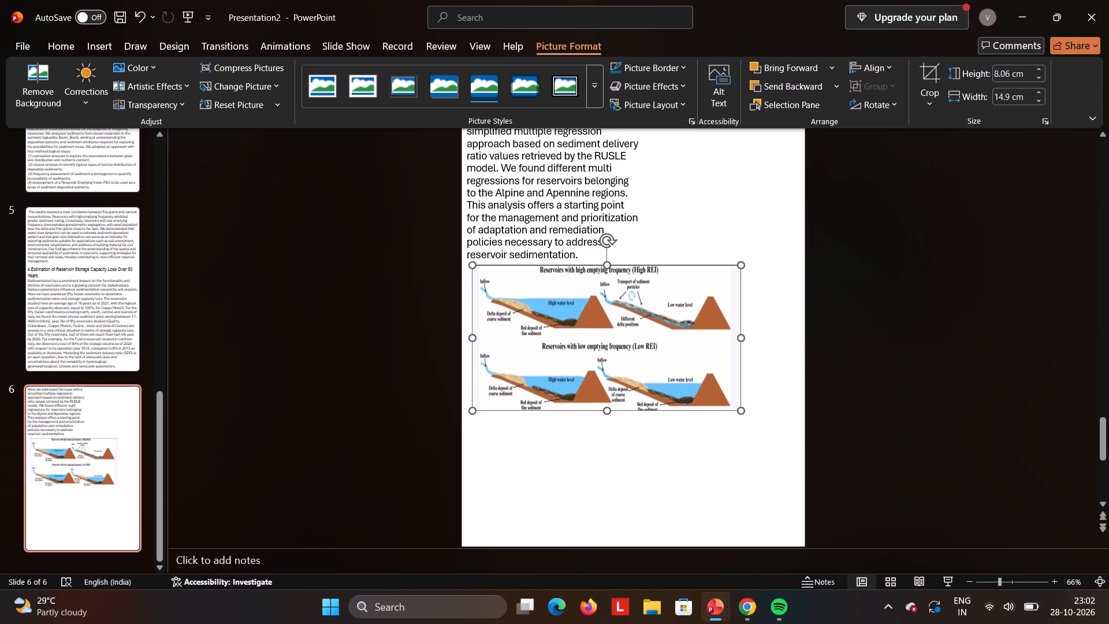
pyautogui.click(583, 258)
pyautogui.moveTo(643, 187); pyautogui.dragTo(755, 173)
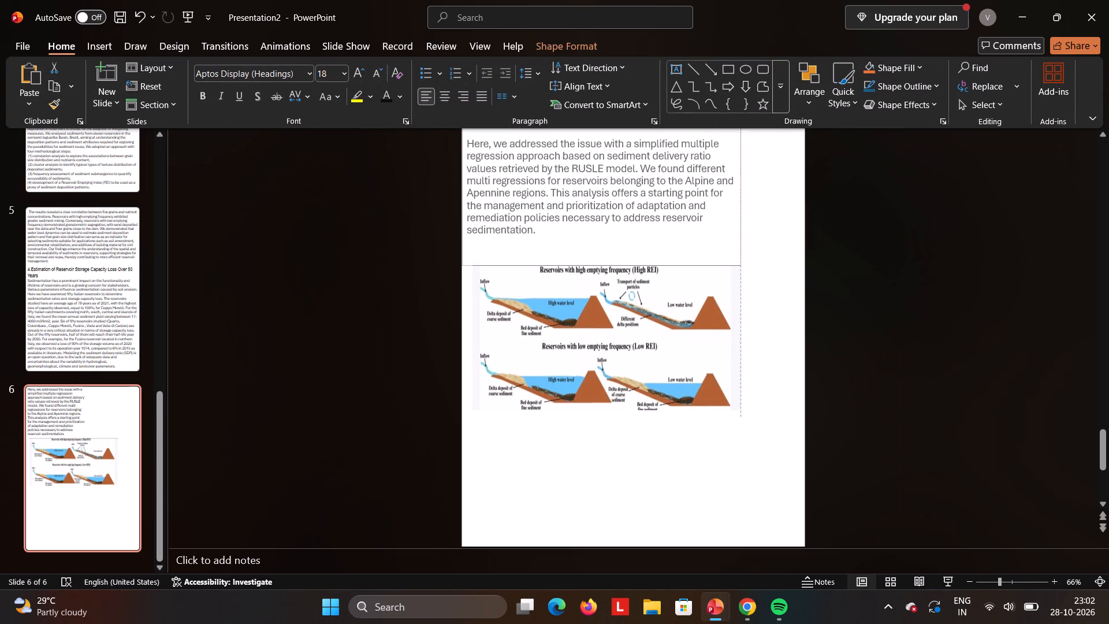
# Widen the slide 6 text box to the slide's full width and move it up so the paragraph begins at the slide's top edge.
pyautogui.moveTo(755, 173); pyautogui.dragTo(805, 169)
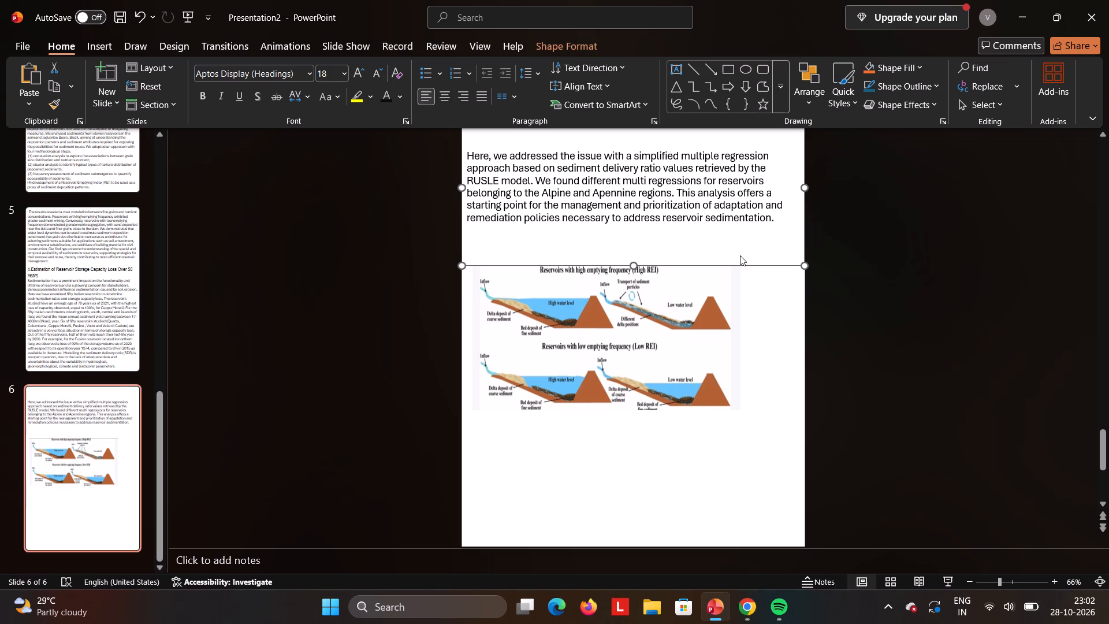
pyautogui.moveTo(749, 263); pyautogui.dragTo(746, 242)
pyautogui.keyDown('ctrl'); pyautogui.scroll(-1, 746, 242); pyautogui.keyUp('ctrl')
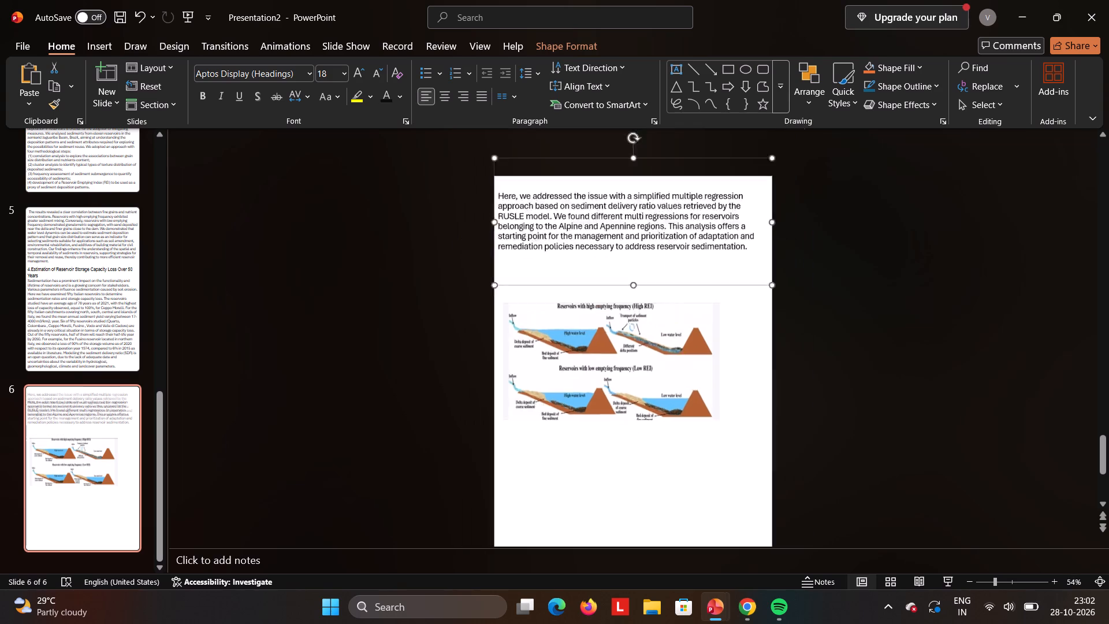
pyautogui.keyDown('ctrl'); pyautogui.scroll(-2, 746, 242); pyautogui.keyUp('ctrl')
pyautogui.moveTo(705, 280); pyautogui.dragTo(703, 274)
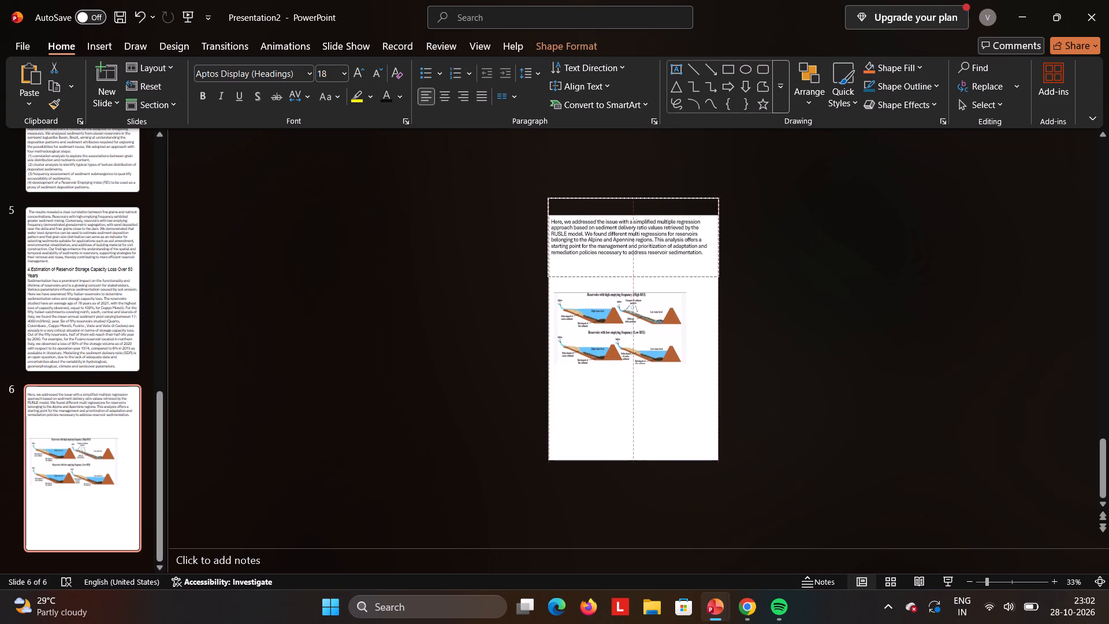
pyautogui.moveTo(703, 274); pyautogui.dragTo(703, 273)
# Move the reservoir diagram up to sit just below the paragraph's last line on slide 6, near the slide's left edge.
pyautogui.moveTo(657, 321); pyautogui.dragTo(656, 299)
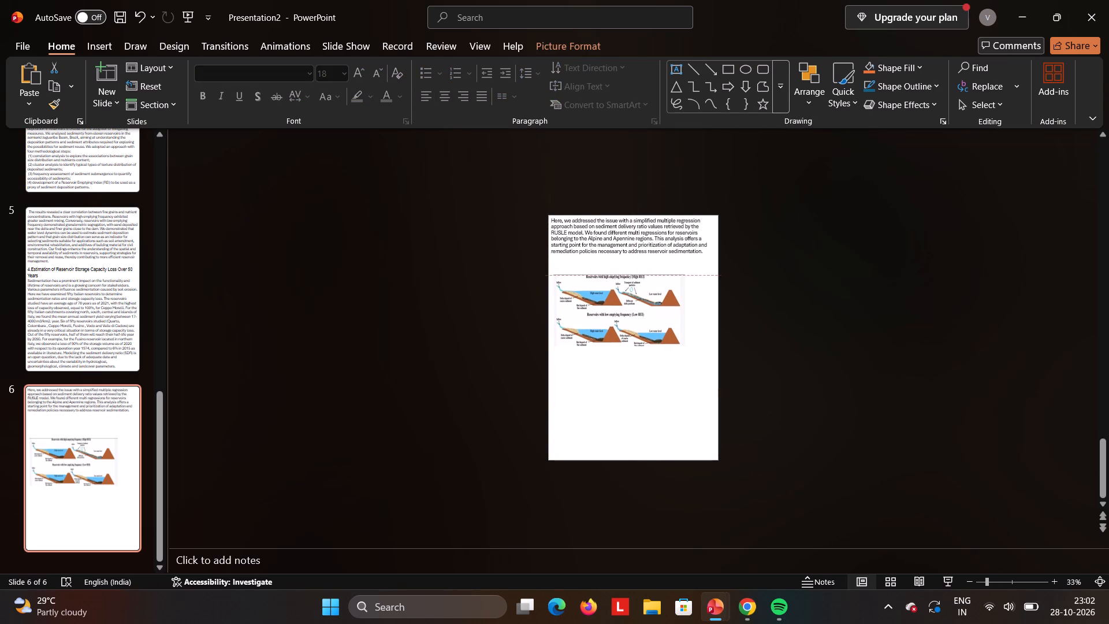
pyautogui.moveTo(656, 299); pyautogui.dragTo(657, 289)
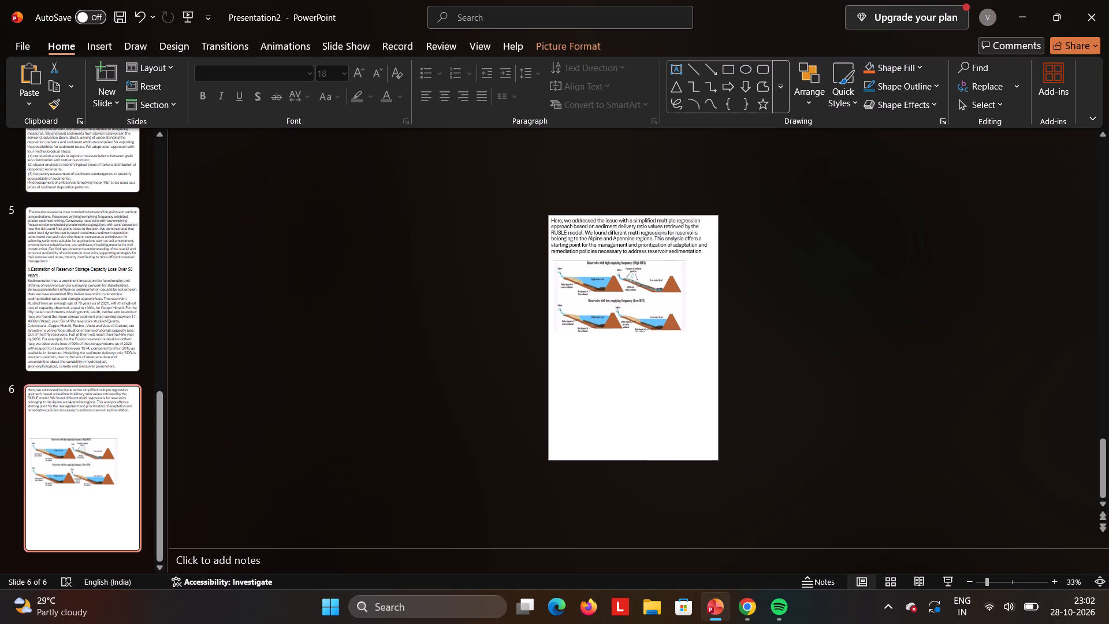
pyautogui.moveTo(657, 289); pyautogui.dragTo(656, 288)
pyautogui.click(765, 275)
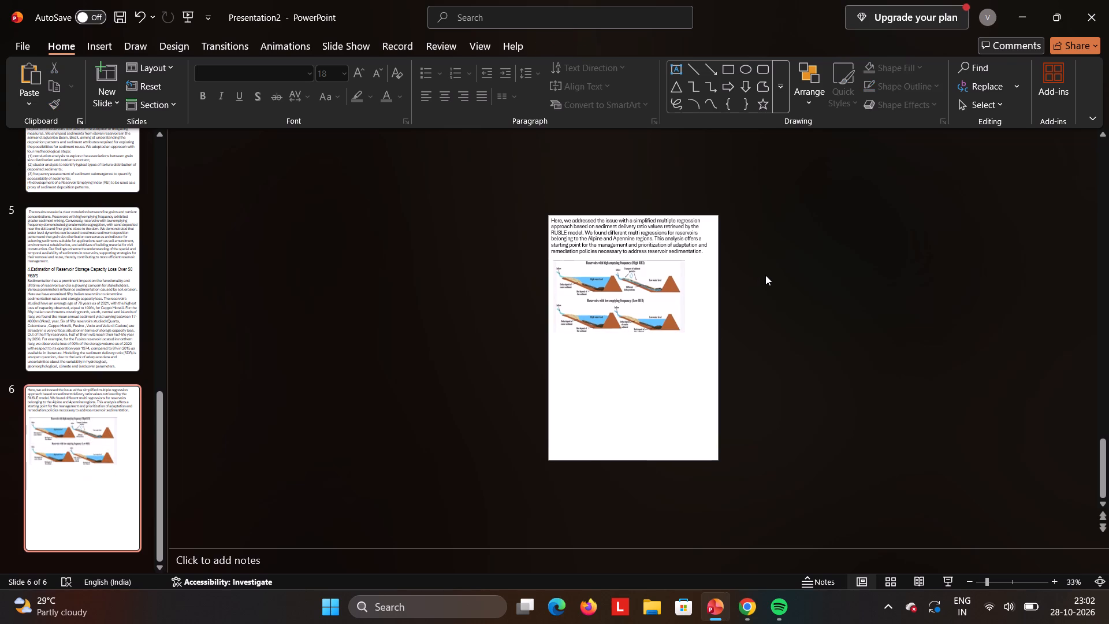
pyautogui.keyDown('ctrl'); pyautogui.scroll(2, 641, 280); pyautogui.keyUp('ctrl')
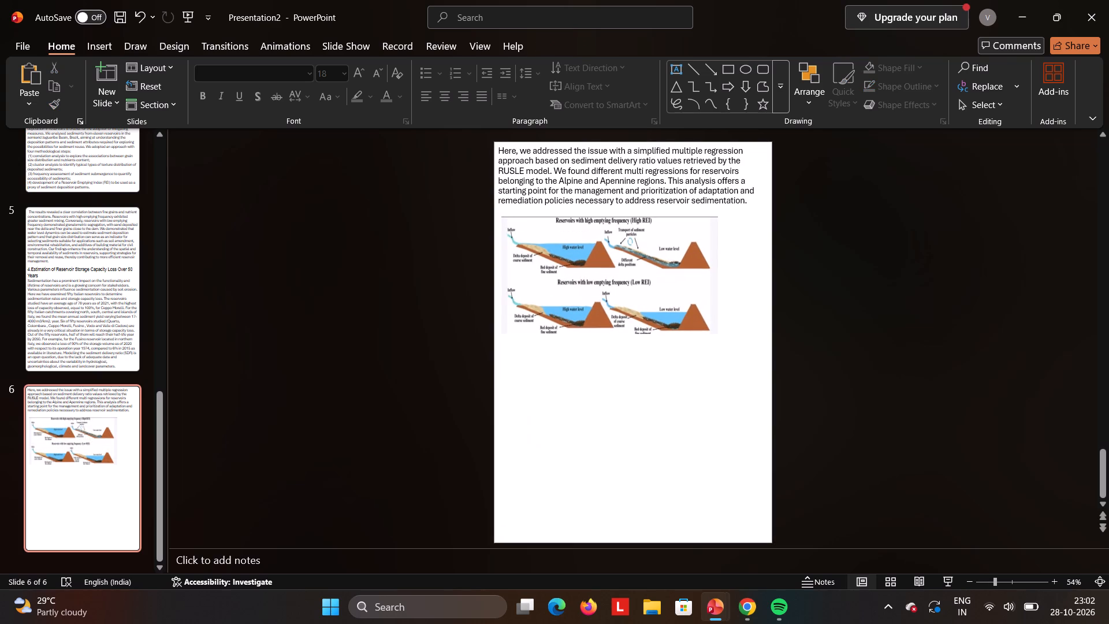
pyautogui.keyDown('ctrl'); pyautogui.scroll(3, 612, 276); pyautogui.keyUp('ctrl')
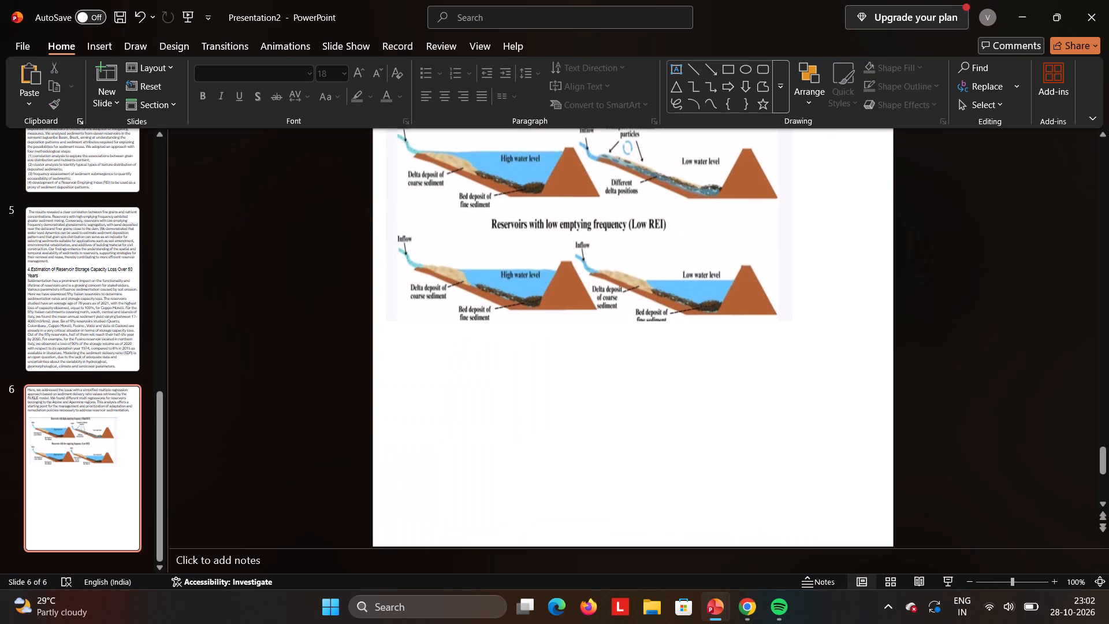
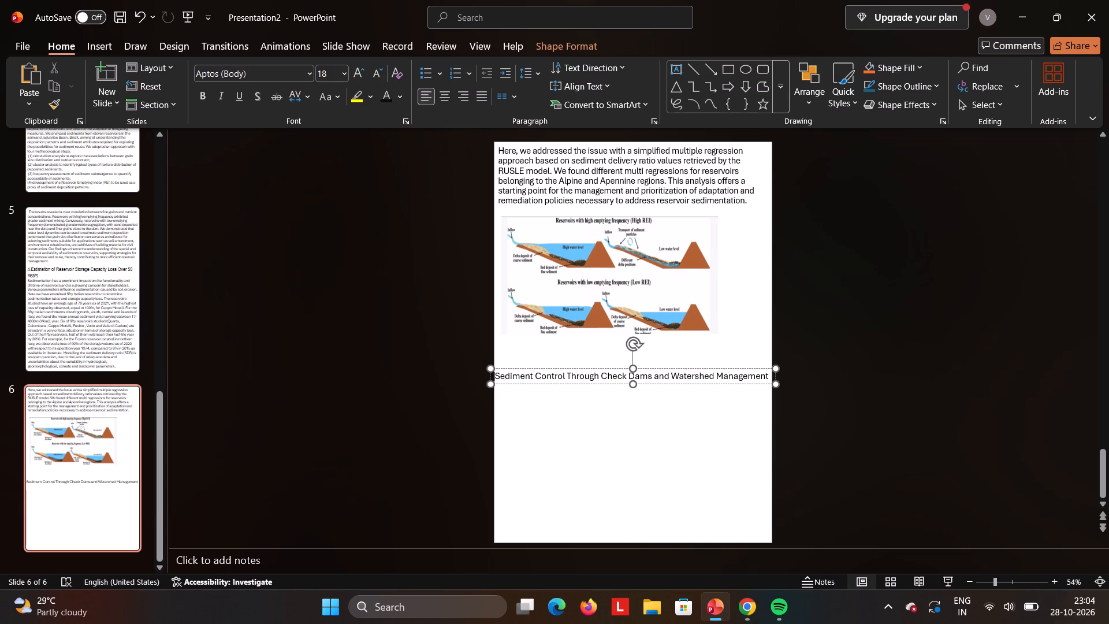
# Number the check dams and watershed management heading on slide 6 by adding "5." before its text.
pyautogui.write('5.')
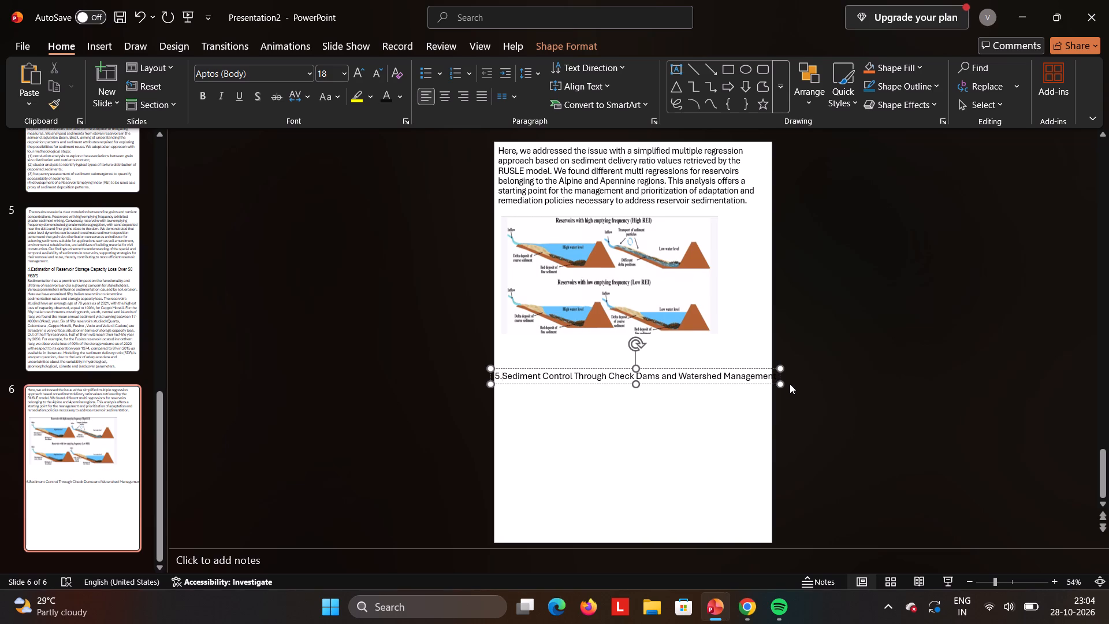
# Format the whole "5.Sediment Control Through Check Dams and Watershed Management" heading in Arial Narrow at size 24.
pyautogui.click(778, 376)
pyautogui.moveTo(774, 377); pyautogui.dragTo(766, 374)
pyautogui.moveTo(766, 374); pyautogui.dragTo(487, 378)
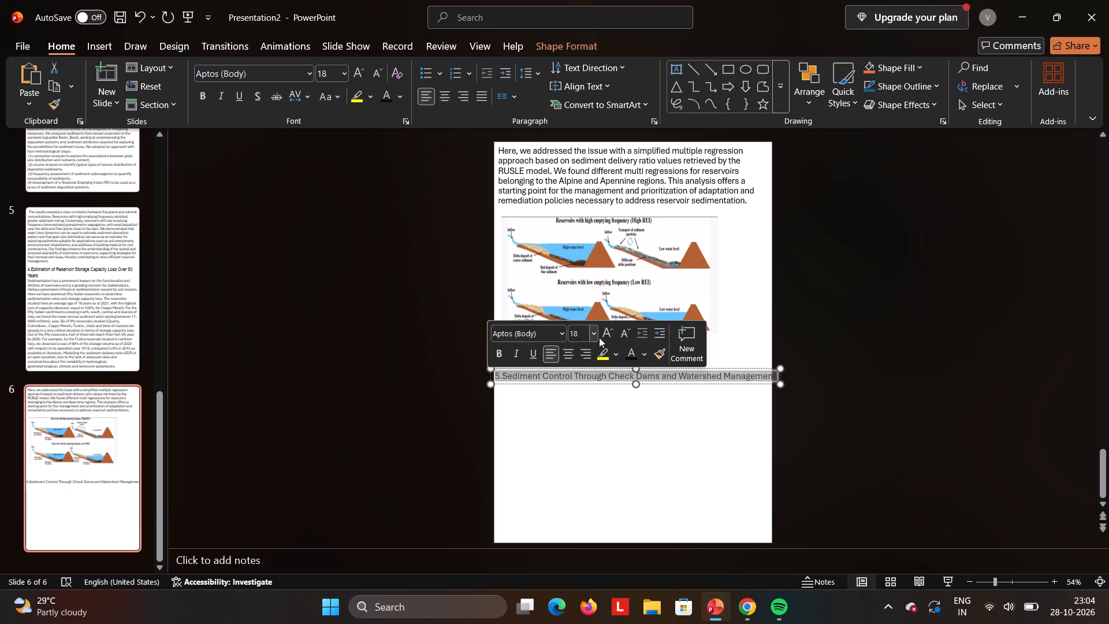
pyautogui.click(596, 332)
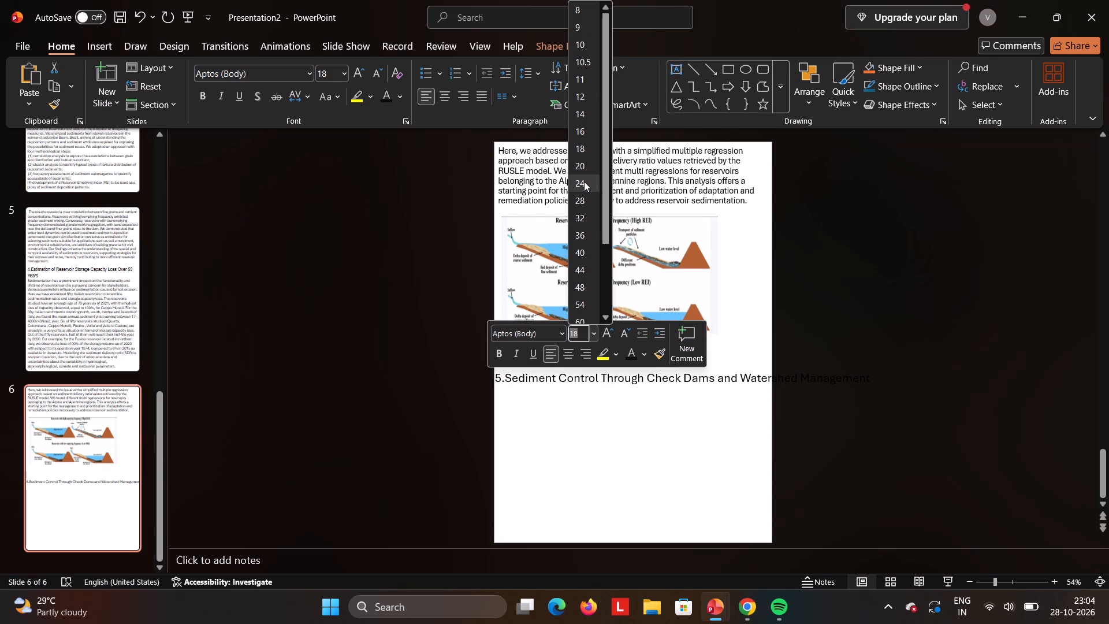
pyautogui.click(585, 185)
pyautogui.click(563, 333)
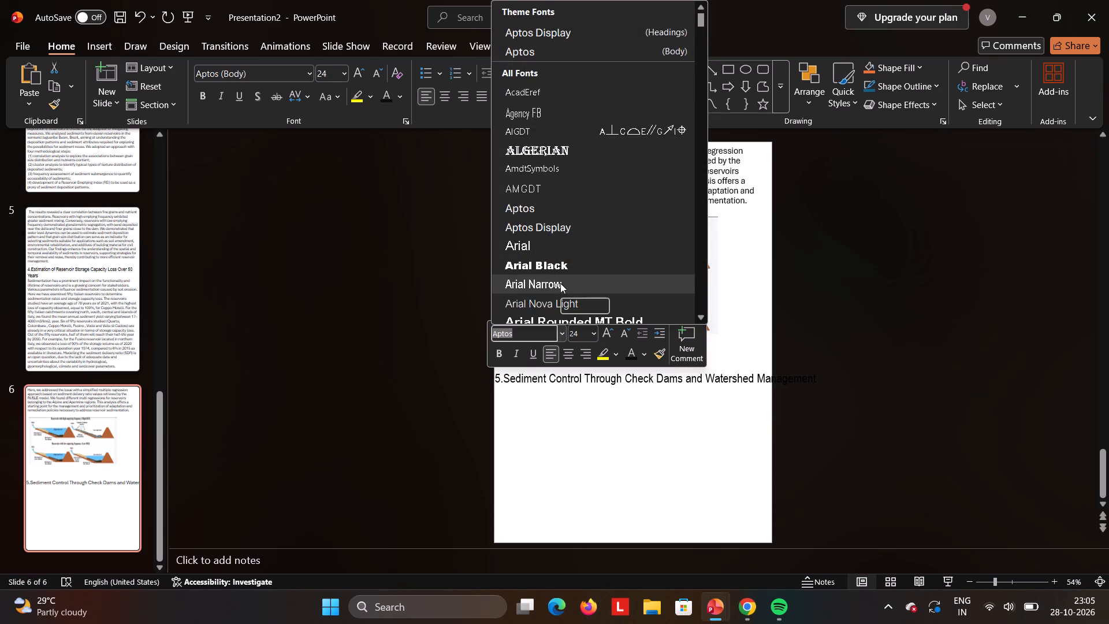
pyautogui.click(560, 283)
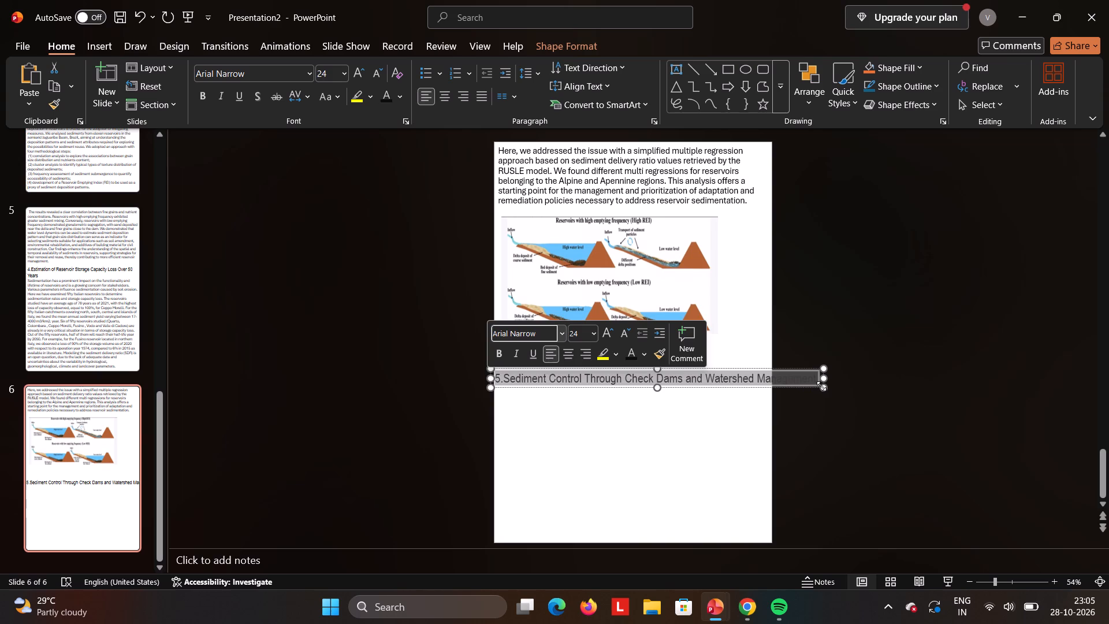
# Narrow the heading's text box so that its far edge lines up with the slide's right edge.
pyautogui.click(821, 386)
pyautogui.moveTo(821, 386); pyautogui.dragTo(772, 396)
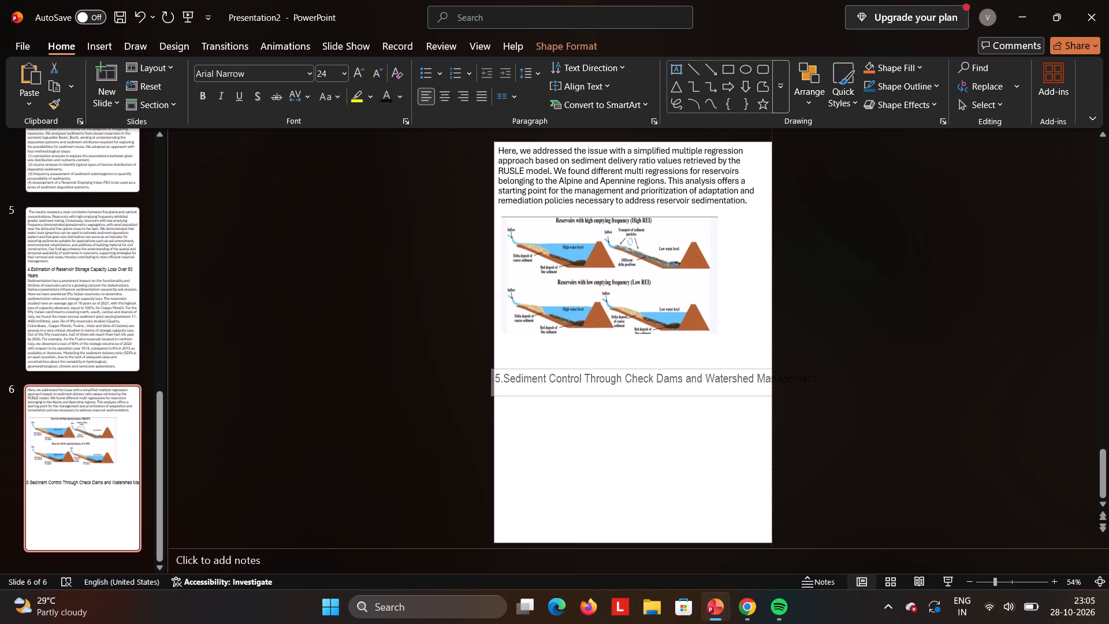
# Fit the topic 5 heading box to the slide 6 width so its text wraps, and move it up just below the reservoir diagram.
pyautogui.moveTo(772, 396); pyautogui.dragTo(772, 396)
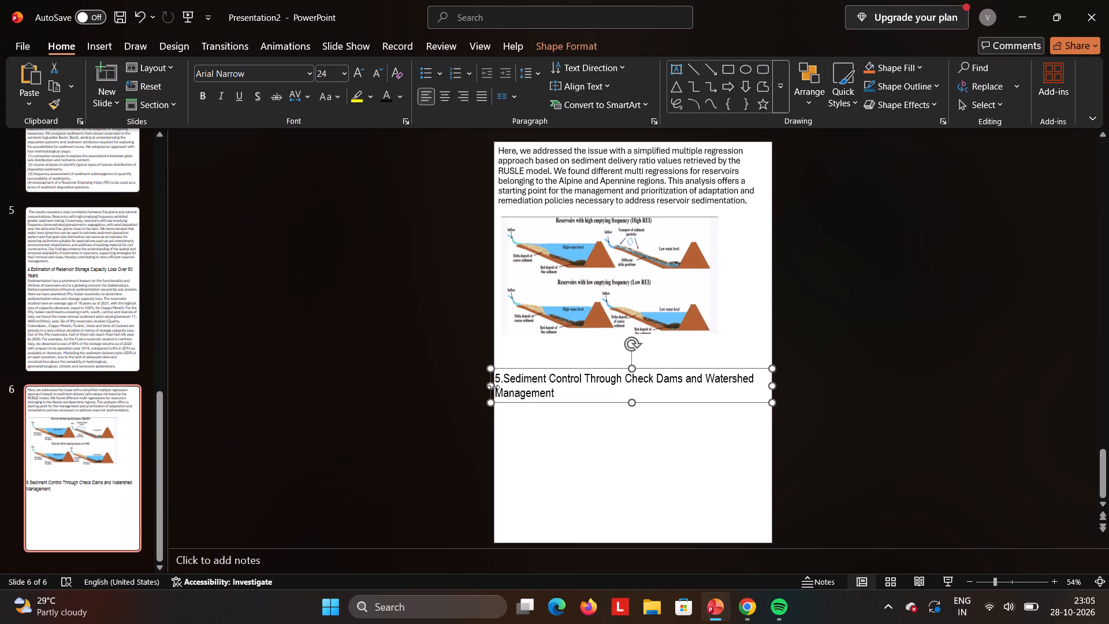
pyautogui.click(493, 387)
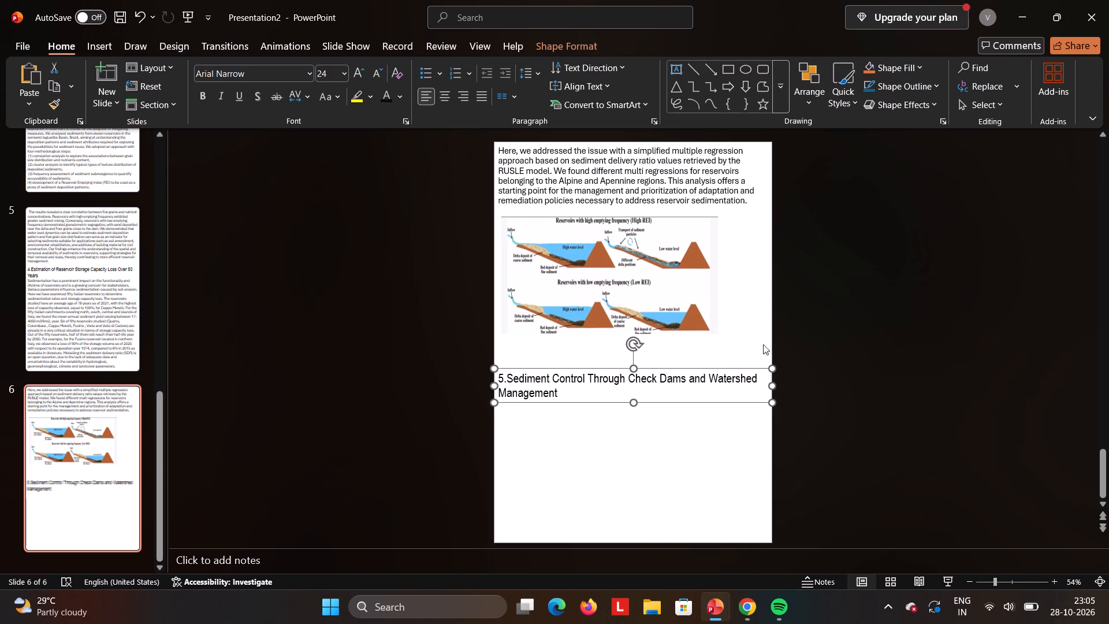
pyautogui.moveTo(731, 400); pyautogui.dragTo(730, 396)
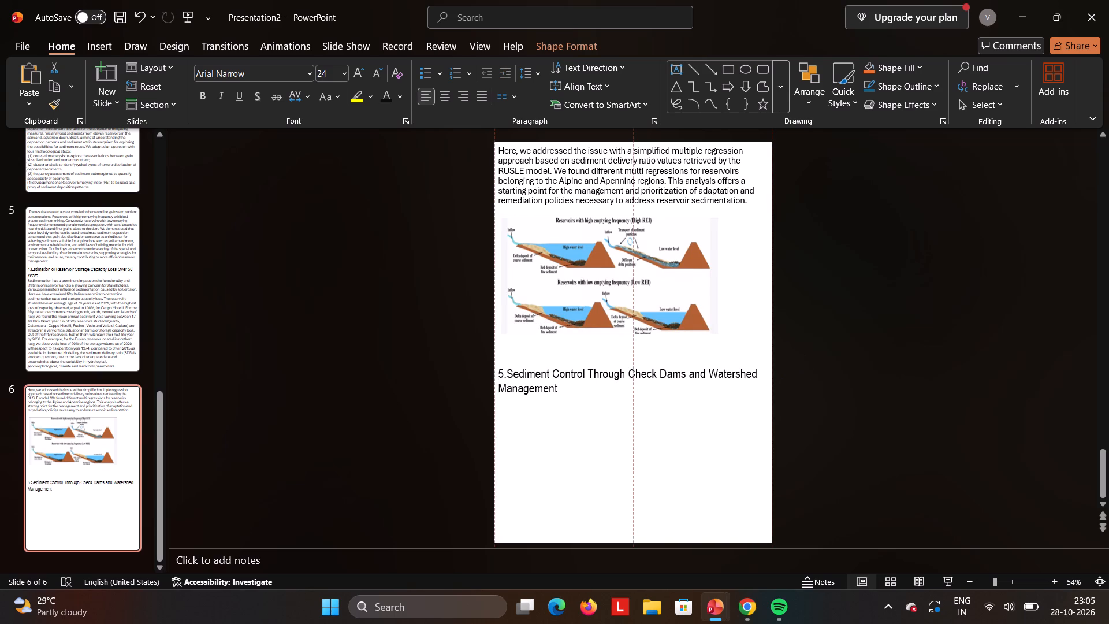
pyautogui.moveTo(730, 396); pyautogui.dragTo(729, 377)
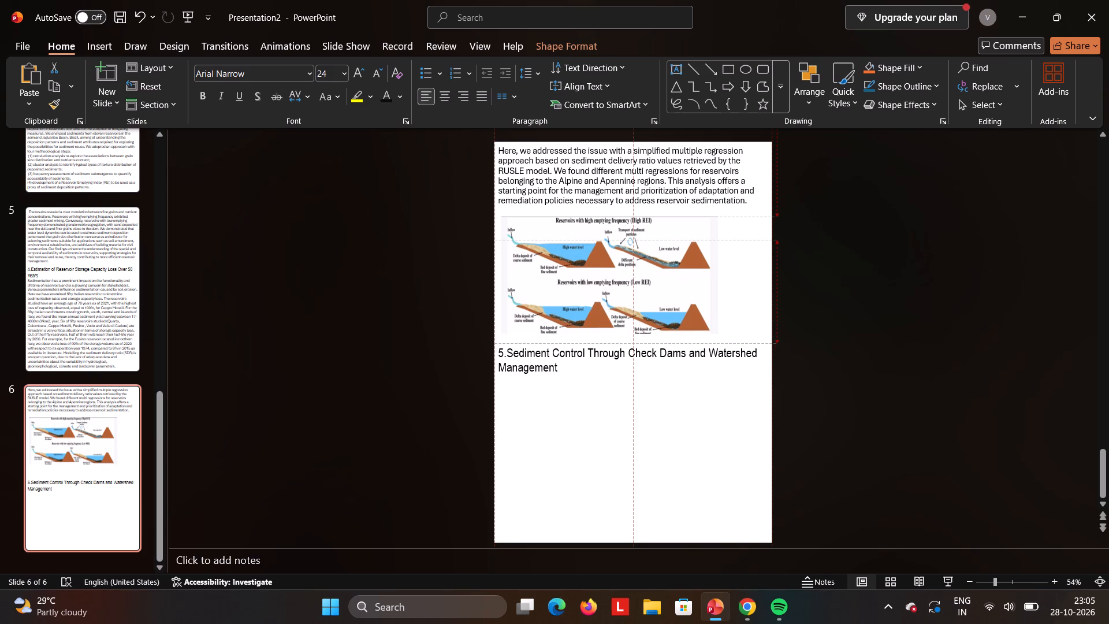
pyautogui.moveTo(729, 377); pyautogui.dragTo(728, 378)
pyautogui.click(917, 399)
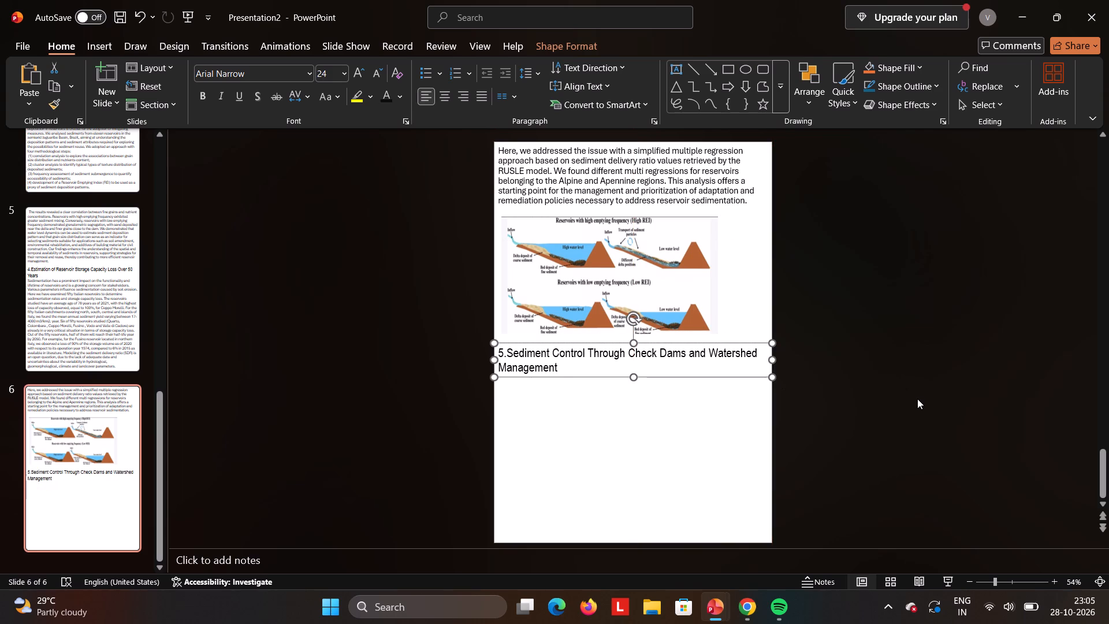
# Compare the font and size of the topic 5 heading on slide 6 with the topic 4 heading on slide 5.
pyautogui.click(563, 364)
pyautogui.moveTo(563, 364); pyautogui.dragTo(493, 337)
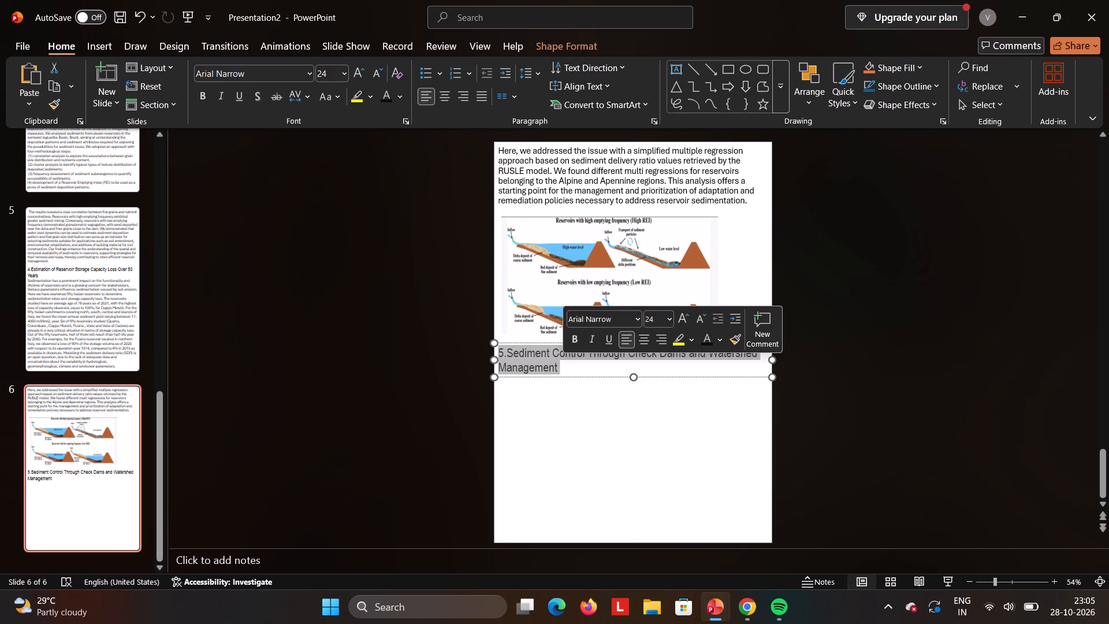
pyautogui.moveTo(493, 337); pyautogui.dragTo(493, 337)
pyautogui.click(900, 285)
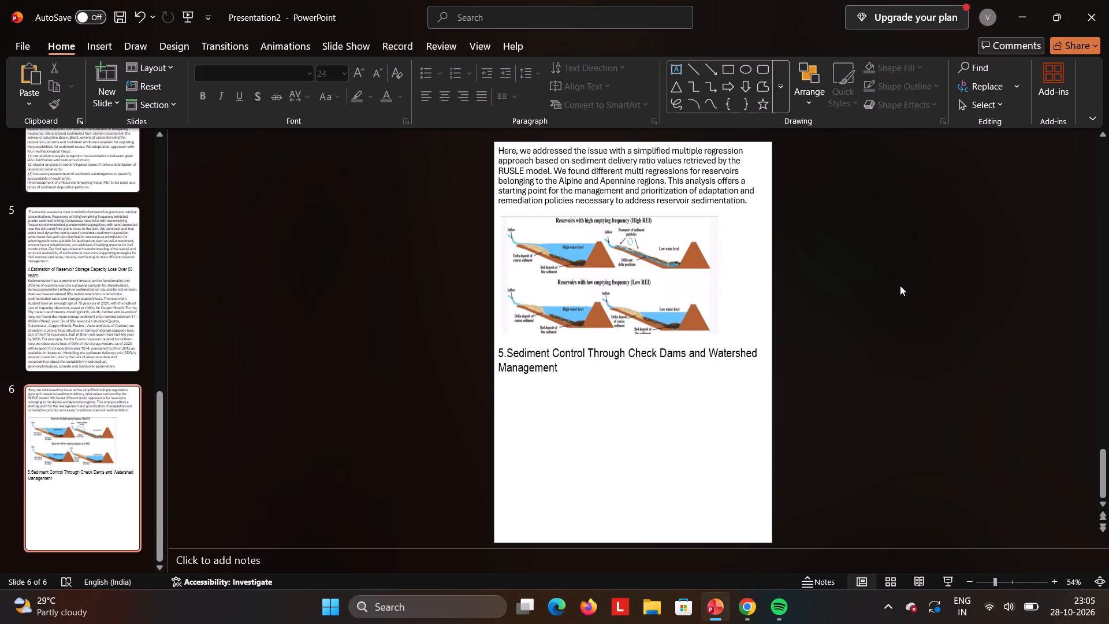
pyautogui.click(123, 315)
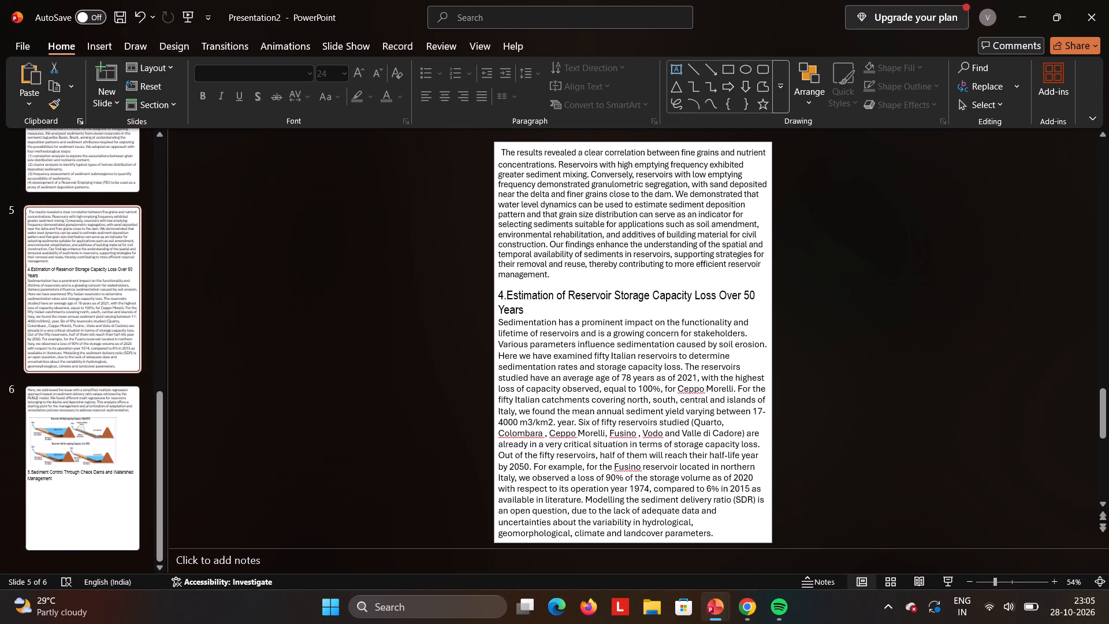
pyautogui.moveTo(525, 314); pyautogui.dragTo(483, 312)
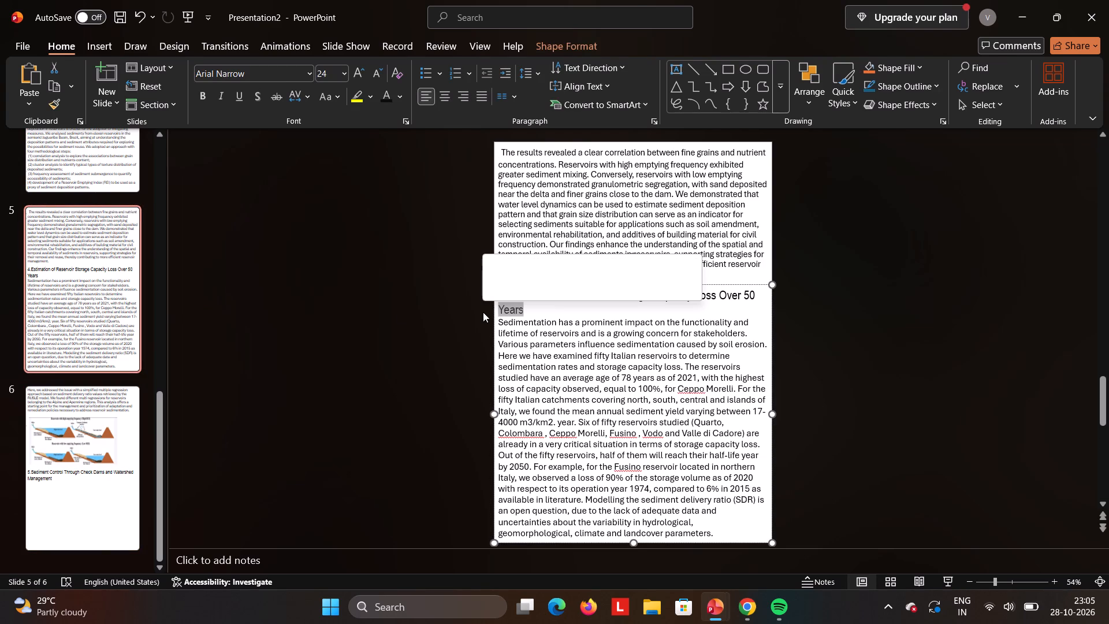
pyautogui.click(82, 482)
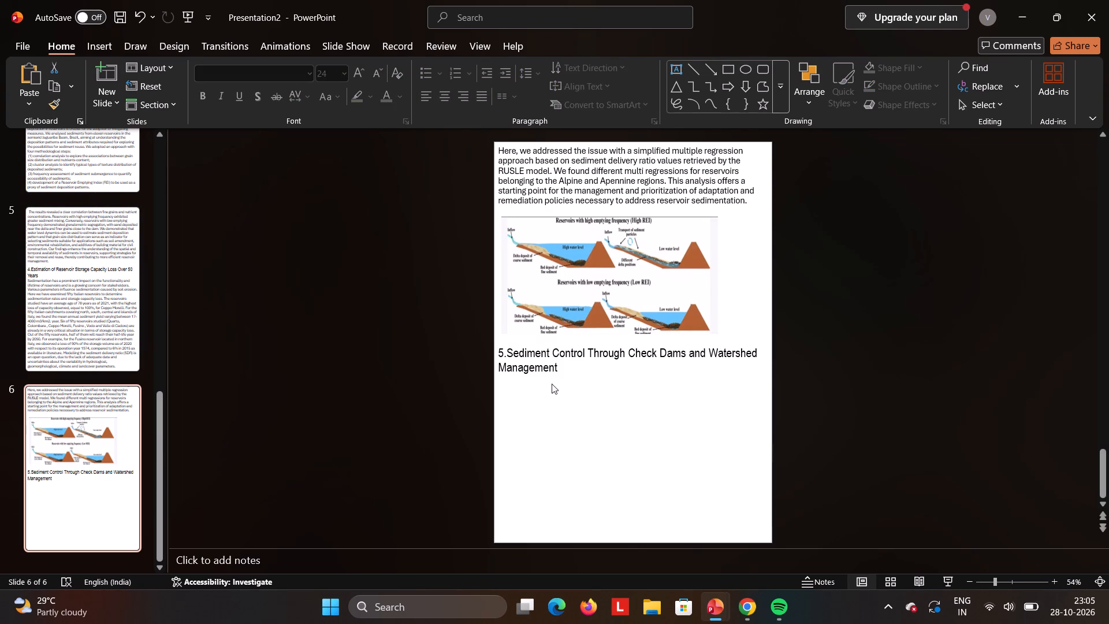
pyautogui.moveTo(557, 367); pyautogui.dragTo(483, 329)
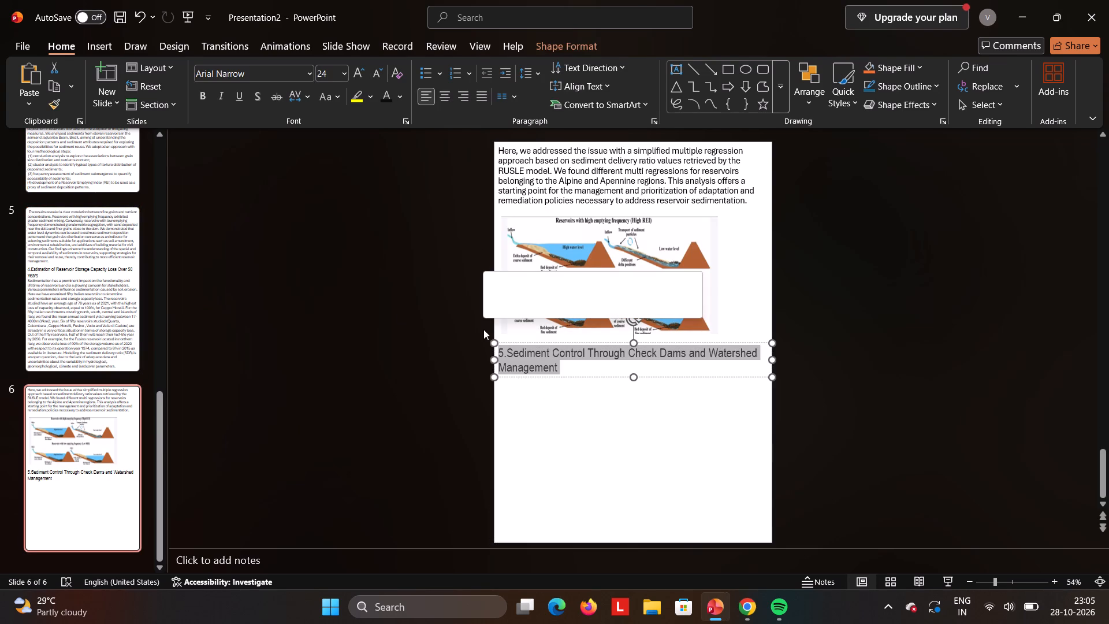
pyautogui.click(466, 321)
pyautogui.click(109, 303)
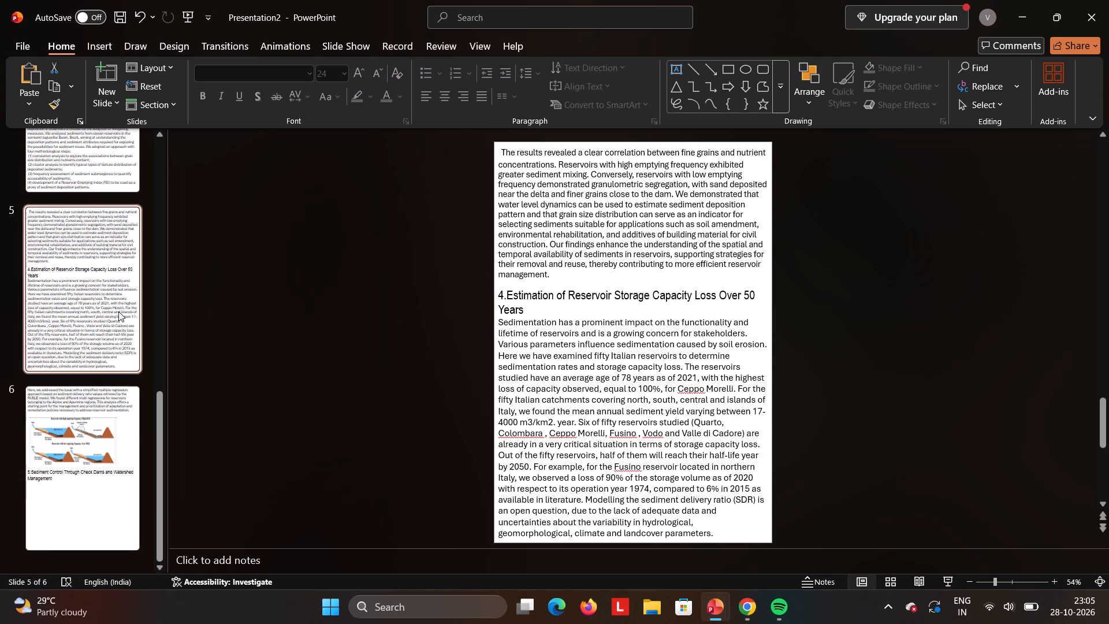
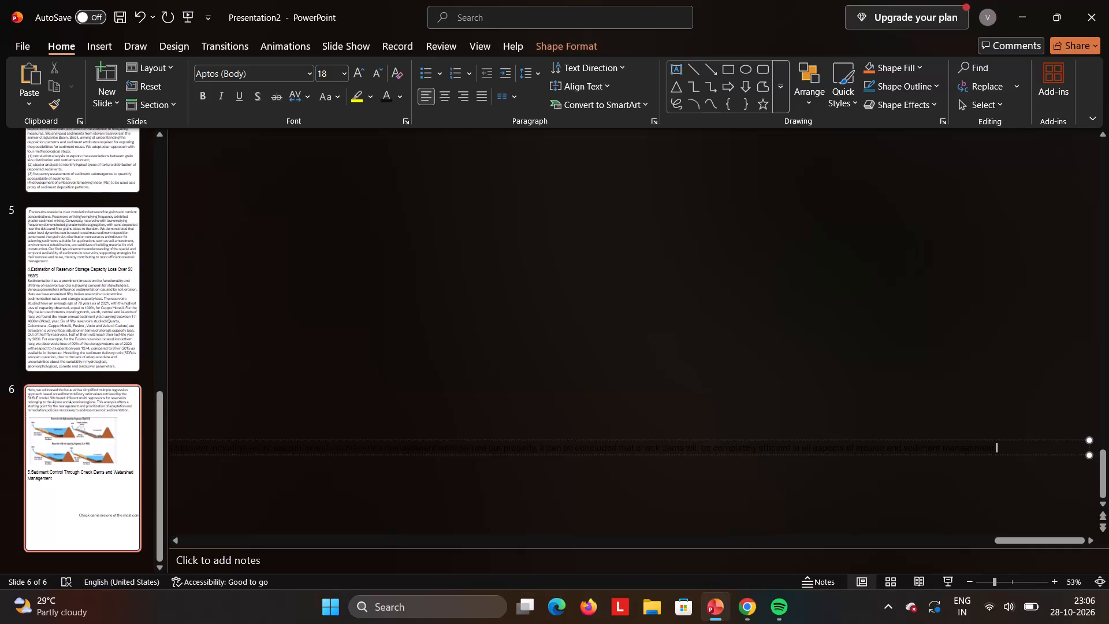
# Narrow the overlong check dams paragraph box on slide 6 from its right end so the text wraps.
pyautogui.moveTo(1087, 453); pyautogui.dragTo(574, 430)
pyautogui.hscroll(-1, 692, 479)
pyautogui.click(574, 430)
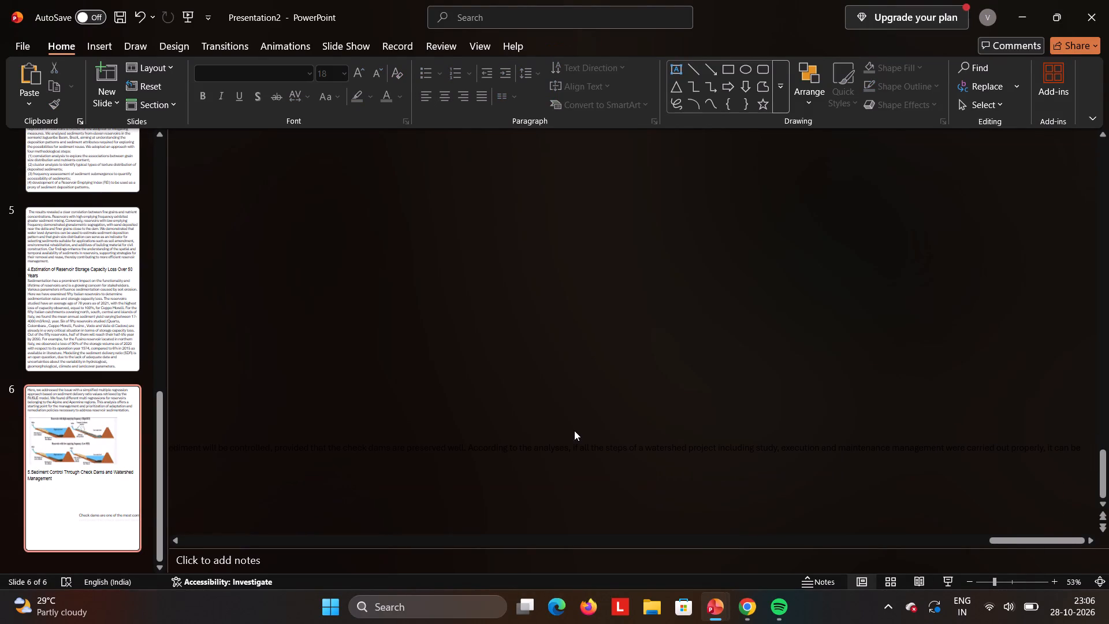
pyautogui.click(1078, 454)
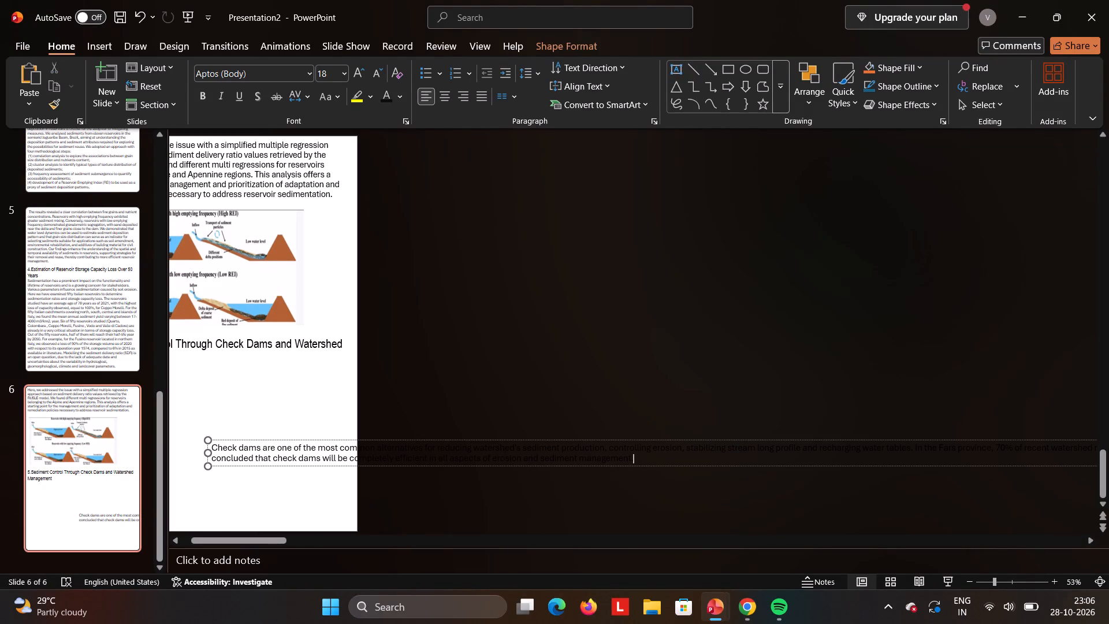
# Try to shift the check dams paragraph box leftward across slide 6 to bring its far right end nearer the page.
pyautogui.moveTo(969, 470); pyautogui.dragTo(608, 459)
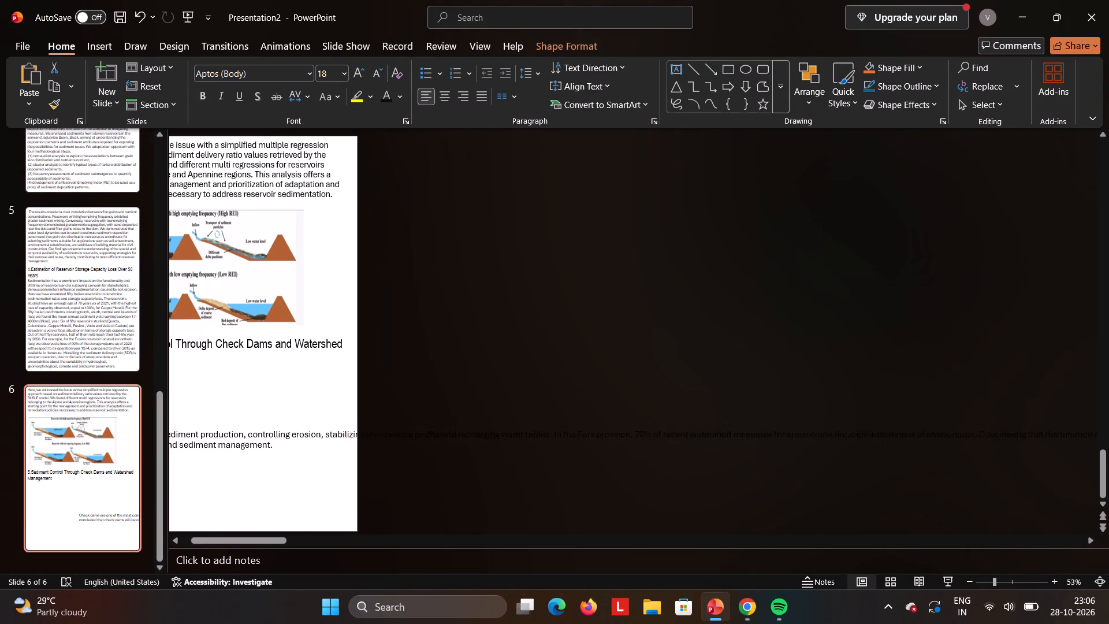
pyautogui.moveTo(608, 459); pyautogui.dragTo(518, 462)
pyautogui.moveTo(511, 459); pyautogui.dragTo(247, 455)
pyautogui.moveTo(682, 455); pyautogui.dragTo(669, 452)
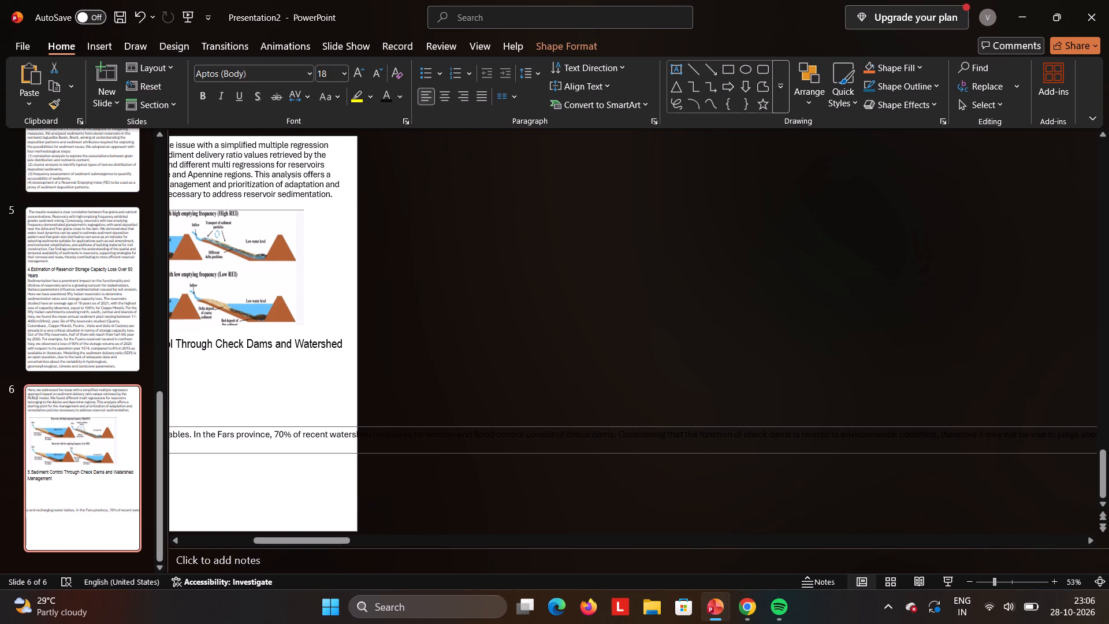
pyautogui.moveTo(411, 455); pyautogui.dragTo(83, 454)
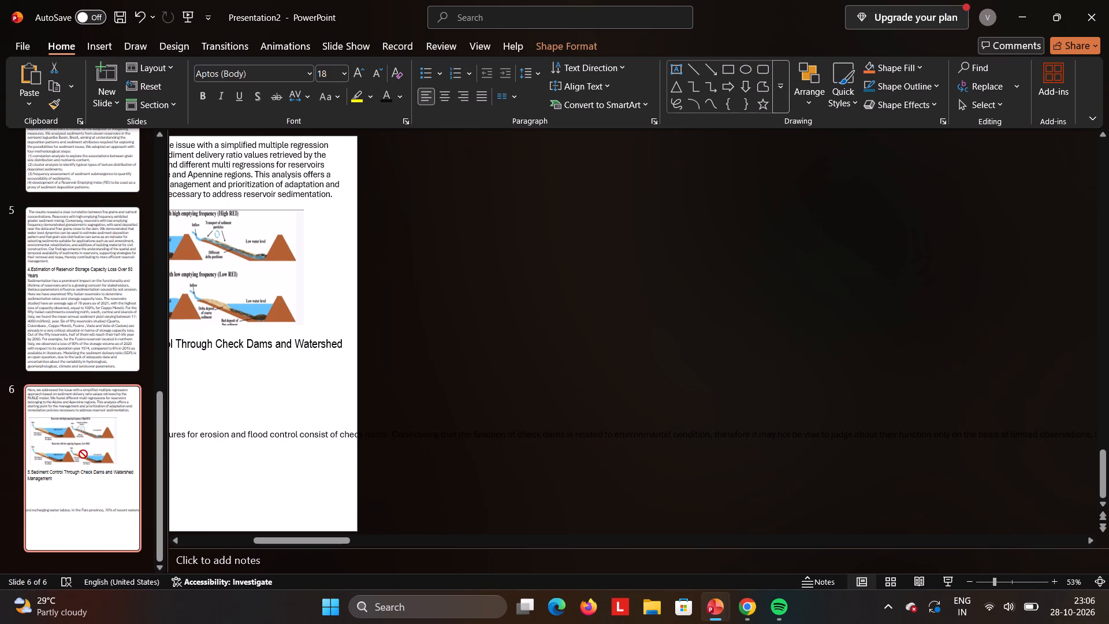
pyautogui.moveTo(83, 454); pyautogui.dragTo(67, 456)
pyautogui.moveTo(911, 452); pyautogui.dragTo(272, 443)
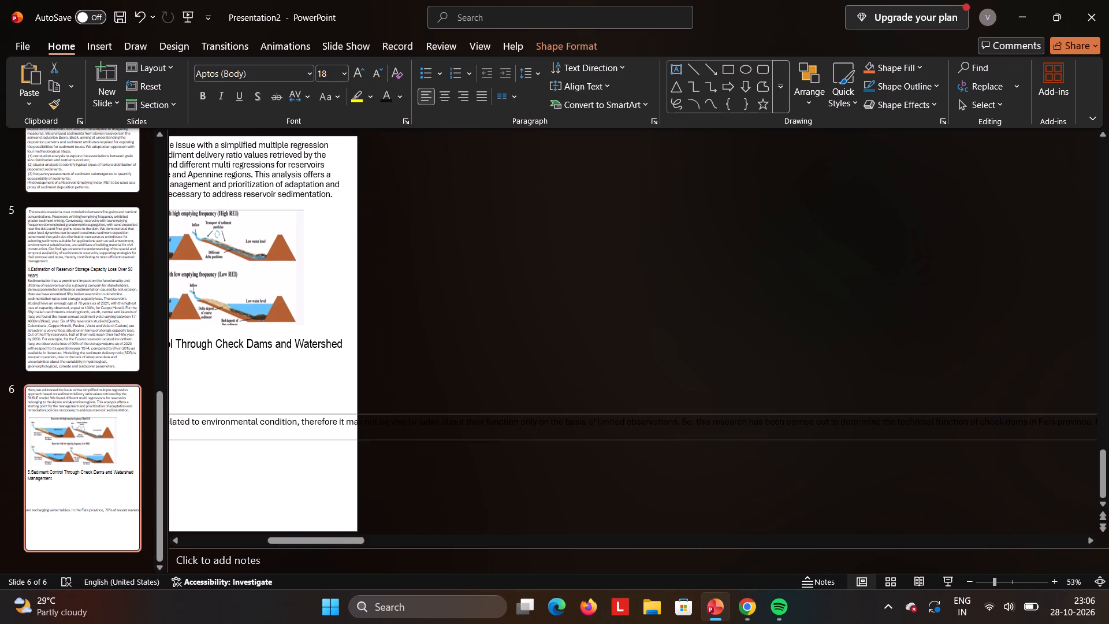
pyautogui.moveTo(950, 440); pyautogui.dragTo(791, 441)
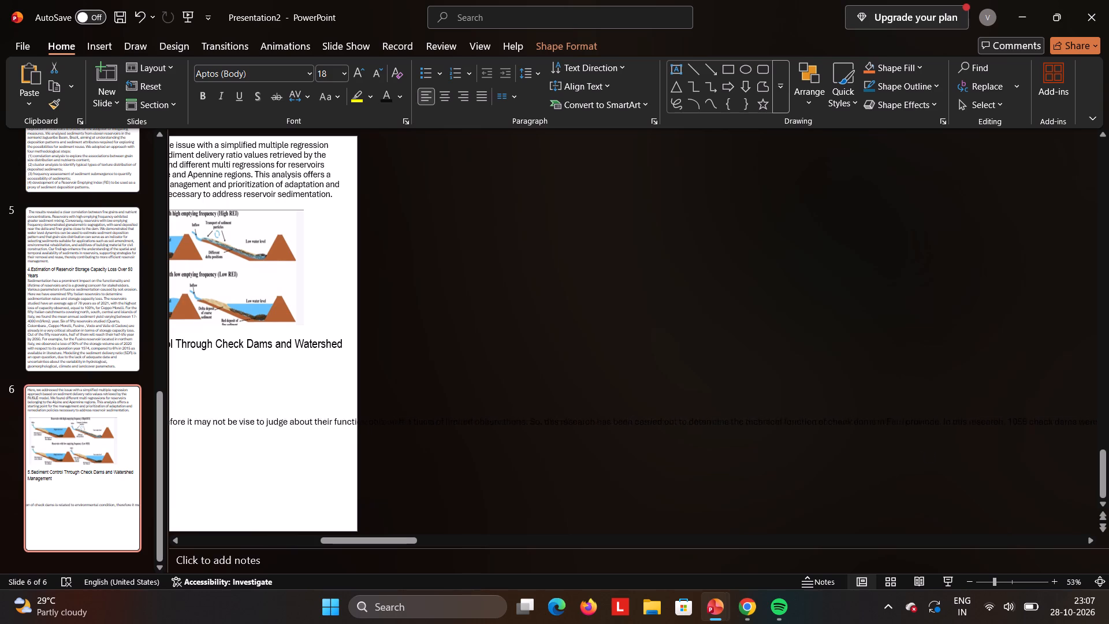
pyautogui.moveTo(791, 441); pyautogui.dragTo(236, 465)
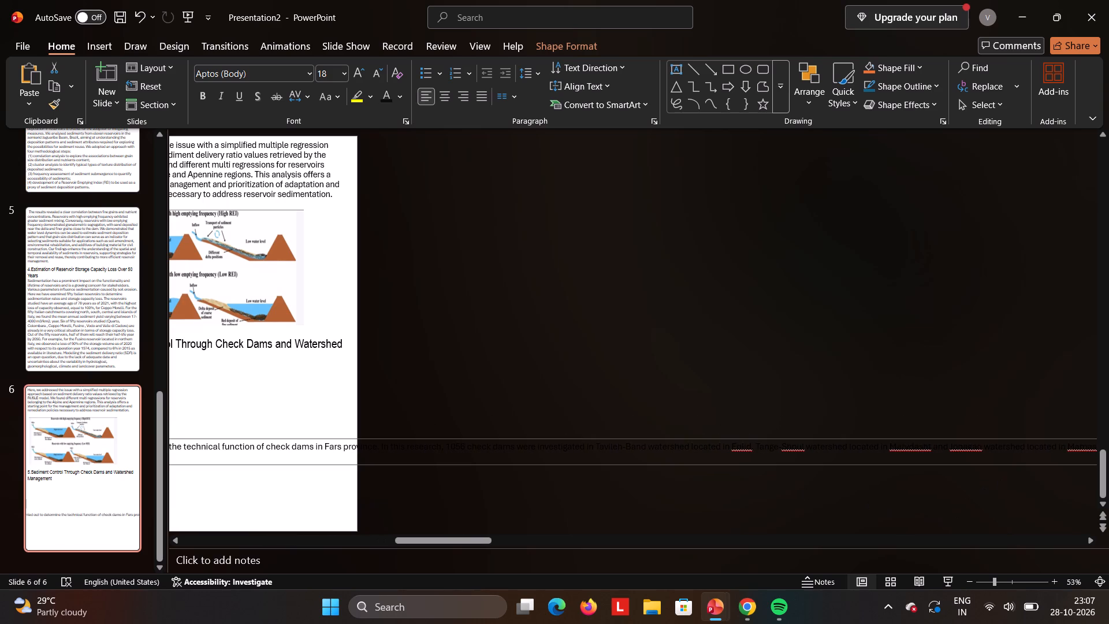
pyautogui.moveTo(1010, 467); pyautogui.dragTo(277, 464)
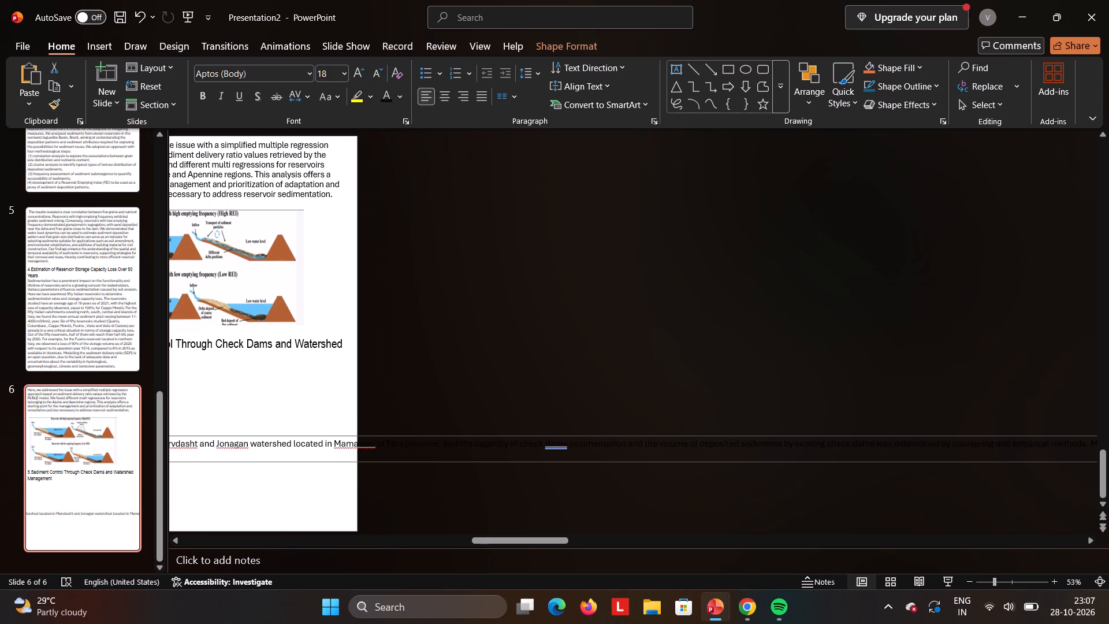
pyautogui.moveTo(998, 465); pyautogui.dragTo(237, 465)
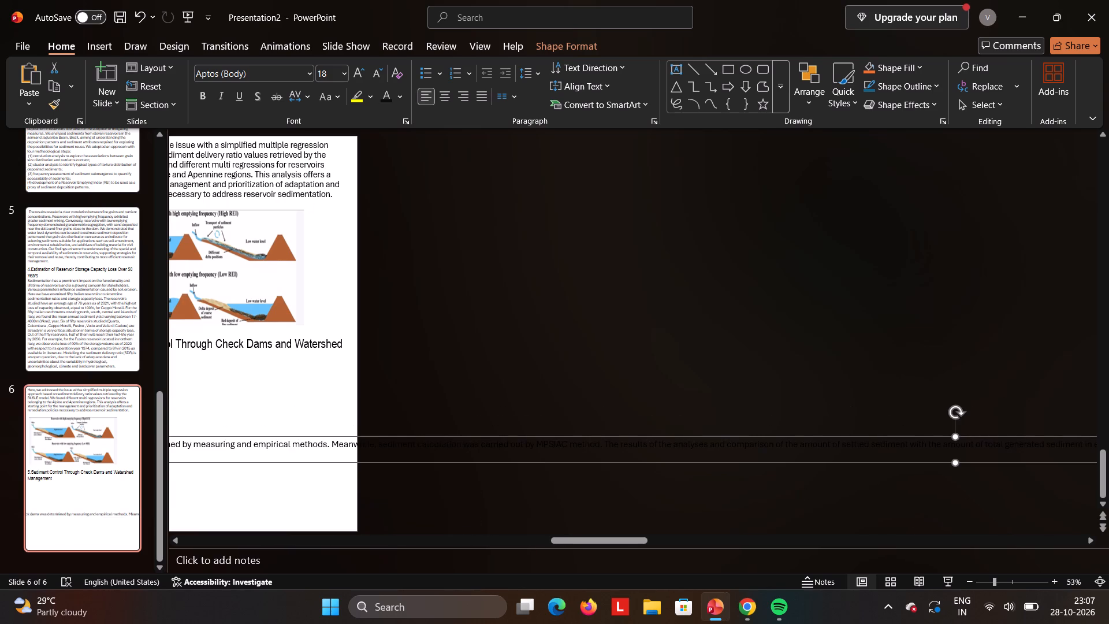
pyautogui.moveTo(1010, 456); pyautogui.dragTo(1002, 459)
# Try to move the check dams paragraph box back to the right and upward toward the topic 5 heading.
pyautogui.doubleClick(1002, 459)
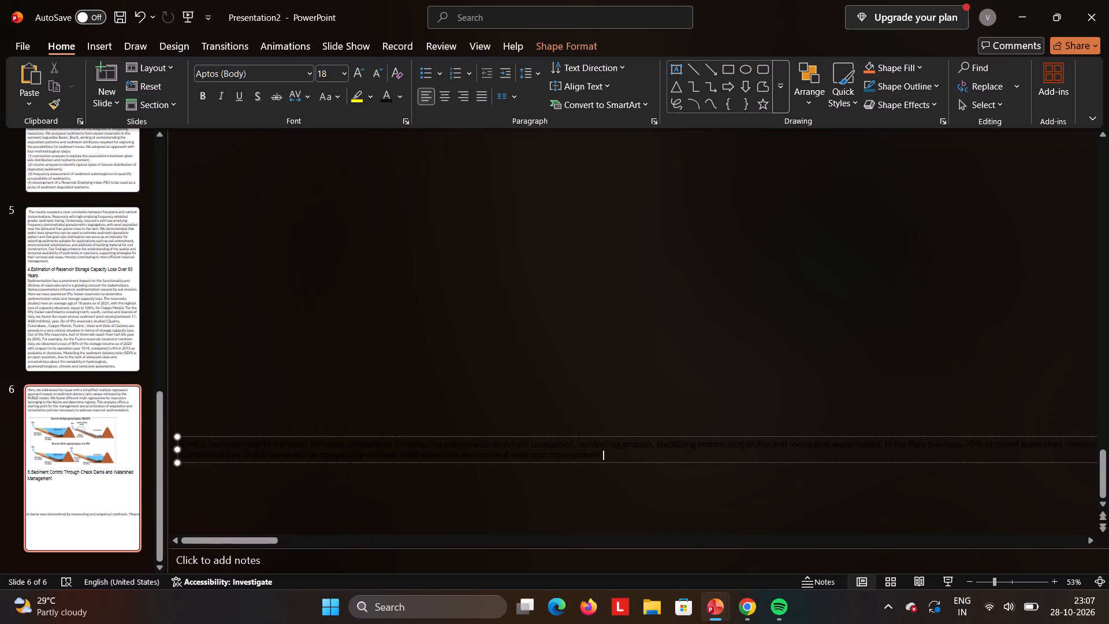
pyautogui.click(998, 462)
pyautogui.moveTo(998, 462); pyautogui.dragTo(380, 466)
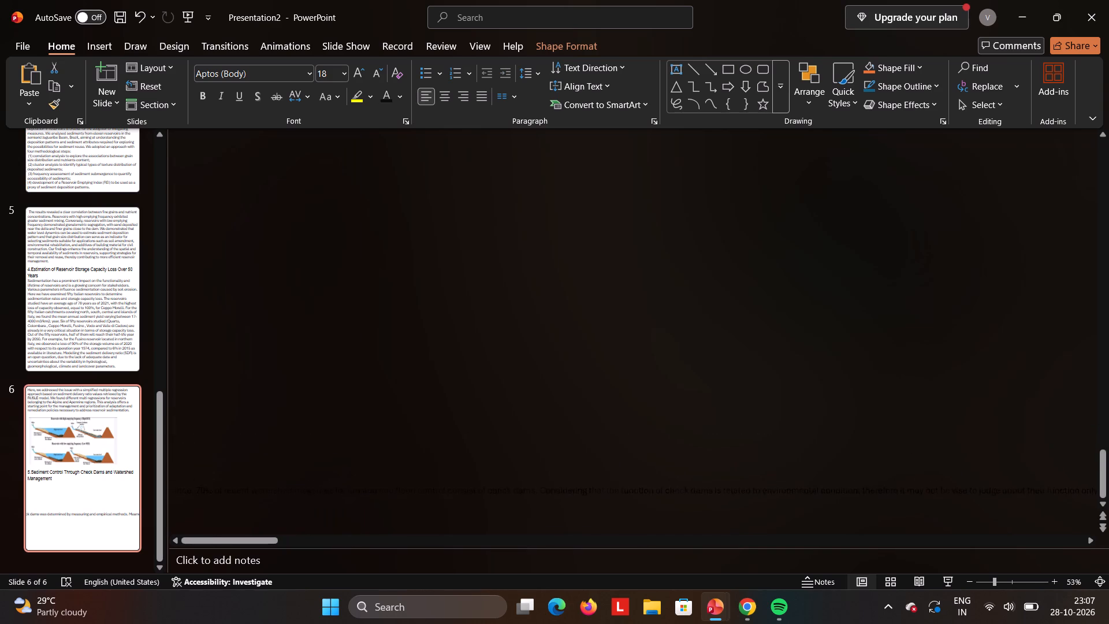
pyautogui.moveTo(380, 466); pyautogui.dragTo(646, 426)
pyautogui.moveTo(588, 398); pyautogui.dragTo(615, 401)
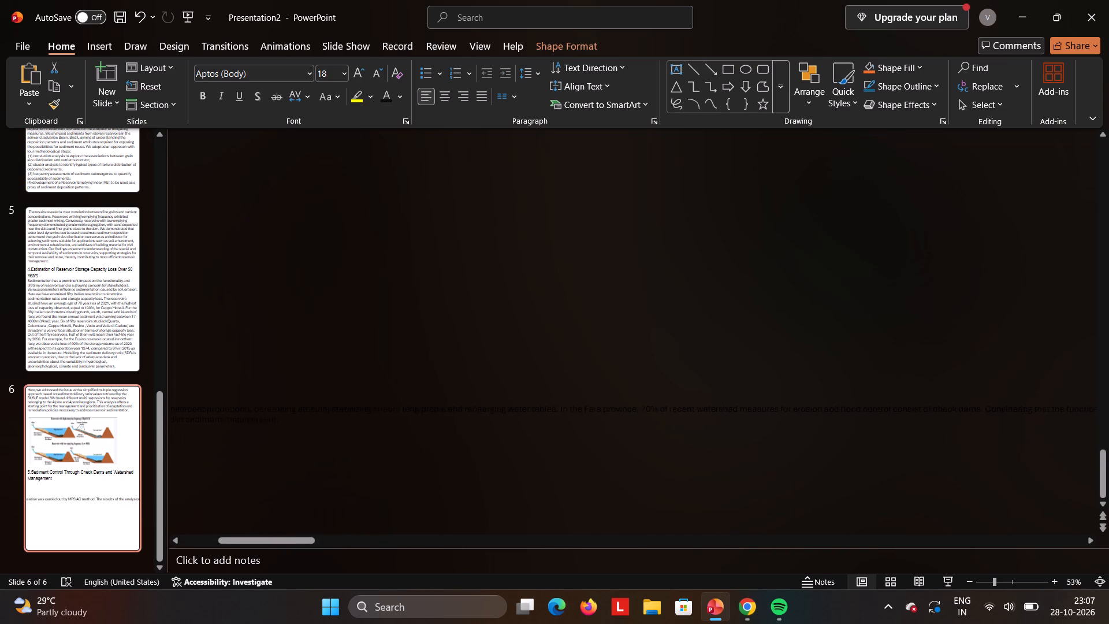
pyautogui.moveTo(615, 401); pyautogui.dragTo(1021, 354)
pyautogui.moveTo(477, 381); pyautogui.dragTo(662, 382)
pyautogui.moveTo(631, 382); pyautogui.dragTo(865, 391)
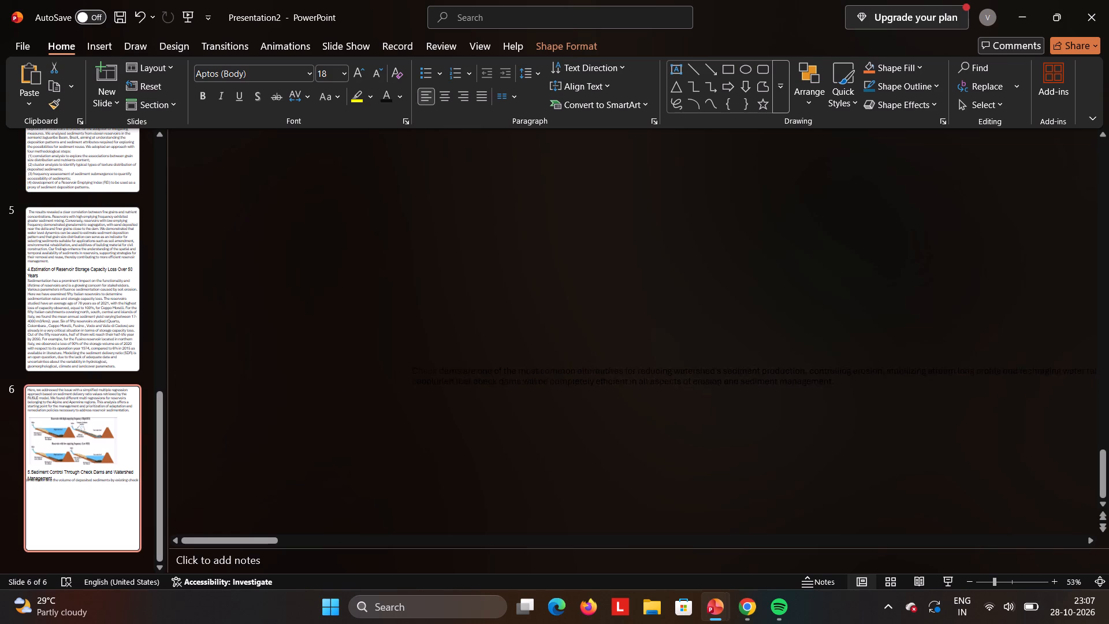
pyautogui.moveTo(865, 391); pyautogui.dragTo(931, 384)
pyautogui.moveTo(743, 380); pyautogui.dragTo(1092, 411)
# Narrow the check dams paragraph box from its right end until that edge lines up with slide 6's right edge.
pyautogui.keyDown('ctrl'); pyautogui.scroll(-3, 660, 413); pyautogui.keyUp('ctrl')
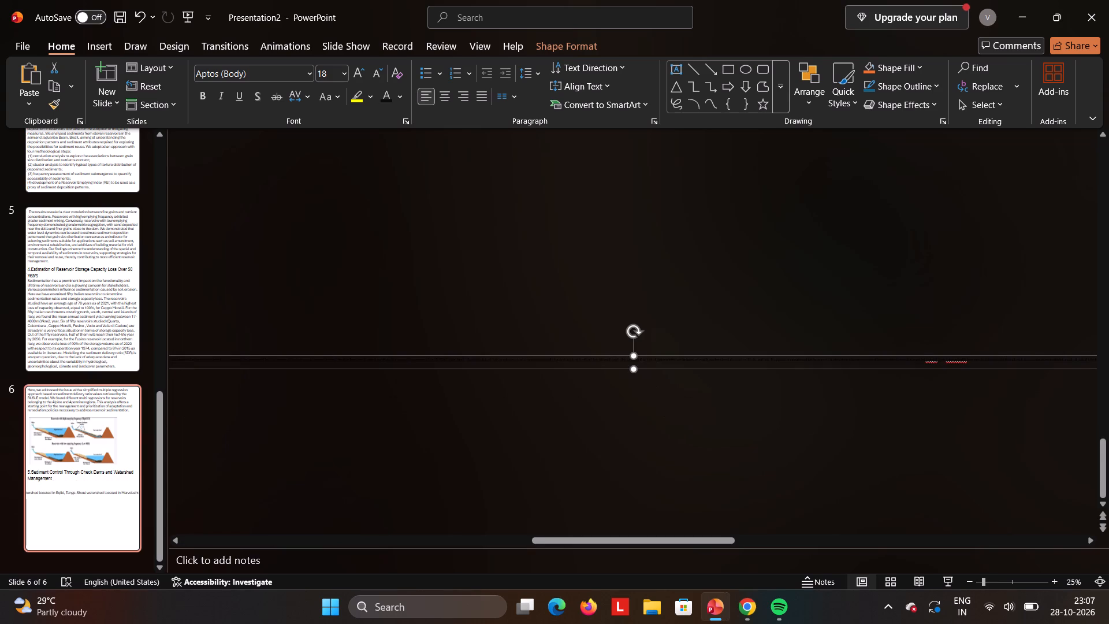
pyautogui.moveTo(632, 356); pyautogui.dragTo(633, 233)
pyautogui.moveTo(634, 370); pyautogui.dragTo(598, 535)
pyautogui.hscroll(-14, 976, 391)
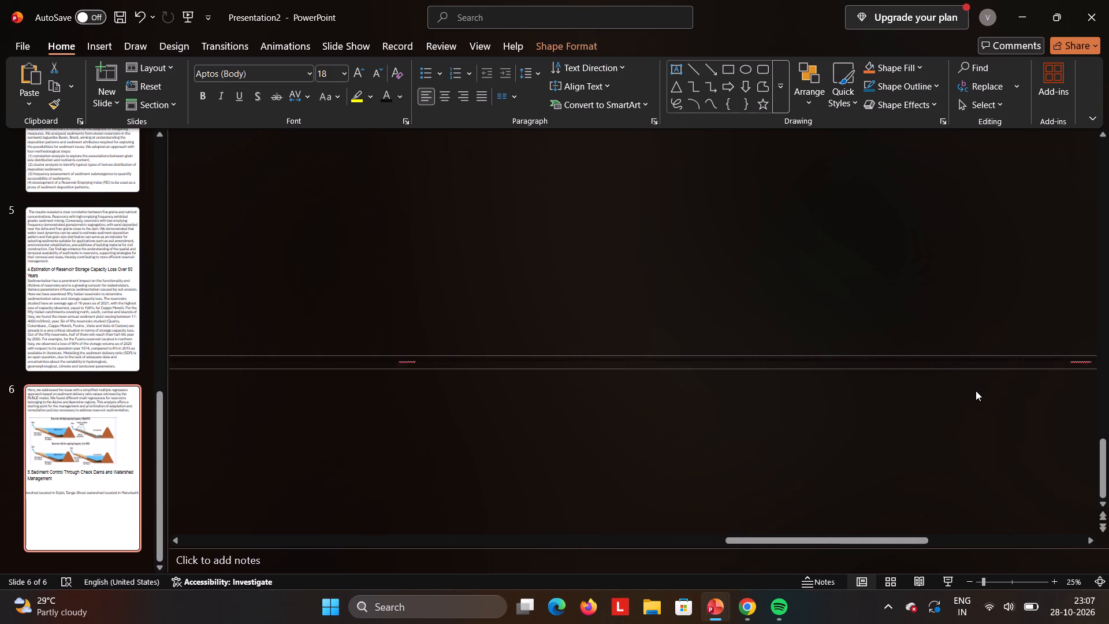
pyautogui.hscroll(-19, 976, 391)
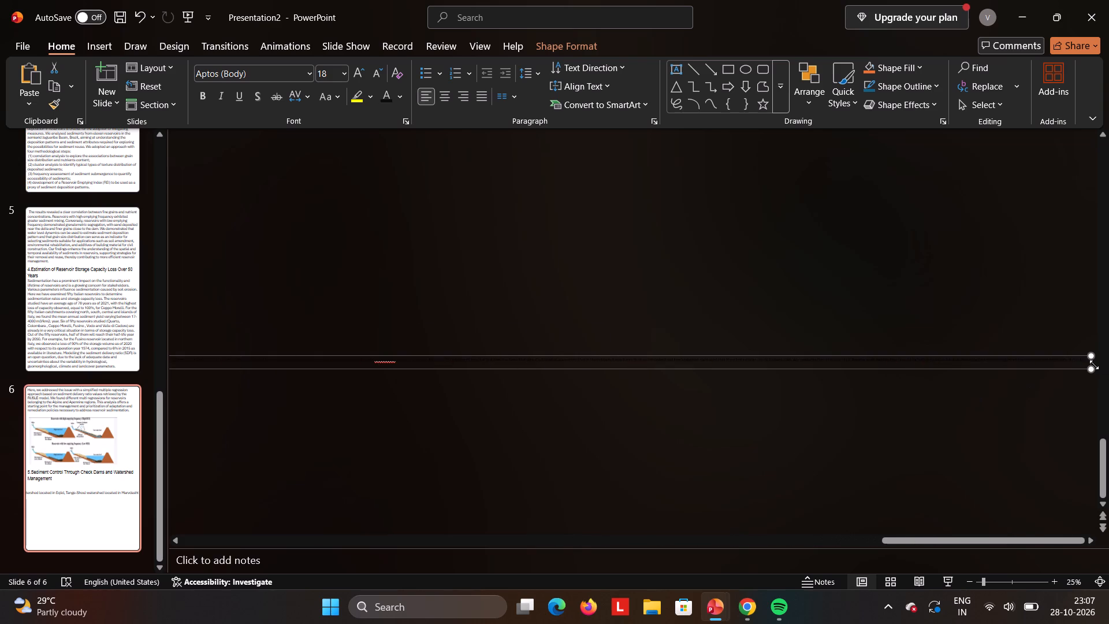
pyautogui.moveTo(1093, 369); pyautogui.dragTo(463, 497)
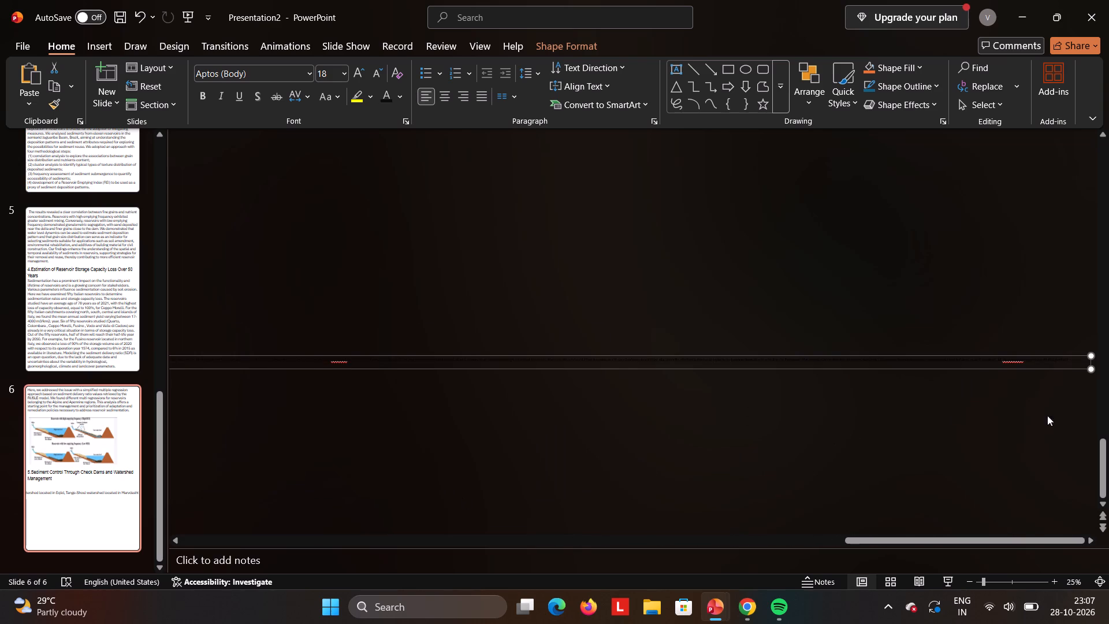
pyautogui.moveTo(1092, 367); pyautogui.dragTo(539, 393)
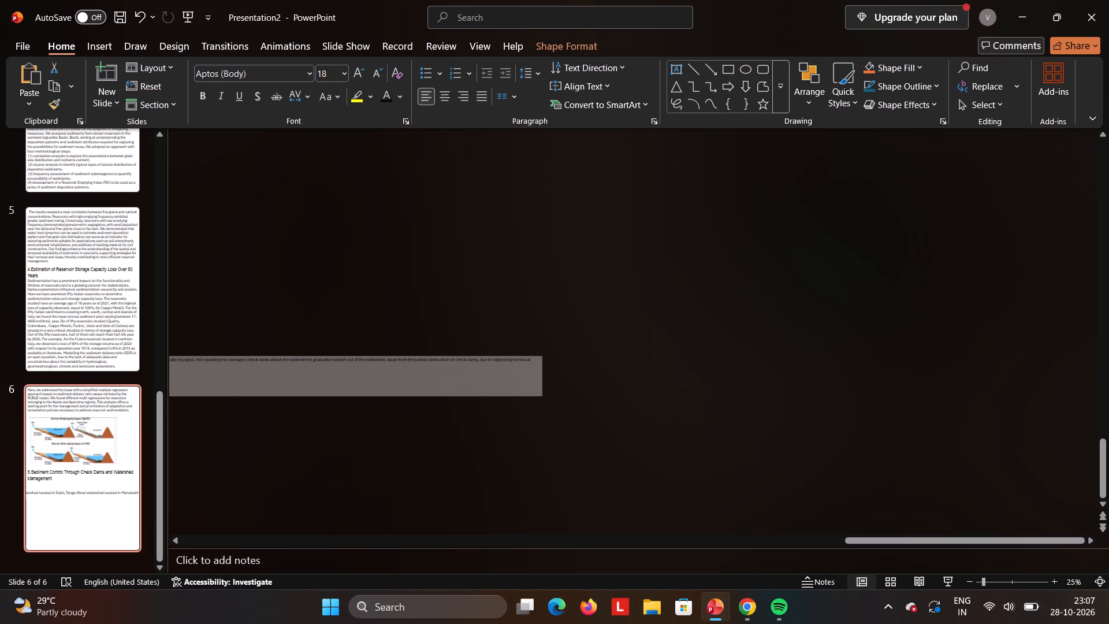
pyautogui.moveTo(539, 393); pyautogui.dragTo(447, 361)
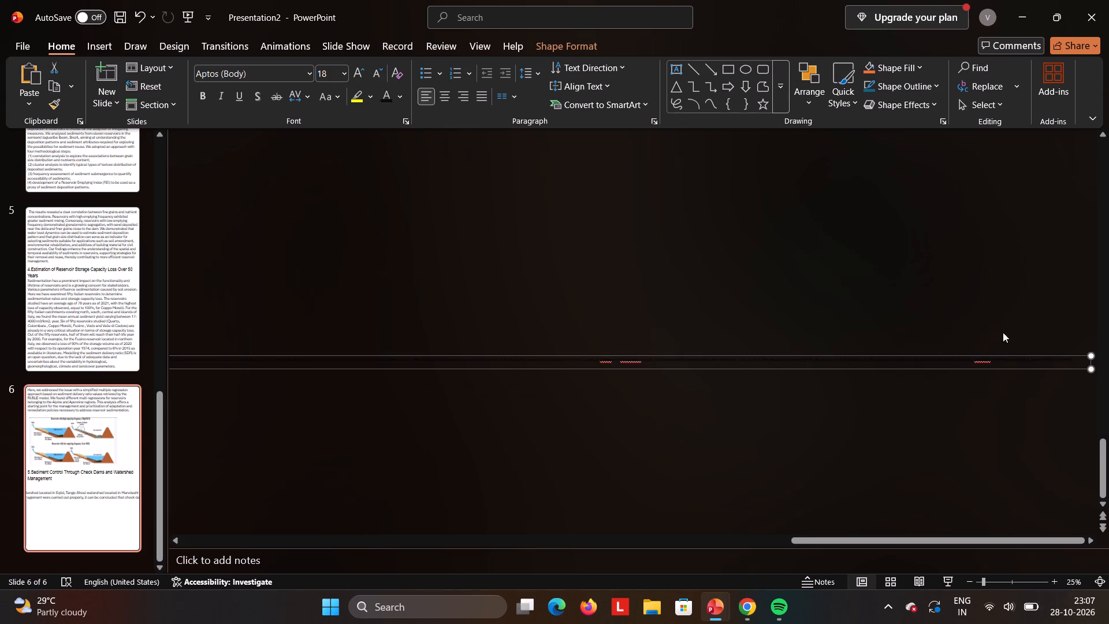
pyautogui.moveTo(1090, 356); pyautogui.dragTo(583, 360)
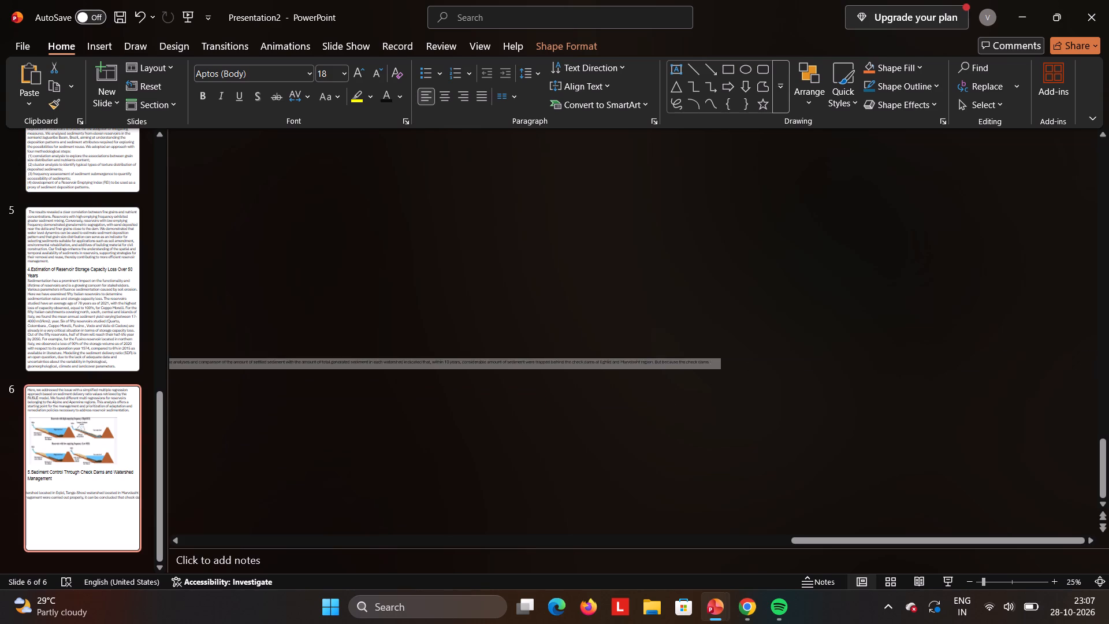
pyautogui.moveTo(583, 360); pyautogui.dragTo(287, 362)
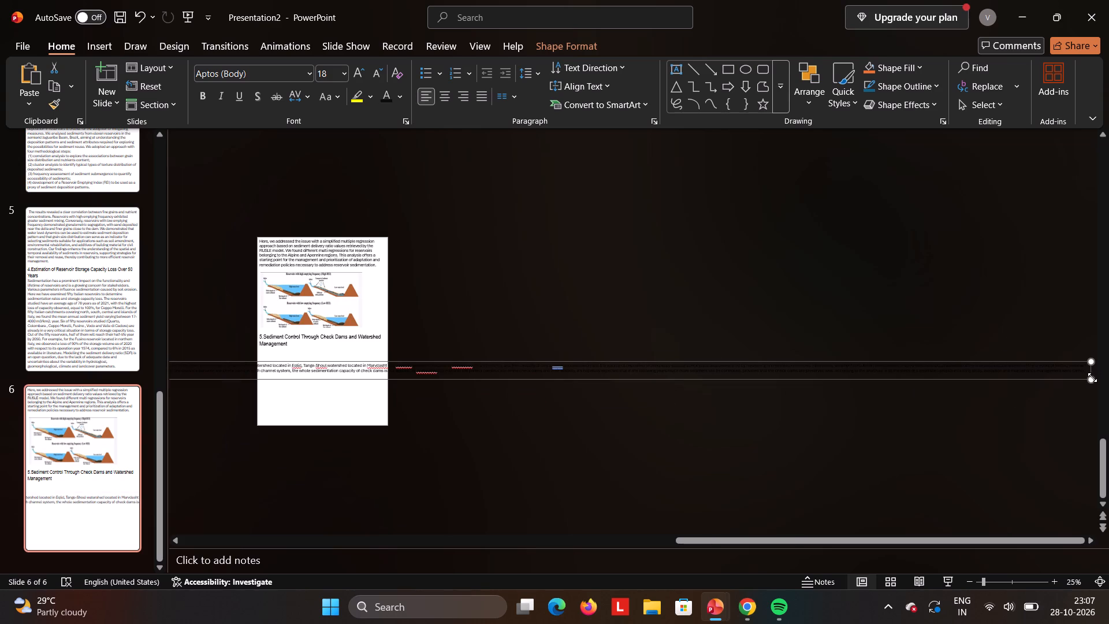
pyautogui.moveTo(1096, 381); pyautogui.dragTo(1041, 379)
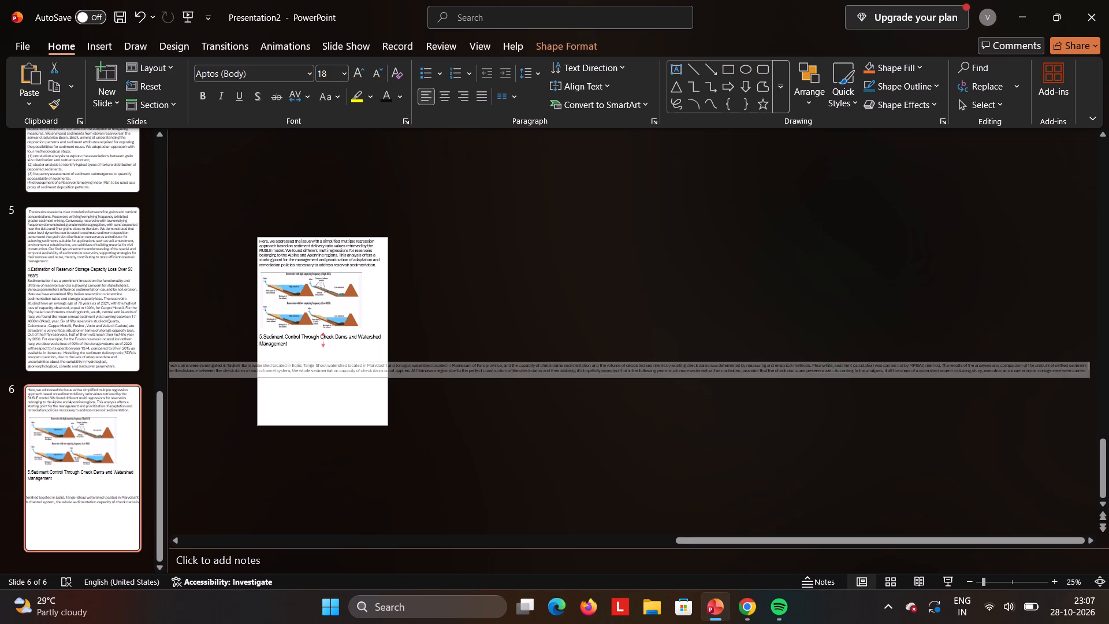
pyautogui.moveTo(1041, 379); pyautogui.dragTo(389, 423)
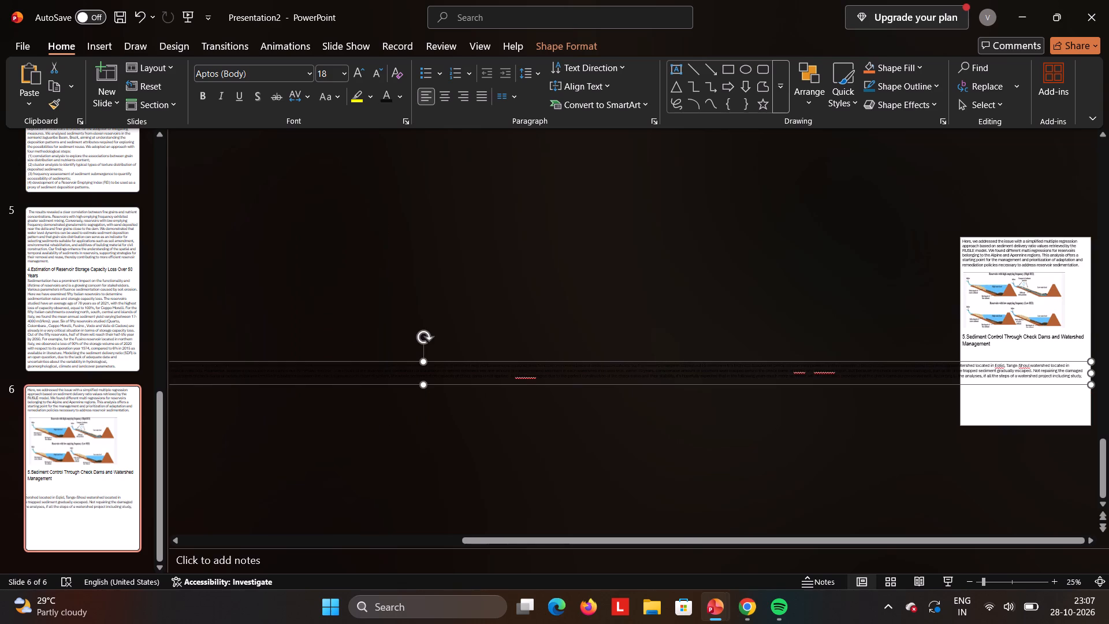
# Narrow the check dams paragraph box from its left end to slide 6's left edge so it matches the slide width.
pyautogui.hscroll(10, 300, 376)
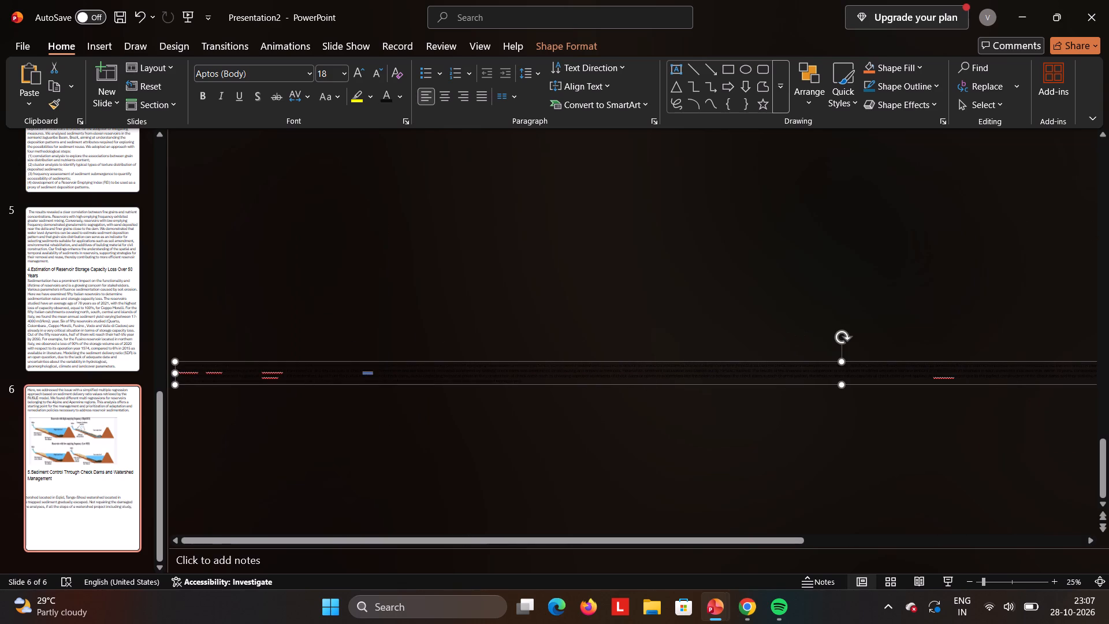
pyautogui.moveTo(175, 385); pyautogui.dragTo(859, 376)
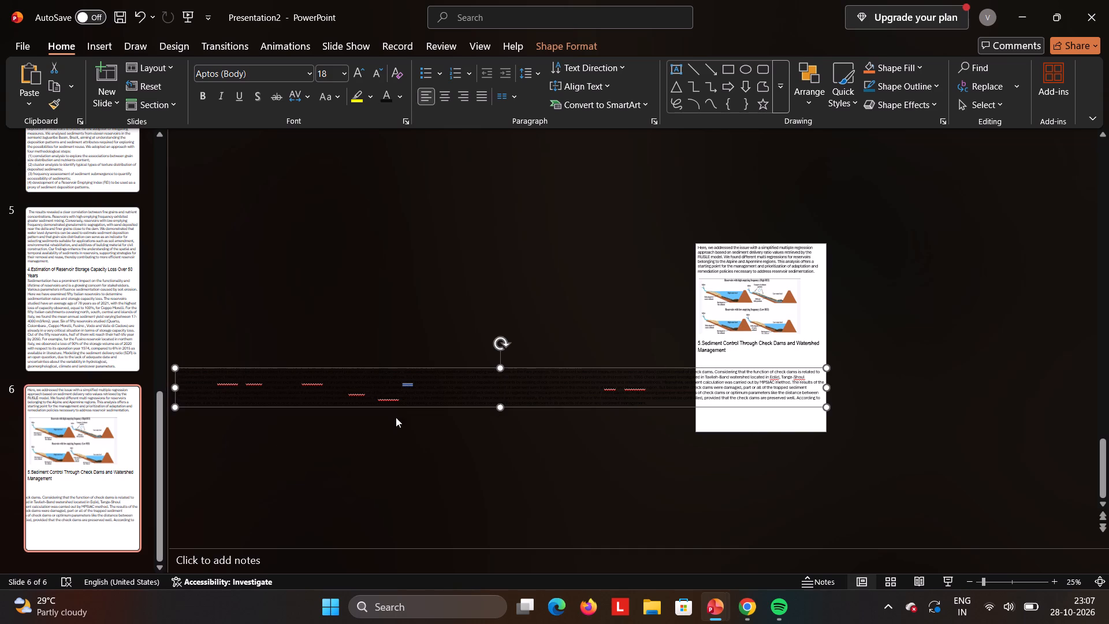
pyautogui.moveTo(174, 408); pyautogui.dragTo(676, 405)
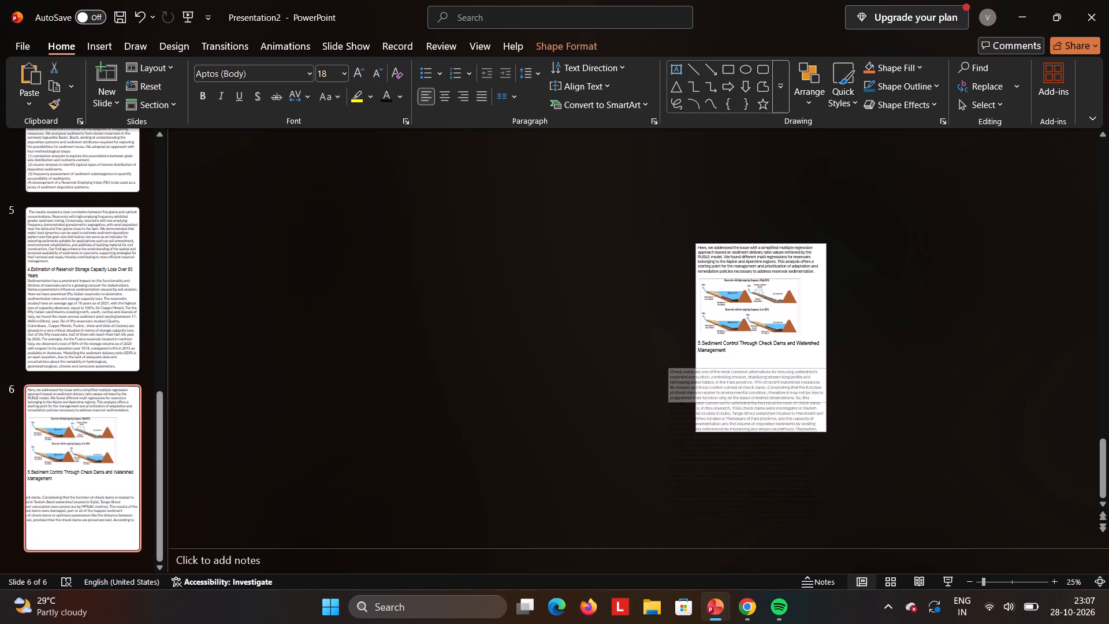
pyautogui.moveTo(676, 405); pyautogui.dragTo(695, 404)
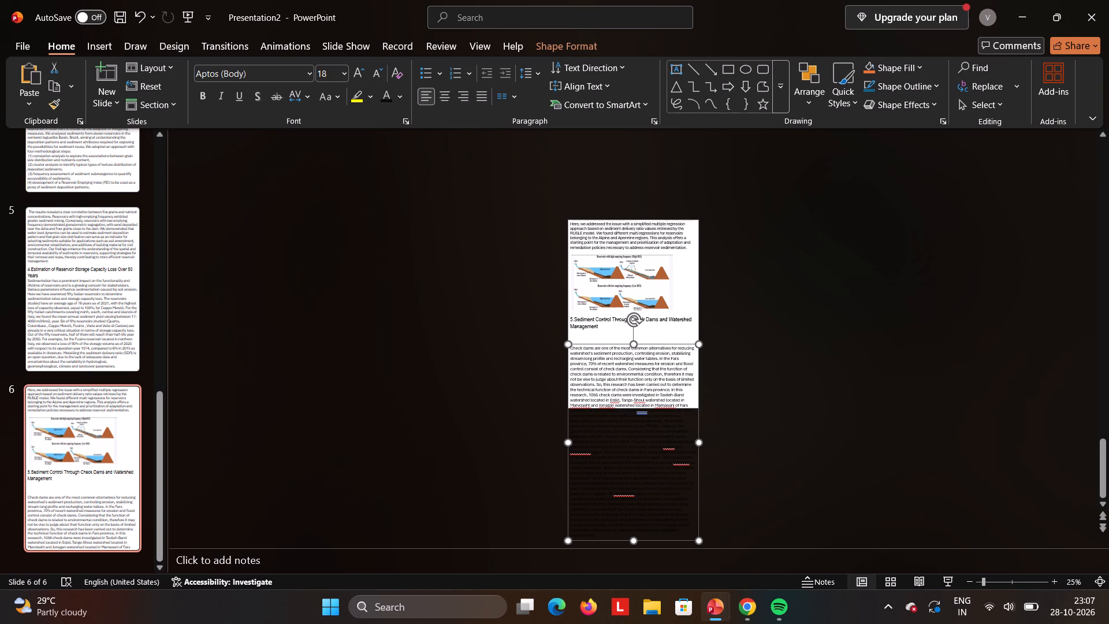
# Move the check dams paragraph box up on slide 6 until it sits directly below the topic 5 heading.
pyautogui.keyDown('ctrl'); pyautogui.scroll(3, 641, 357); pyautogui.keyUp('ctrl')
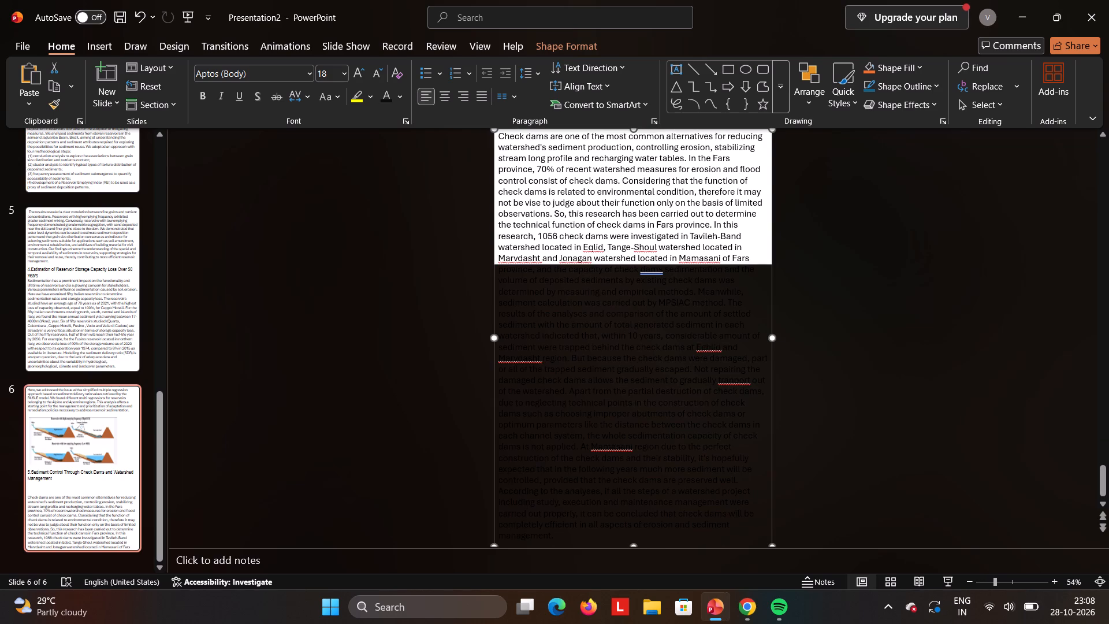
pyautogui.scroll(3, 641, 357)
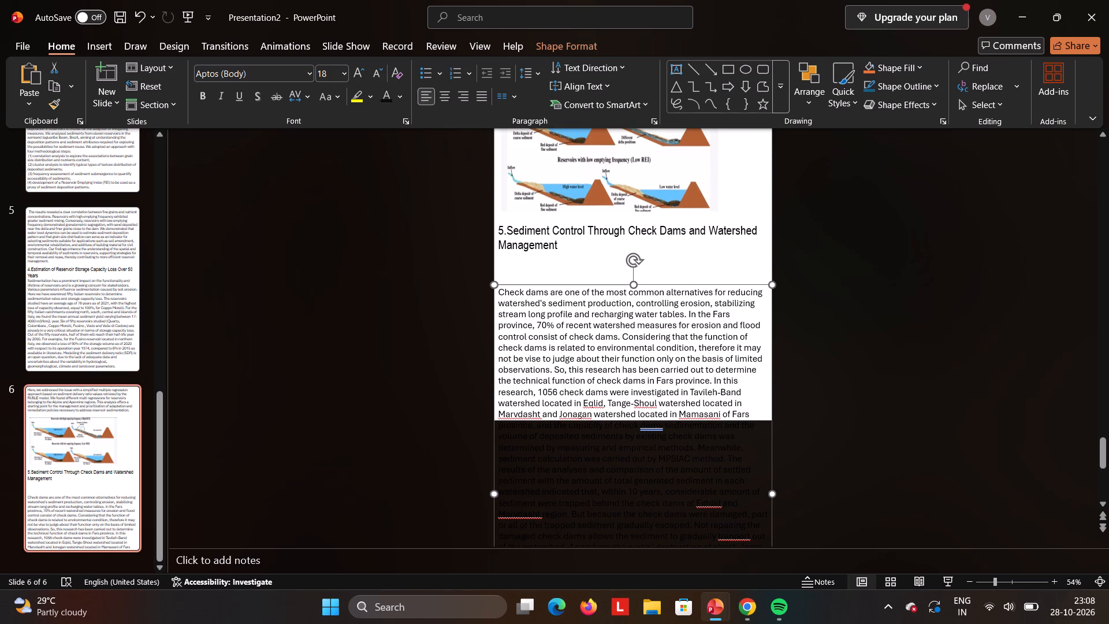
pyautogui.moveTo(667, 283); pyautogui.dragTo(664, 255)
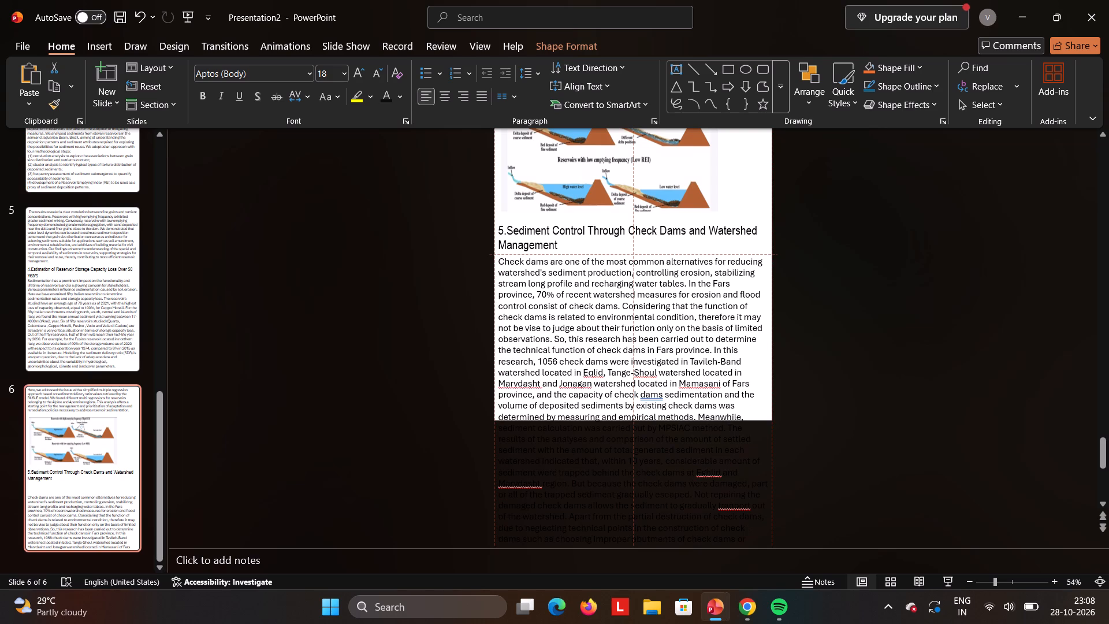
pyautogui.moveTo(664, 255); pyautogui.dragTo(676, 222)
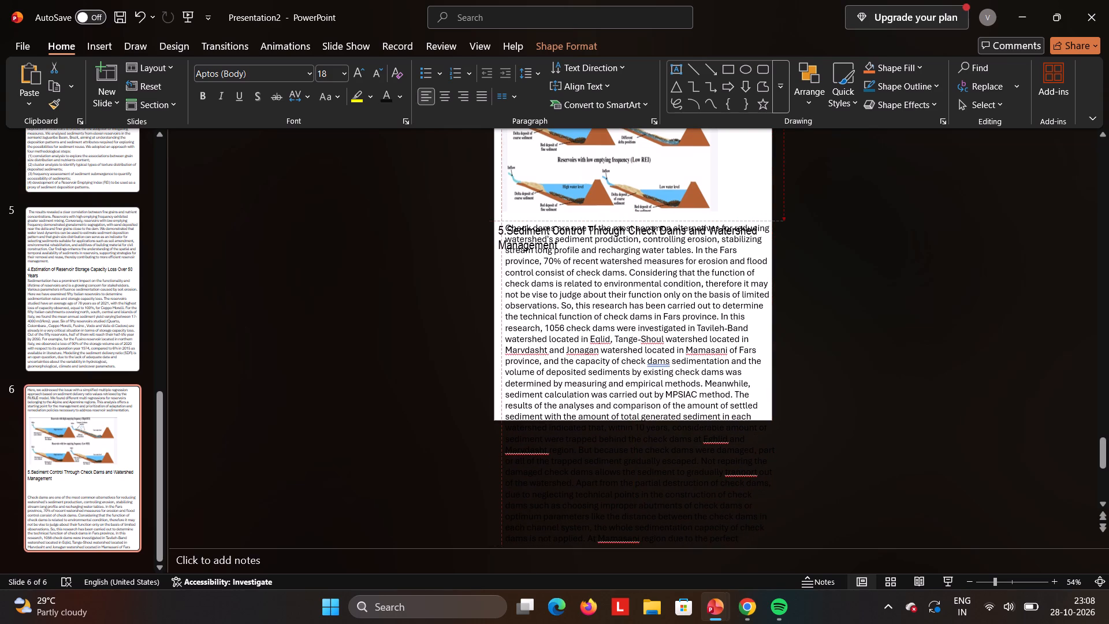
pyautogui.moveTo(676, 222); pyautogui.dragTo(672, 242)
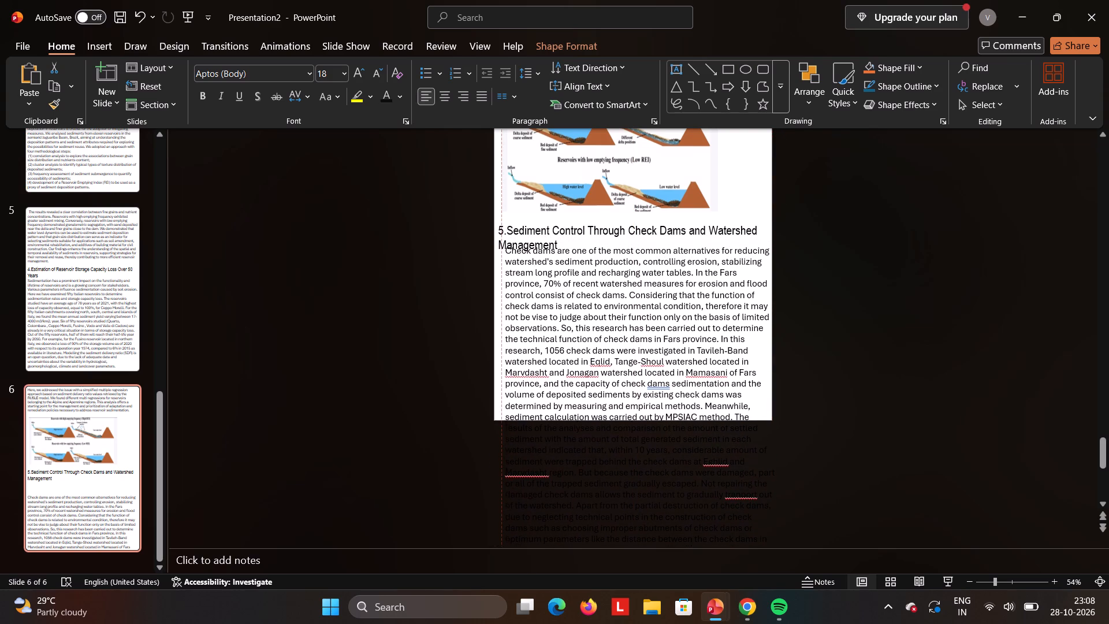
pyautogui.moveTo(672, 242); pyautogui.dragTo(671, 250)
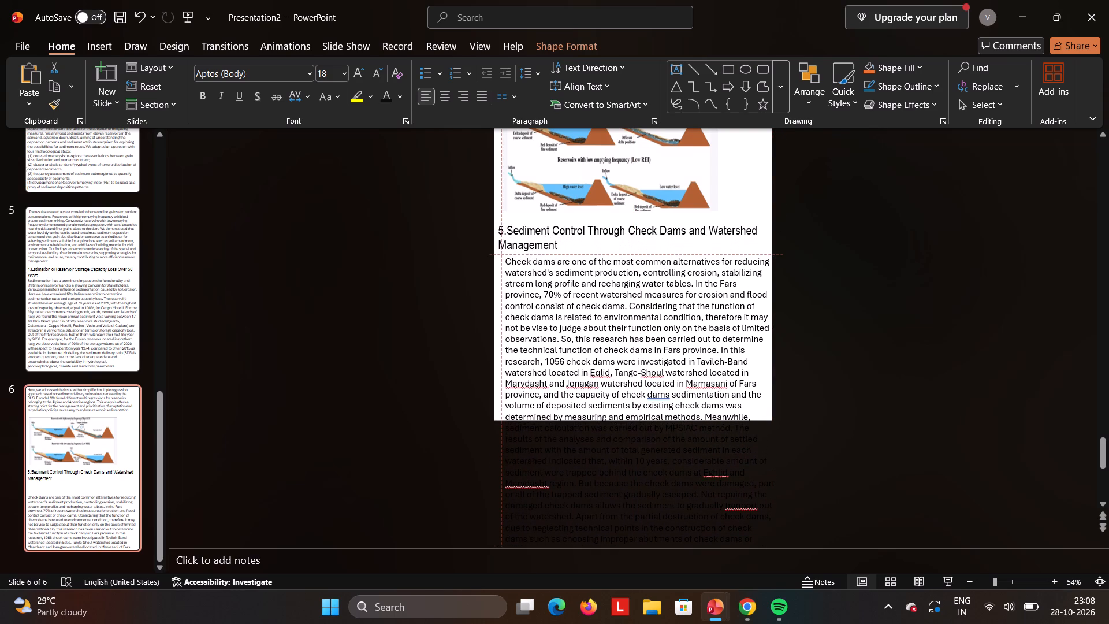
pyautogui.moveTo(671, 250); pyautogui.dragTo(666, 249)
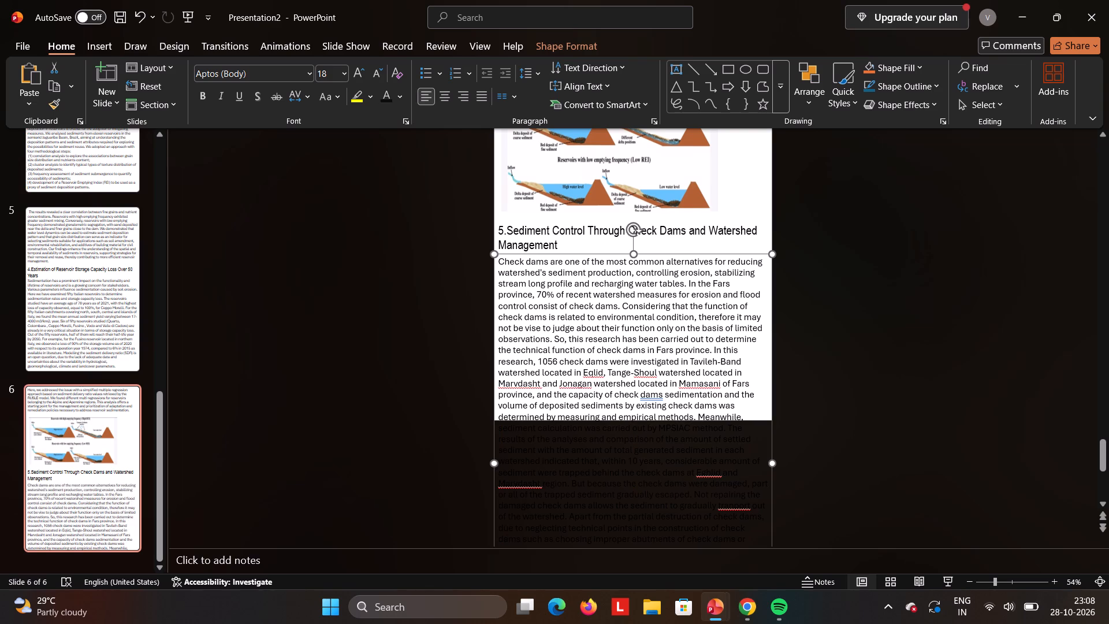
# Delete the overflowing check dams text from "Meanwhile" to the end, leaving the paragraph ending at "empirical methods".
pyautogui.tripleClick(695, 413)
pyautogui.moveTo(695, 413); pyautogui.dragTo(758, 509)
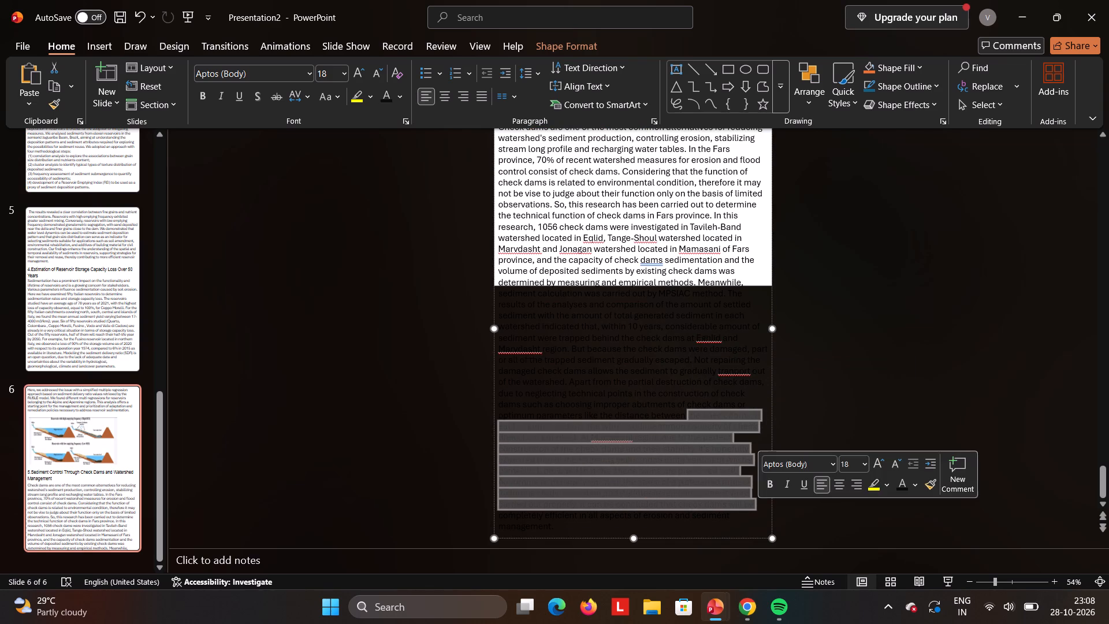
pyautogui.click(824, 530)
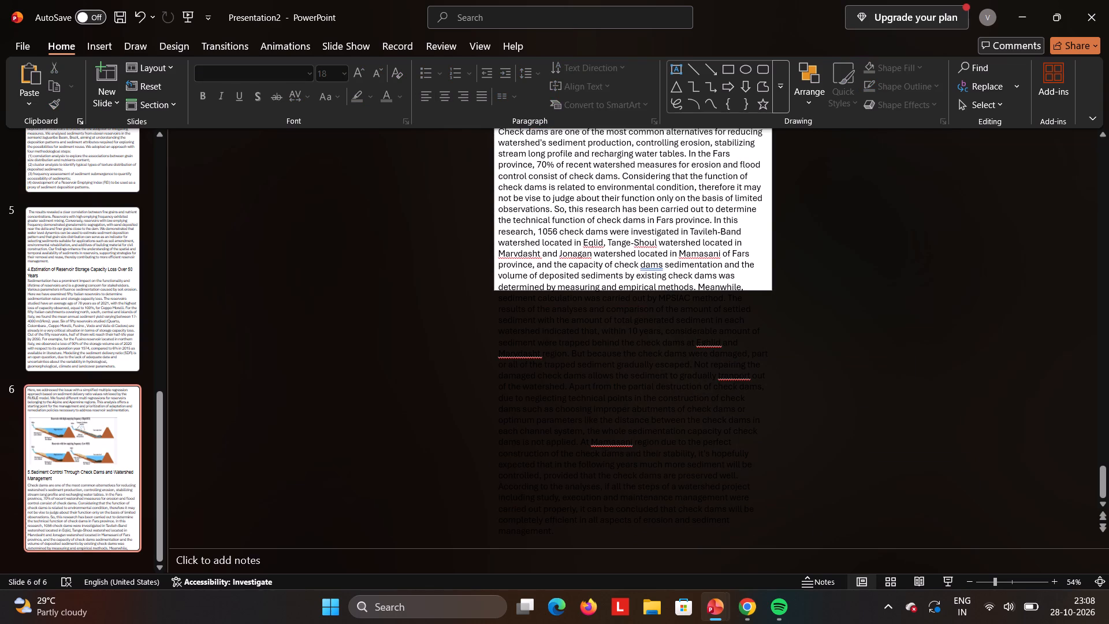
pyautogui.moveTo(694, 289); pyautogui.dragTo(798, 518)
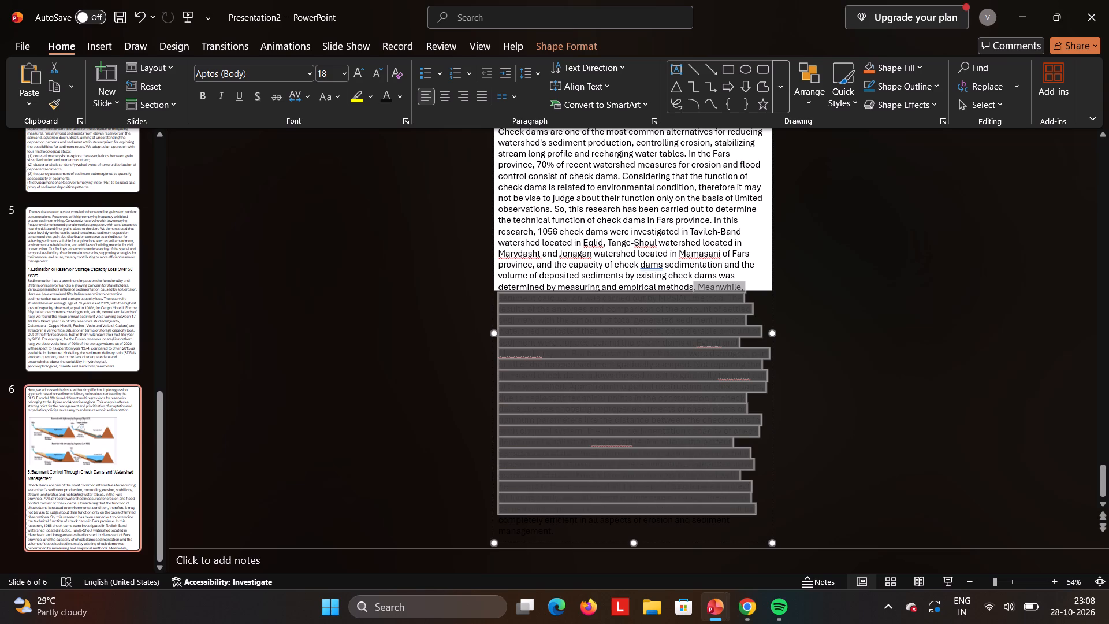
pyautogui.moveTo(798, 518); pyautogui.dragTo(863, 567)
pyautogui.press('Delete')
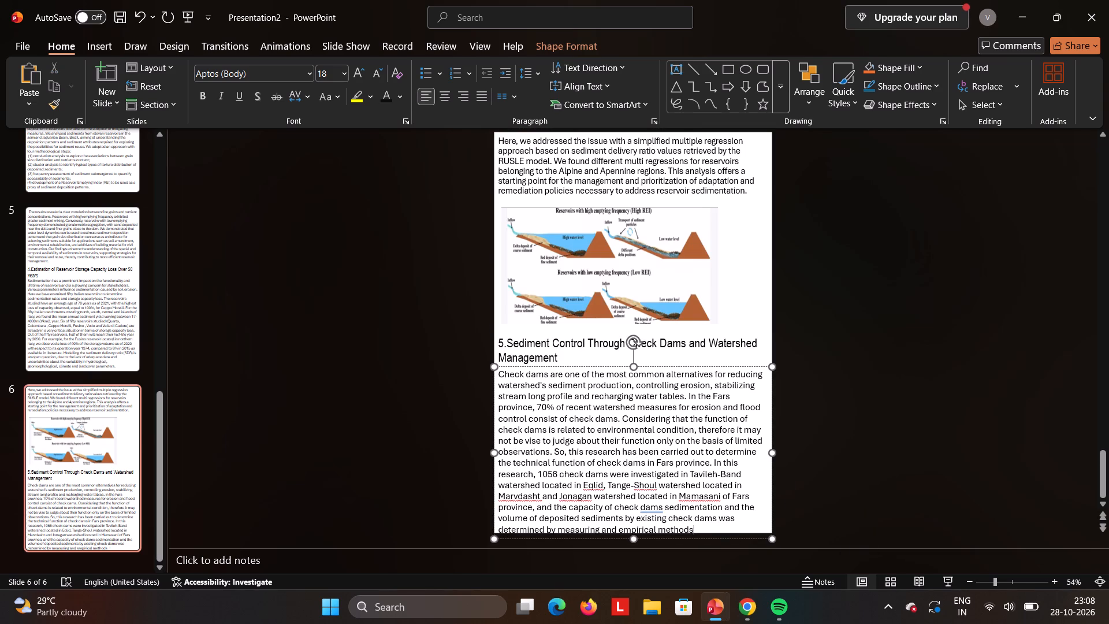
# Nudge the check dams paragraph box slightly upward so its last line fits inside slide 6.
pyautogui.doubleClick(762, 532)
pyautogui.moveTo(758, 533); pyautogui.dragTo(758, 540)
pyautogui.moveTo(758, 540); pyautogui.dragTo(653, 532)
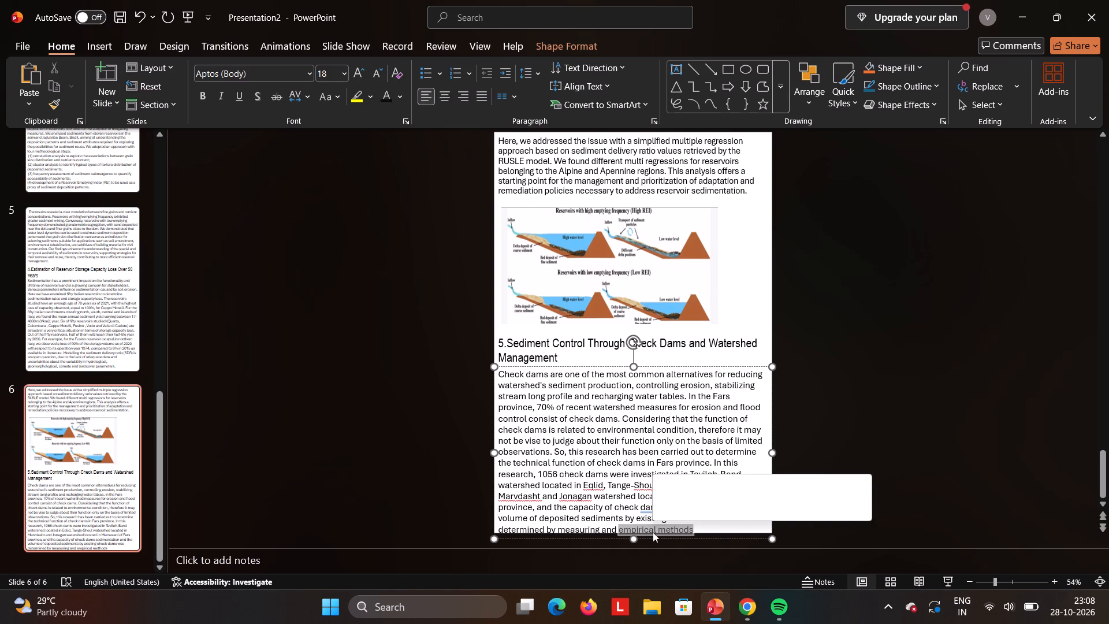
pyautogui.click(925, 430)
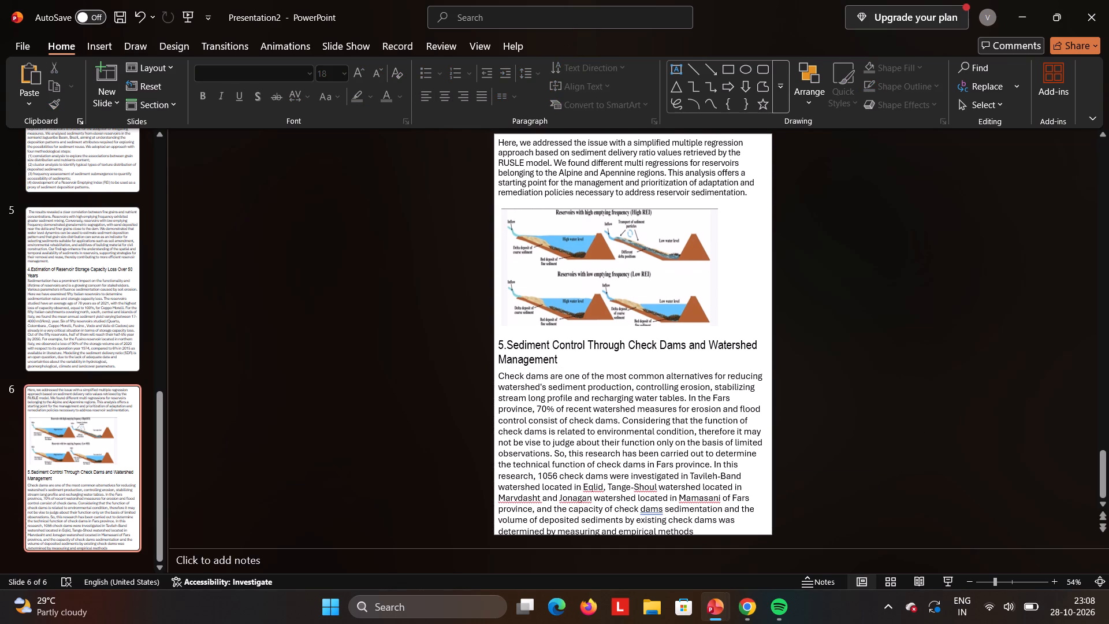
pyautogui.click(725, 533)
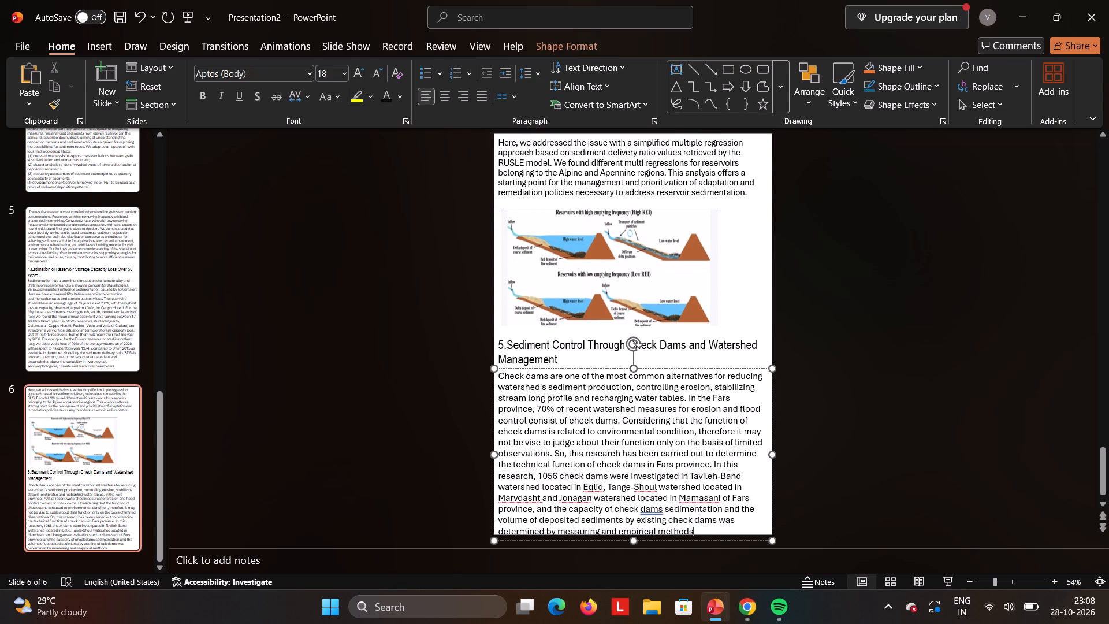
pyautogui.click(724, 538)
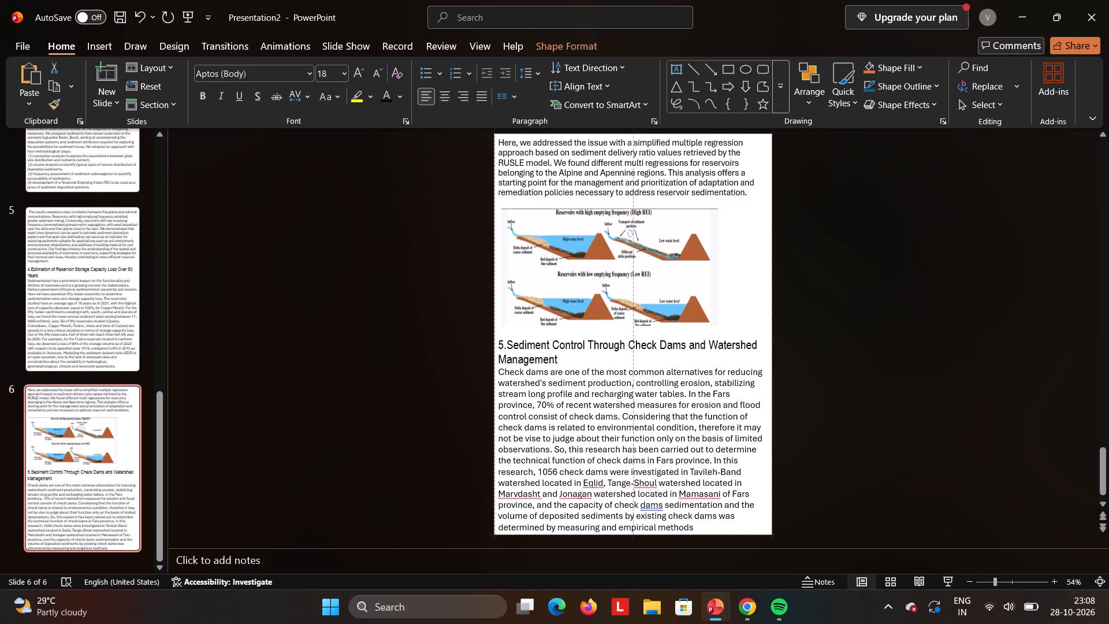
pyautogui.click(943, 441)
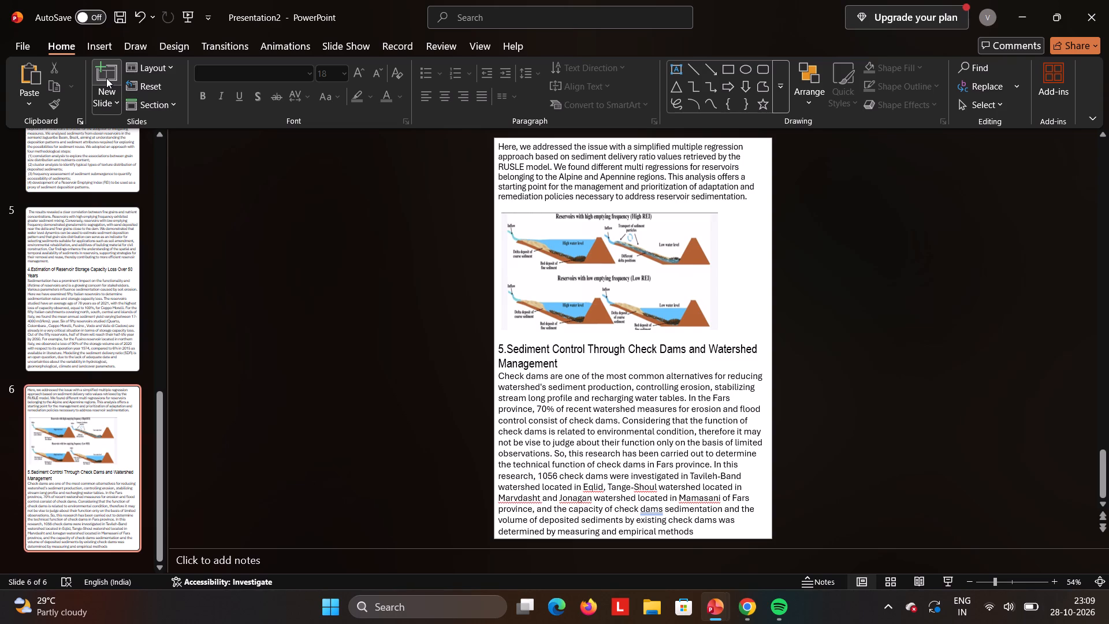
# Add a new slide with title and content placeholders after slide 6.
pyautogui.scroll(3, 86, 300)
pyautogui.scroll(-1, 86, 300)
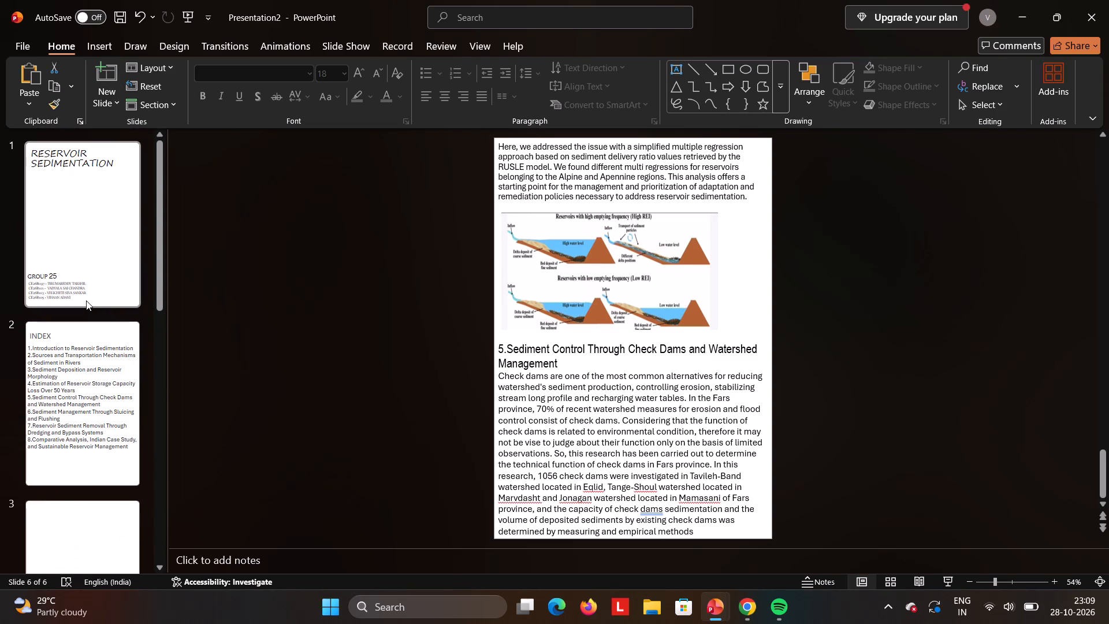
pyautogui.scroll(-2, 86, 300)
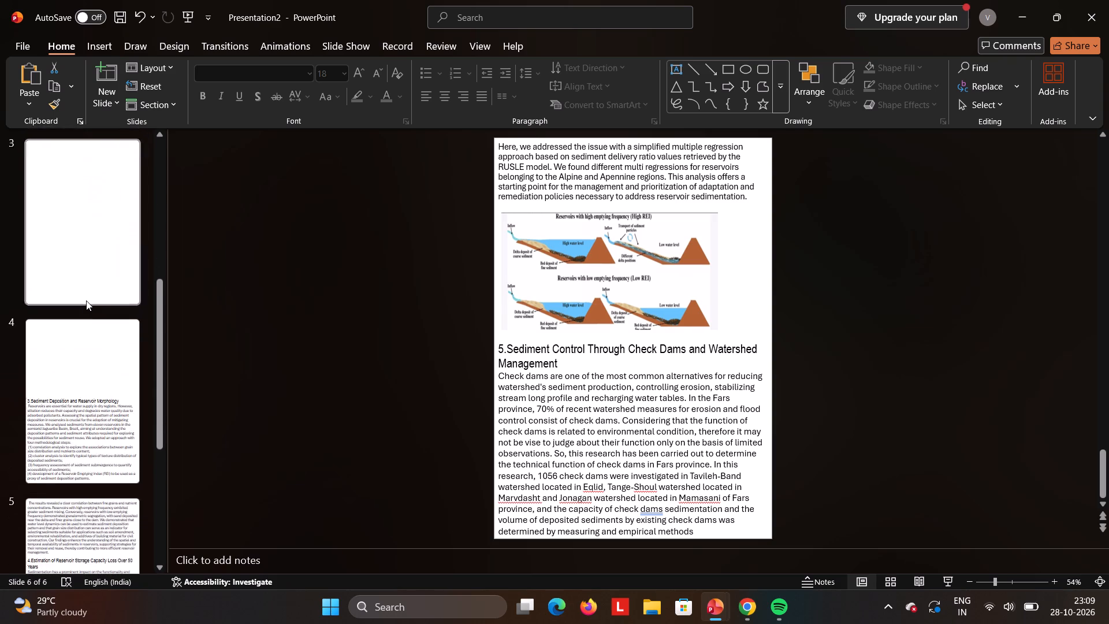
pyautogui.scroll(-1, 86, 300)
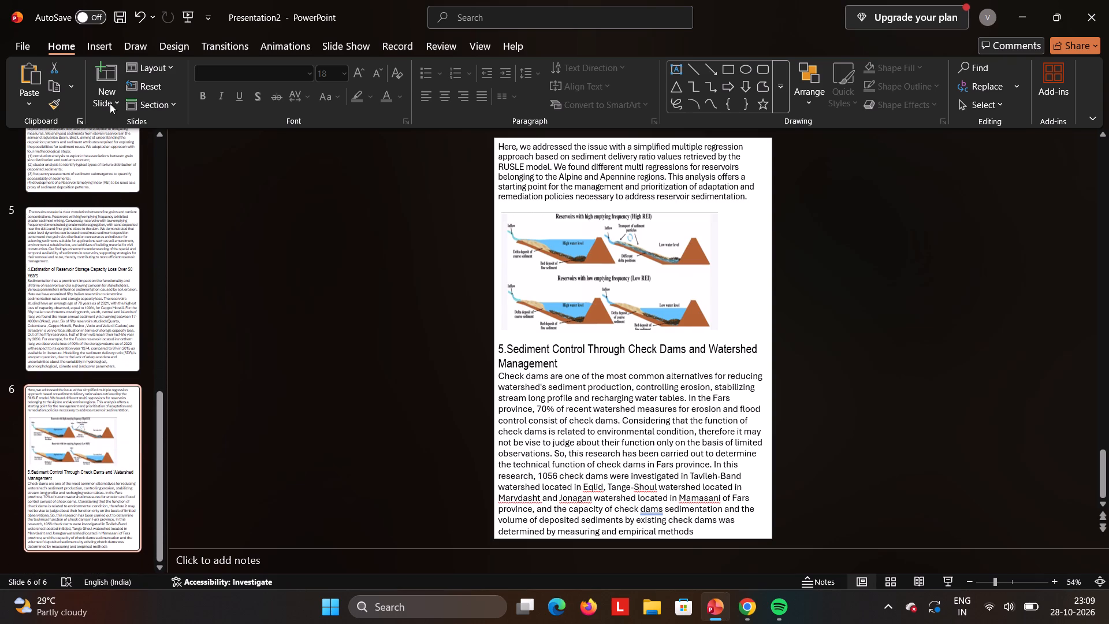
pyautogui.click(109, 79)
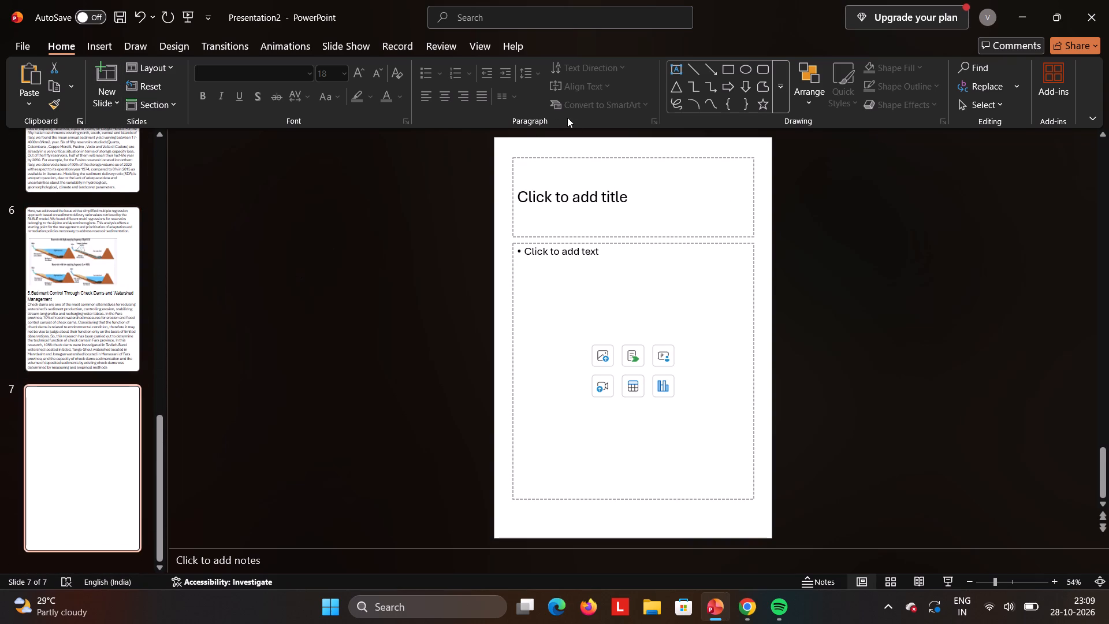
# Paste the full check dams paragraph into slide 7's title placeholder and set its font size to 14.
pyautogui.click(570, 182)
pyautogui.hotkey('ctrl', 'v')
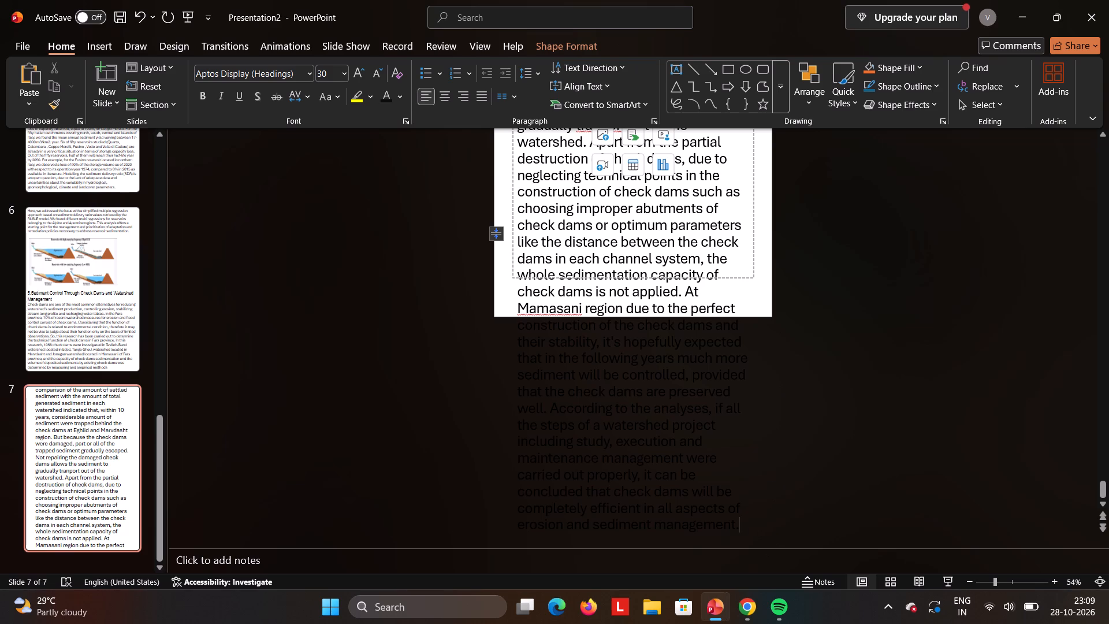
pyautogui.moveTo(741, 522); pyautogui.dragTo(491, 69)
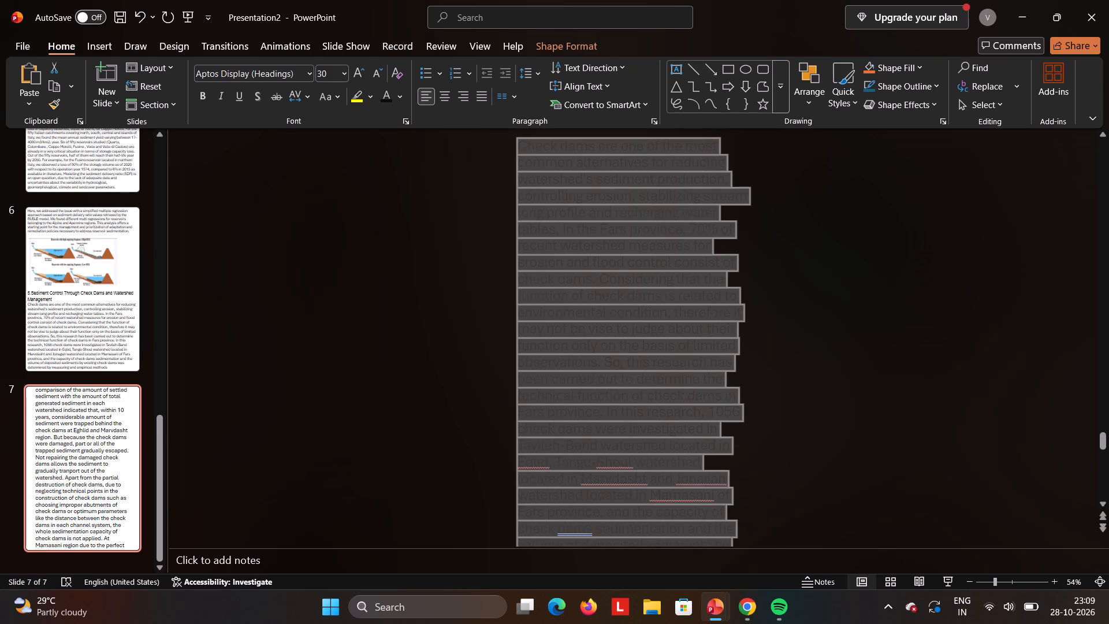
pyautogui.moveTo(491, 69); pyautogui.dragTo(489, 32)
pyautogui.click(341, 71)
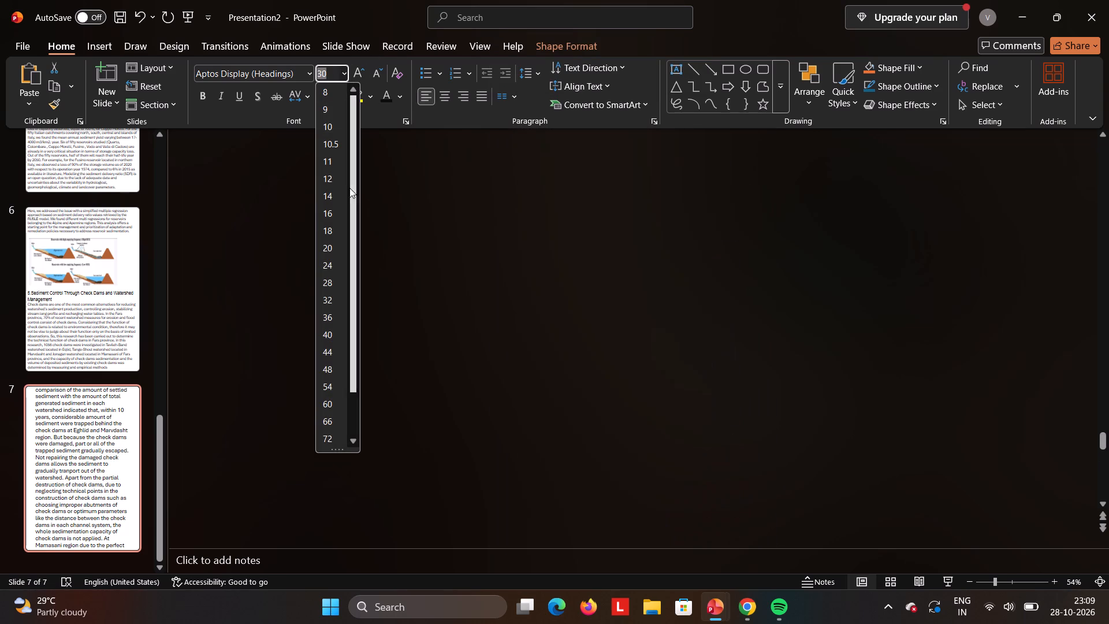
pyautogui.click(335, 199)
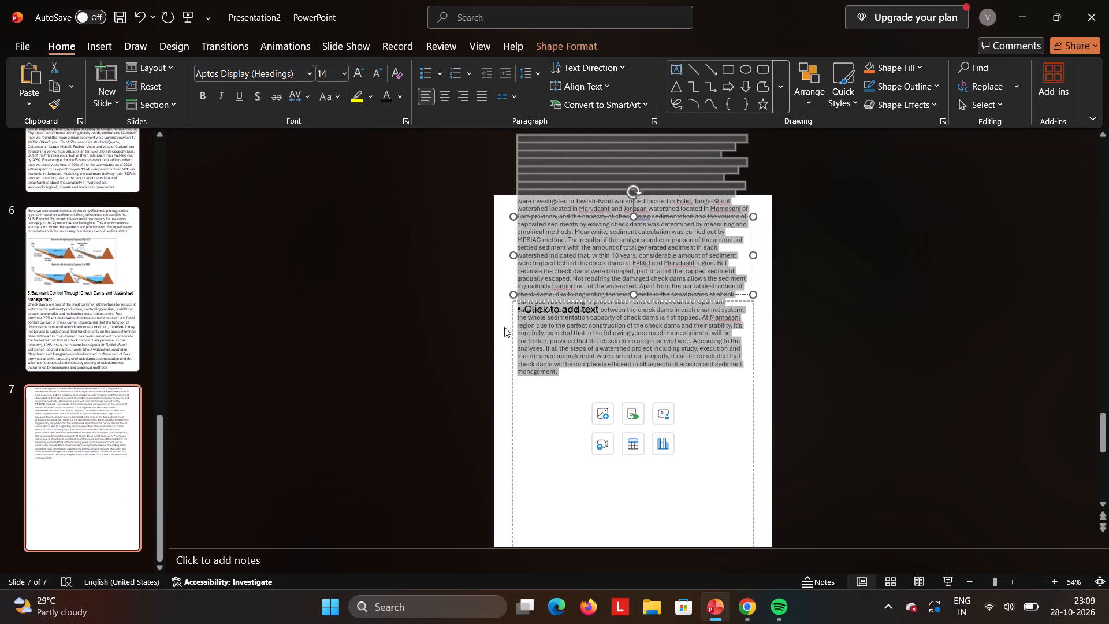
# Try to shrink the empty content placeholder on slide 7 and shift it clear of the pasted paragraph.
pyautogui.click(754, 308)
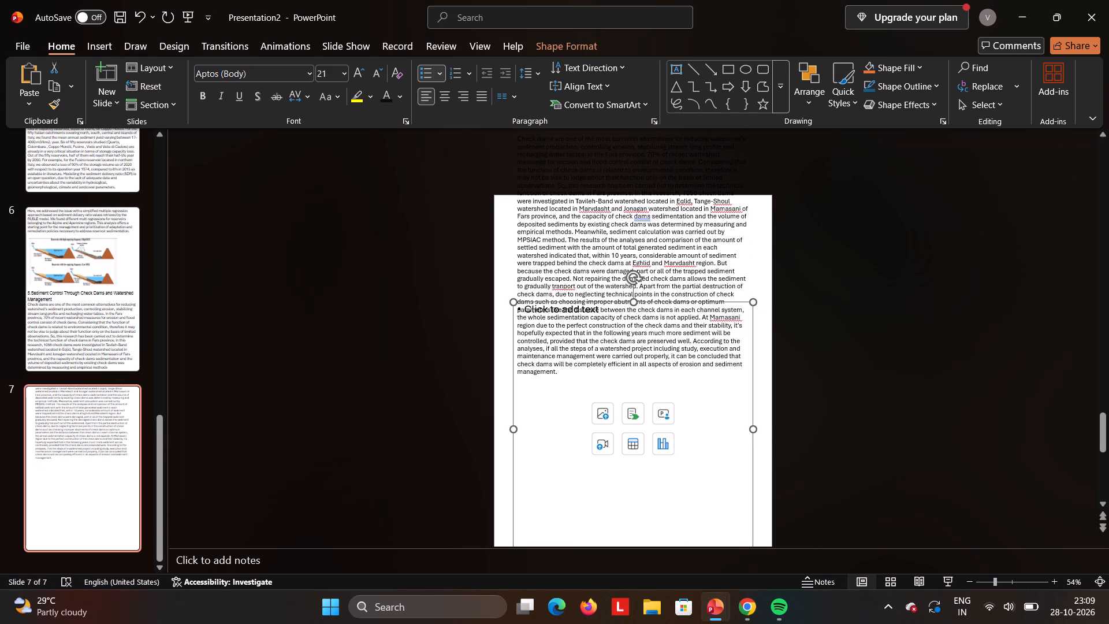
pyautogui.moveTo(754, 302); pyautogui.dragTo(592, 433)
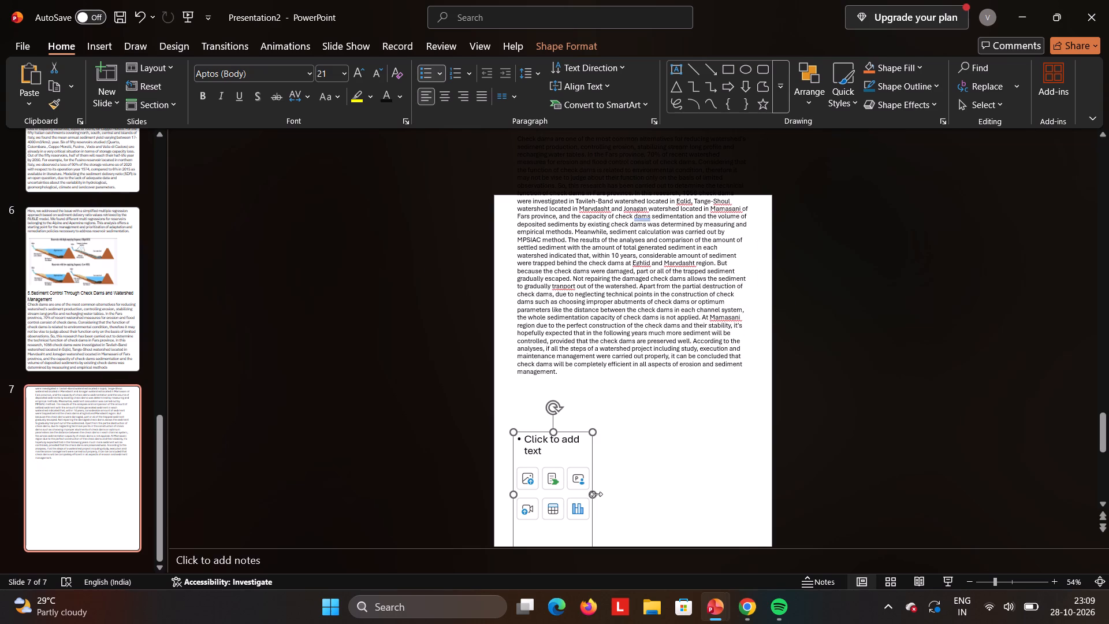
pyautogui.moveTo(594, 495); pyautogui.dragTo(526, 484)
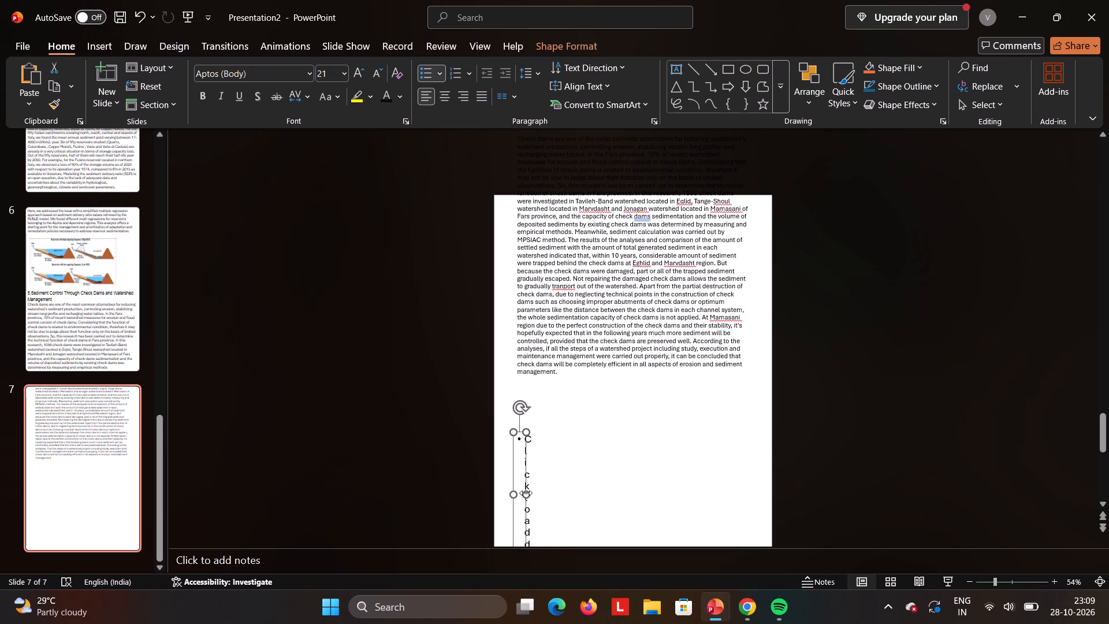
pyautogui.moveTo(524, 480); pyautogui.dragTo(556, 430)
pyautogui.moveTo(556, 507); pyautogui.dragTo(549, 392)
# Remove the empty content placeholder from slide 7.
pyautogui.rightClick(548, 387)
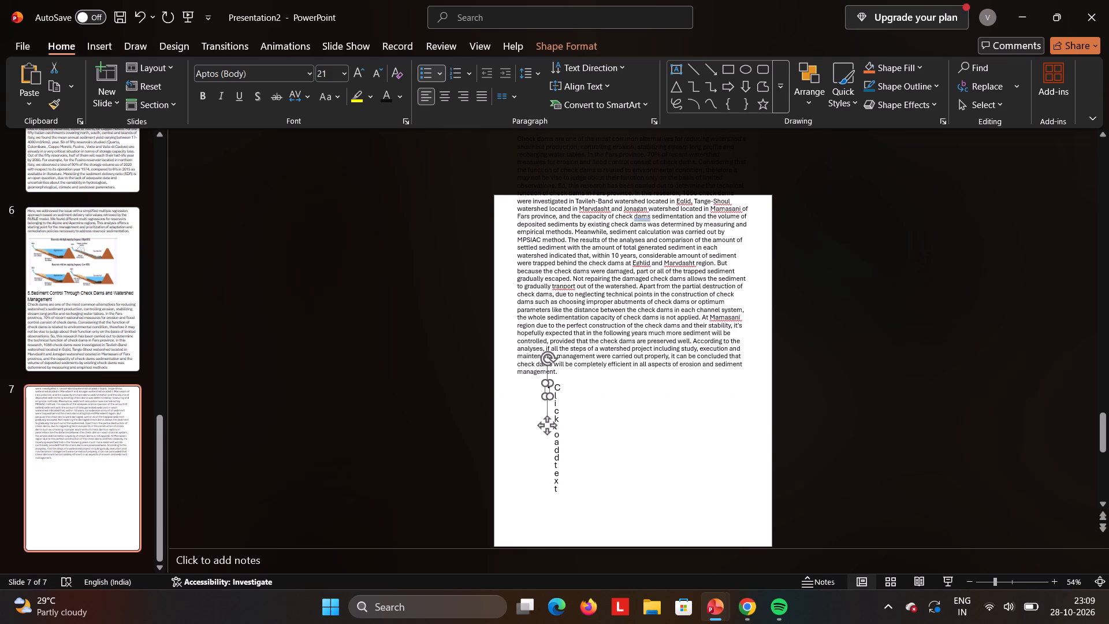
pyautogui.click(594, 231)
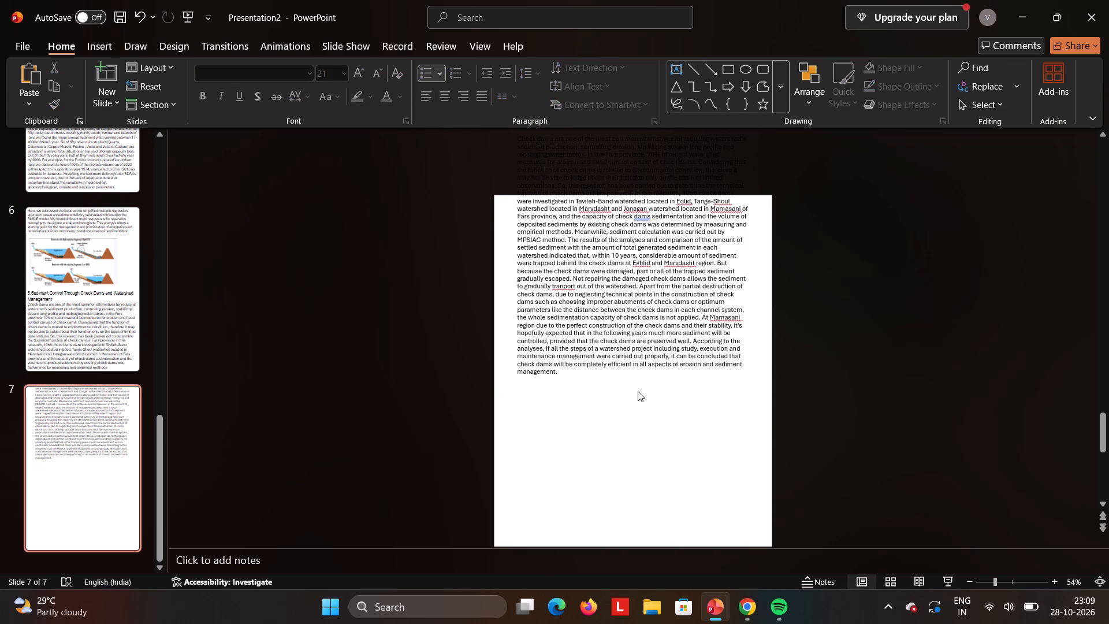
# Enlarge the pasted check dams text box to slide 7's right edge and near its bottom so the whole paragraph fits.
pyautogui.click(601, 372)
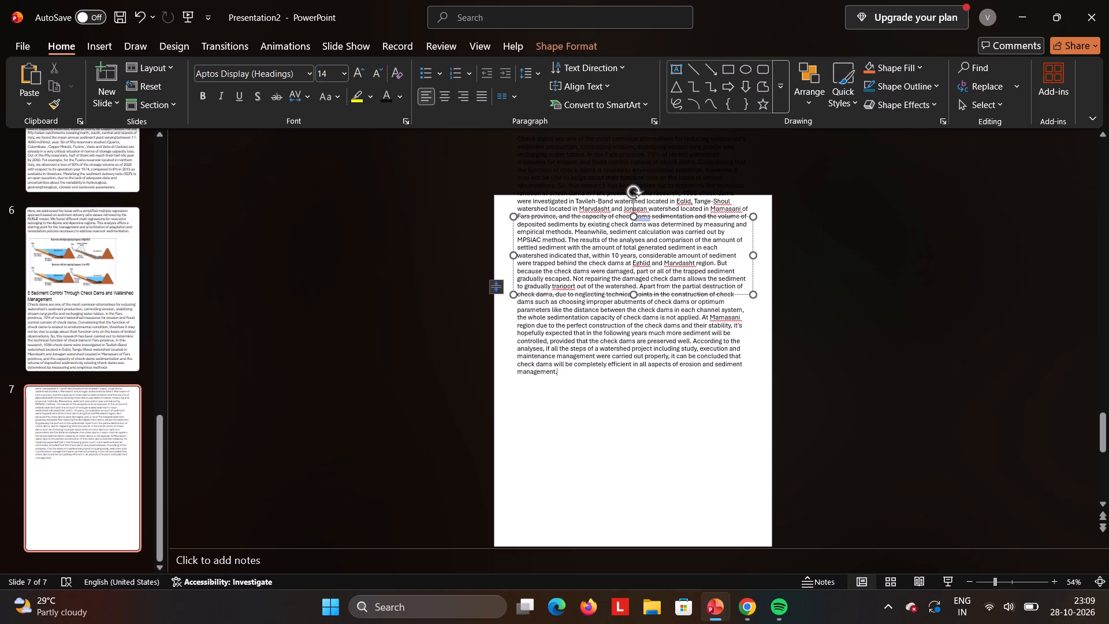
pyautogui.moveTo(754, 294); pyautogui.dragTo(808, 484)
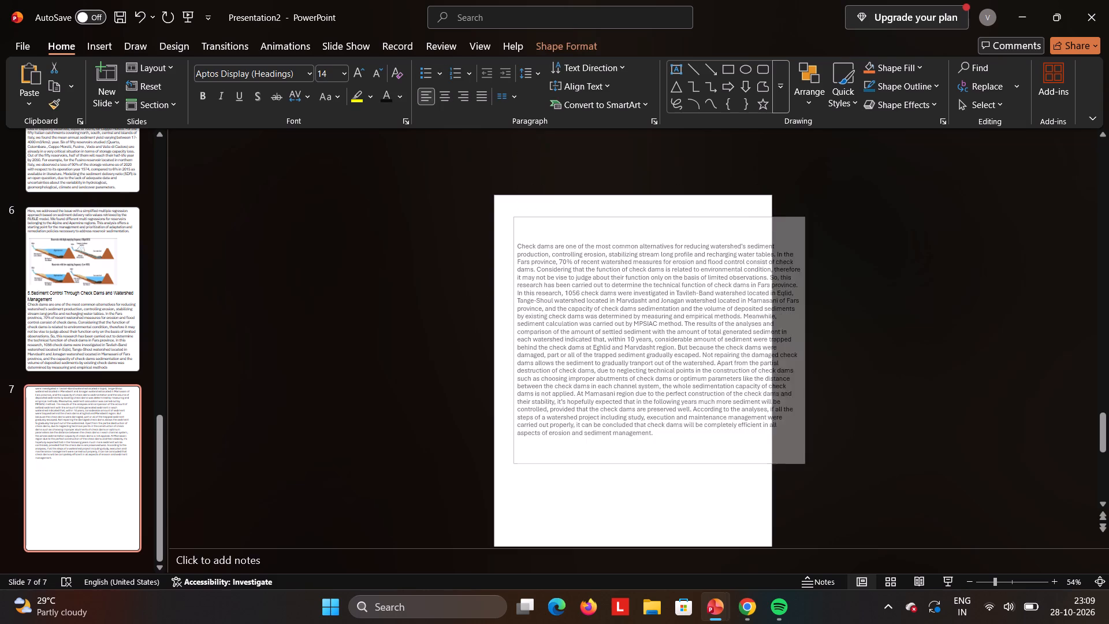
pyautogui.moveTo(808, 484); pyautogui.dragTo(772, 547)
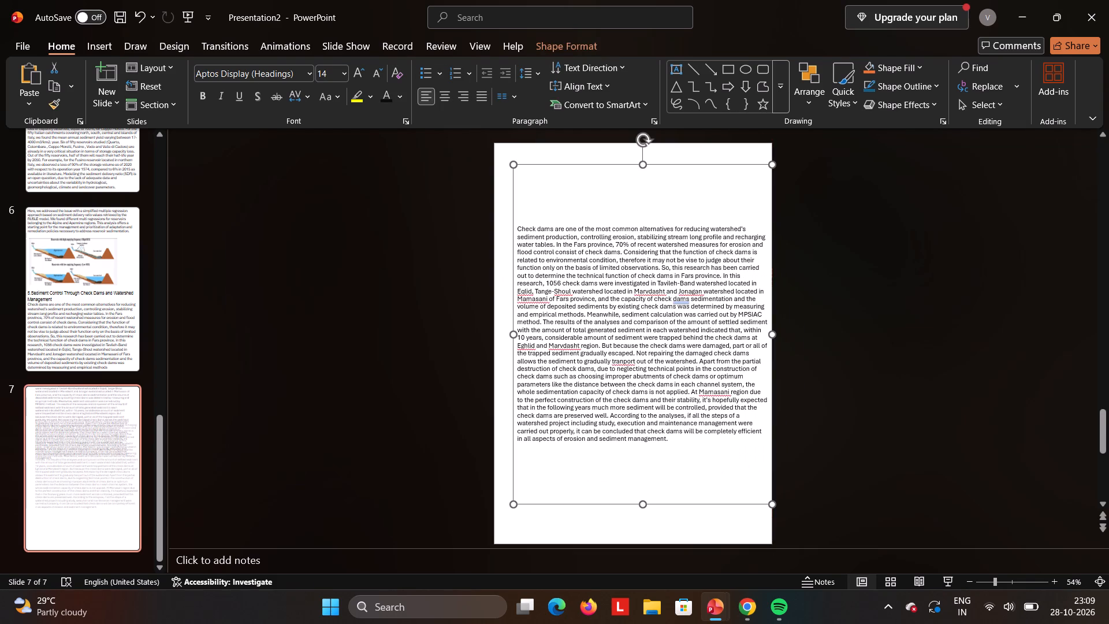
# Enlarge the check dams text box on slide 7 until it fills the whole slide.
pyautogui.moveTo(512, 506); pyautogui.dragTo(500, 531)
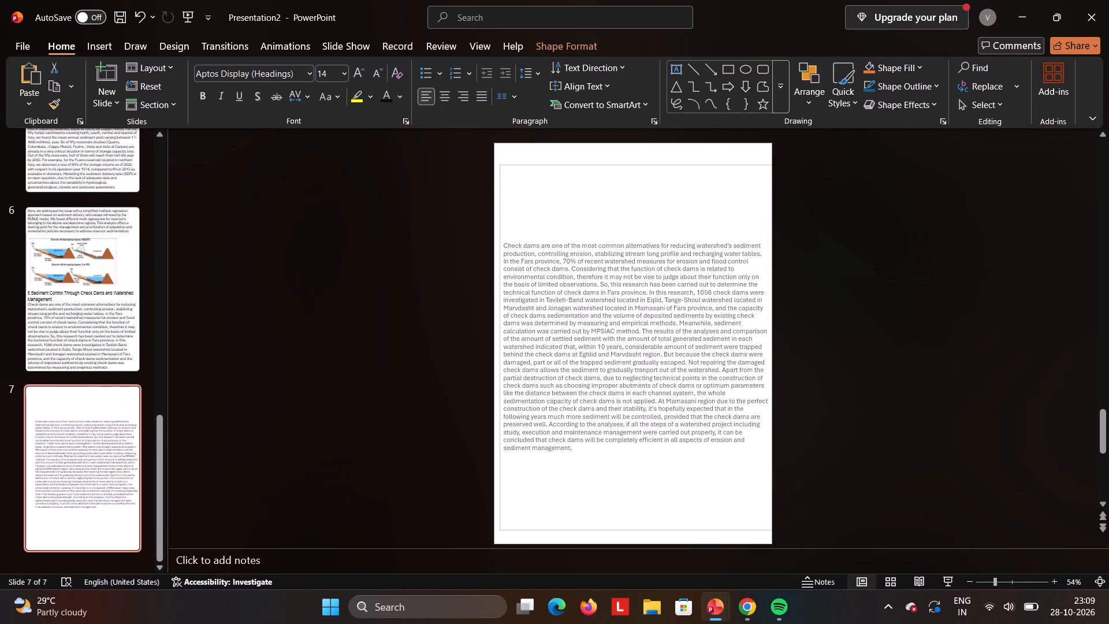
pyautogui.moveTo(500, 531); pyautogui.dragTo(494, 545)
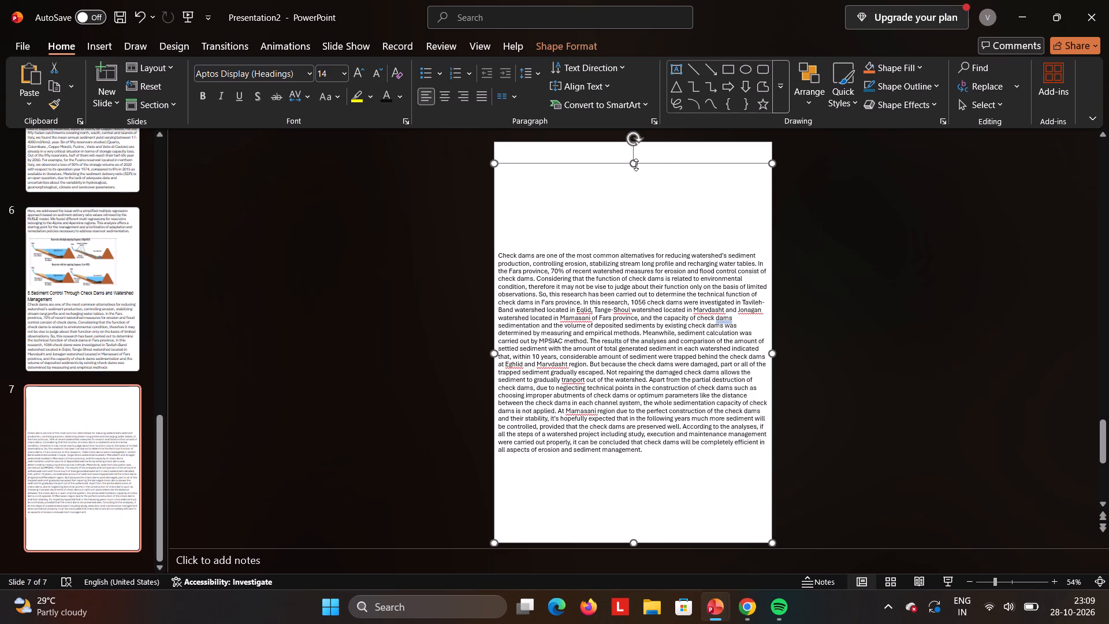
pyautogui.moveTo(636, 165); pyautogui.dragTo(634, 142)
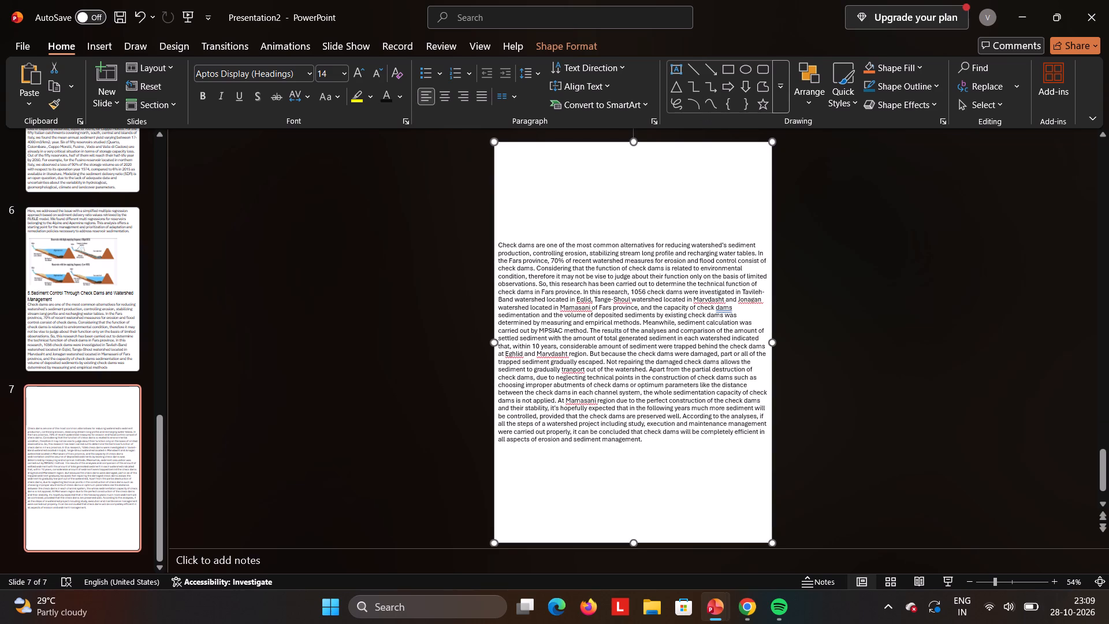
# Delete the opening of slide 7's paragraph up to "measuring and empirical methods." so that it begins with "Meanwhile, sediment calculation".
pyautogui.moveTo(641, 322); pyautogui.dragTo(464, 250)
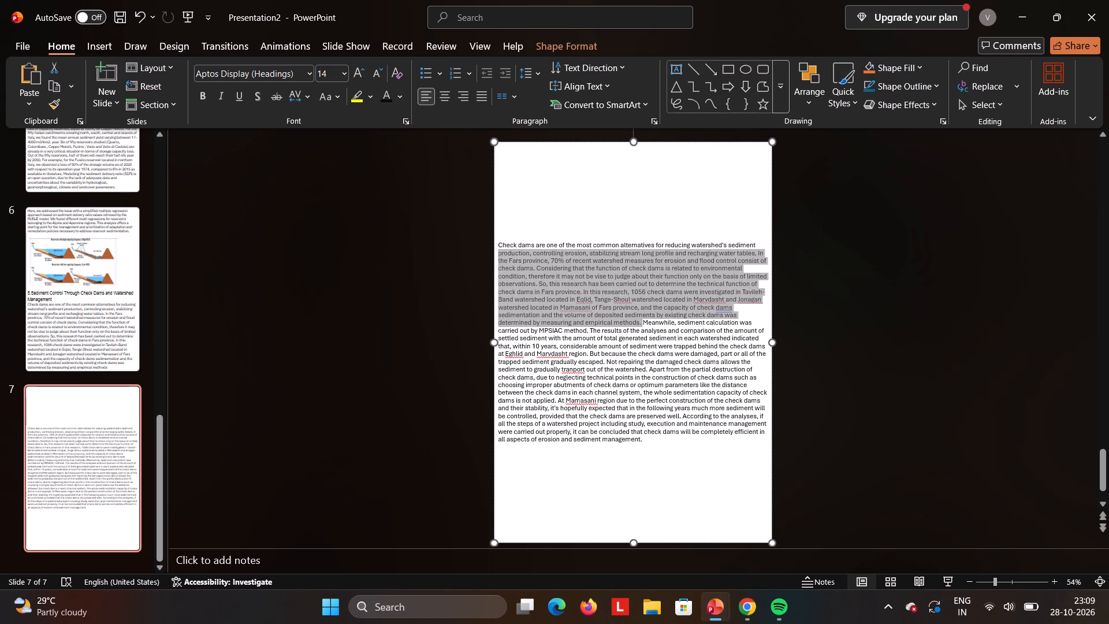
pyautogui.moveTo(464, 250); pyautogui.dragTo(463, 239)
pyautogui.press('Delete')
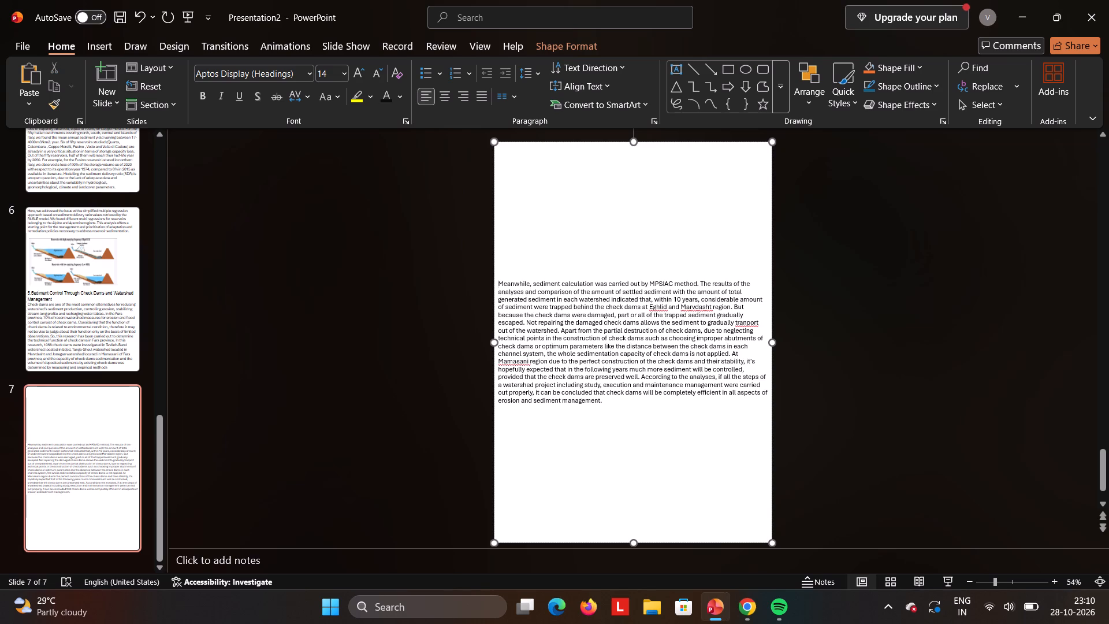
# Shorten slide 7's text box from below to about the upper third of the slide, bringing the remaining paragraph to the top.
pyautogui.moveTo(634, 543); pyautogui.dragTo(630, 447)
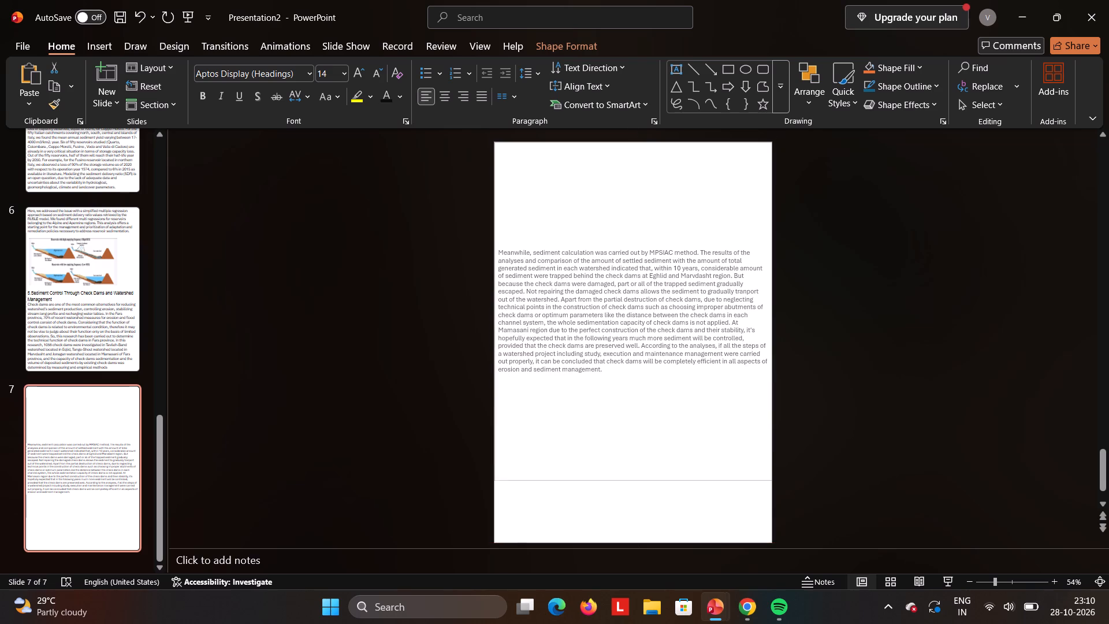
pyautogui.moveTo(630, 447); pyautogui.dragTo(622, 278)
pyautogui.click(374, 337)
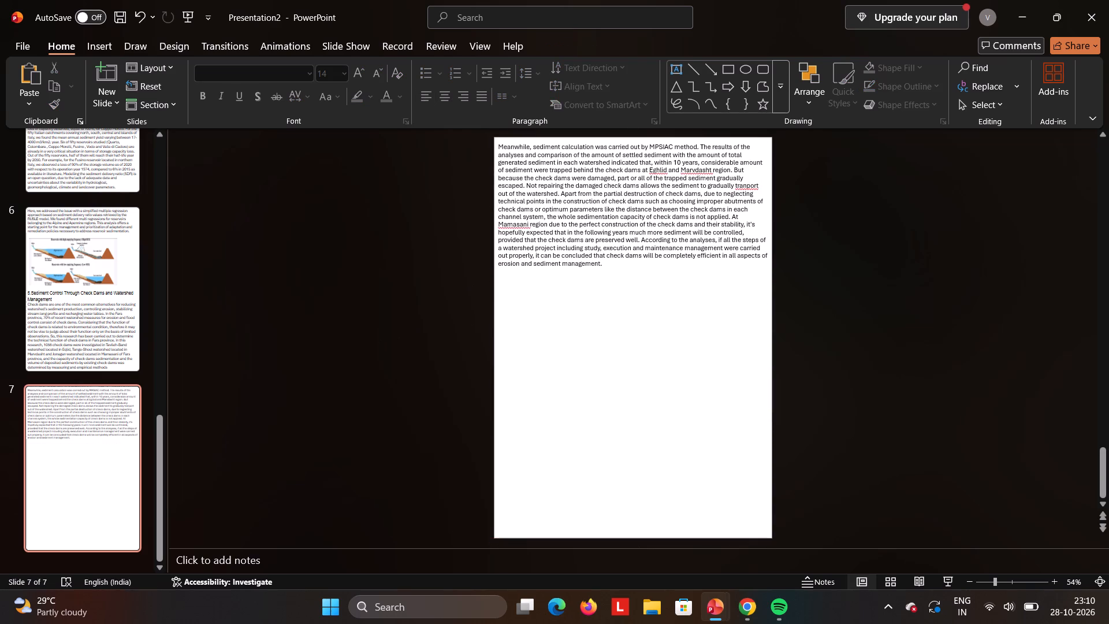
# Insert a space after "Mamasani" in slide 7's paragraph.
pyautogui.click(527, 222)
pyautogui.press('Right')
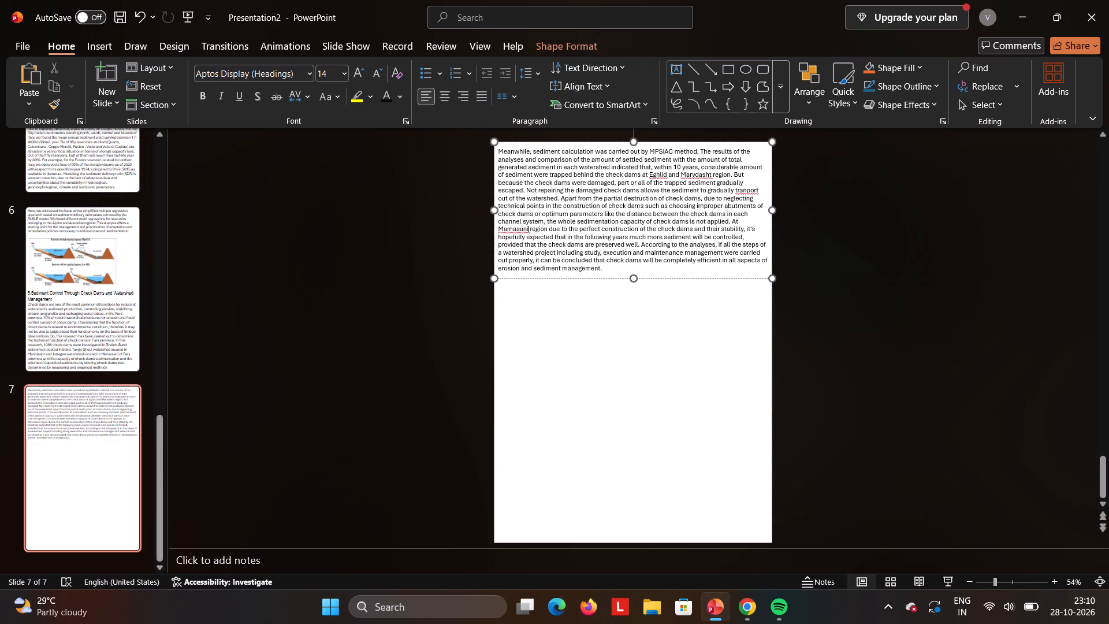
pyautogui.press('space')
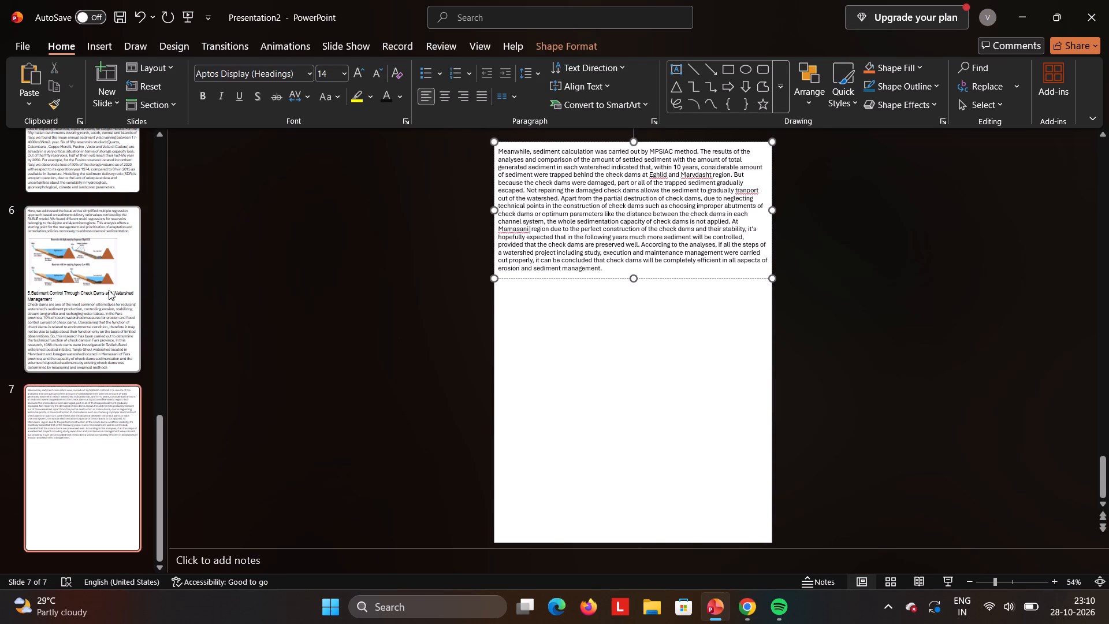
# Check the font size of the body text on slides 6 and 5 for comparison with slide 7.
pyautogui.click(109, 290)
pyautogui.moveTo(623, 432); pyautogui.dragTo(632, 432)
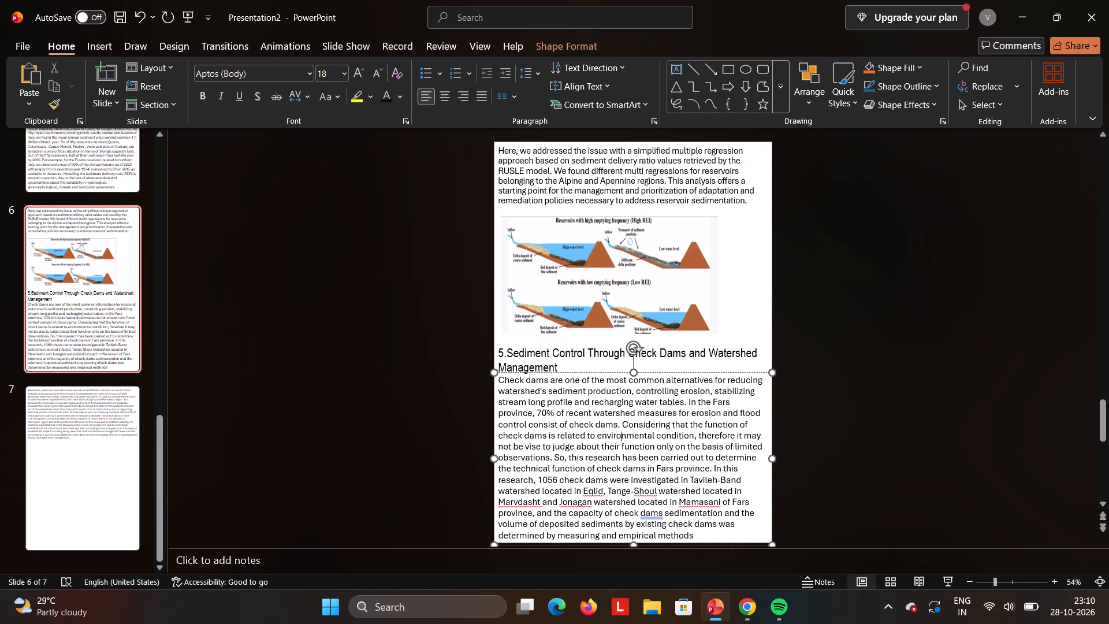
pyautogui.moveTo(632, 432); pyautogui.dragTo(675, 432)
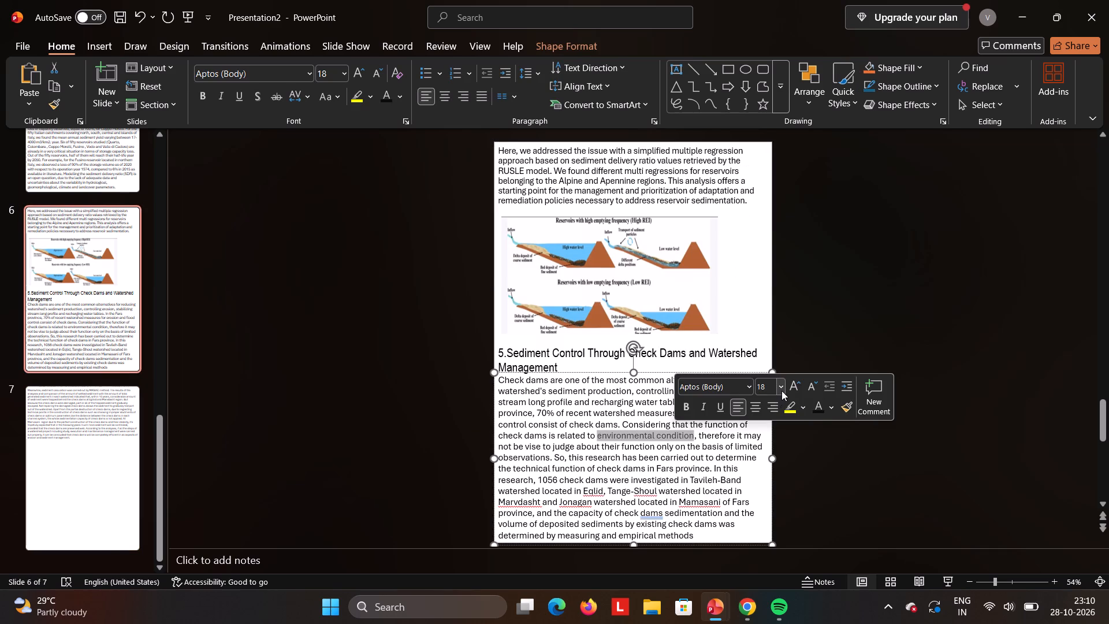
pyautogui.click(83, 284)
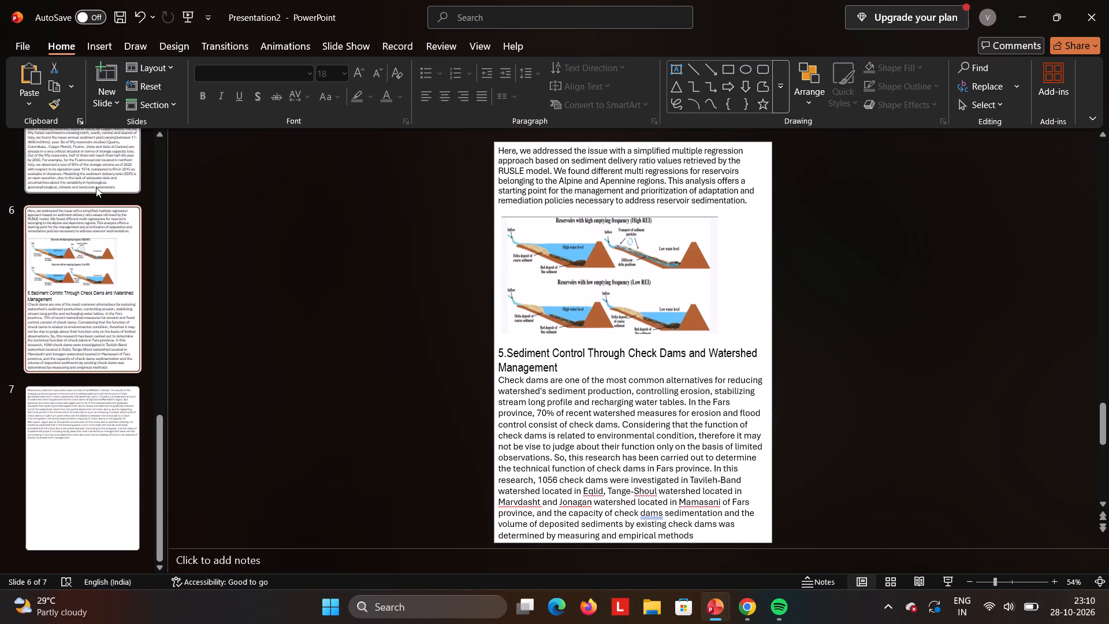
pyautogui.click(96, 187)
pyautogui.moveTo(533, 389); pyautogui.dragTo(589, 391)
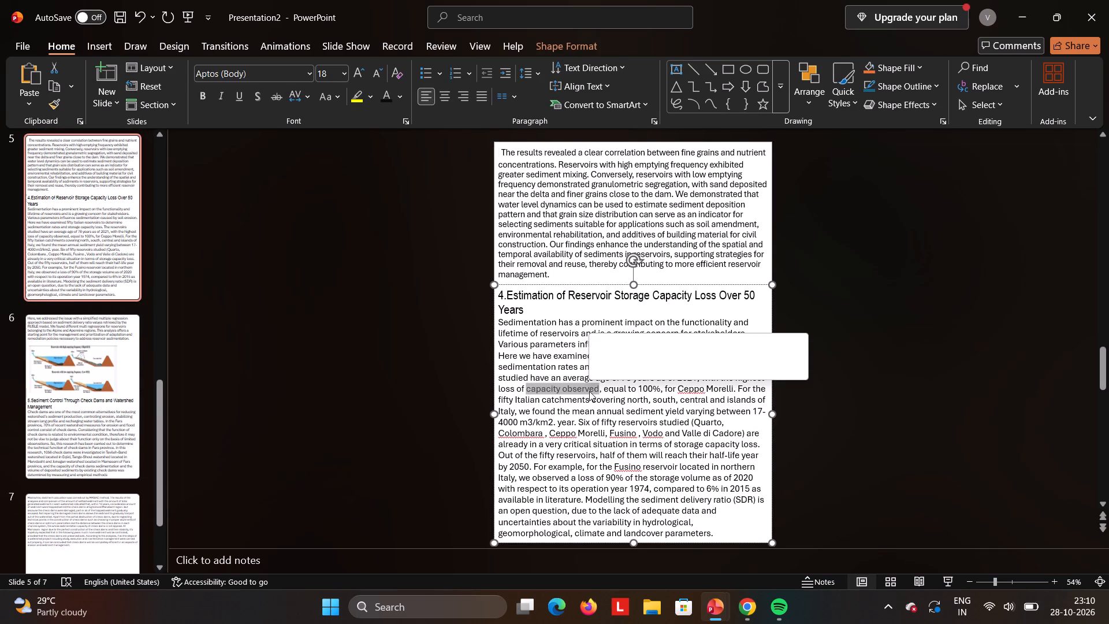
pyautogui.click(118, 192)
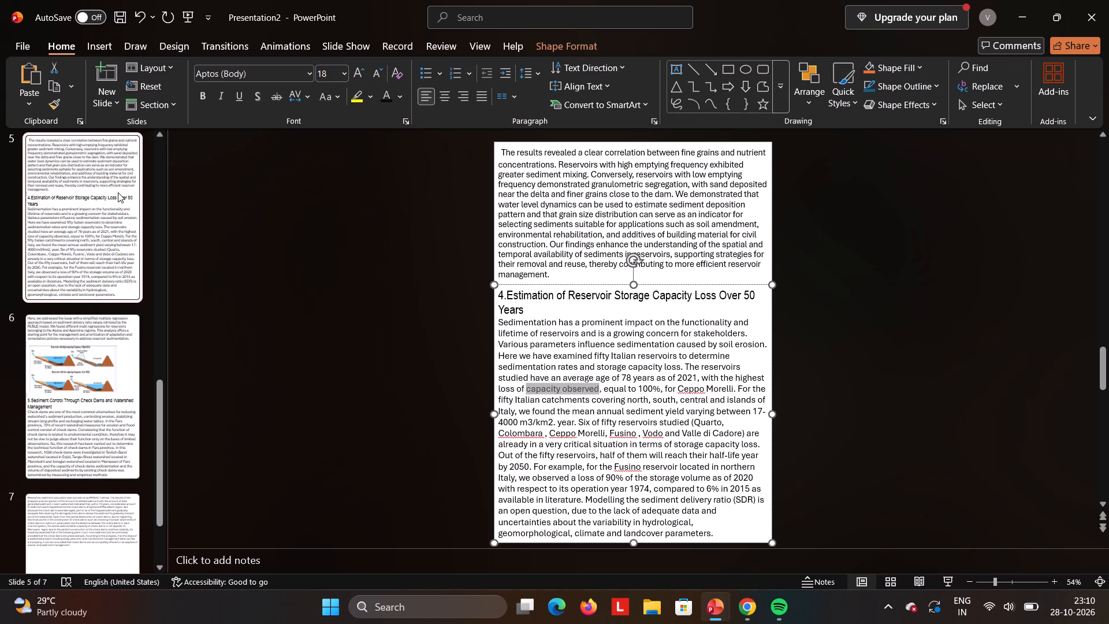
pyautogui.scroll(2, 113, 235)
pyautogui.scroll(-2, 102, 404)
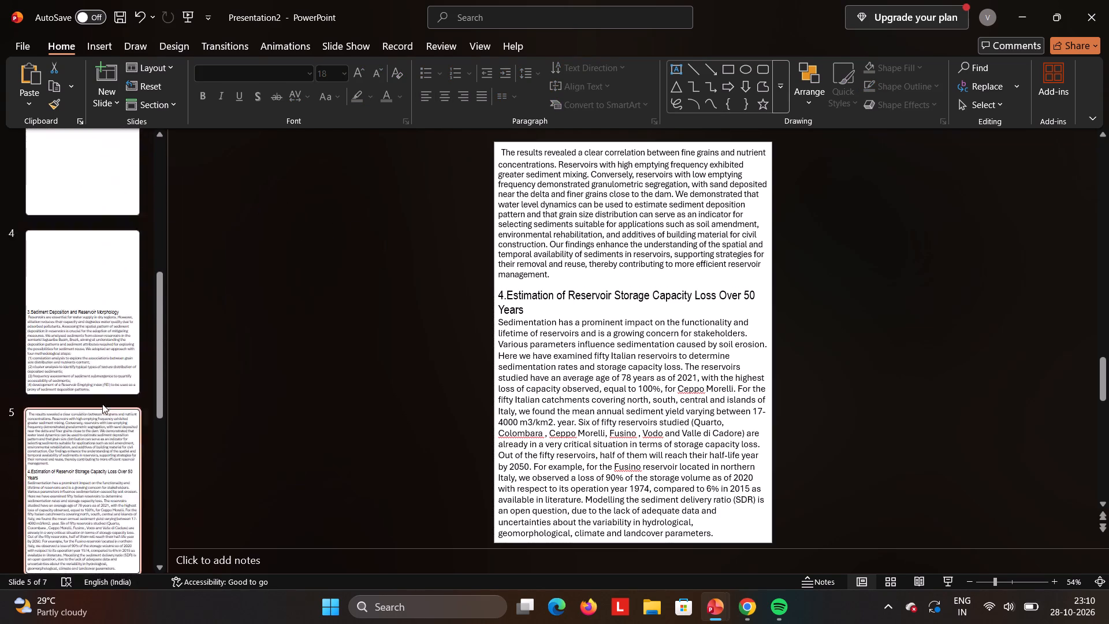
pyautogui.scroll(-2, 102, 404)
# Set the font size of slide 7's whole paragraph to 18.
pyautogui.doubleClick(102, 404)
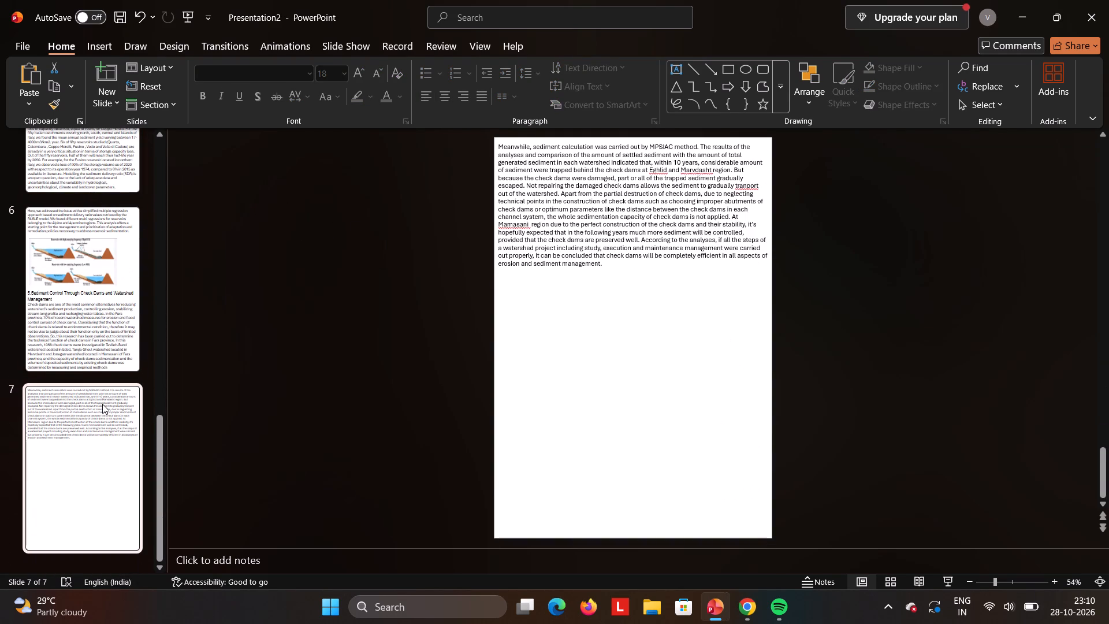
pyautogui.moveTo(601, 265); pyautogui.dragTo(441, 129)
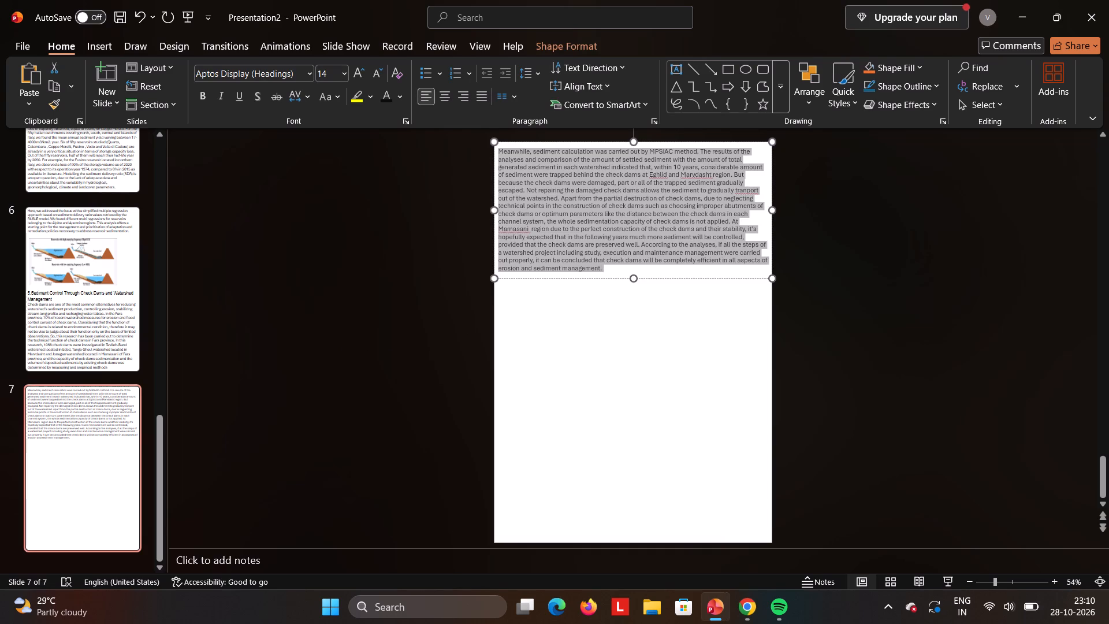
pyautogui.moveTo(441, 129); pyautogui.dragTo(438, 102)
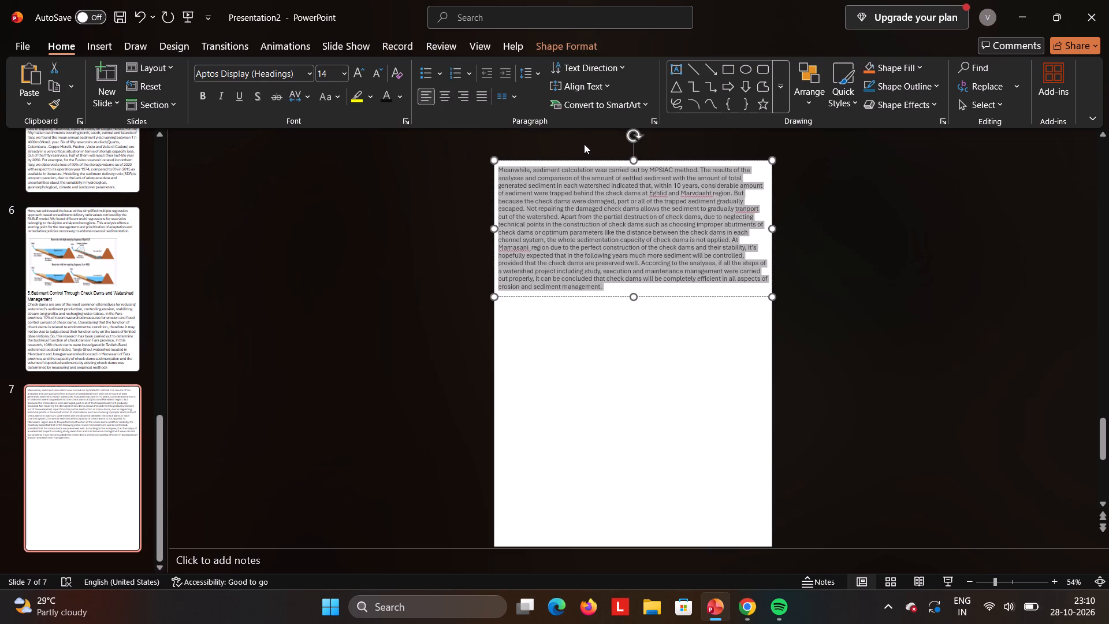
pyautogui.click(346, 79)
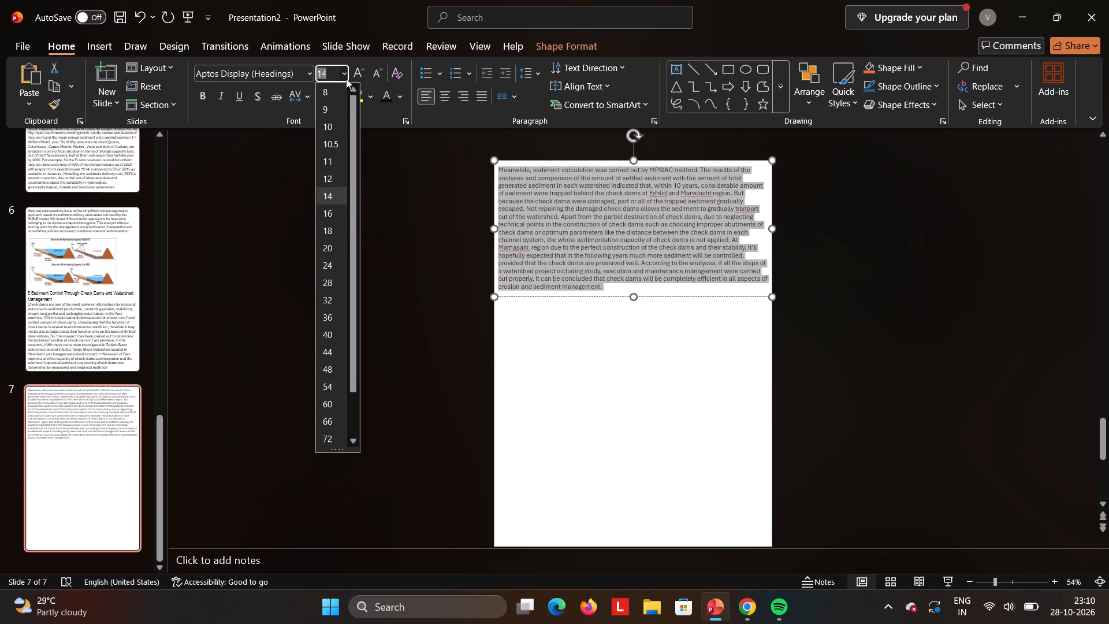
pyautogui.click(326, 229)
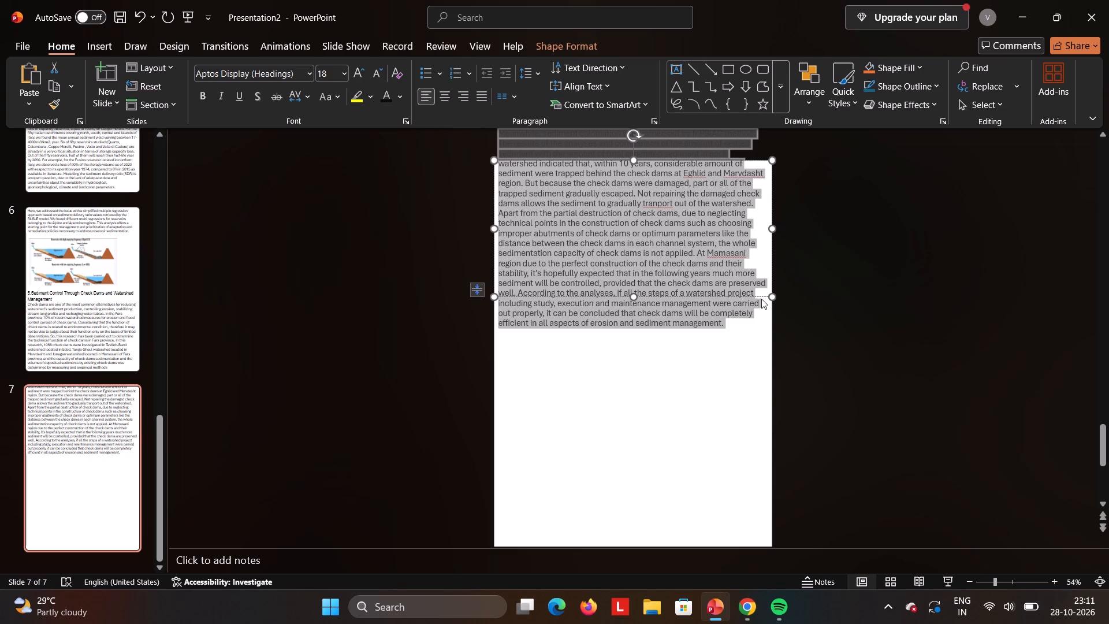
# Move slide 7's text box down and extend it to the slide's right and bottom edges so the enlarged paragraph fits.
pyautogui.moveTo(763, 297); pyautogui.dragTo(758, 427)
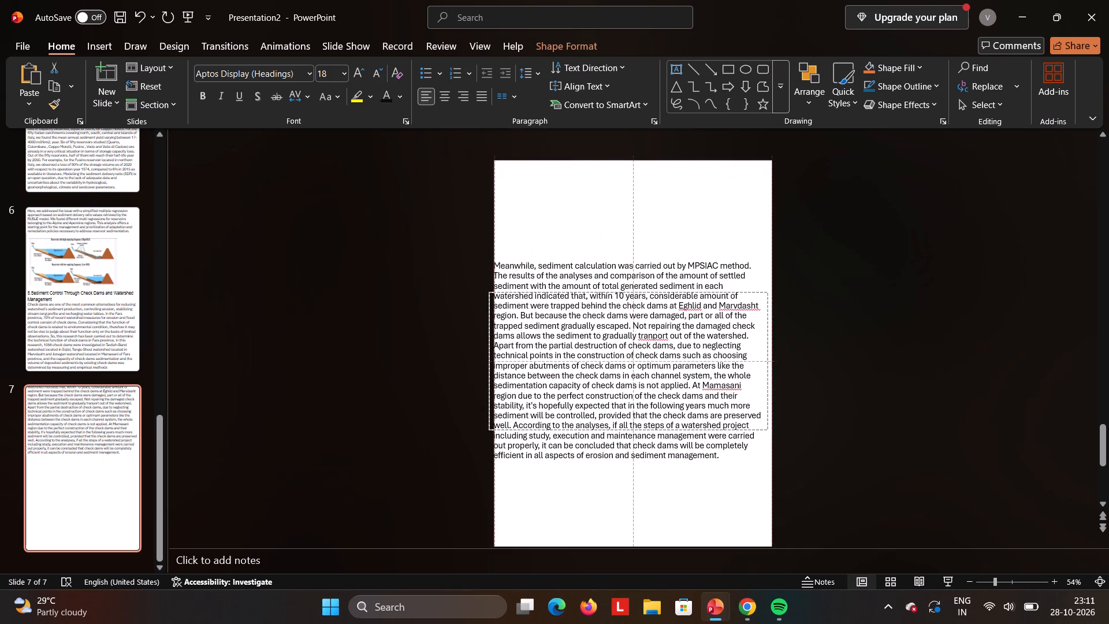
pyautogui.moveTo(758, 427); pyautogui.dragTo(768, 425)
pyautogui.moveTo(775, 400); pyautogui.dragTo(775, 517)
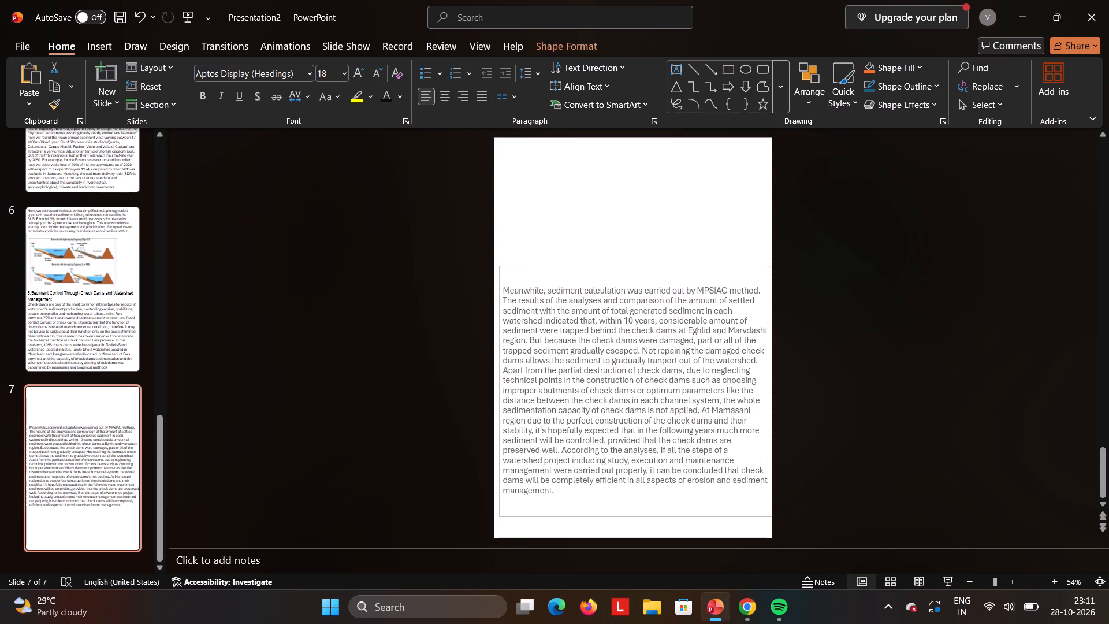
pyautogui.moveTo(775, 517); pyautogui.dragTo(771, 543)
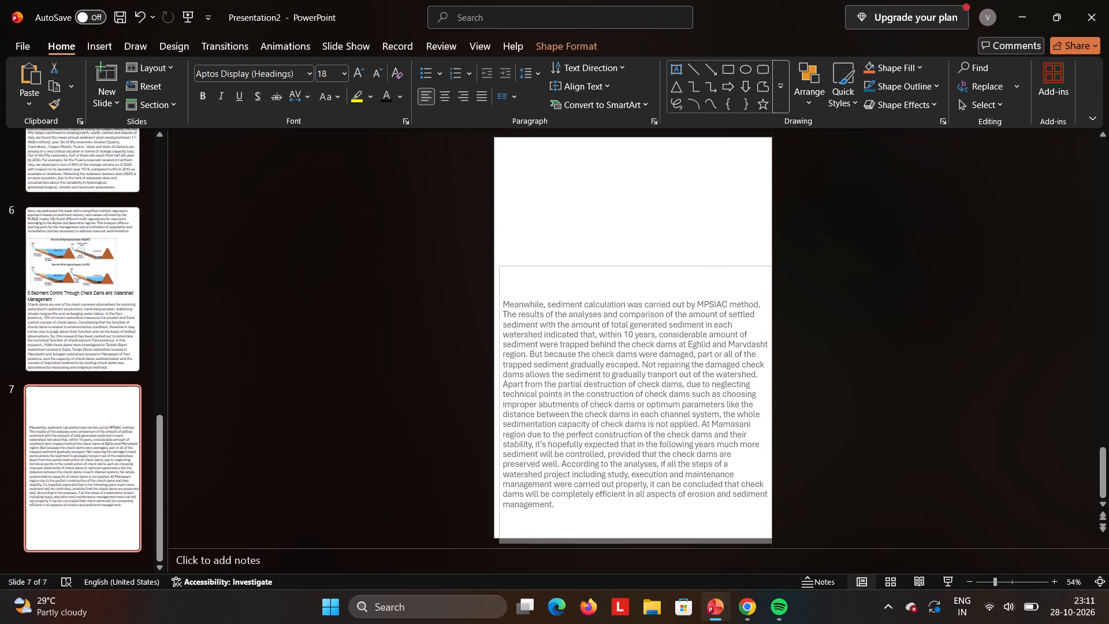
pyautogui.moveTo(771, 543); pyautogui.dragTo(772, 539)
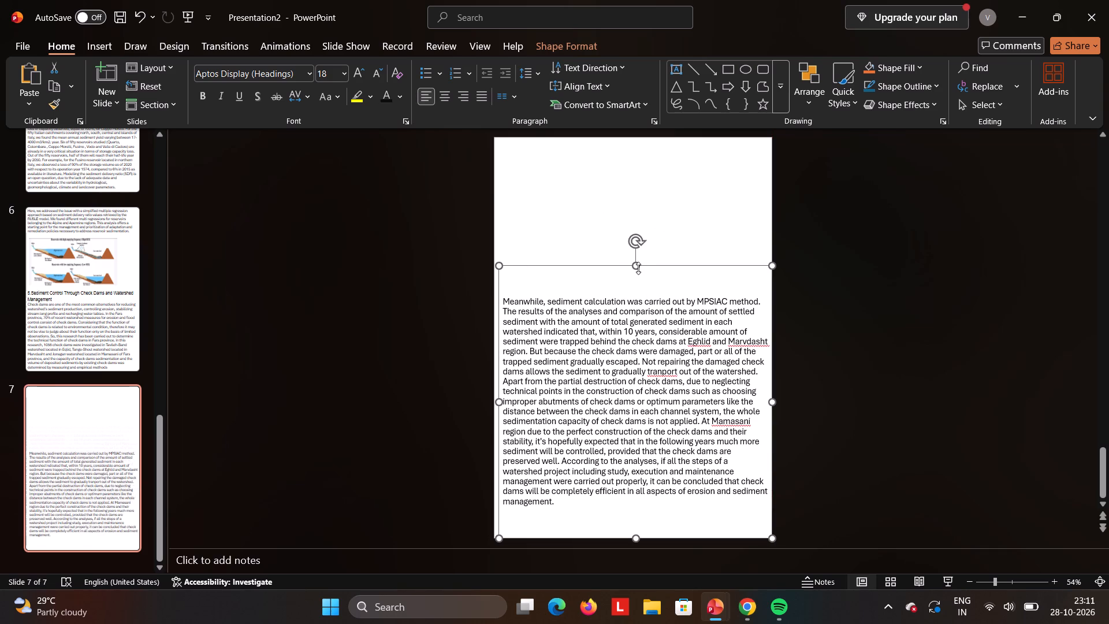
# Trim the empty space above the paragraph in slide 7's text box and move the box to the slide's top edge, centred horizontally.
pyautogui.moveTo(638, 267); pyautogui.dragTo(634, 313)
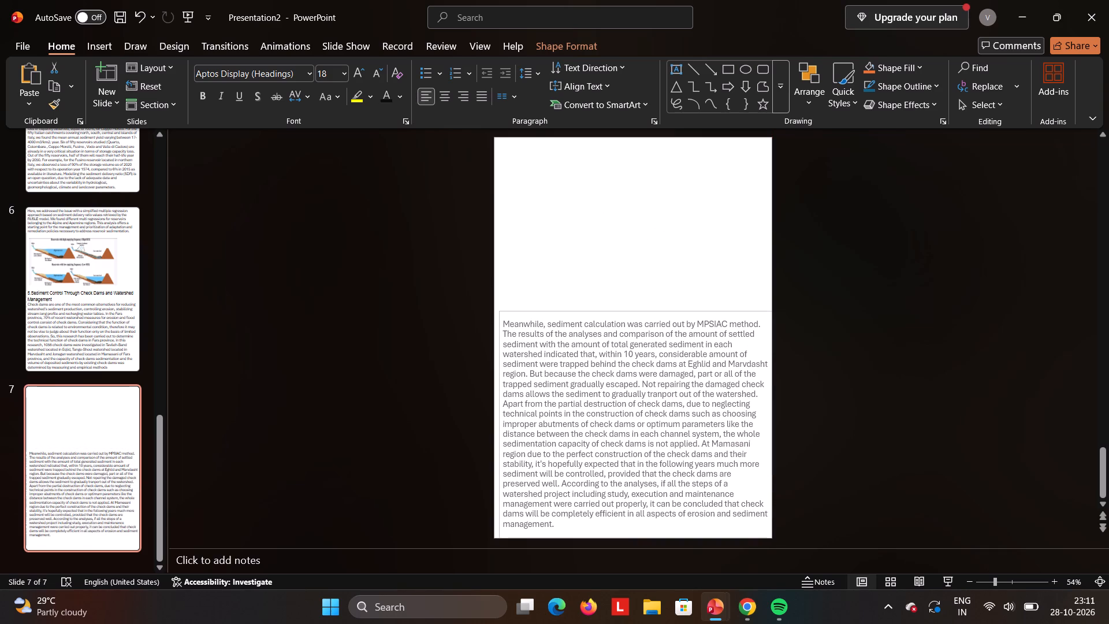
pyautogui.moveTo(634, 313); pyautogui.dragTo(632, 318)
pyautogui.moveTo(615, 318); pyautogui.dragTo(605, 262)
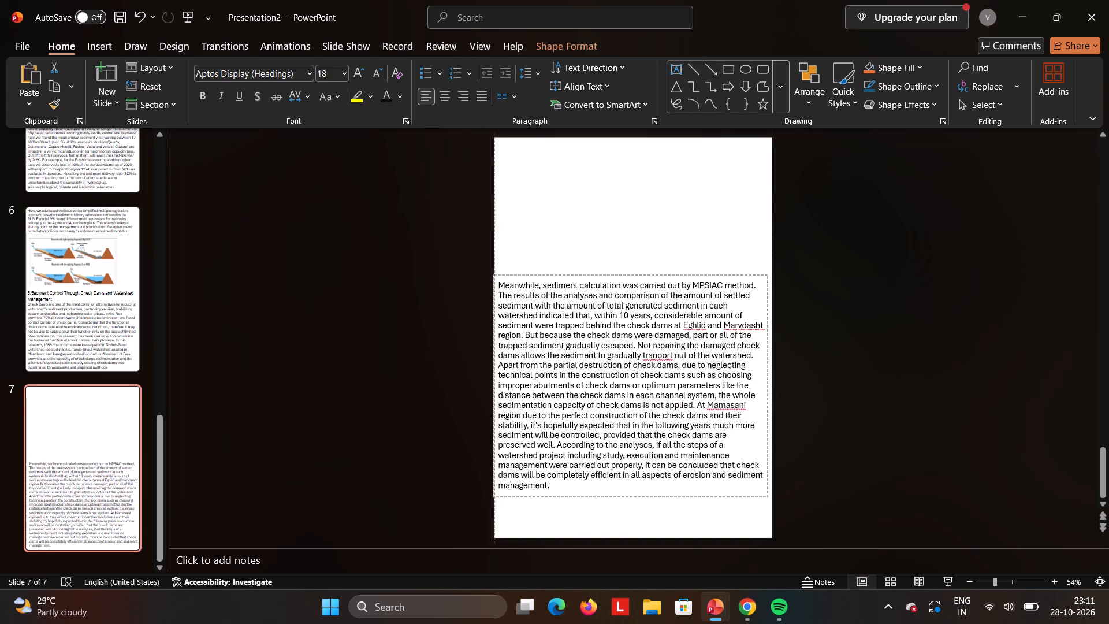
pyautogui.moveTo(605, 262); pyautogui.dragTo(611, 143)
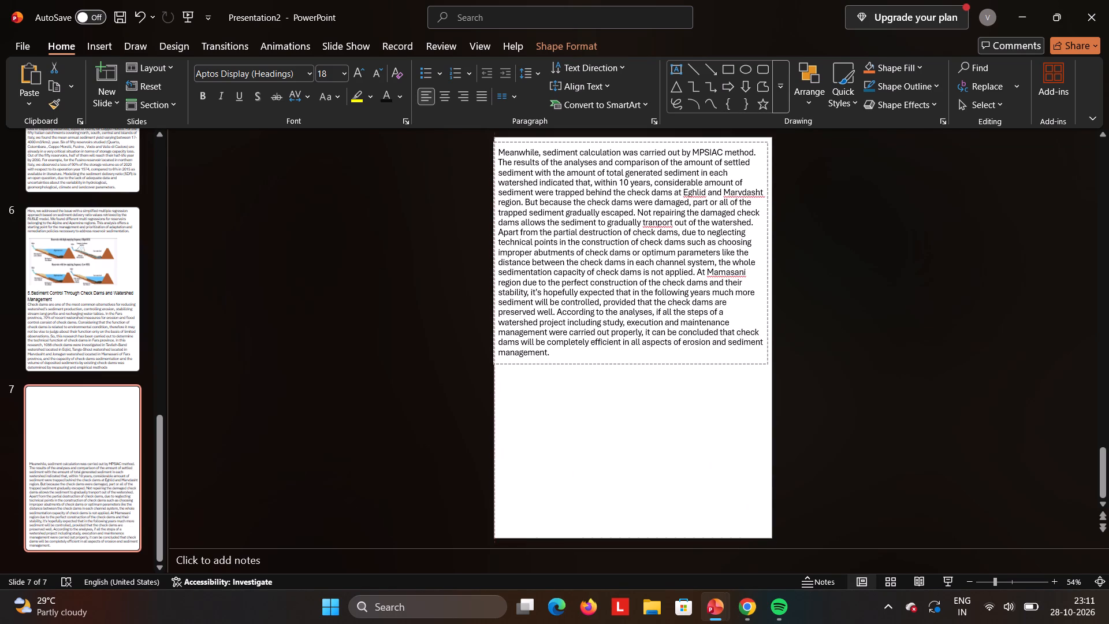
pyautogui.moveTo(611, 143); pyautogui.dragTo(611, 138)
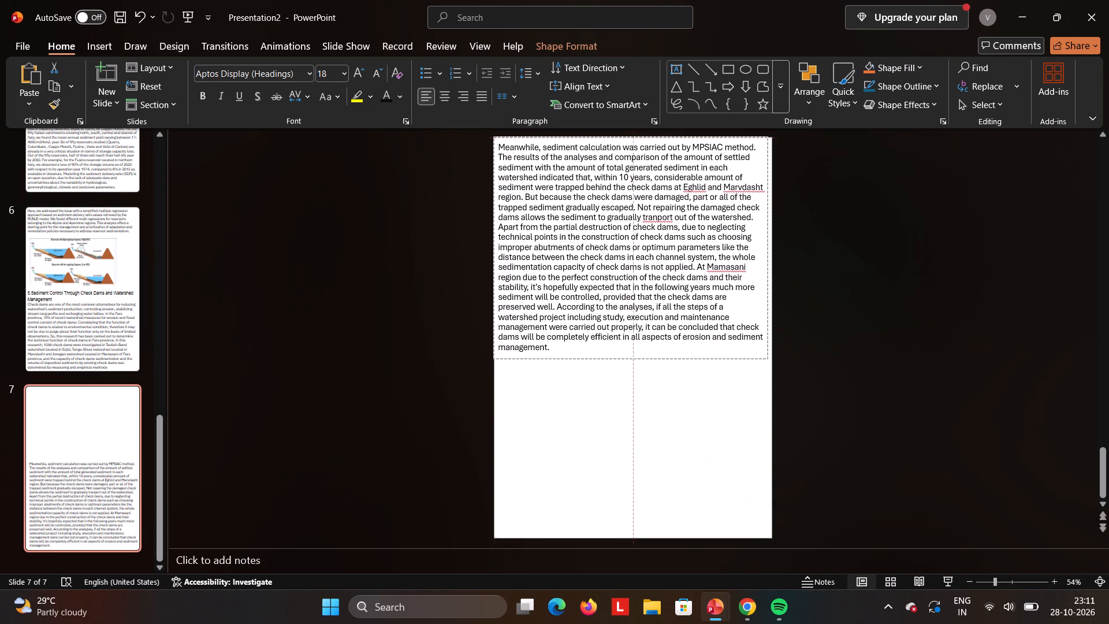
pyautogui.moveTo(611, 138); pyautogui.dragTo(612, 137)
pyautogui.click(828, 224)
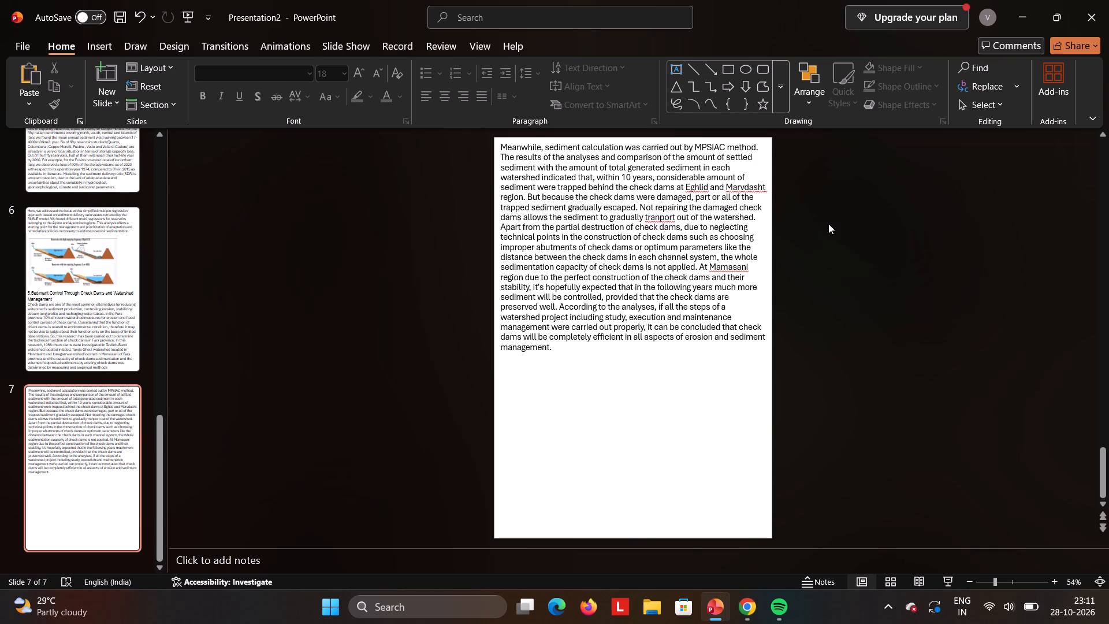
# Correct the misspelled word "tranport" to "transport" in slide 7's paragraph.
pyautogui.click(661, 214)
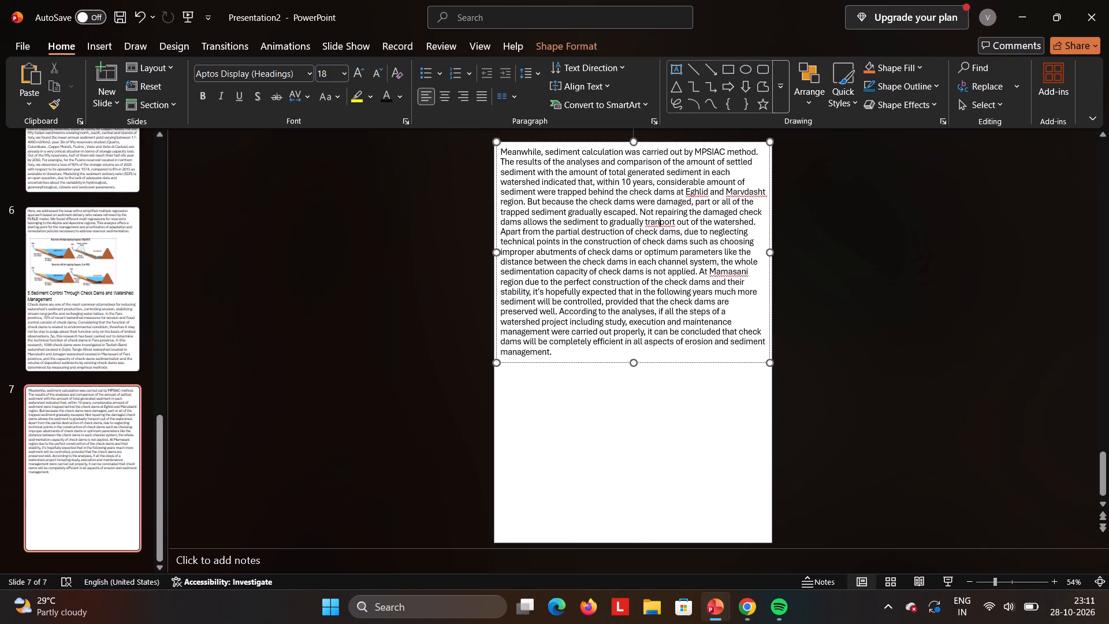
pyautogui.press('s')
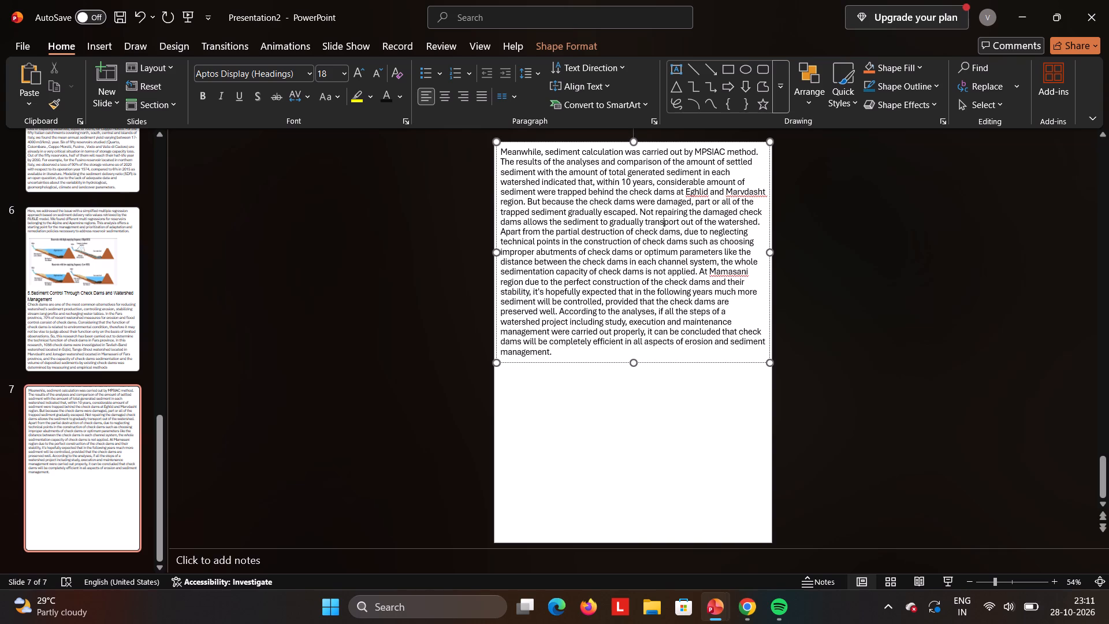
pyautogui.click(833, 285)
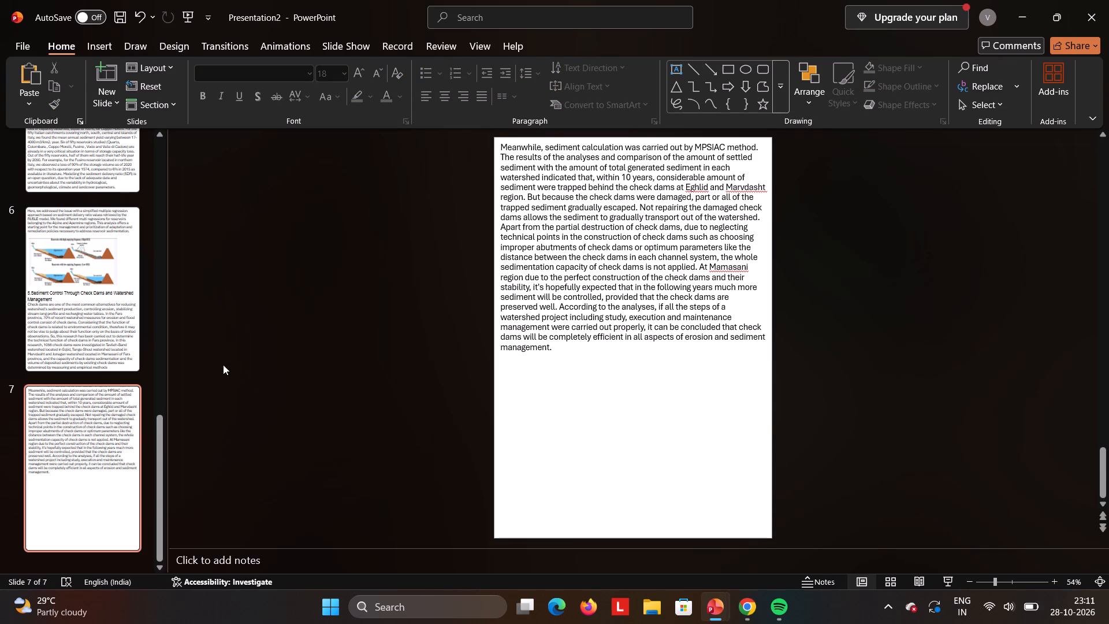
# Go back to slide 6 with the first part of the check dams topic.
pyautogui.click(72, 311)
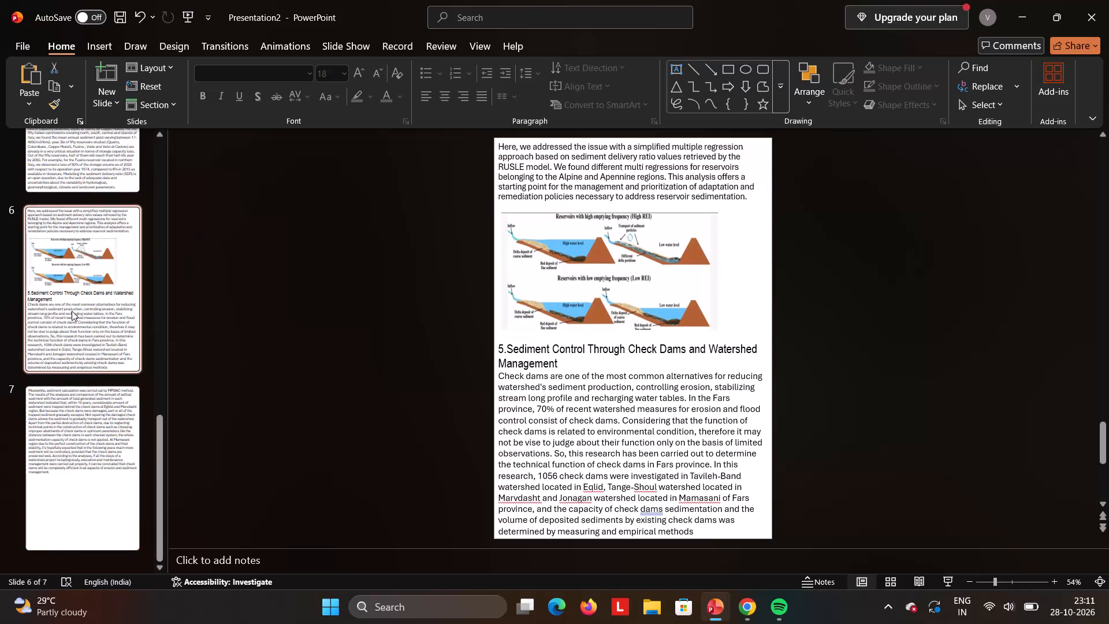
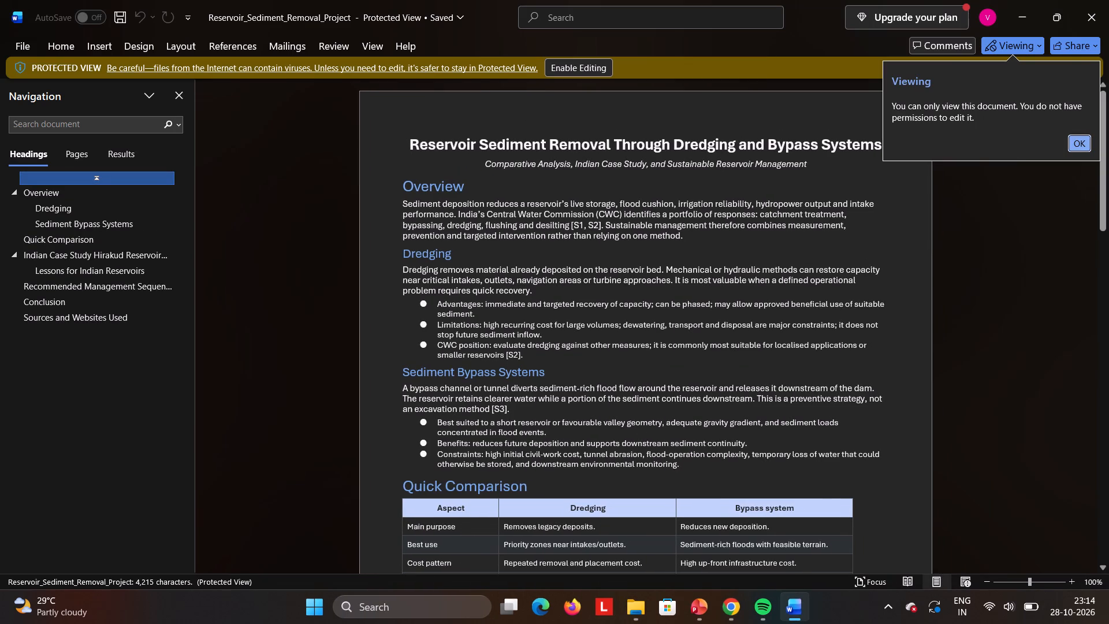
# Read through the Reservoir_Sediment_Removal_Project document in Word, examining its case study, management sequence, conclusion and sources.
pyautogui.scroll(-7, 624, 424)
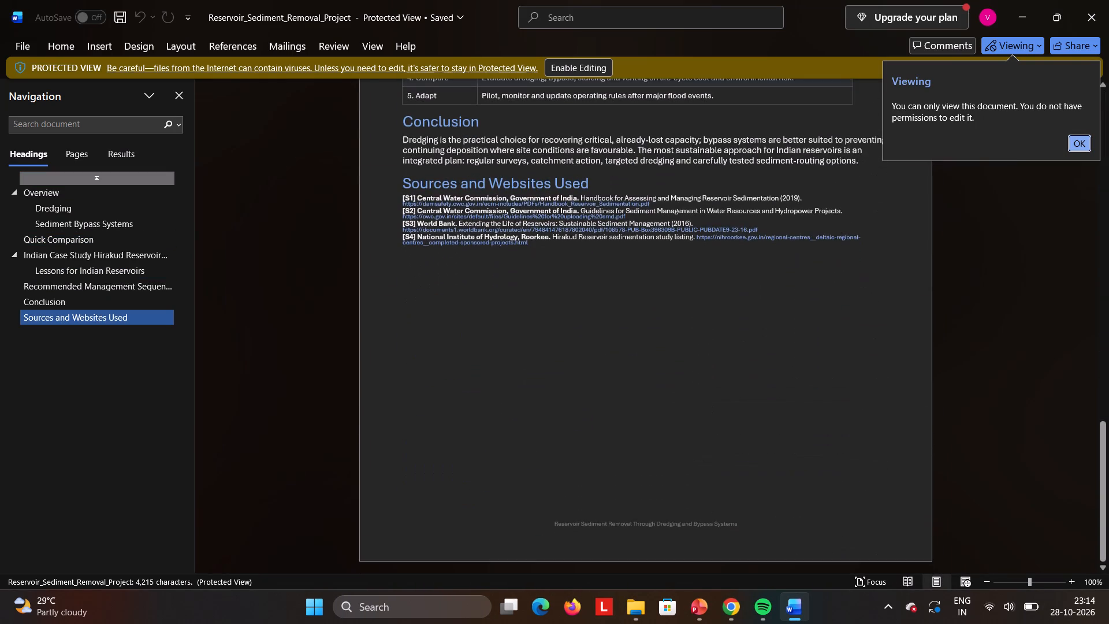
pyautogui.scroll(9, 624, 424)
pyautogui.scroll(-3, 624, 424)
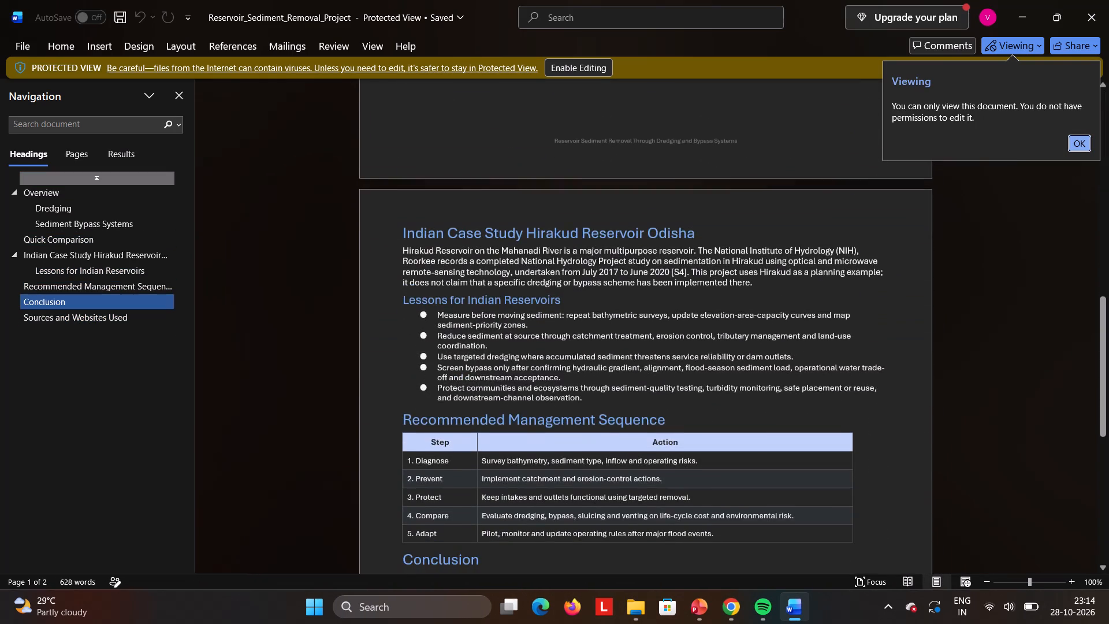
pyautogui.scroll(-1, 624, 424)
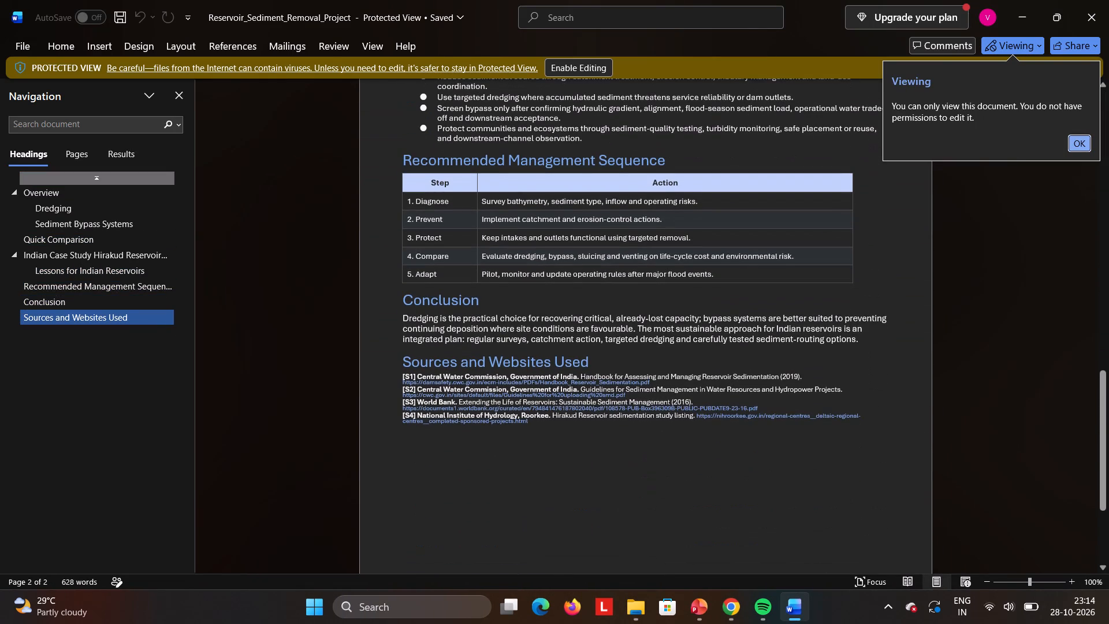
pyautogui.keyDown('ctrl'); pyautogui.scroll(2, 624, 424); pyautogui.keyUp('ctrl')
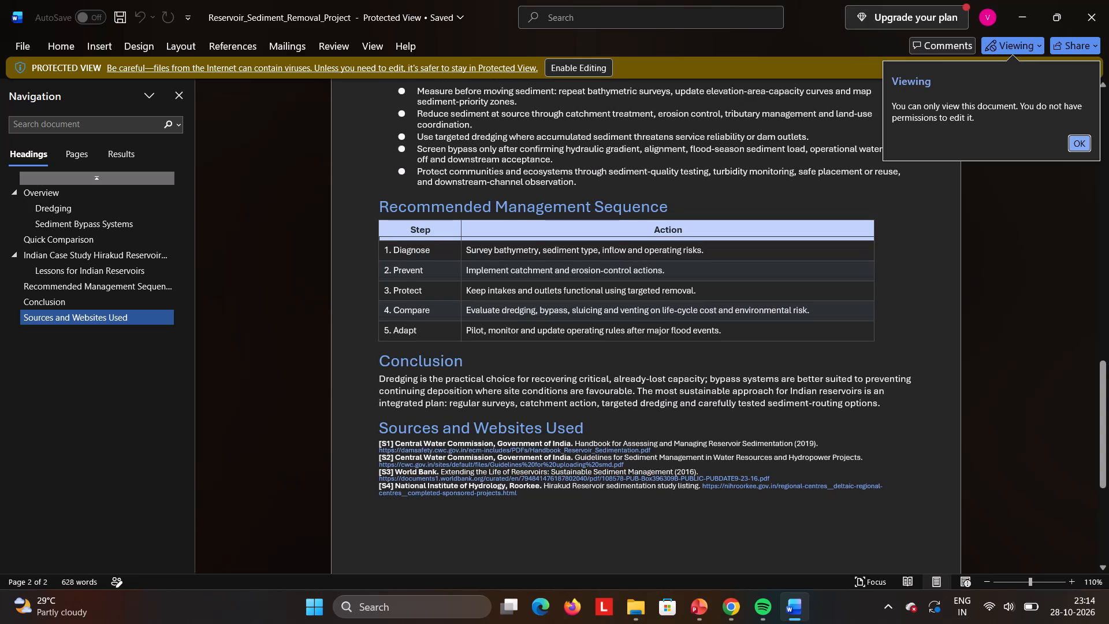
pyautogui.keyDown('ctrl'); pyautogui.scroll(2, 591, 426); pyautogui.keyUp('ctrl')
pyautogui.scroll(-1, 591, 426)
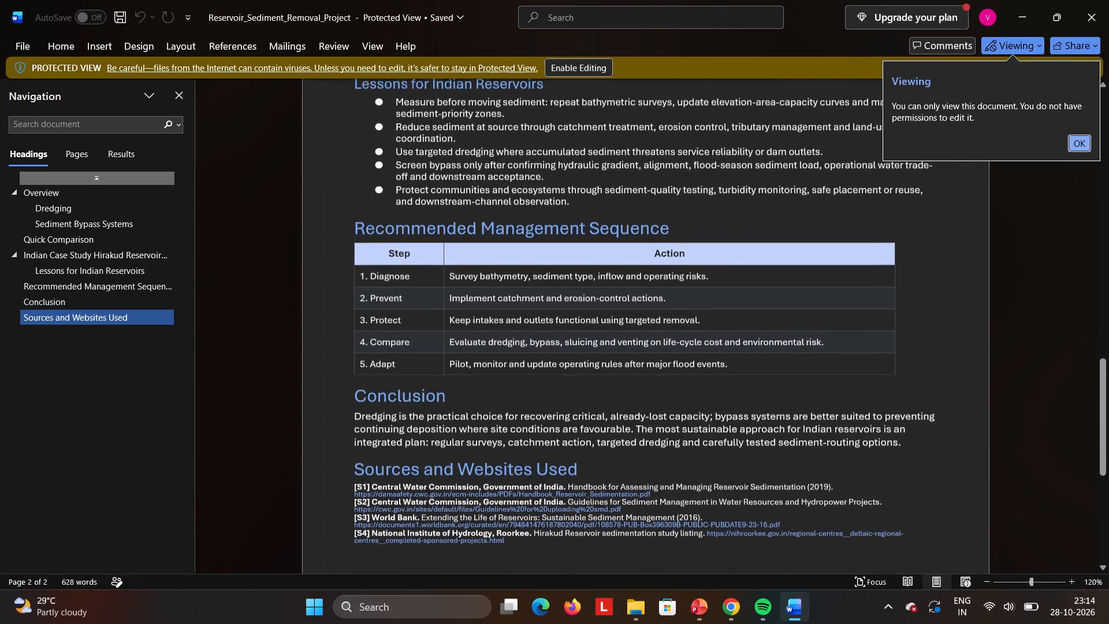
pyautogui.scroll(-1, 591, 426)
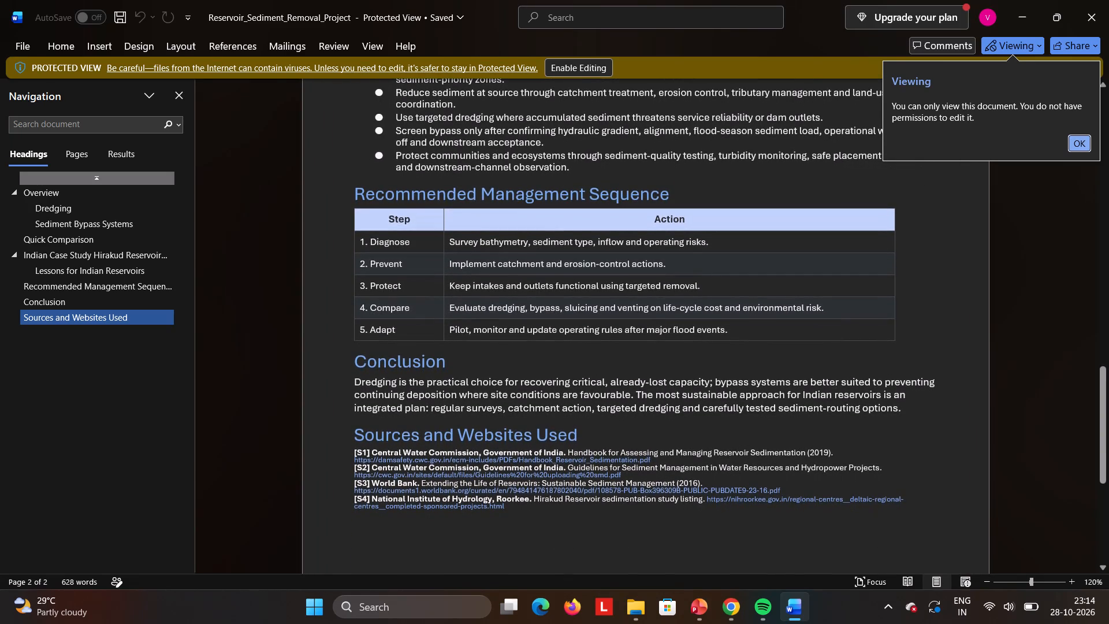
pyautogui.scroll(-1, 591, 426)
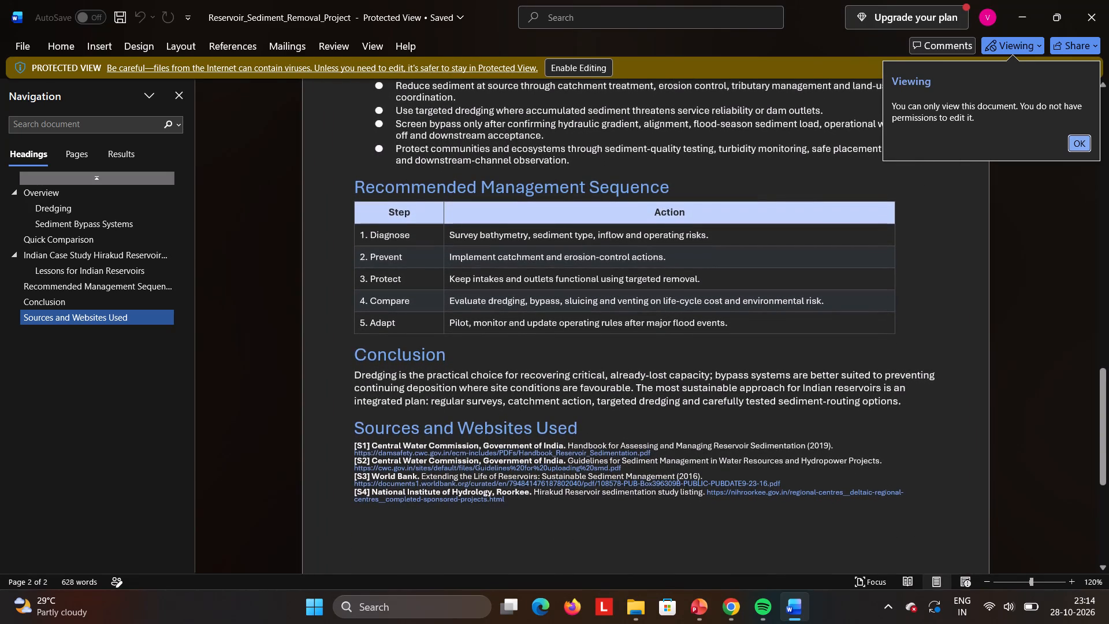
pyautogui.scroll(-1, 591, 426)
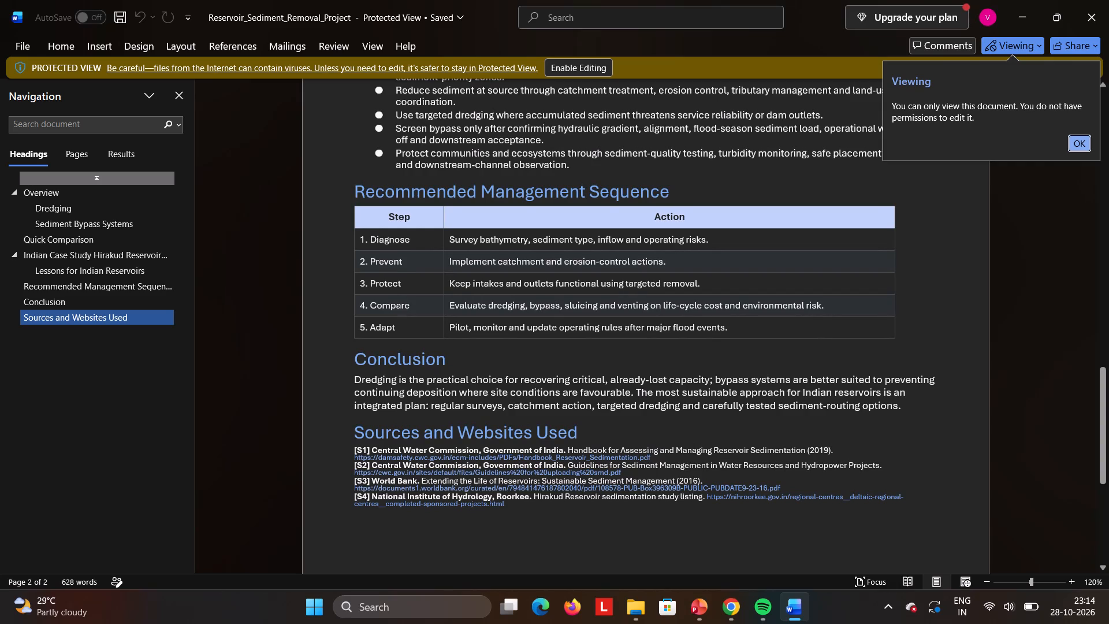
# Select the entire Quick Comparison table of dredging and bypass systems, including its header row.
pyautogui.scroll(3, 591, 426)
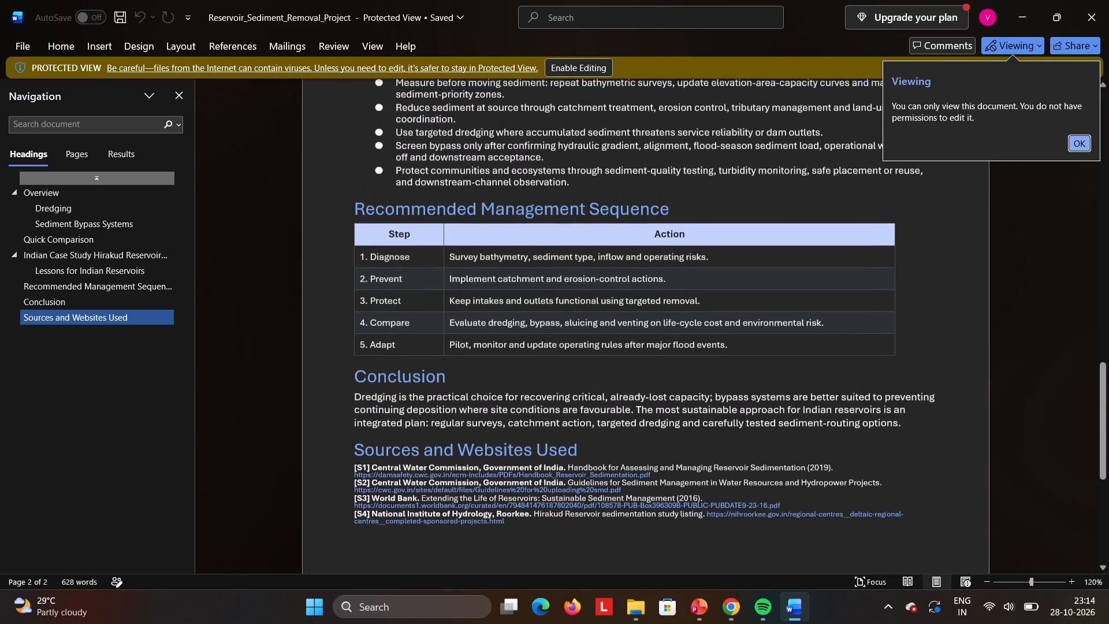
pyautogui.scroll(6, 591, 426)
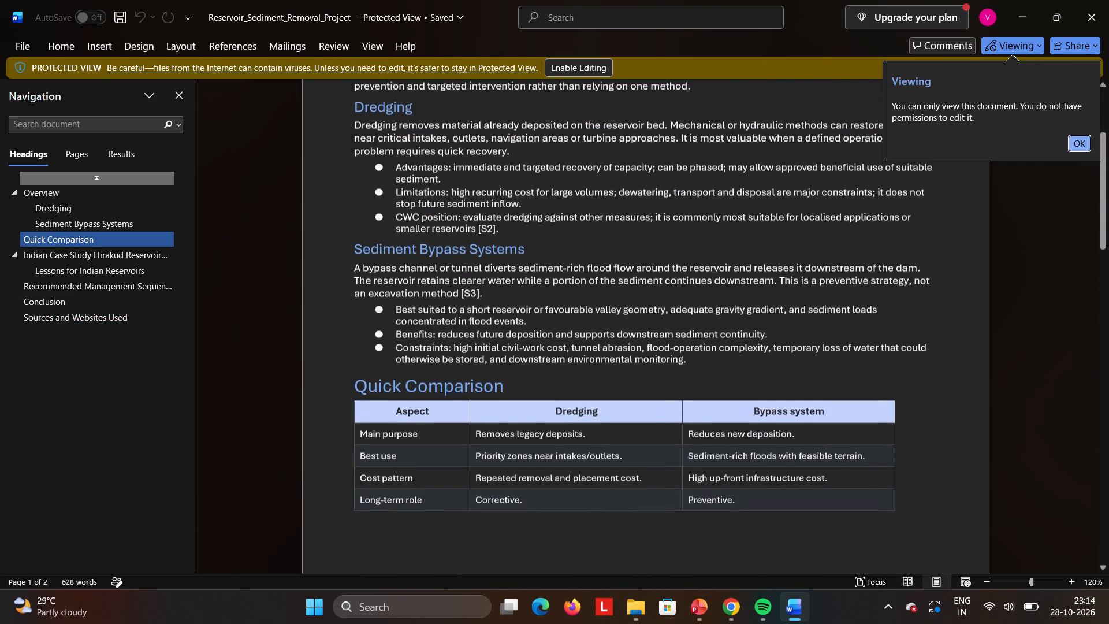
pyautogui.scroll(3, 591, 426)
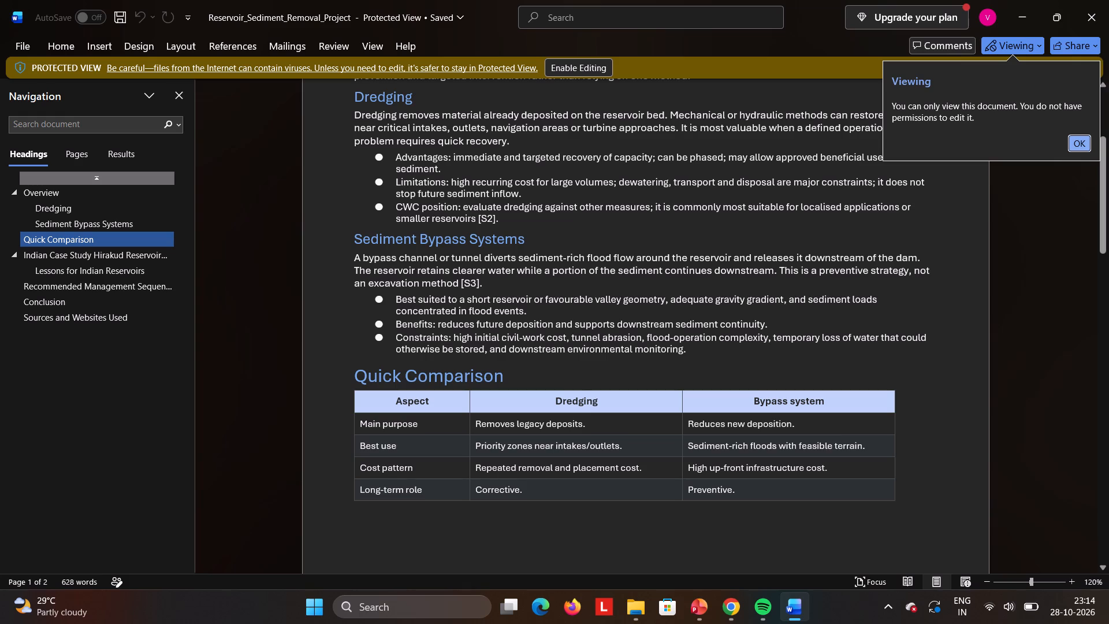
pyautogui.moveTo(894, 393); pyautogui.dragTo(680, 491)
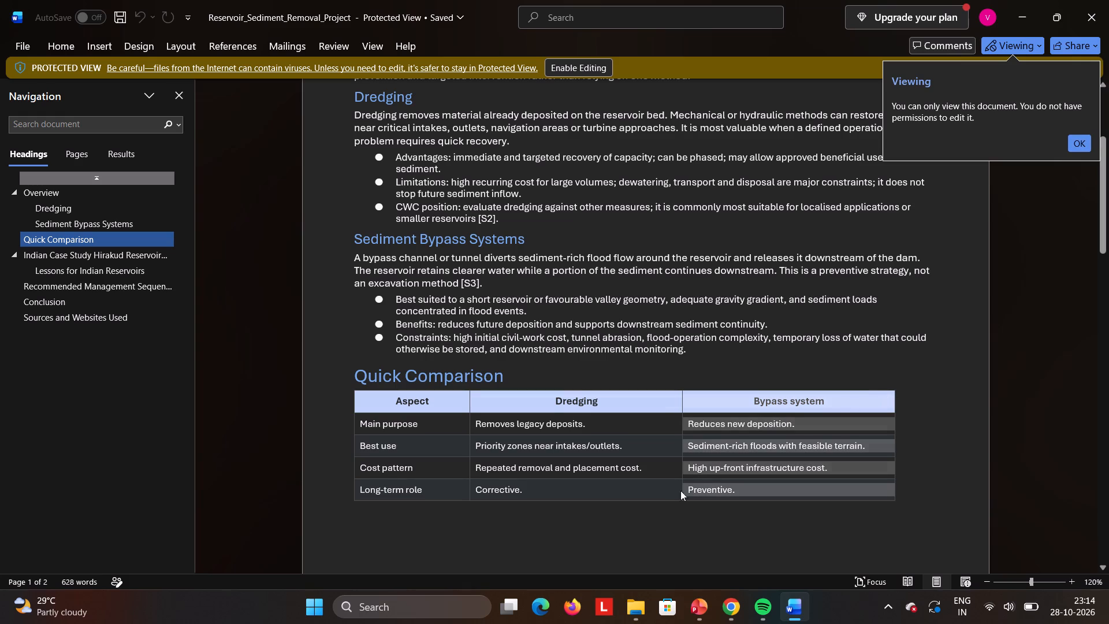
pyautogui.moveTo(680, 491); pyautogui.dragTo(663, 492)
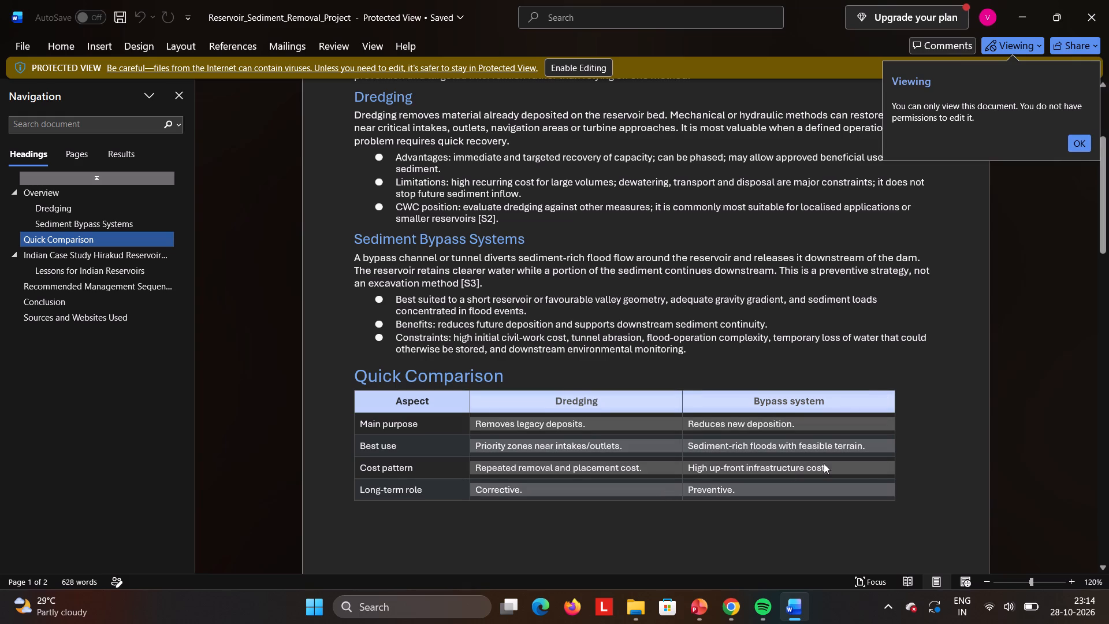
pyautogui.moveTo(899, 485); pyautogui.dragTo(463, 436)
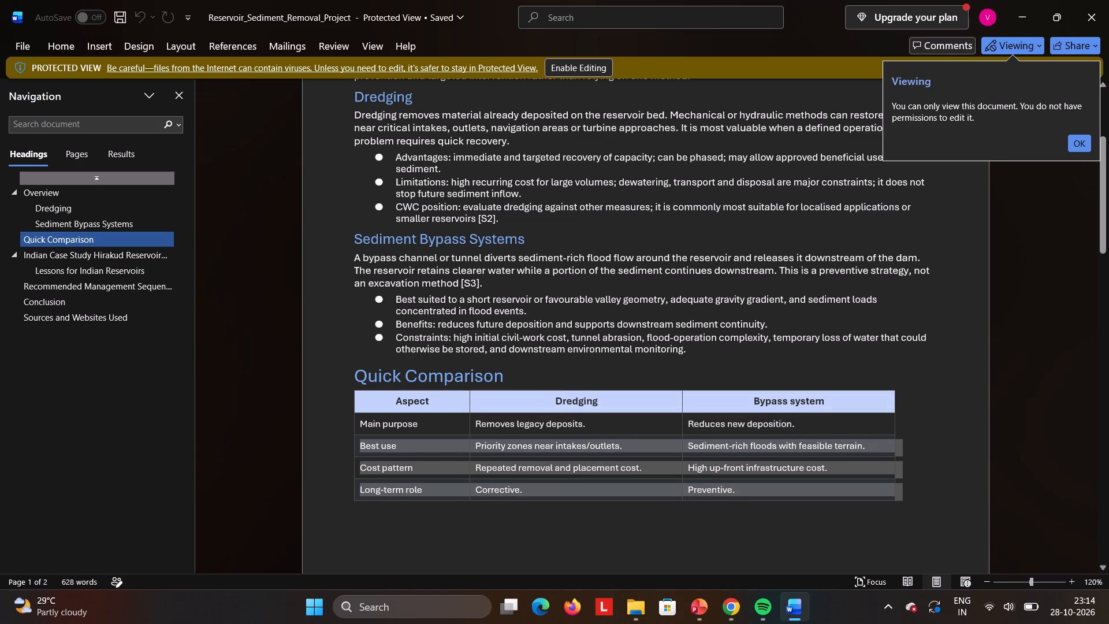
pyautogui.moveTo(463, 436); pyautogui.dragTo(328, 405)
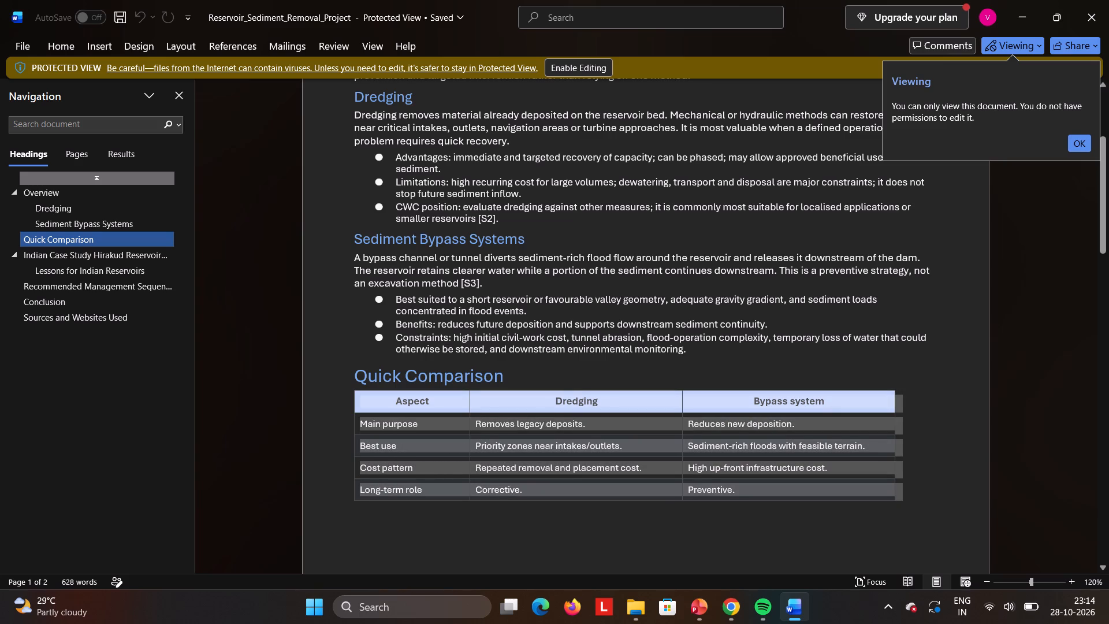
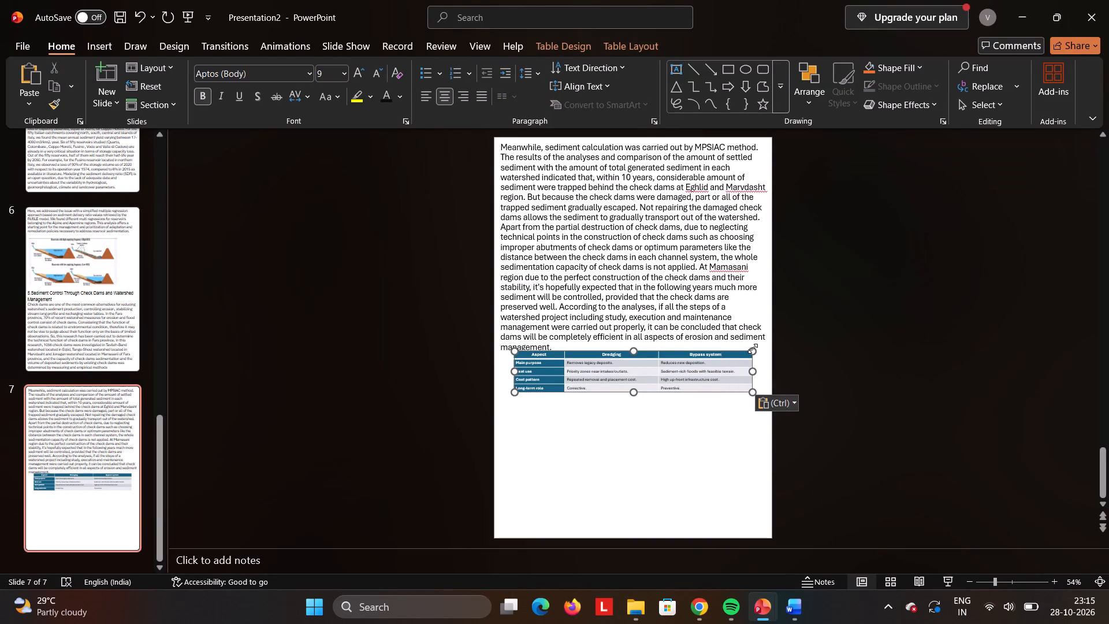
# Bring up the editing and paste options for the dredging and bypass comparison table on slide 7.
pyautogui.rightClick(740, 352)
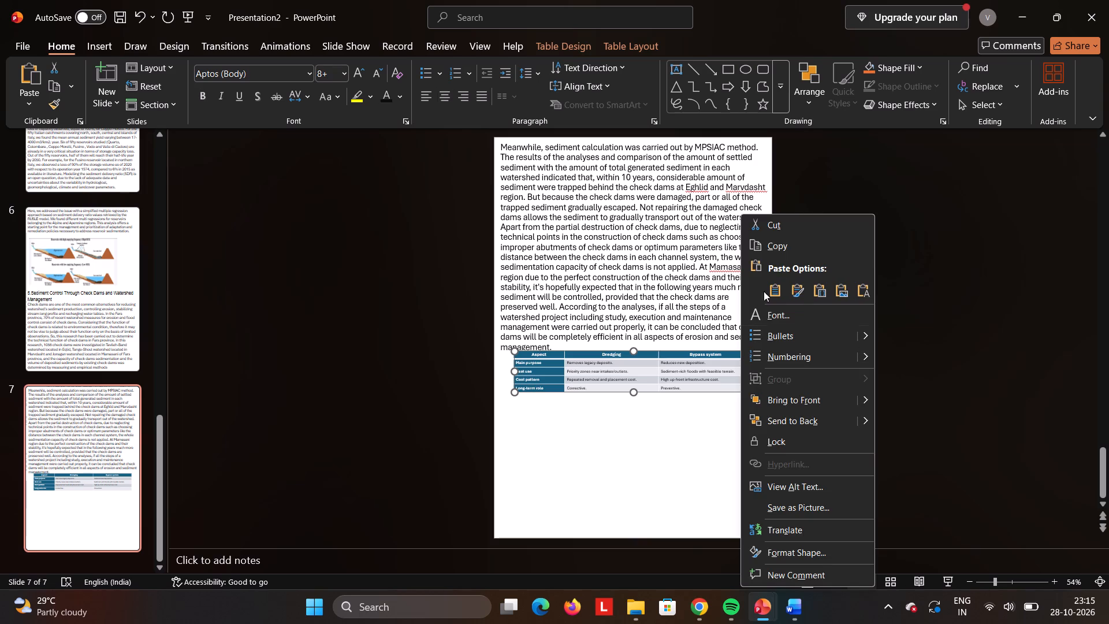
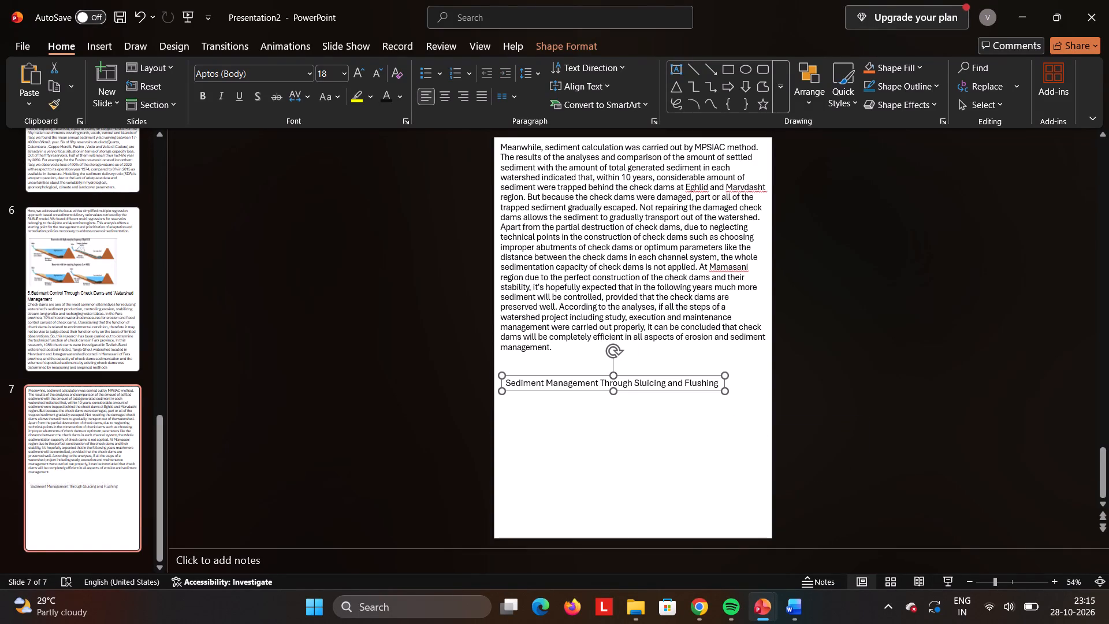
# Prefix the heading "Sediment Management Through Sluicing and Flushing" on slide 7 with the number "6.".
pyautogui.click(508, 387)
pyautogui.write('6.')
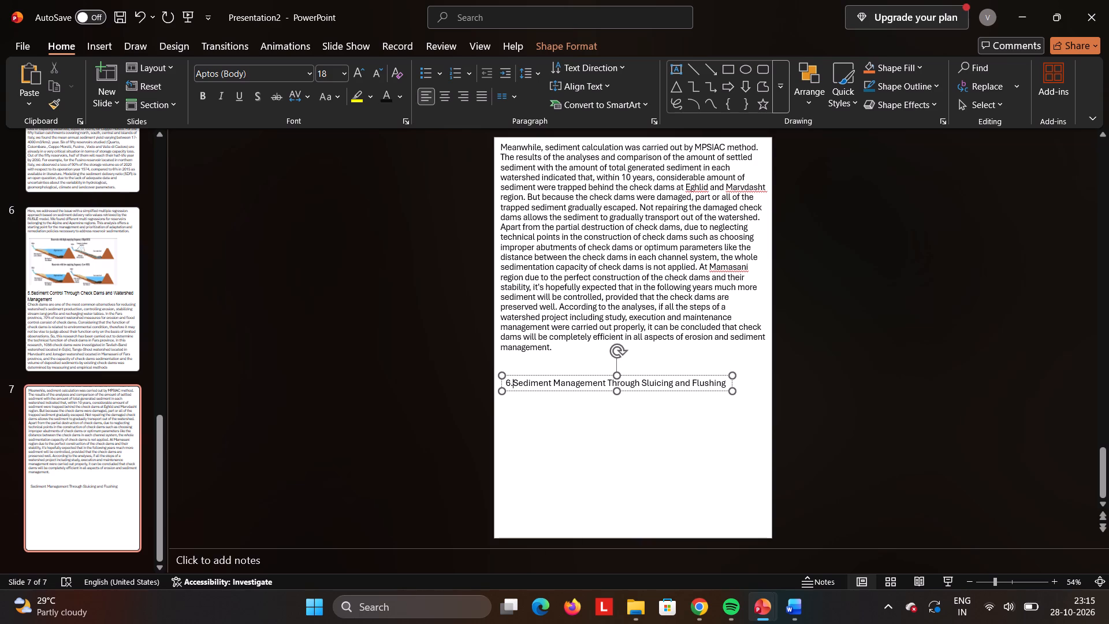
# Format the whole sluicing and flushing heading on slide 7 in Arial Narrow at size 24.
pyautogui.moveTo(508, 384); pyautogui.dragTo(682, 388)
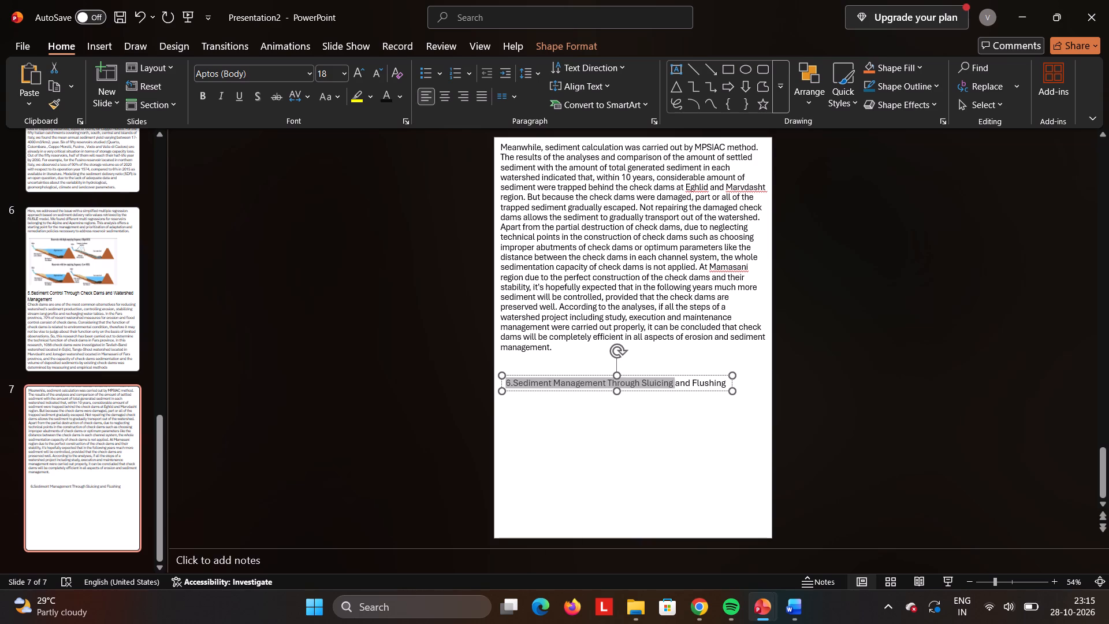
pyautogui.moveTo(682, 388); pyautogui.dragTo(724, 385)
pyautogui.click(799, 334)
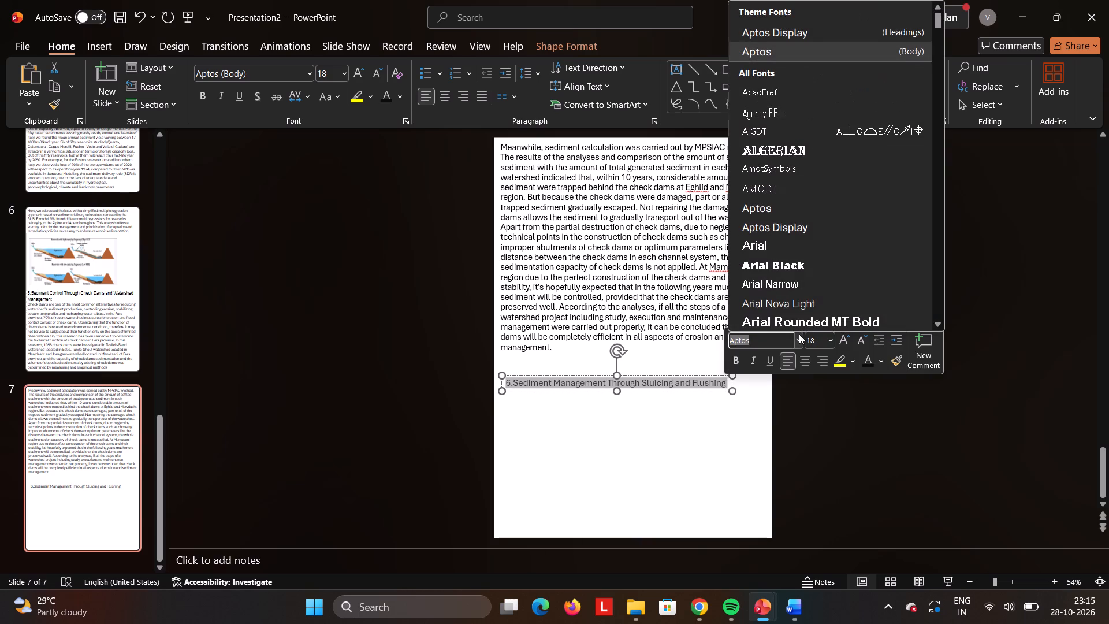
pyautogui.scroll(-1, 791, 205)
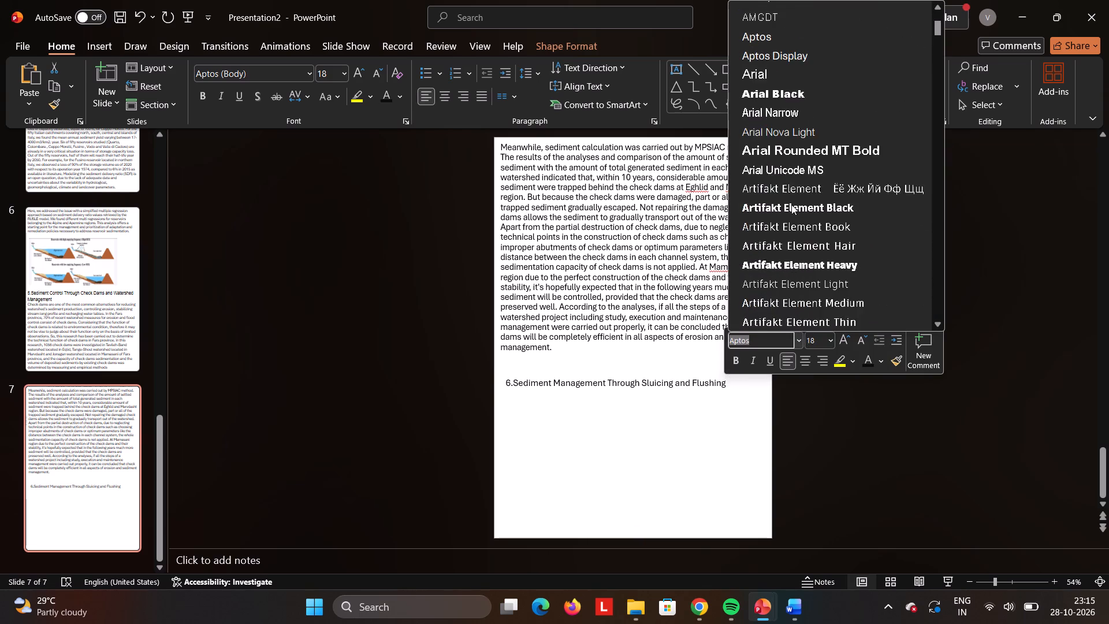
pyautogui.scroll(-1, 791, 205)
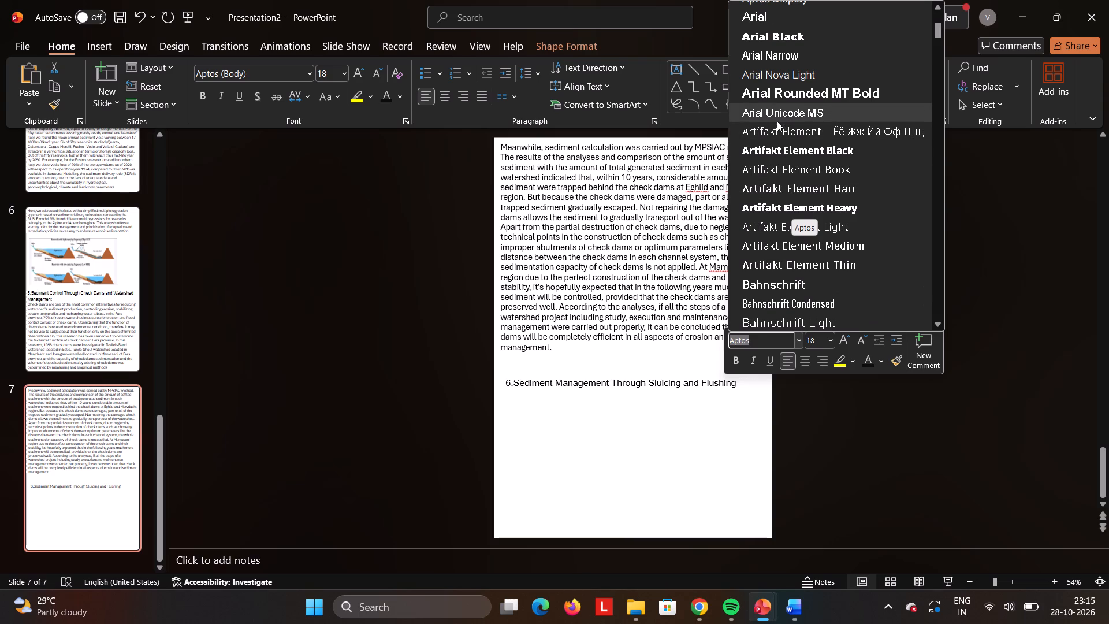
pyautogui.click(773, 55)
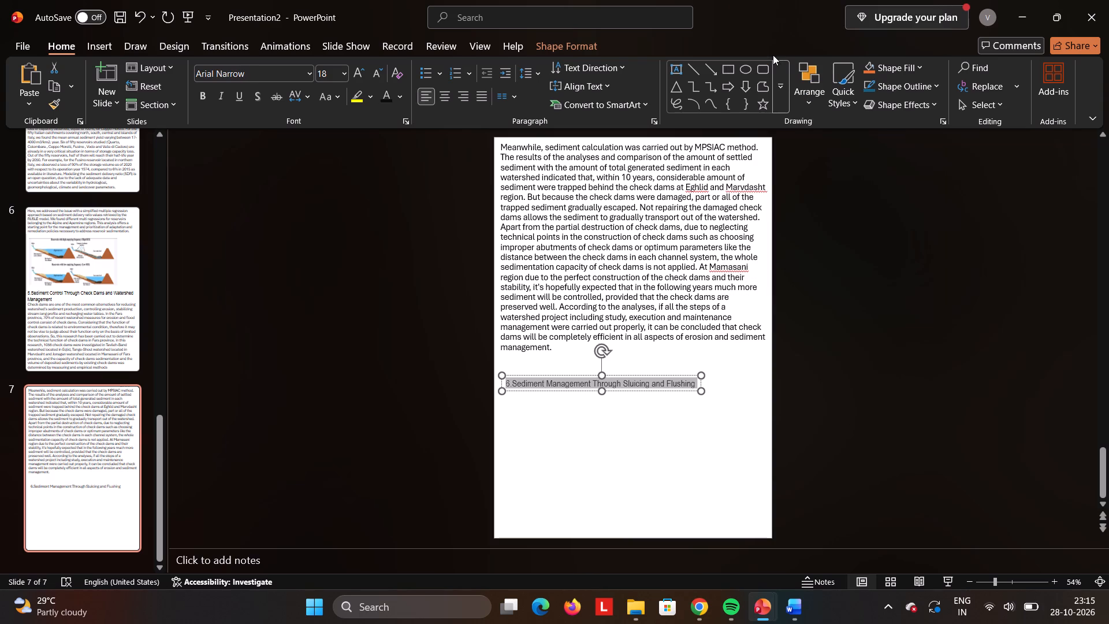
pyautogui.click(345, 72)
pyautogui.click(329, 263)
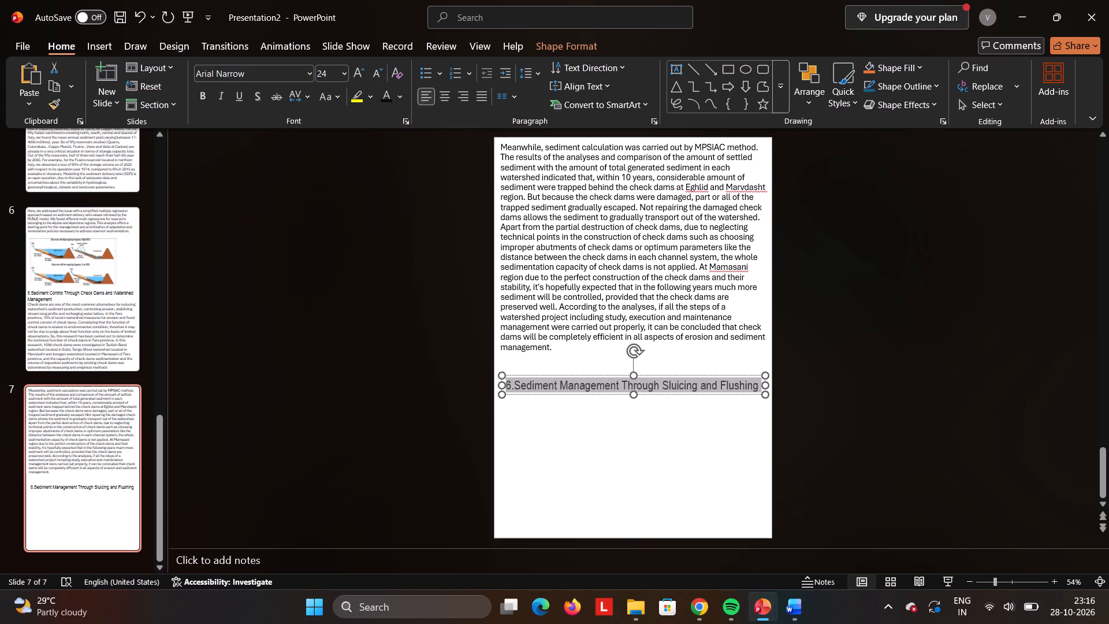
# Move the sluicing and flushing heading up to sit directly beneath the check dam paragraph, near the slide's left edge.
pyautogui.moveTo(656, 396); pyautogui.dragTo(642, 382)
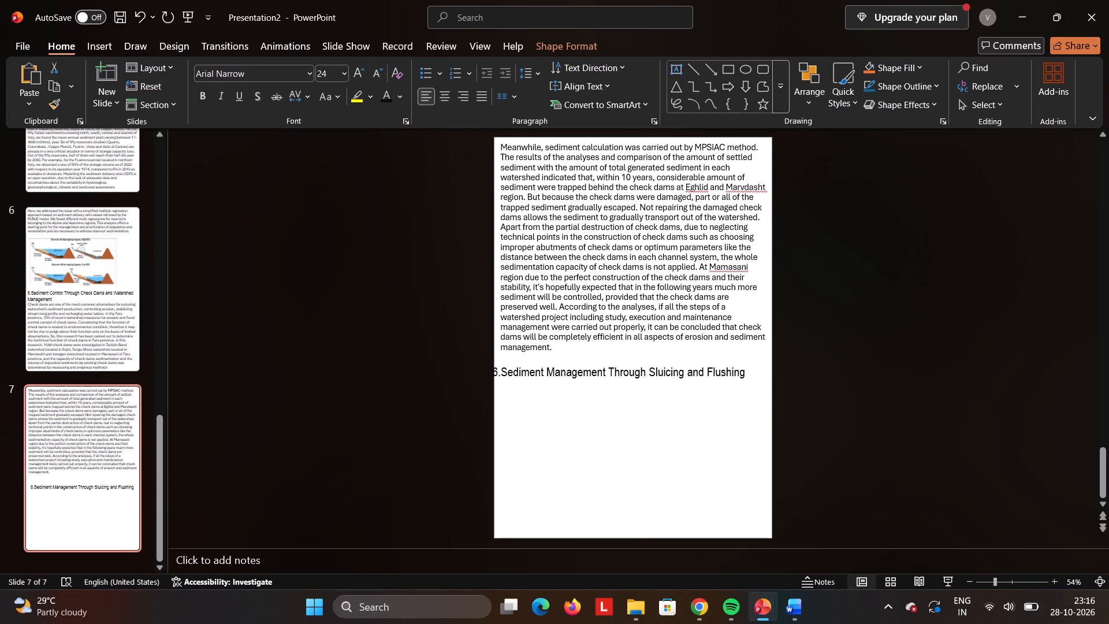
pyautogui.moveTo(642, 382); pyautogui.dragTo(645, 374)
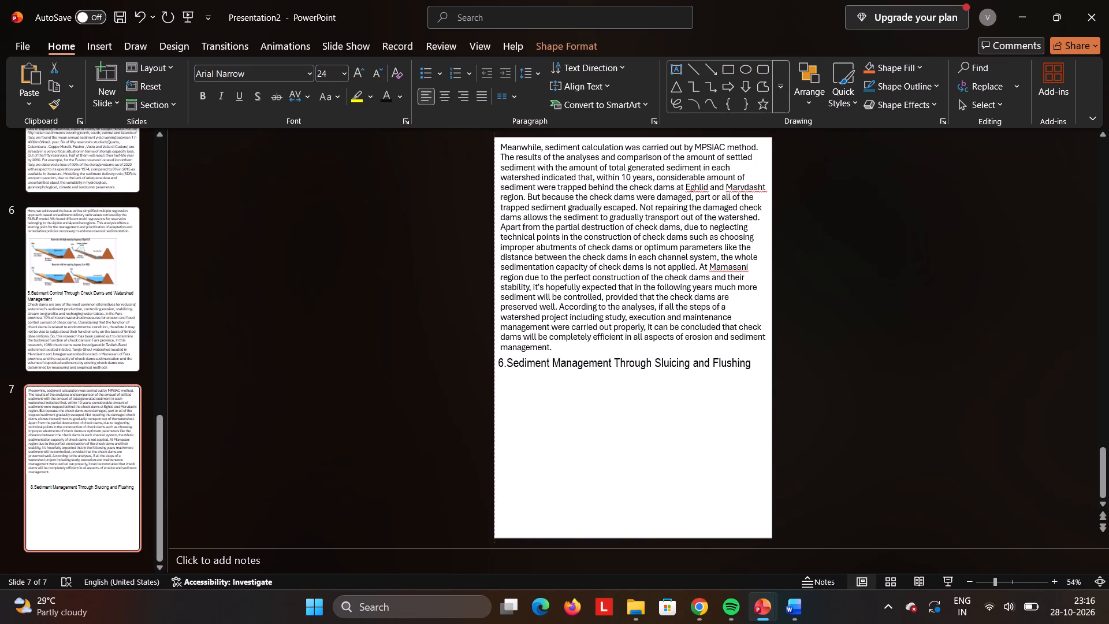
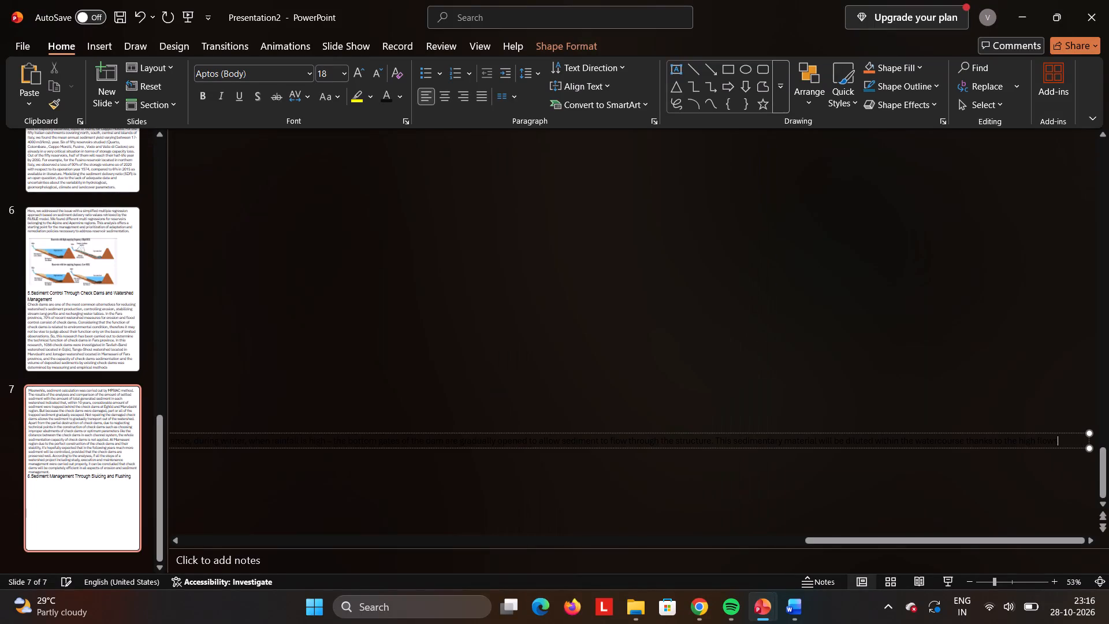
# Resize the "Sediment accumulation" paragraph's text box on slide 7 so that it spans the slide's width from edge to edge.
pyautogui.moveTo(1088, 448); pyautogui.dragTo(738, 473)
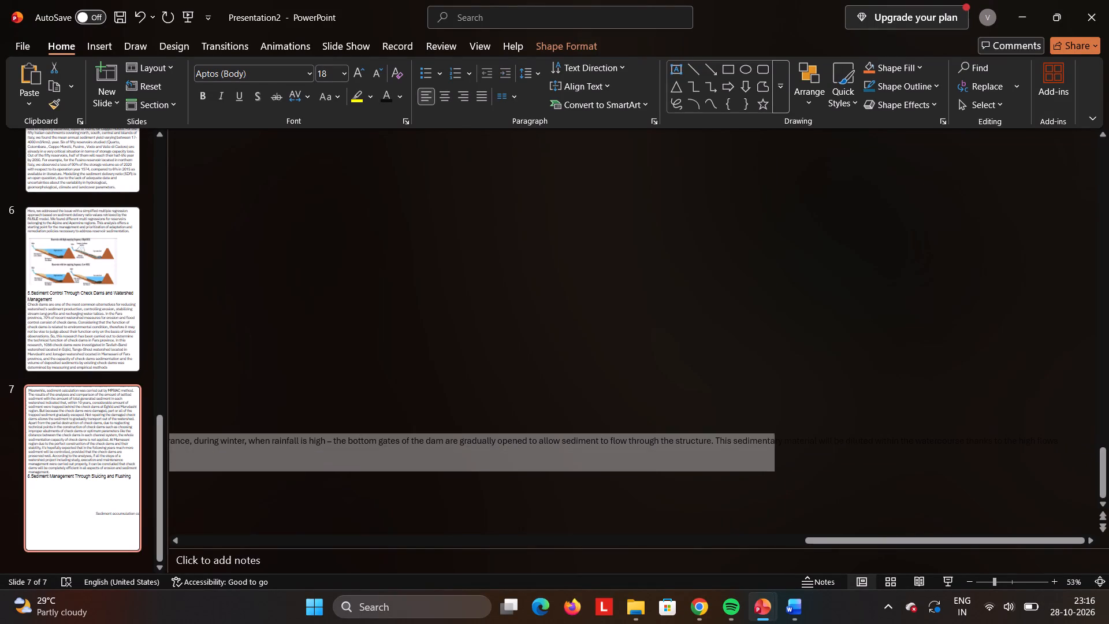
pyautogui.moveTo(738, 473); pyautogui.dragTo(159, 515)
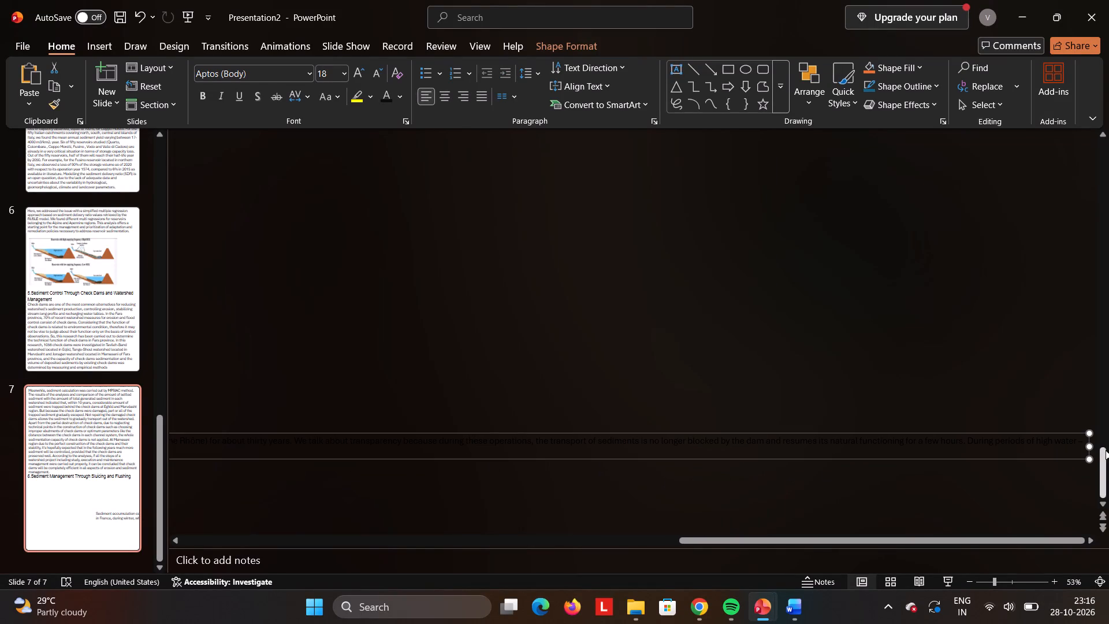
pyautogui.click(1088, 448)
pyautogui.moveTo(1088, 448); pyautogui.dragTo(206, 439)
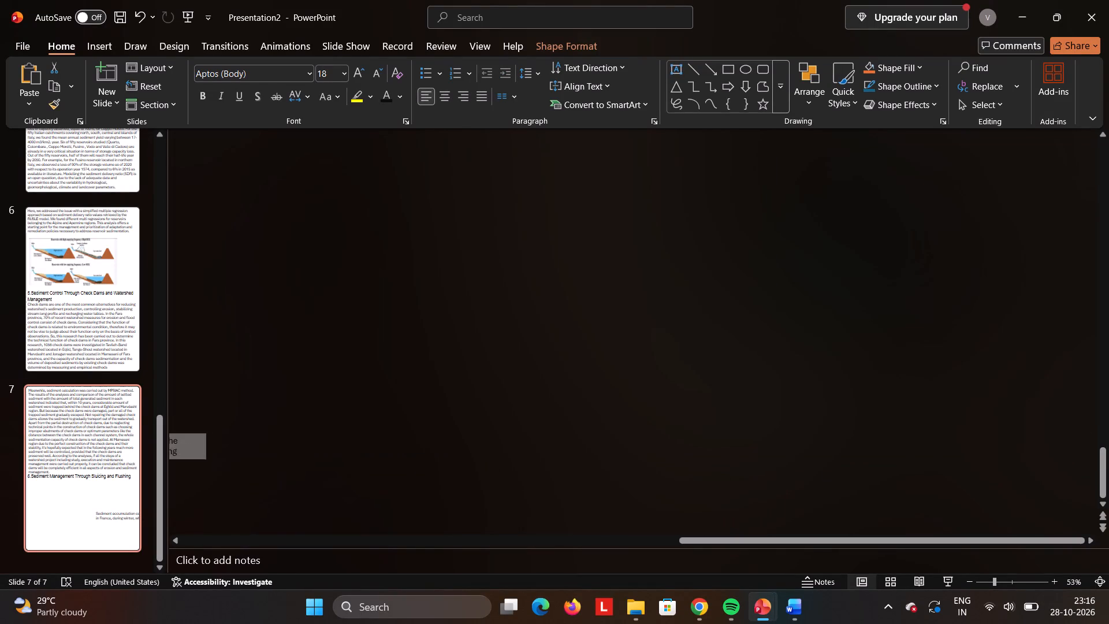
pyautogui.moveTo(206, 439); pyautogui.dragTo(205, 439)
pyautogui.moveTo(1093, 451); pyautogui.dragTo(816, 412)
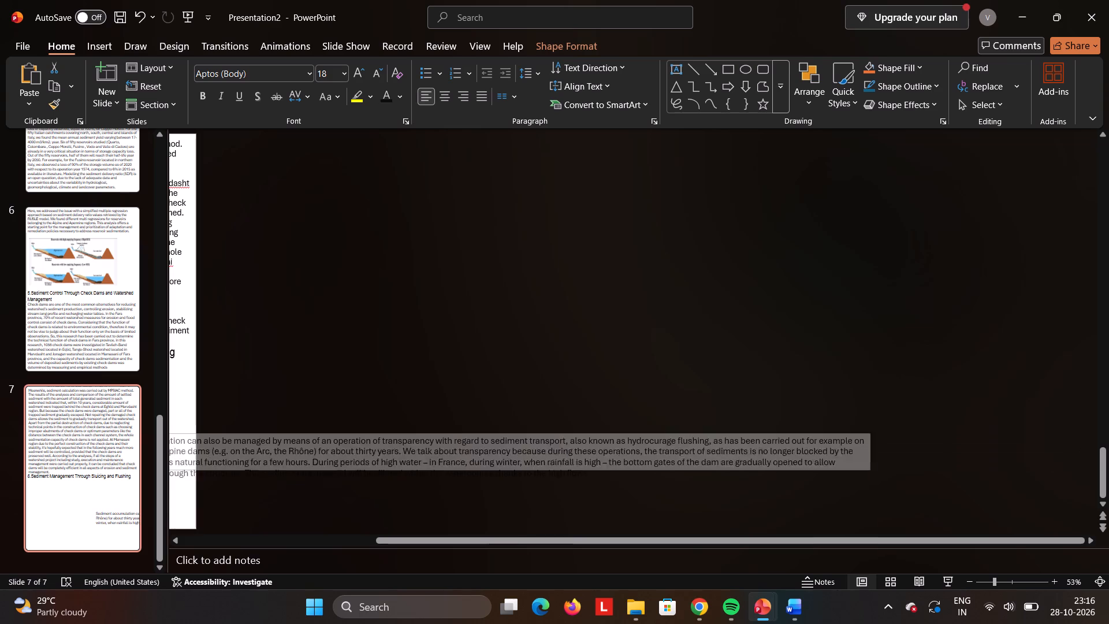
pyautogui.moveTo(816, 412); pyautogui.dragTo(193, 441)
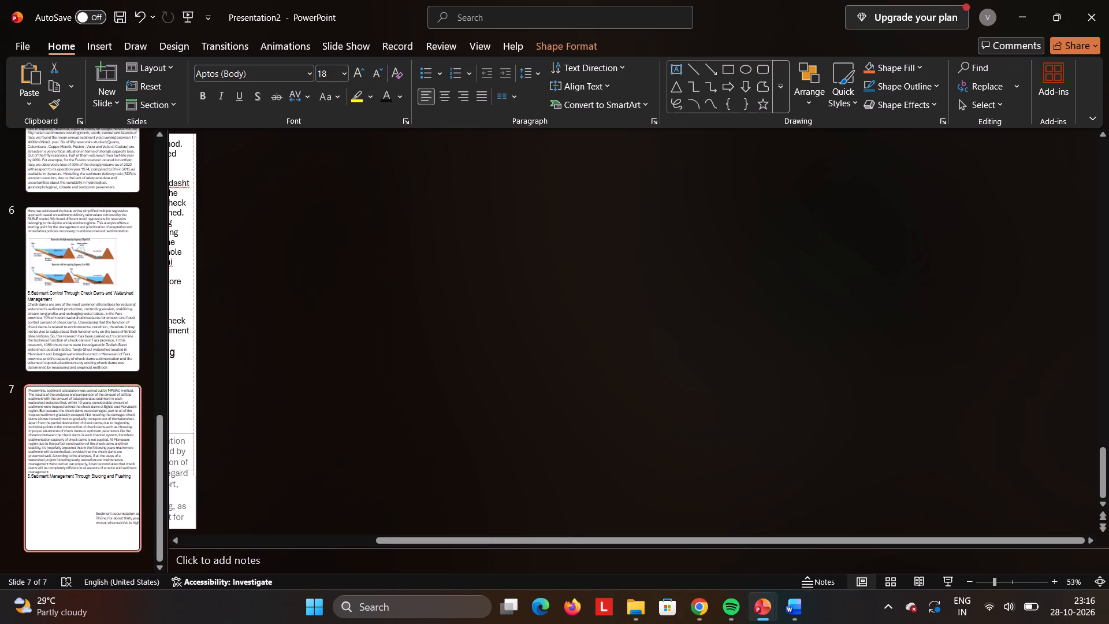
pyautogui.moveTo(193, 441); pyautogui.dragTo(196, 441)
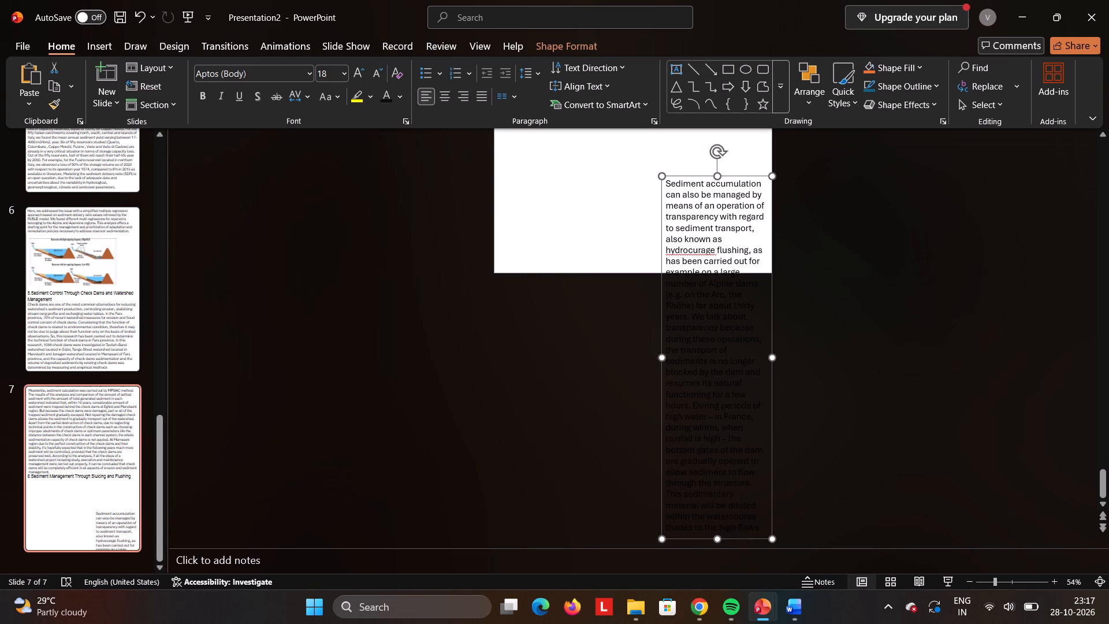
pyautogui.moveTo(663, 359); pyautogui.dragTo(500, 231)
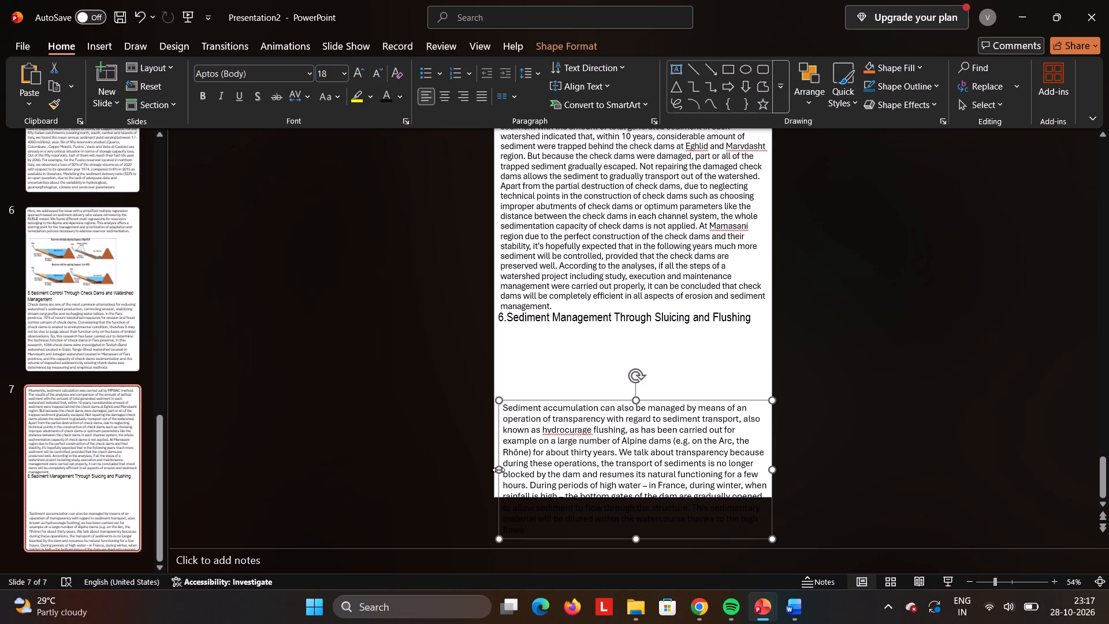
pyautogui.moveTo(501, 467); pyautogui.dragTo(494, 467)
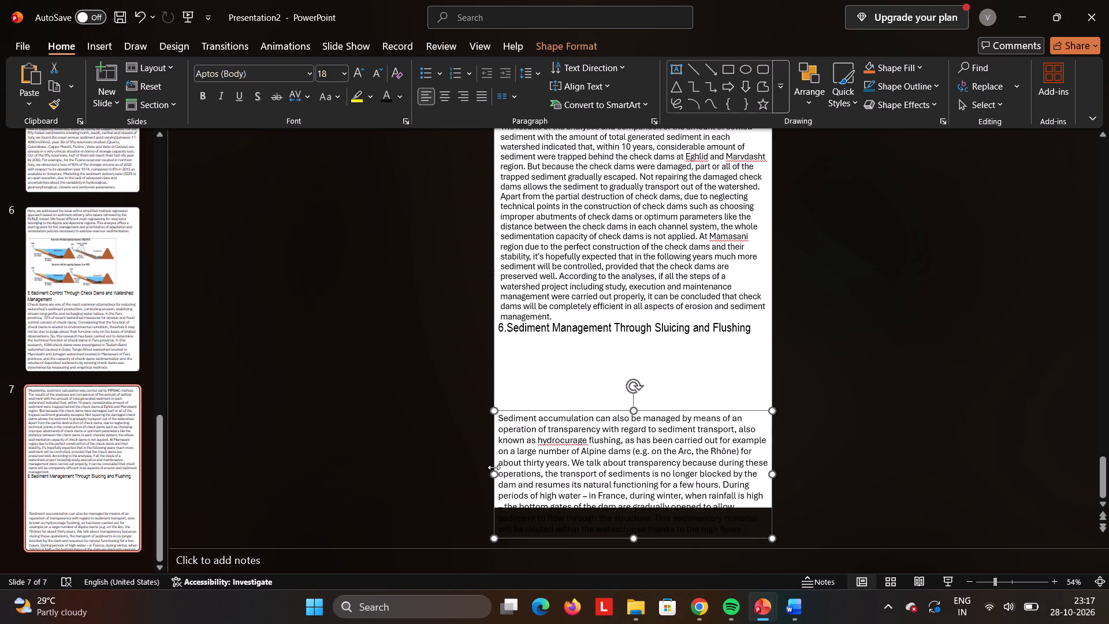
pyautogui.moveTo(632, 540); pyautogui.dragTo(631, 530)
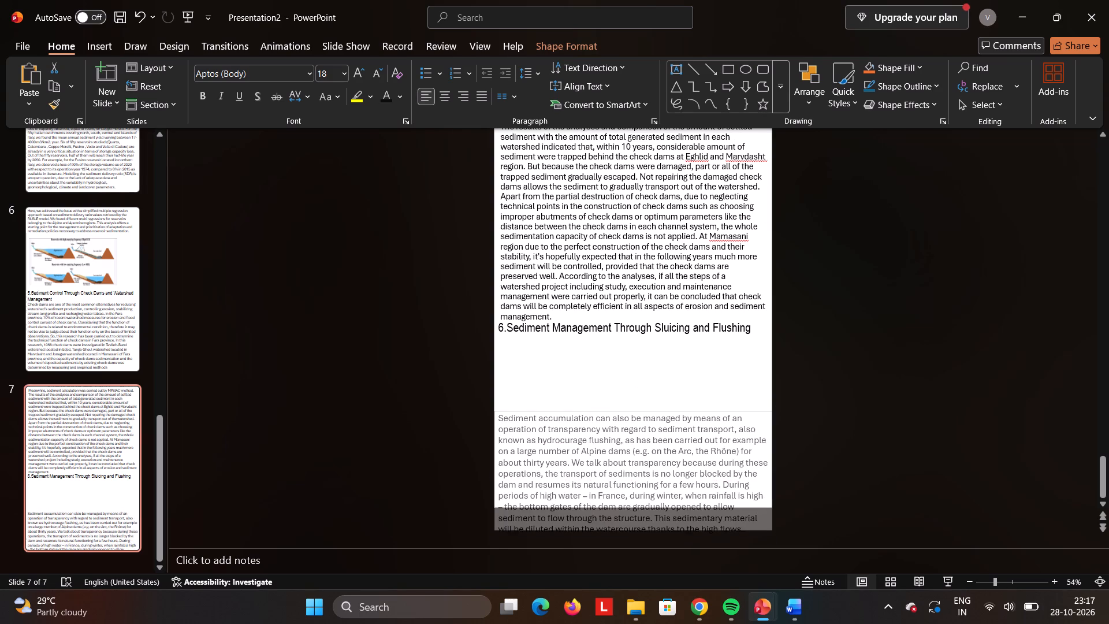
pyautogui.moveTo(631, 530); pyautogui.dragTo(635, 507)
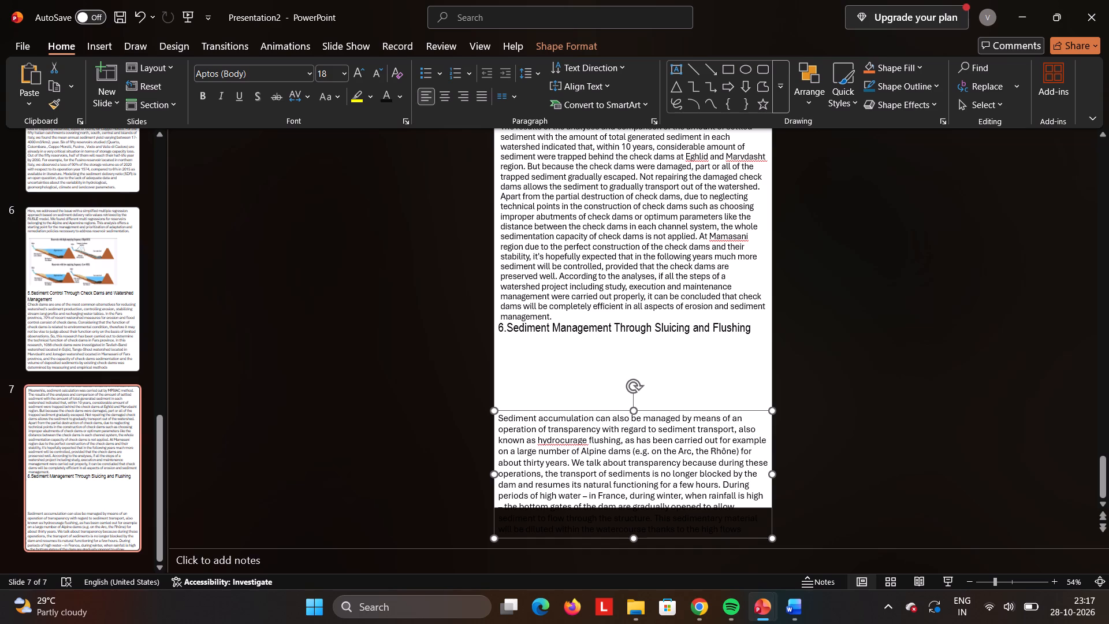
# Move the "Sediment accumulation" paragraph up to sit directly beneath the "6.Sediment Management Through Sluicing and Flushing" heading.
pyautogui.moveTo(683, 414); pyautogui.dragTo(683, 408)
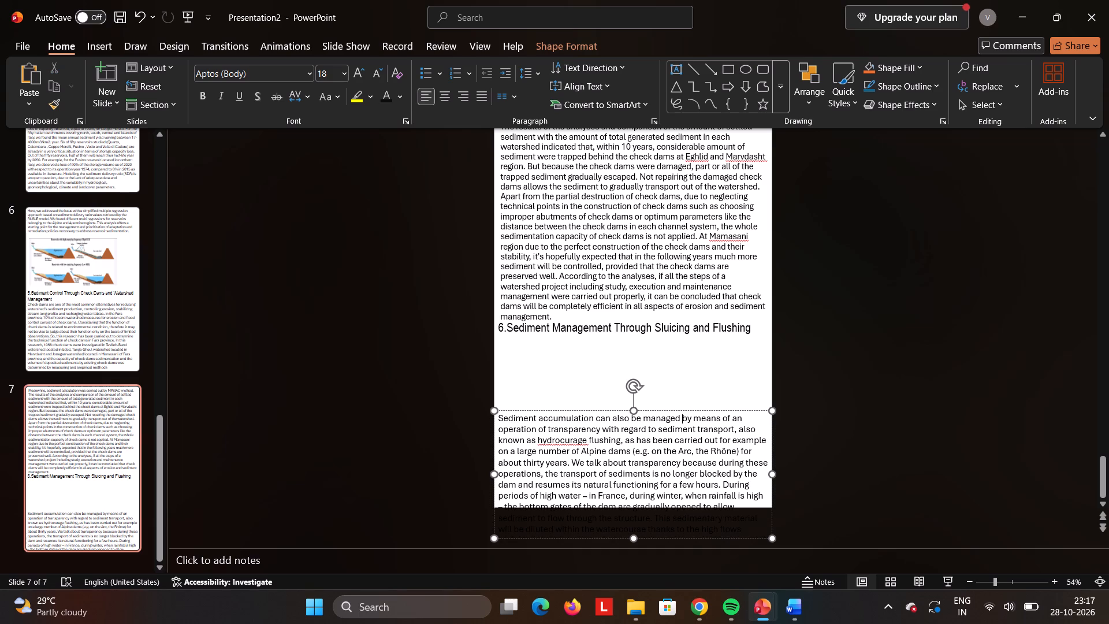
pyautogui.moveTo(683, 408); pyautogui.dragTo(684, 408)
pyautogui.click(684, 408)
pyautogui.moveTo(684, 408); pyautogui.dragTo(683, 337)
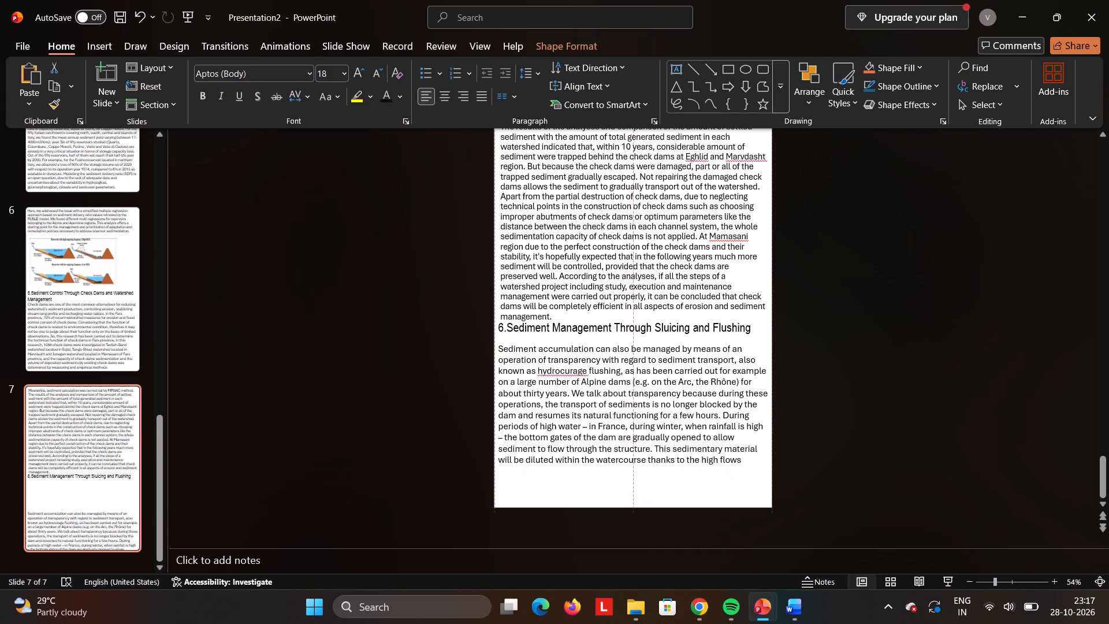
pyautogui.moveTo(683, 337); pyautogui.dragTo(684, 336)
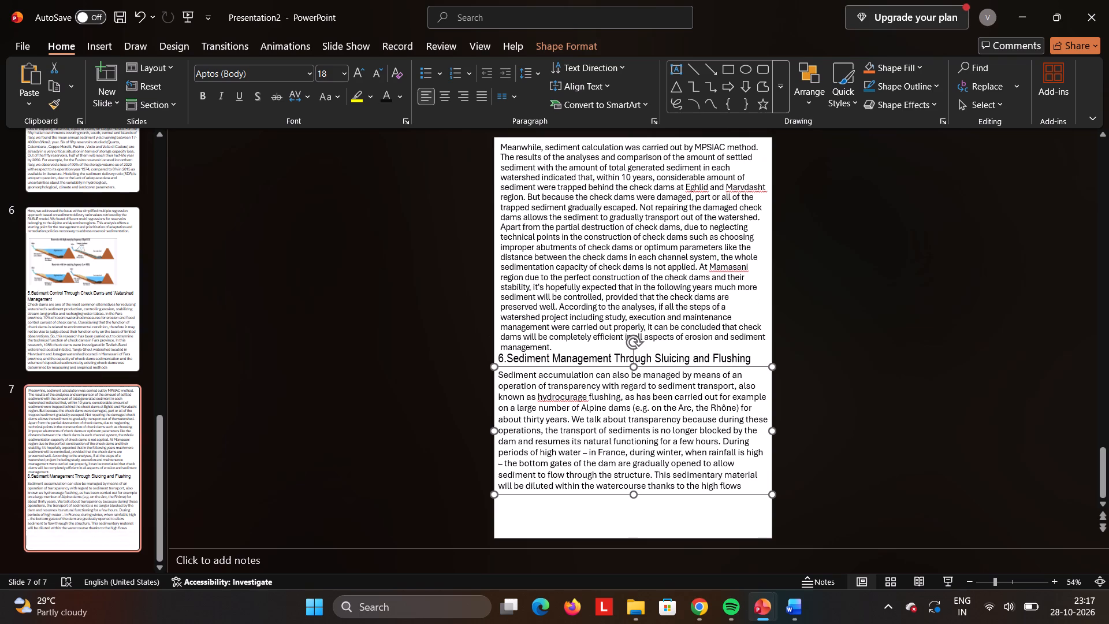
pyautogui.click(927, 282)
# Shift the sluicing and flushing heading and its paragraph slightly down slide 7, leaving a small gap below the check dam paragraph.
pyautogui.click(755, 355)
pyautogui.moveTo(755, 355); pyautogui.dragTo(757, 363)
pyautogui.moveTo(749, 366); pyautogui.dragTo(747, 372)
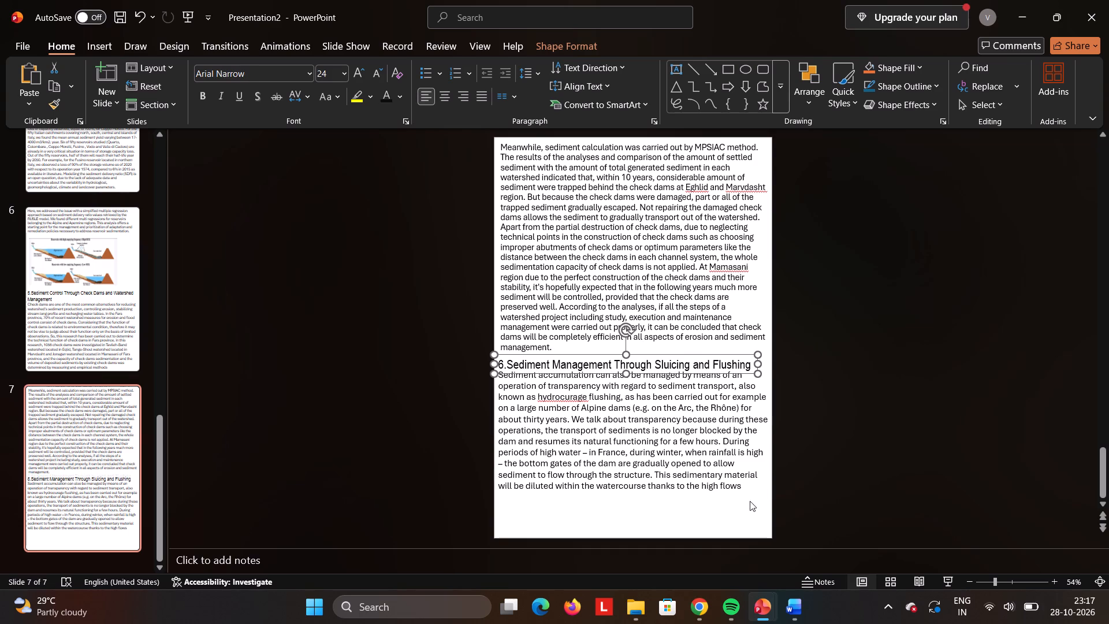
pyautogui.click(740, 488)
pyautogui.moveTo(747, 493); pyautogui.dragTo(750, 501)
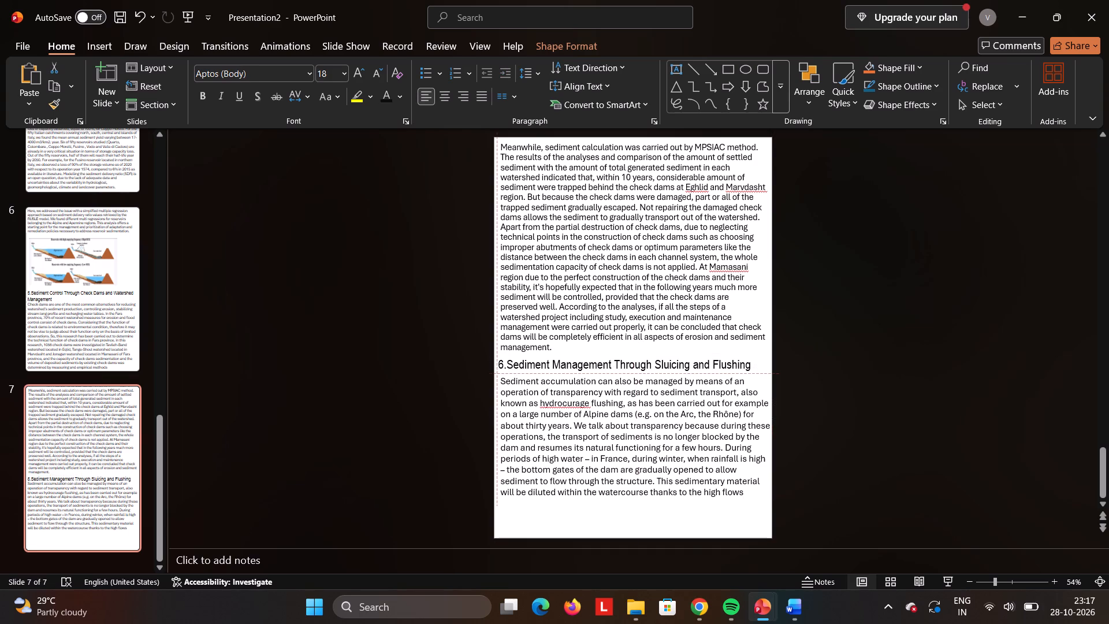
pyautogui.moveTo(750, 501); pyautogui.dragTo(750, 502)
pyautogui.click(905, 424)
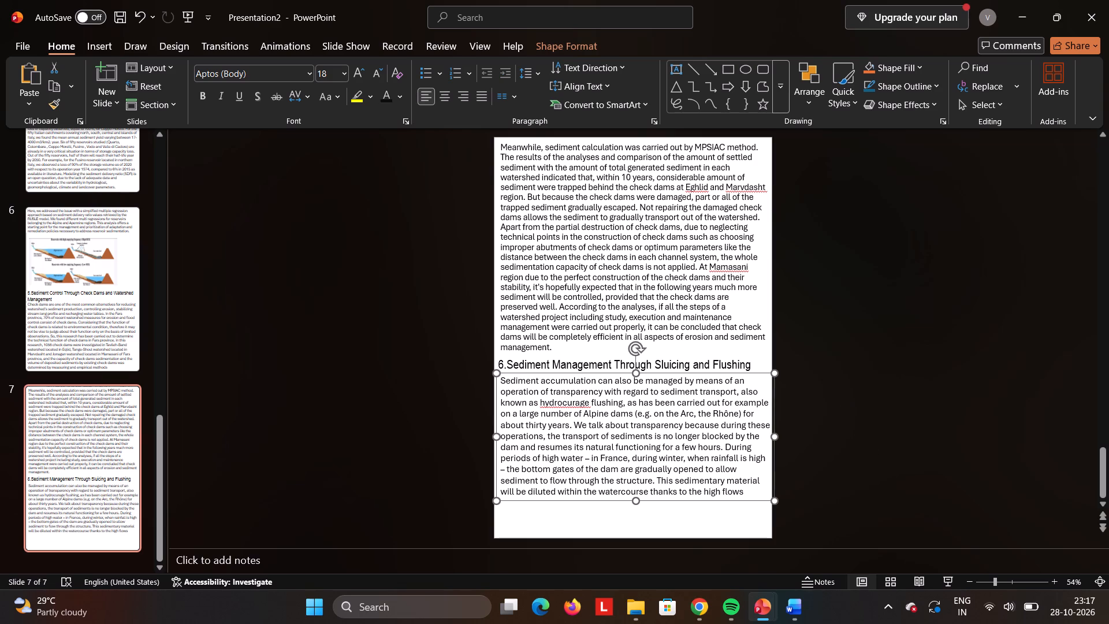
pyautogui.moveTo(756, 499); pyautogui.dragTo(757, 515)
pyautogui.moveTo(754, 371); pyautogui.dragTo(754, 378)
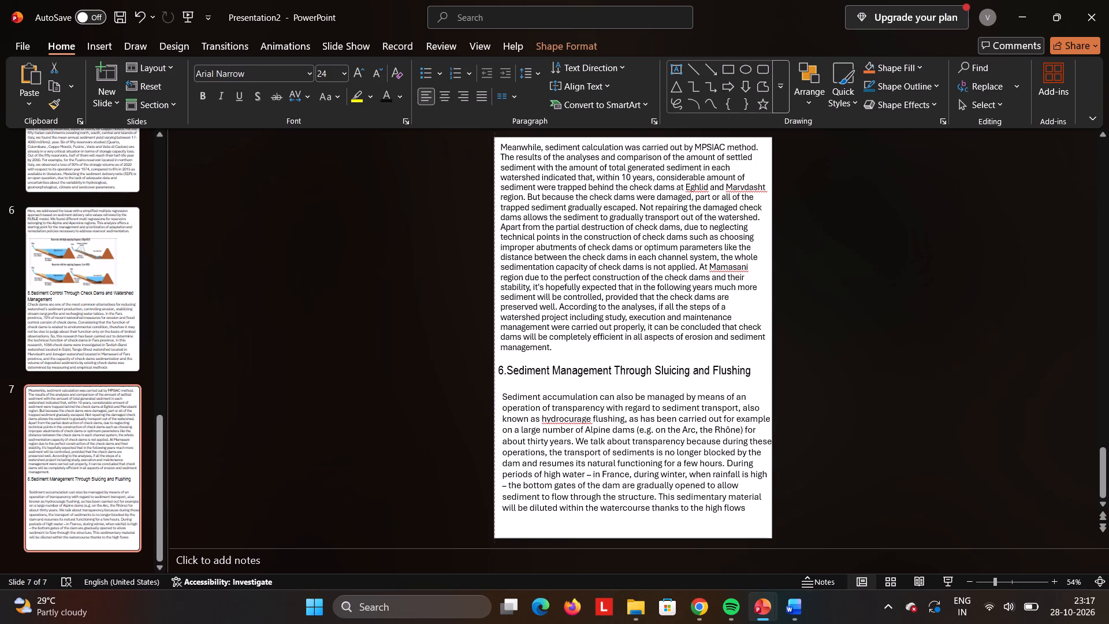
pyautogui.moveTo(754, 378); pyautogui.dragTo(755, 382)
pyautogui.click(874, 321)
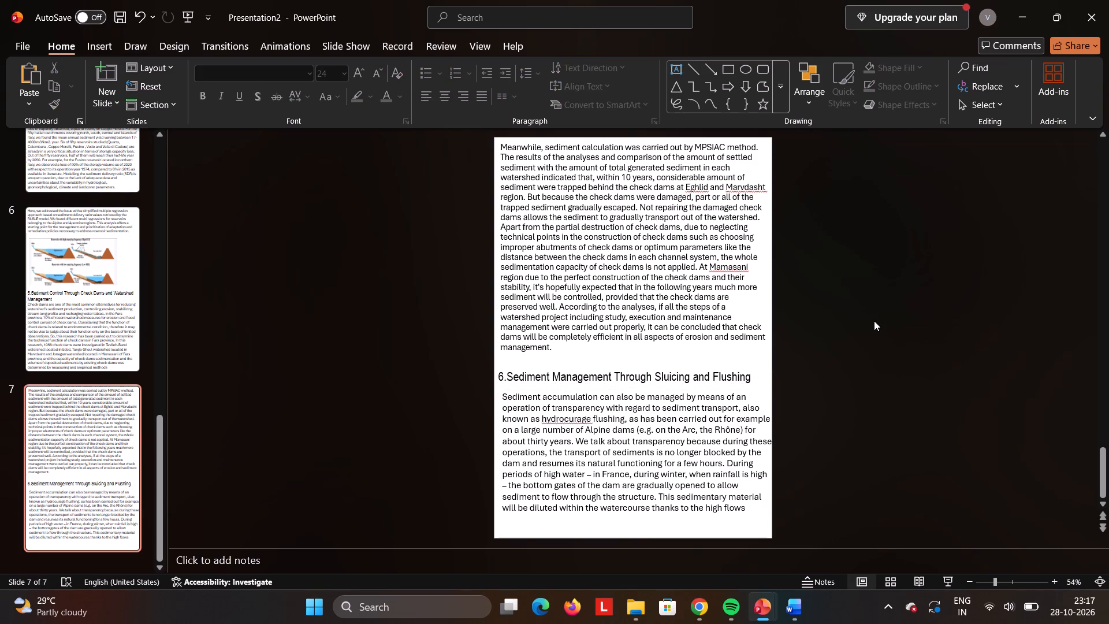
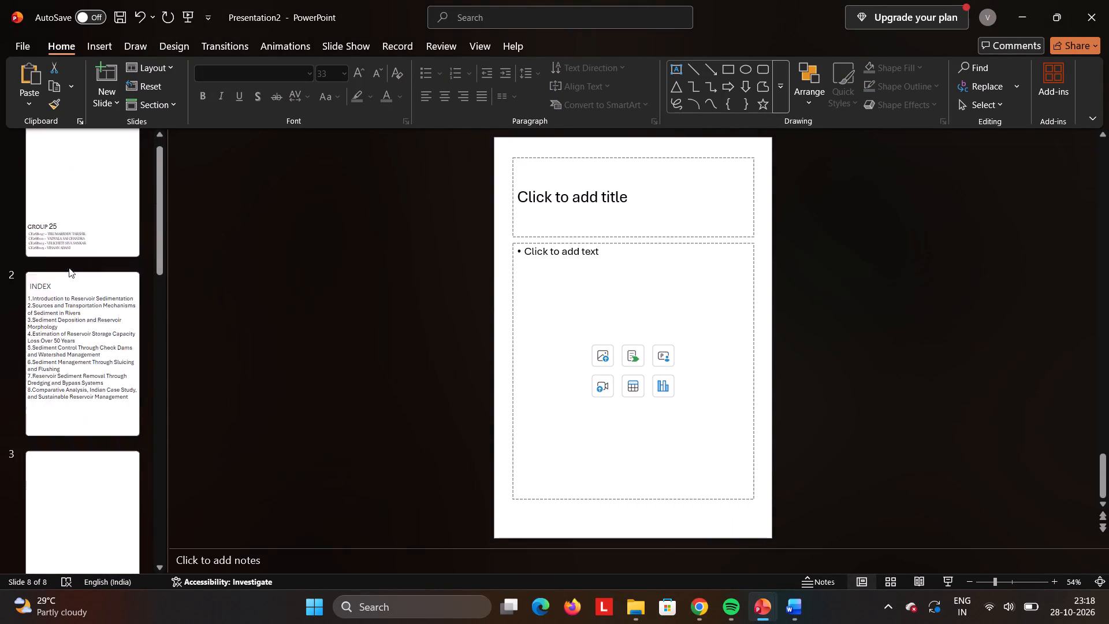
# Review the index slide and the topic slides through slide 8 to check their content and layout.
pyautogui.scroll(-1, 69, 268)
pyautogui.click(54, 491)
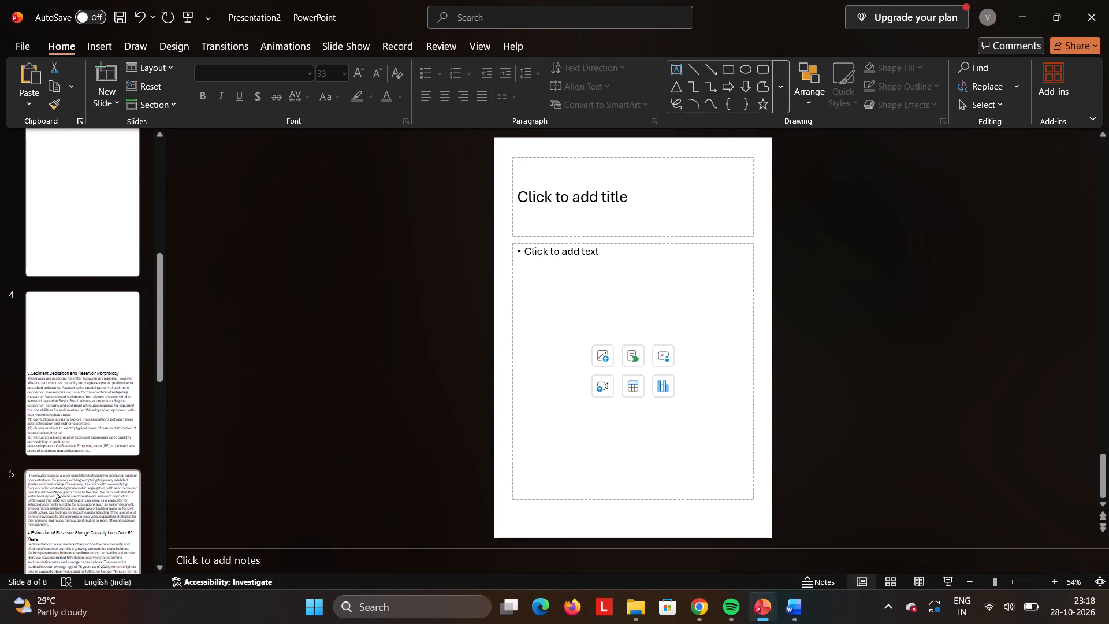
pyautogui.scroll(-2, 54, 491)
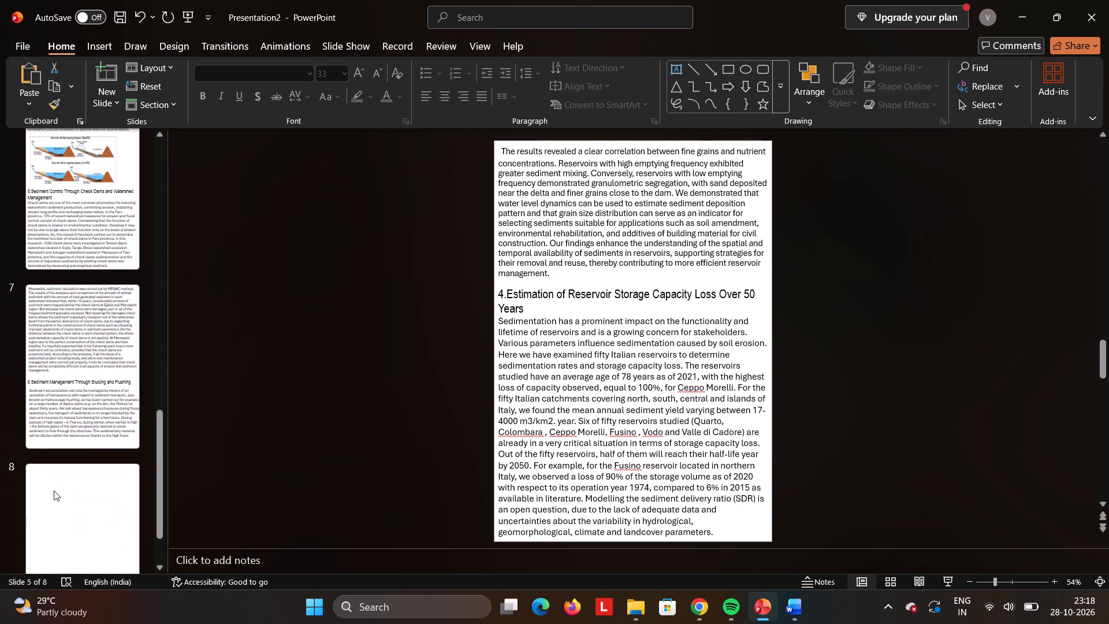
pyautogui.scroll(-1, 54, 491)
pyautogui.scroll(2, 54, 491)
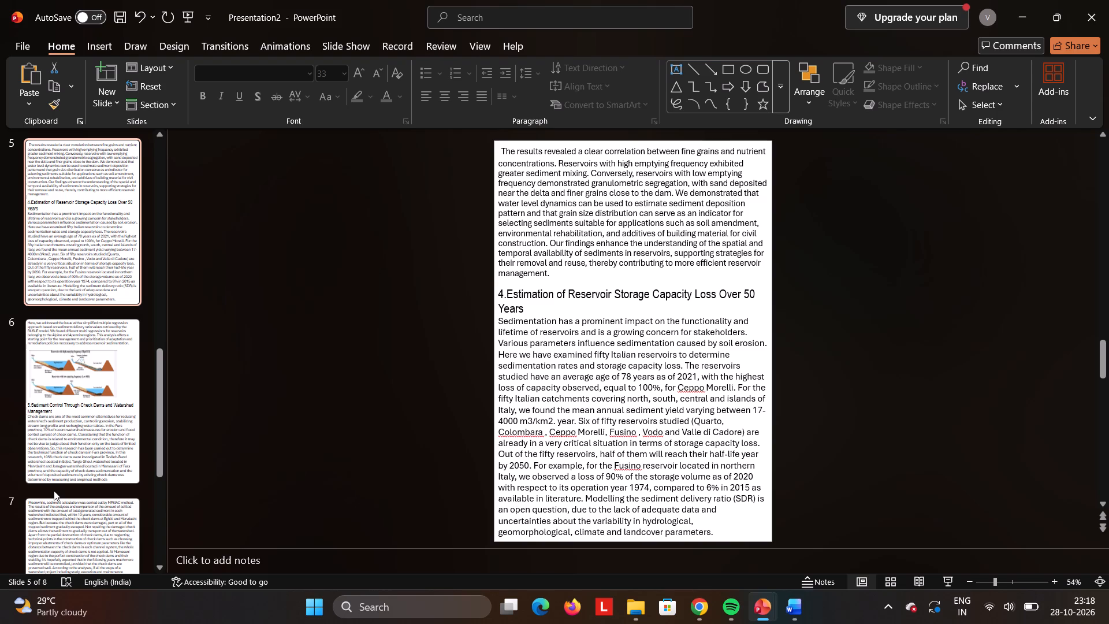
pyautogui.scroll(-1, 54, 491)
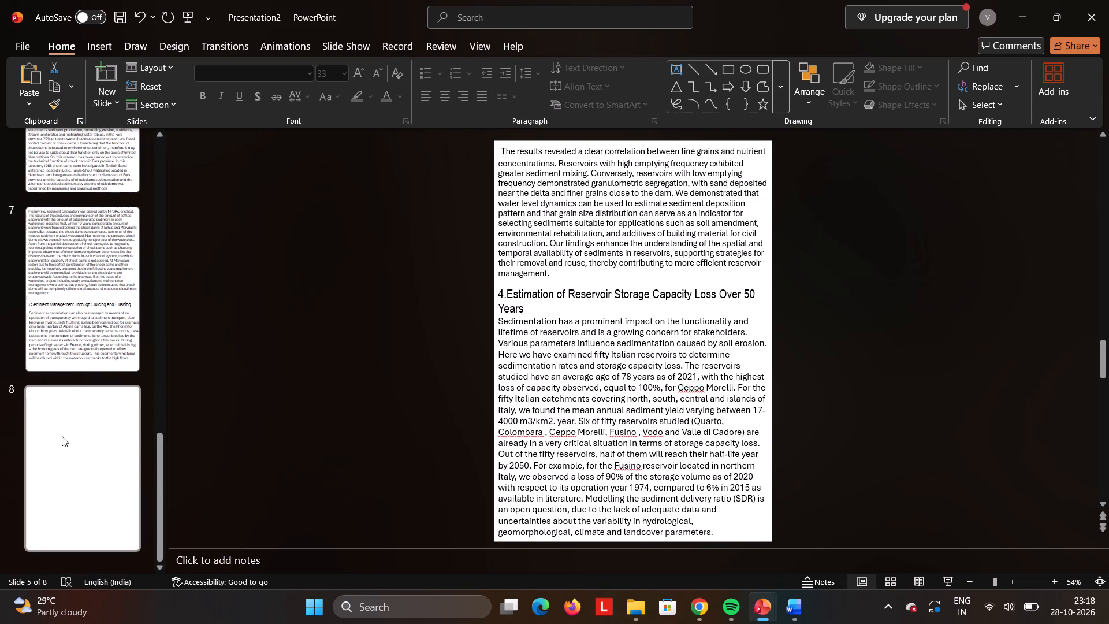
pyautogui.click(78, 352)
pyautogui.click(83, 397)
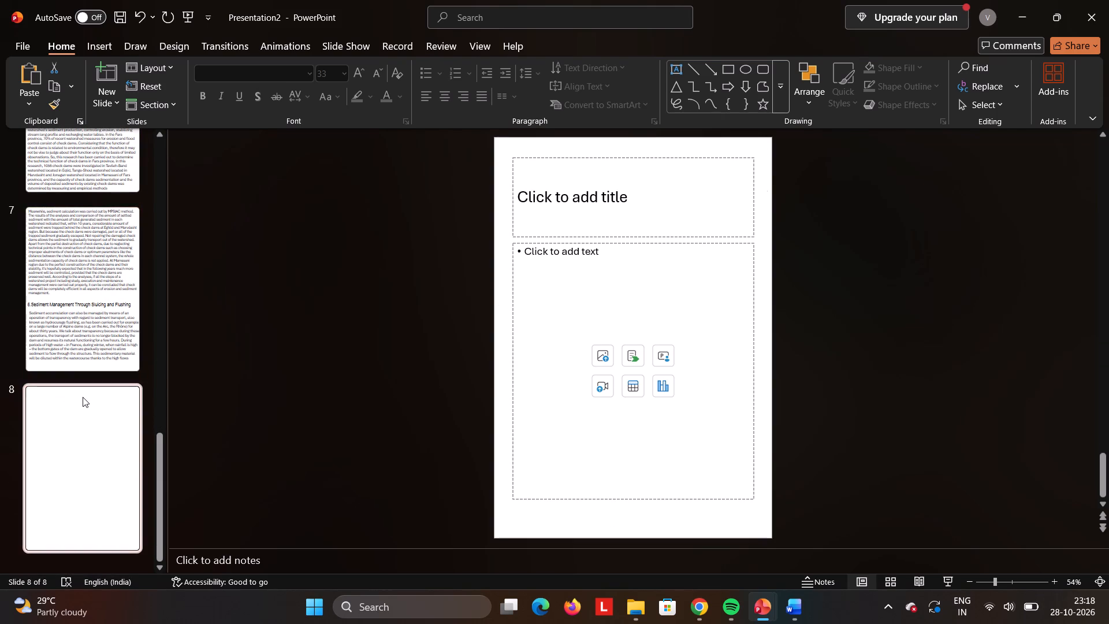
pyautogui.click(86, 291)
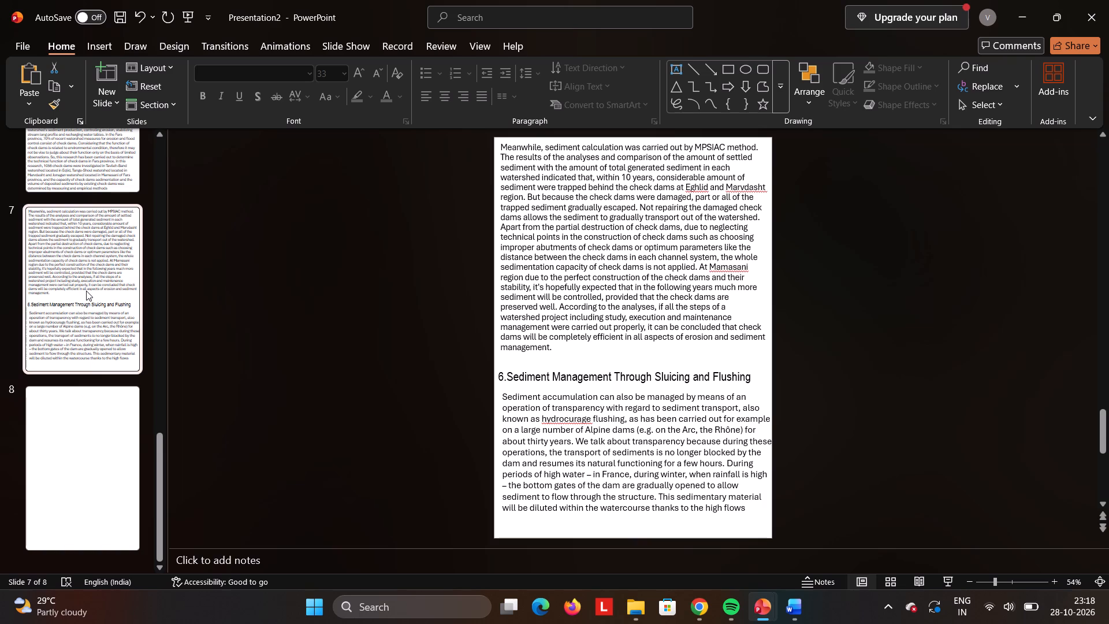
pyautogui.click(77, 151)
pyautogui.click(83, 488)
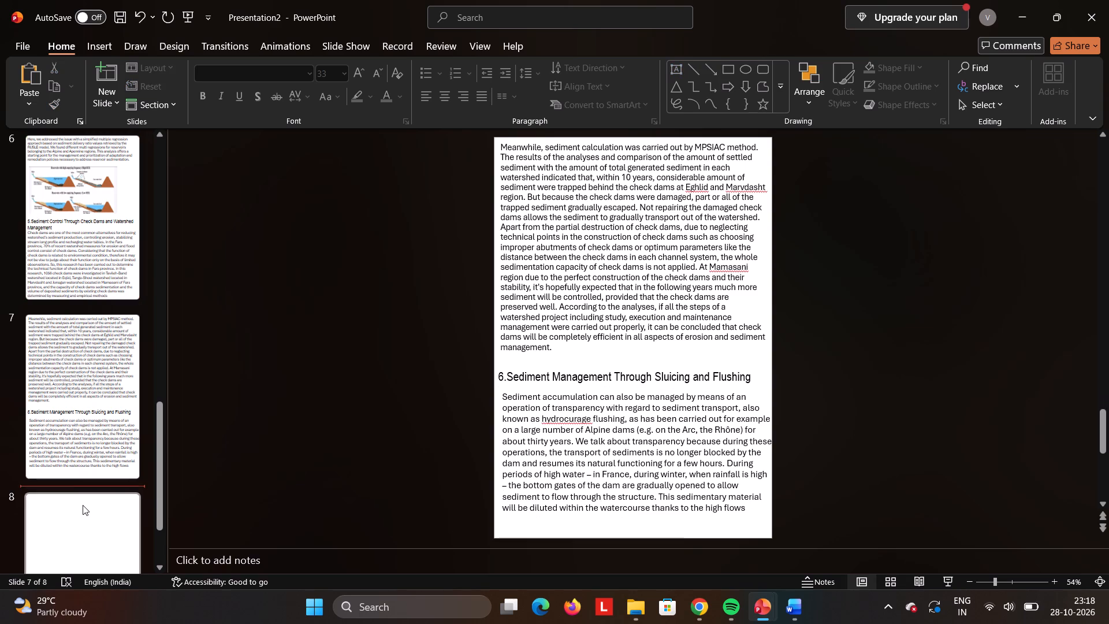
pyautogui.click(83, 509)
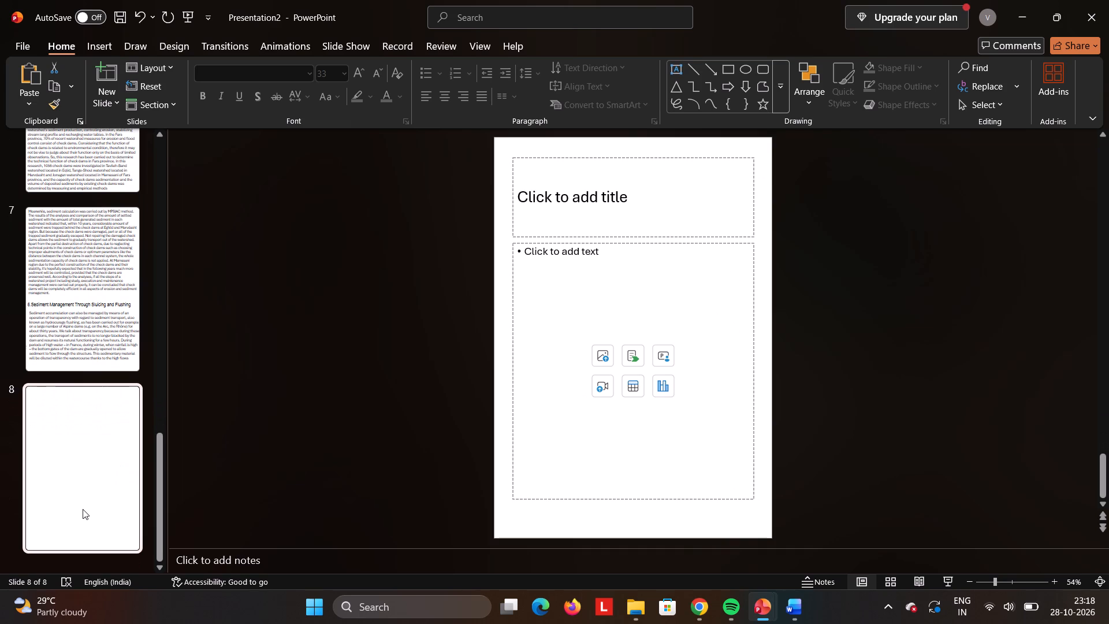
pyautogui.scroll(12, 95, 310)
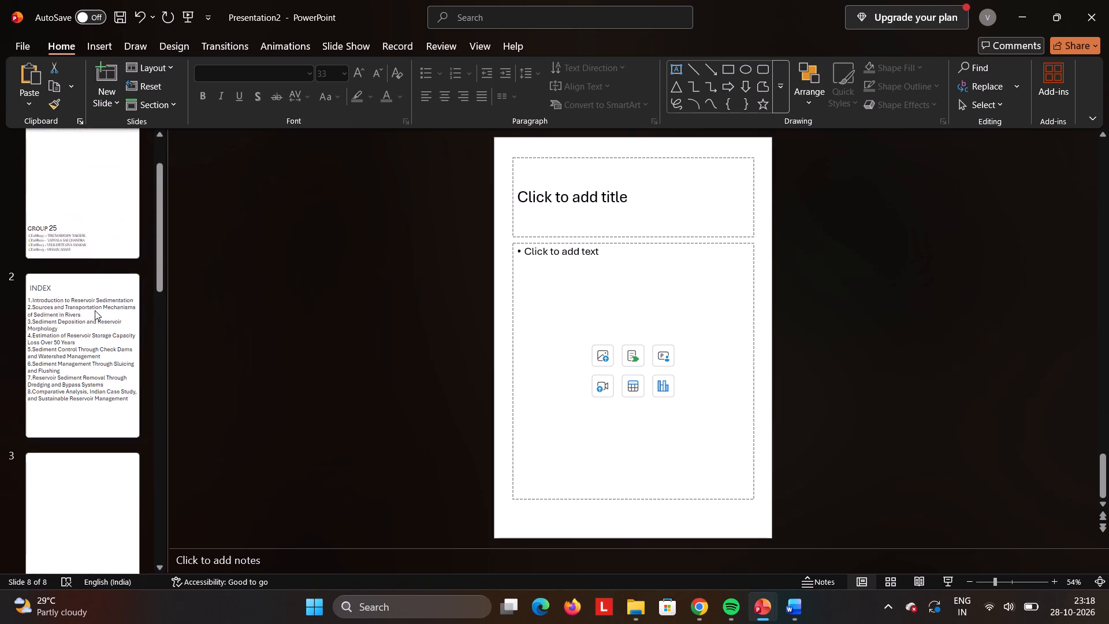
pyautogui.click(66, 432)
pyautogui.scroll(-1, 76, 388)
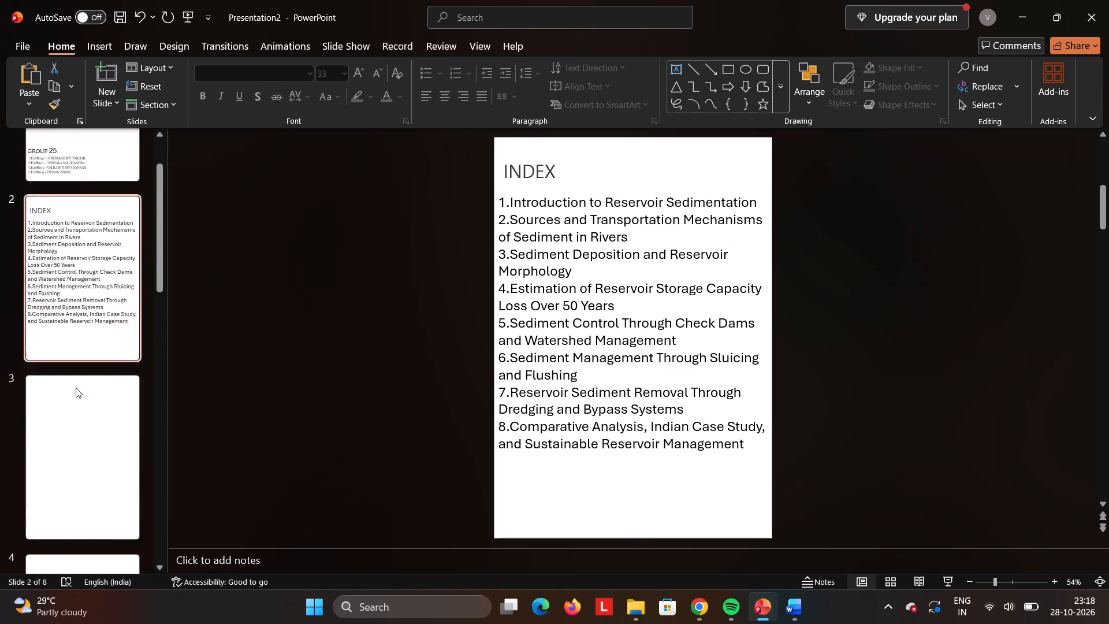
pyautogui.scroll(-1, 76, 388)
pyautogui.click(77, 377)
pyautogui.scroll(-2, 77, 377)
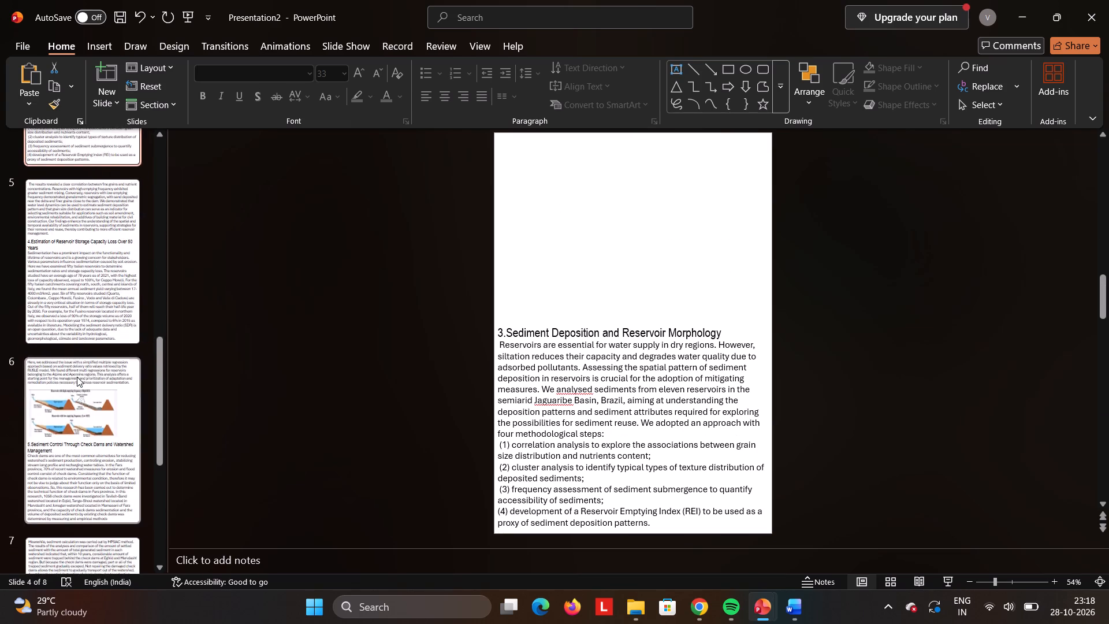
pyautogui.scroll(-1, 77, 377)
# Paste the copied "Sediment accumulation" paragraph into the title placeholder on slide 8.
pyautogui.click(78, 434)
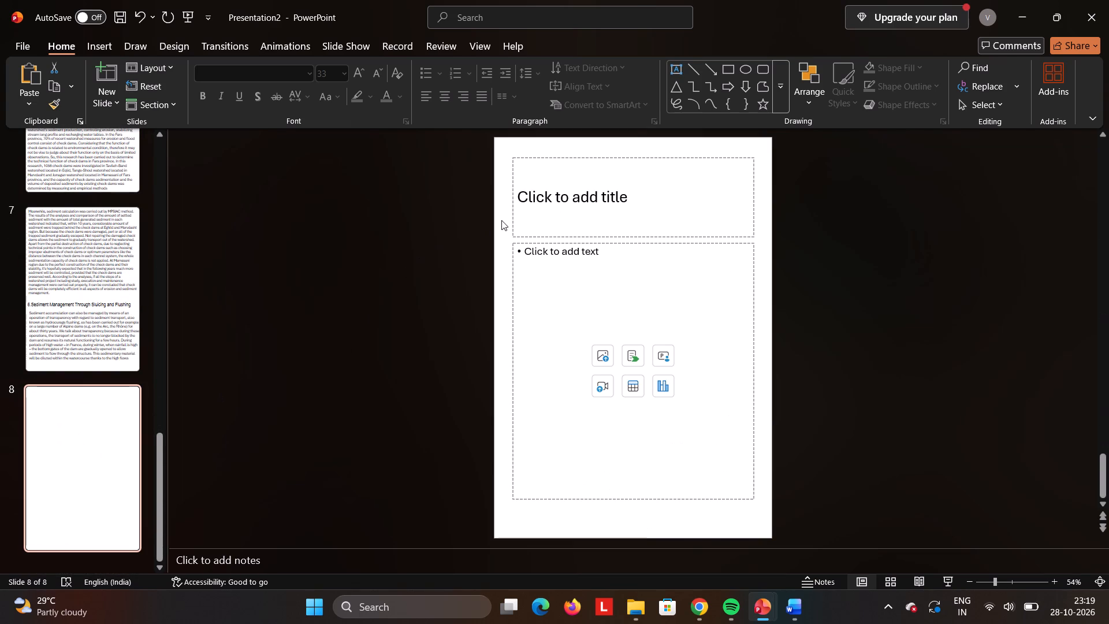
pyautogui.click(568, 206)
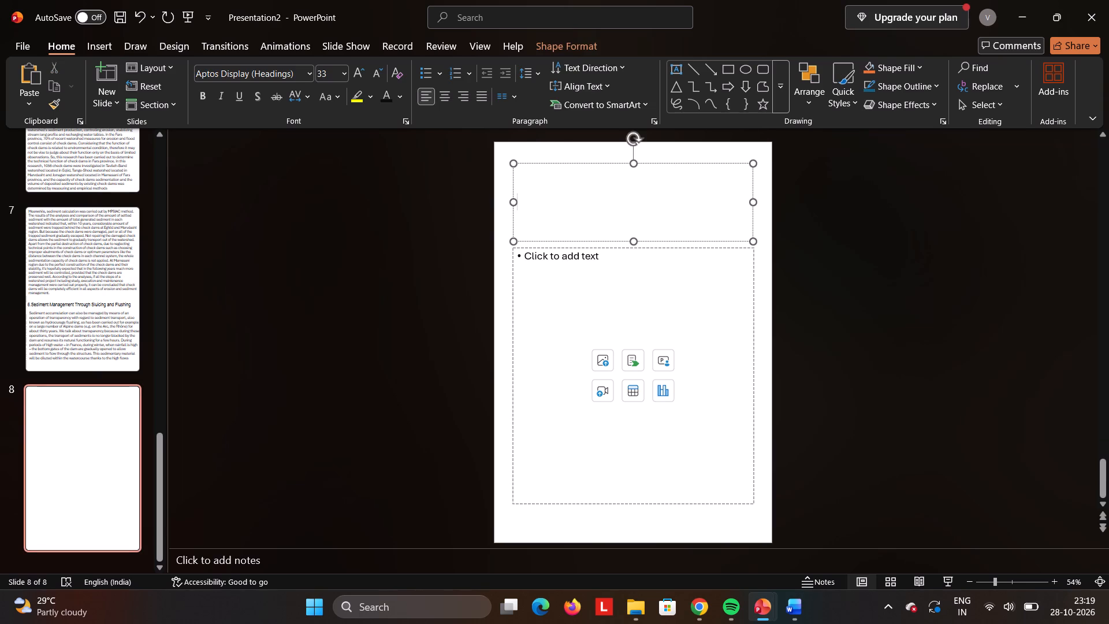
pyautogui.hotkey('ctrl', 'v')
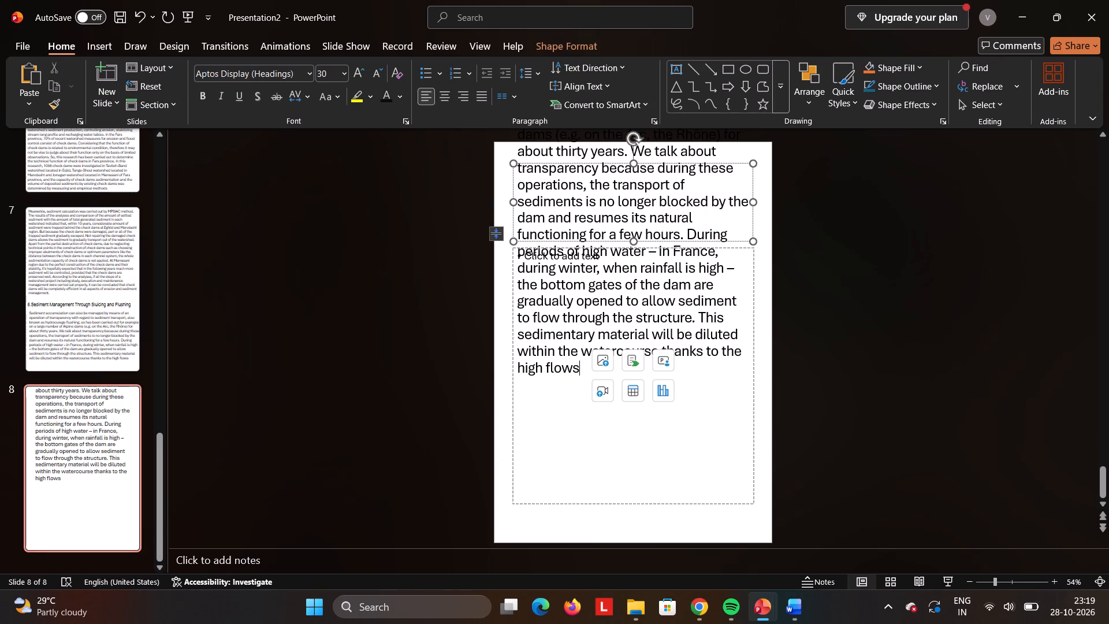
# Cut the empty content placeholder from slide 8, leaving only the pasted paragraph.
pyautogui.moveTo(753, 251); pyautogui.dragTo(754, 259)
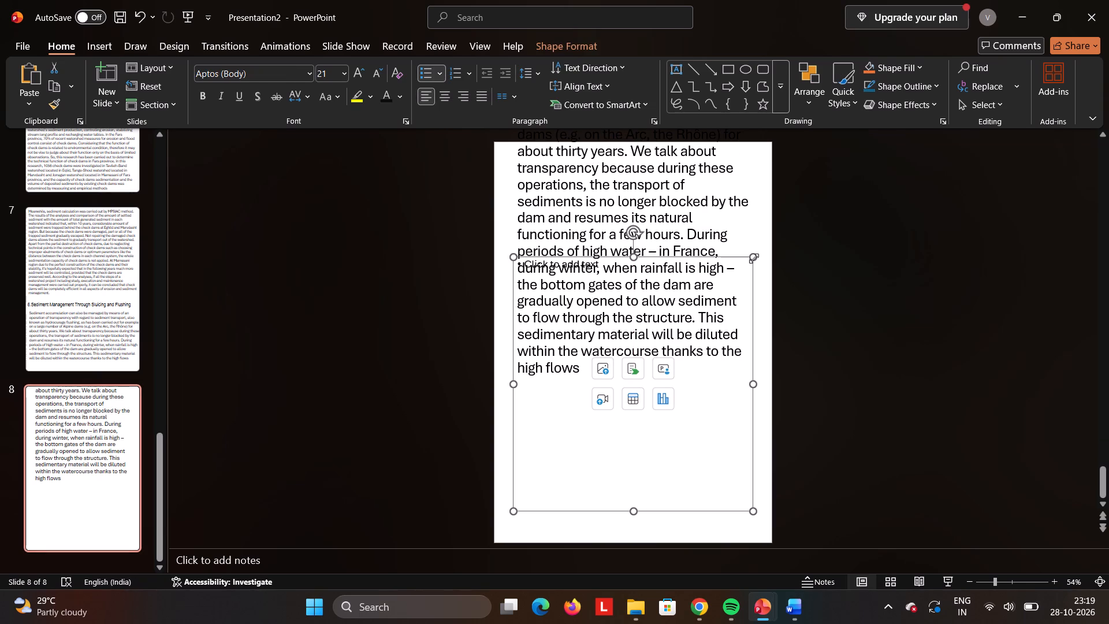
pyautogui.moveTo(754, 258); pyautogui.dragTo(717, 302)
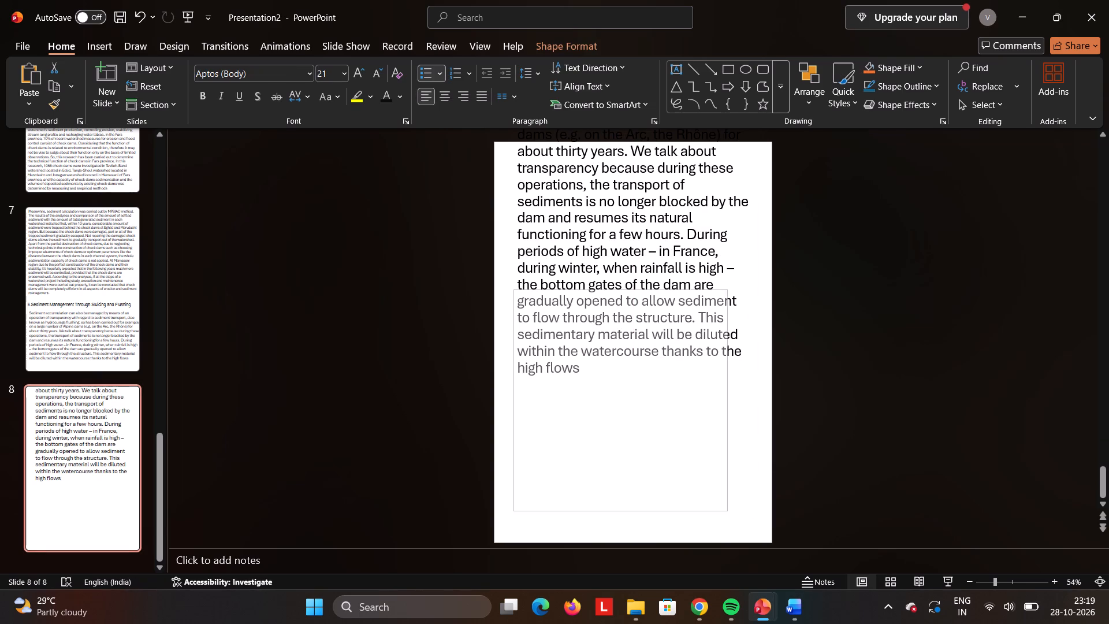
pyautogui.moveTo(717, 302); pyautogui.dragTo(529, 495)
pyautogui.rightClick(522, 497)
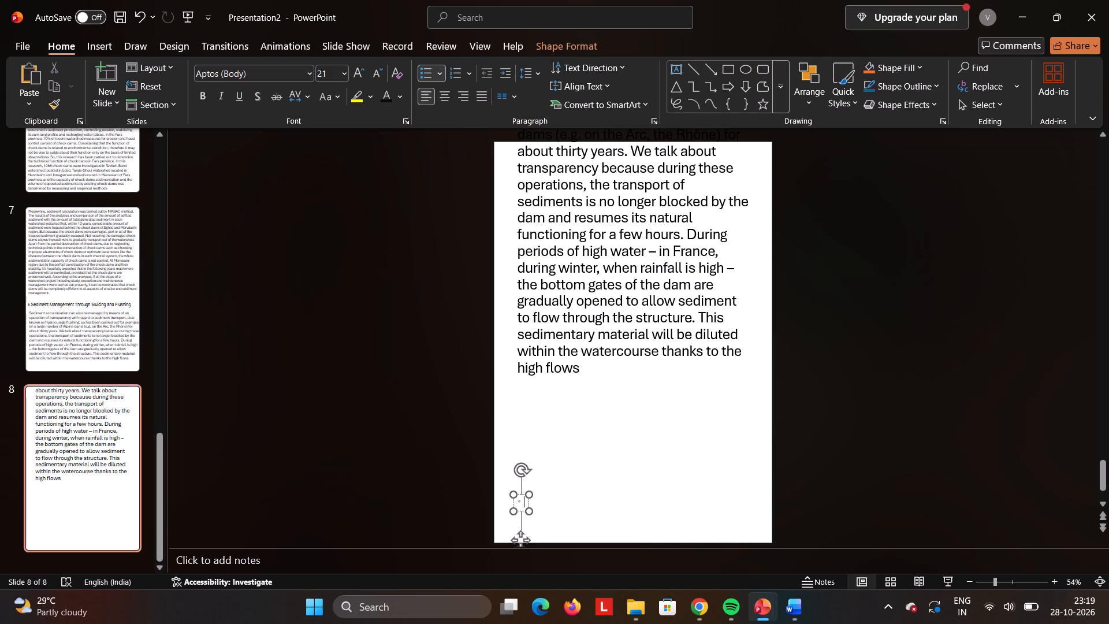
pyautogui.click(501, 443)
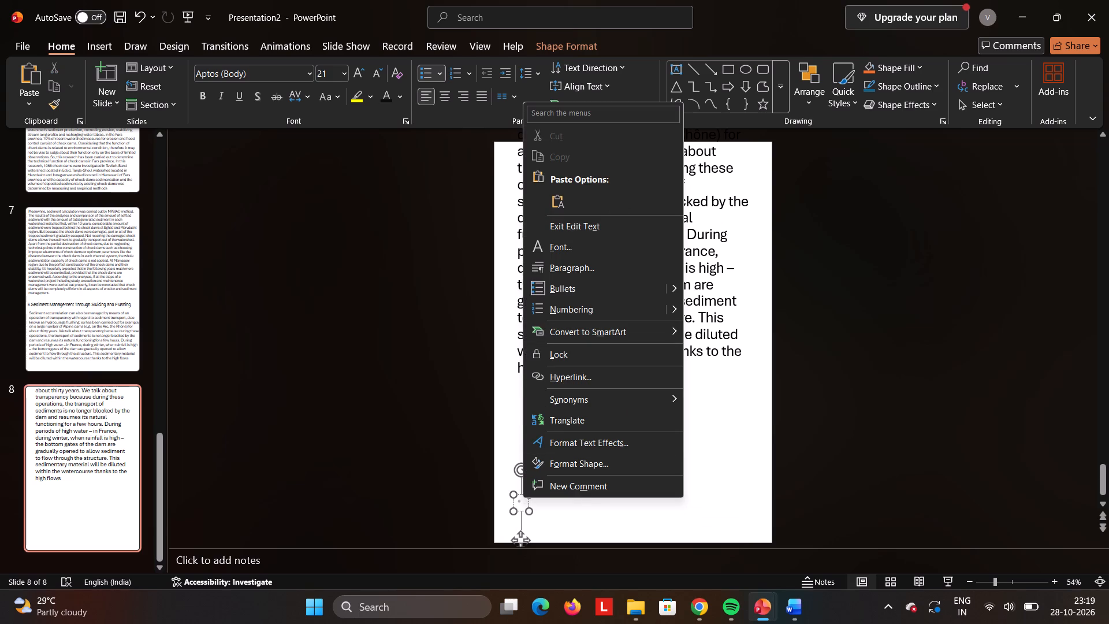
pyautogui.rightClick(521, 495)
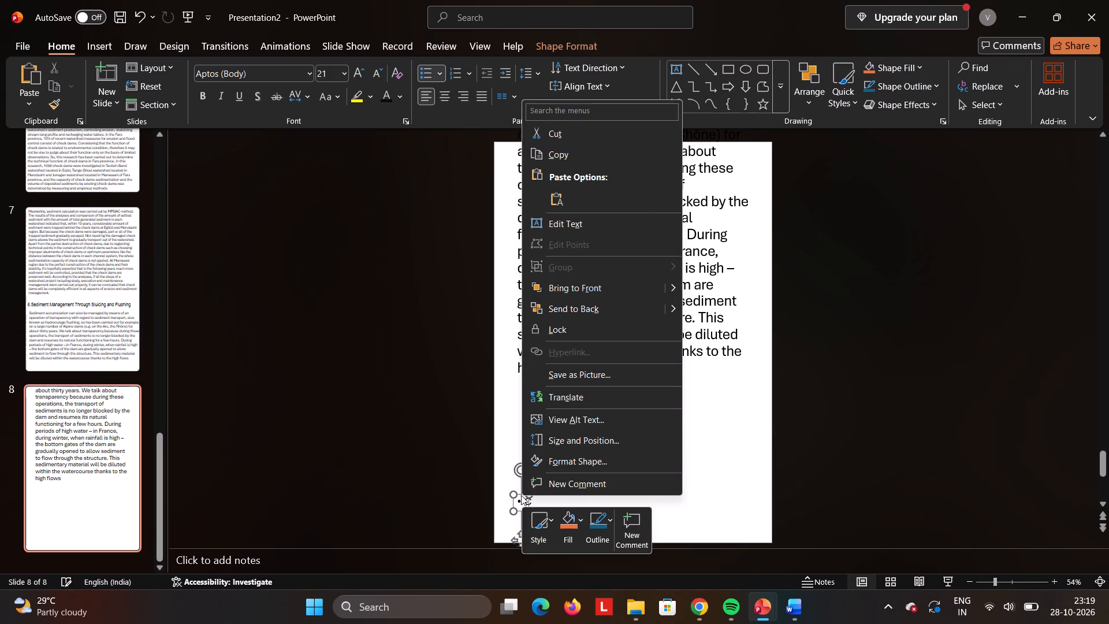
pyautogui.click(579, 134)
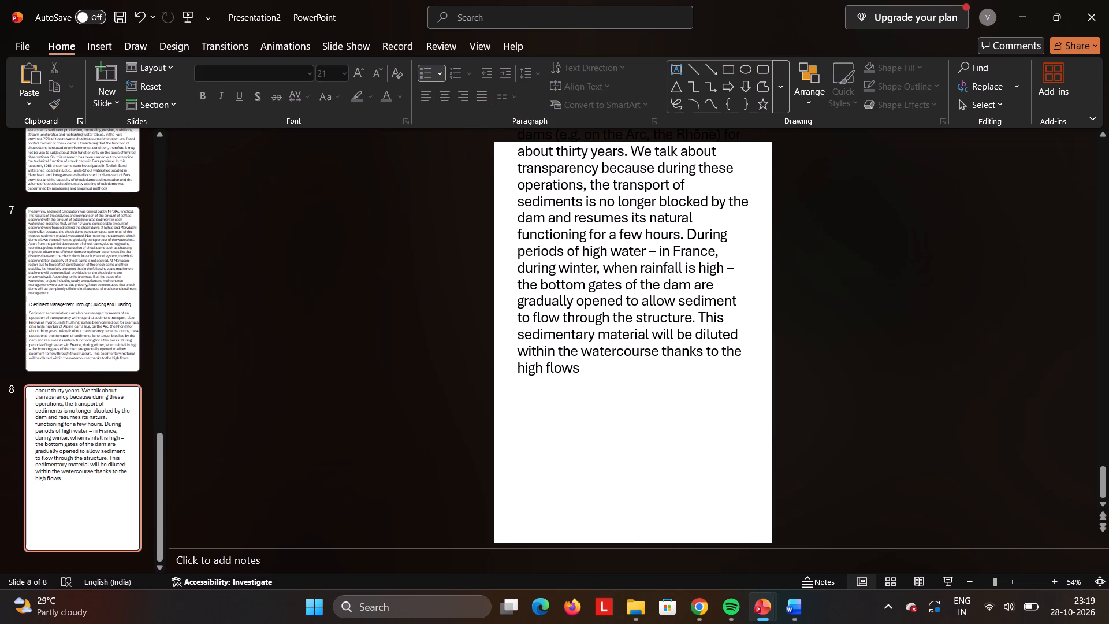
# Set the slide 8 paragraph's font size to 18, matching the check dam paragraph on slide 7.
pyautogui.moveTo(583, 369); pyautogui.dragTo(491, 121)
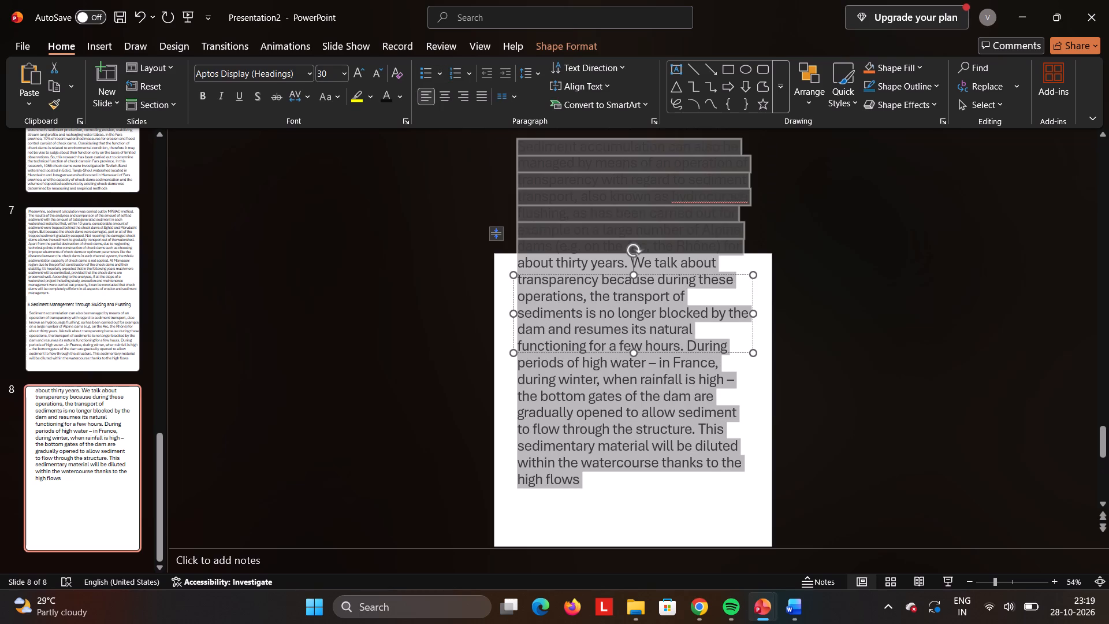
pyautogui.moveTo(491, 121); pyautogui.dragTo(477, 82)
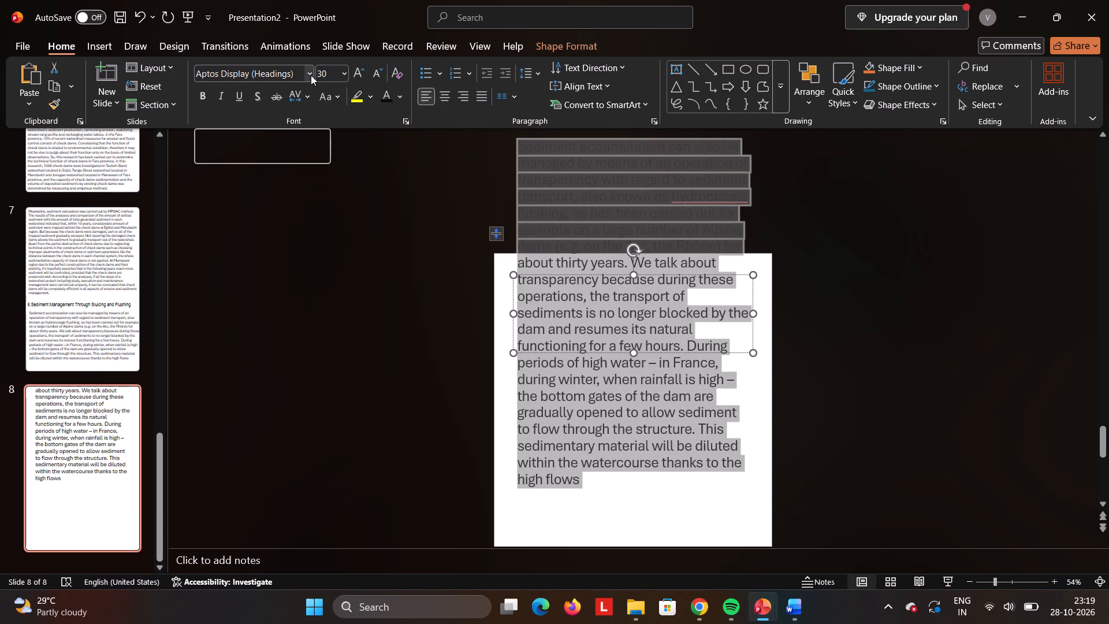
pyautogui.click(103, 266)
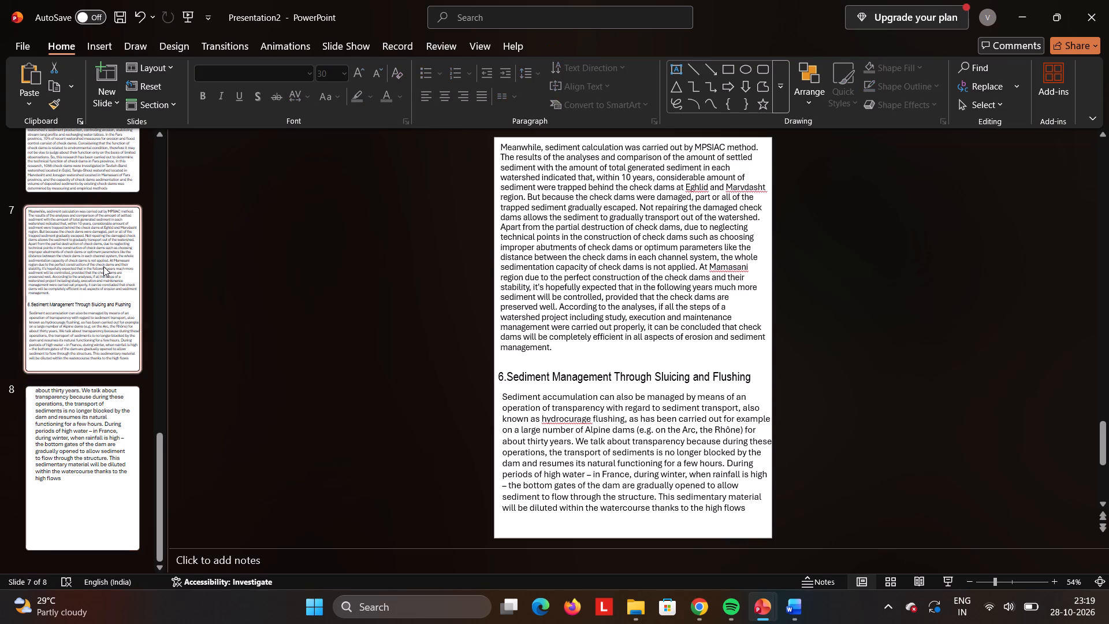
pyautogui.moveTo(576, 212); pyautogui.dragTo(638, 210)
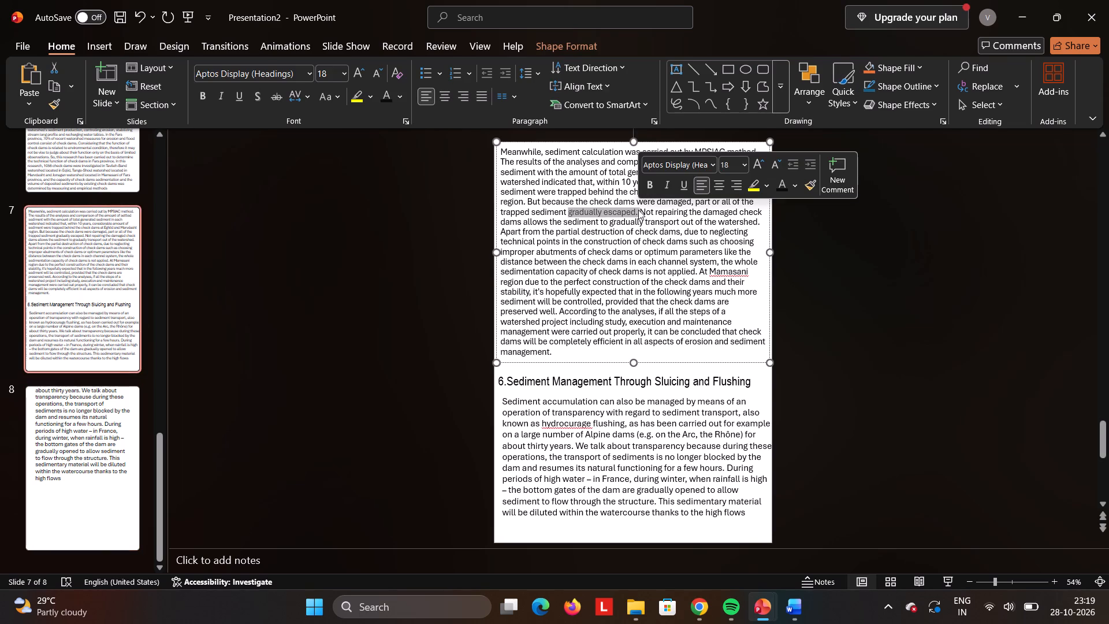
pyautogui.click(445, 216)
pyautogui.click(62, 424)
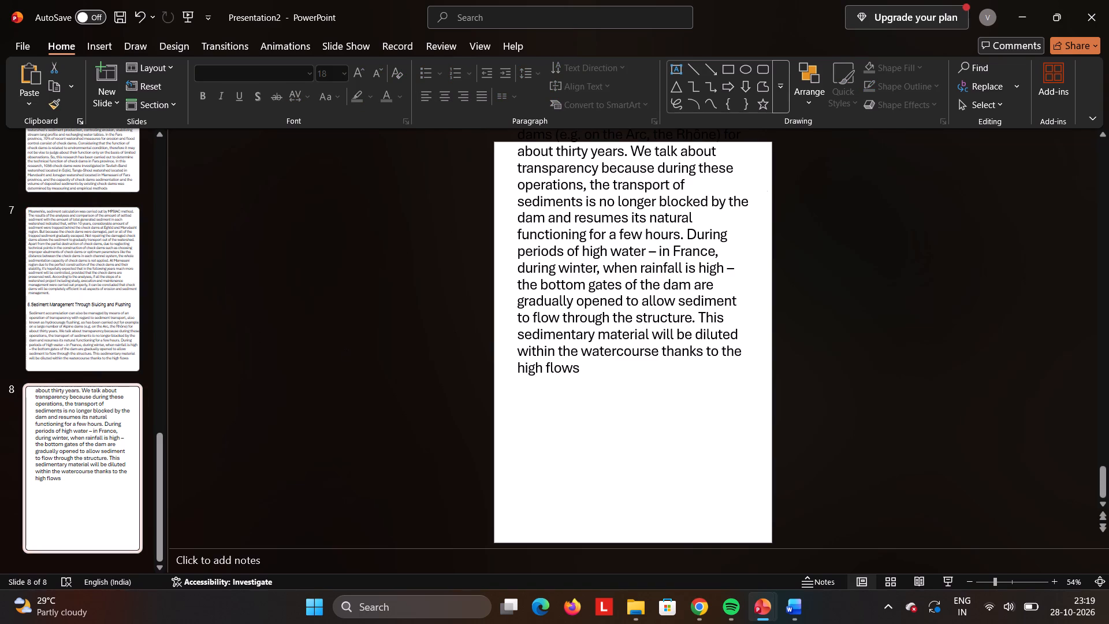
pyautogui.moveTo(581, 358); pyautogui.dragTo(574, 369)
pyautogui.moveTo(574, 369); pyautogui.dragTo(583, 369)
pyautogui.moveTo(583, 369); pyautogui.dragTo(464, 20)
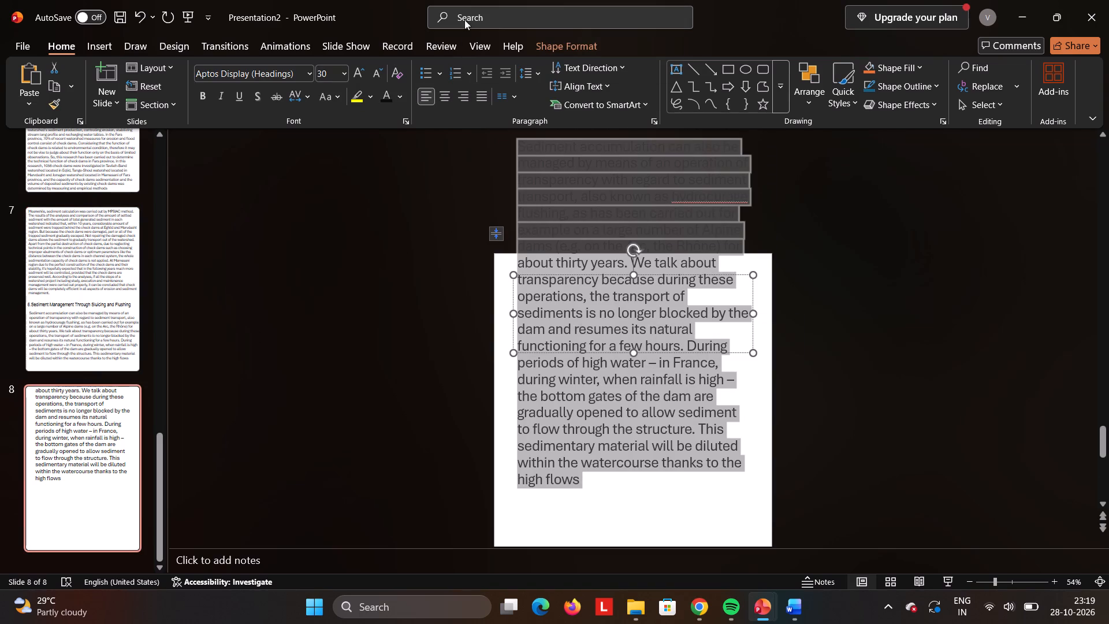
pyautogui.click(341, 74)
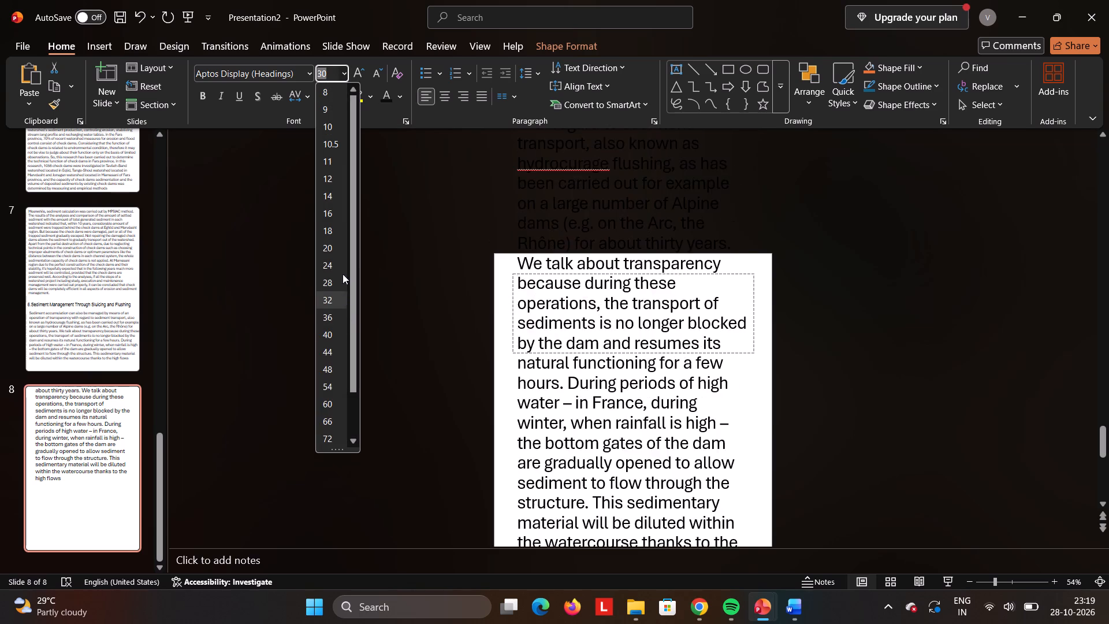
pyautogui.click(338, 231)
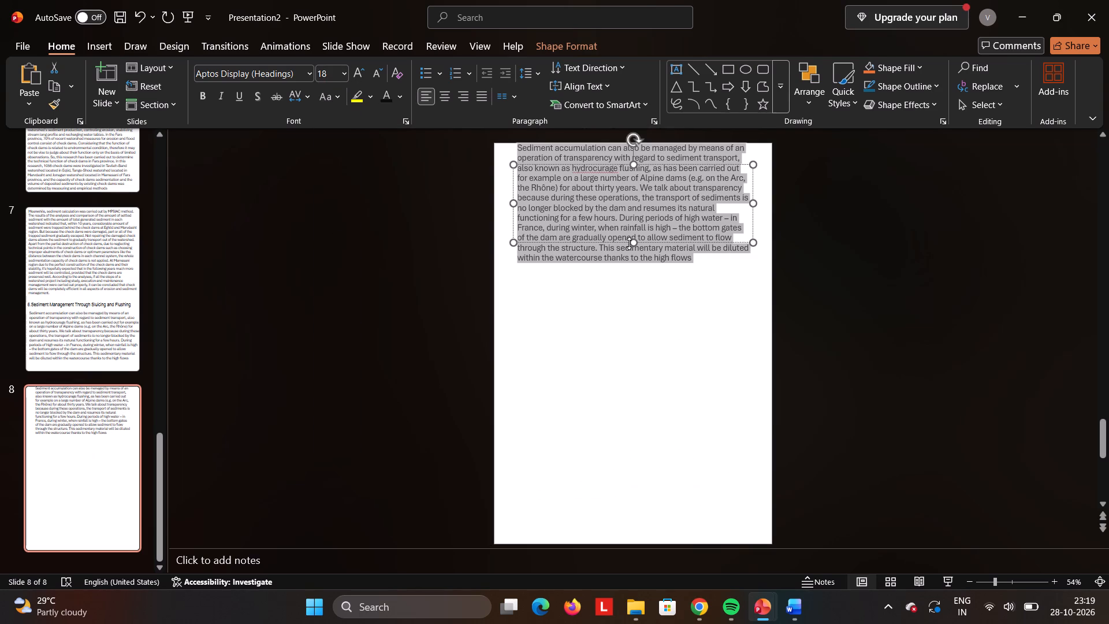
# Resize the slide 8 paragraph's text box to fit all its lines and span the slide's width from edge to edge.
pyautogui.moveTo(633, 243); pyautogui.dragTo(637, 323)
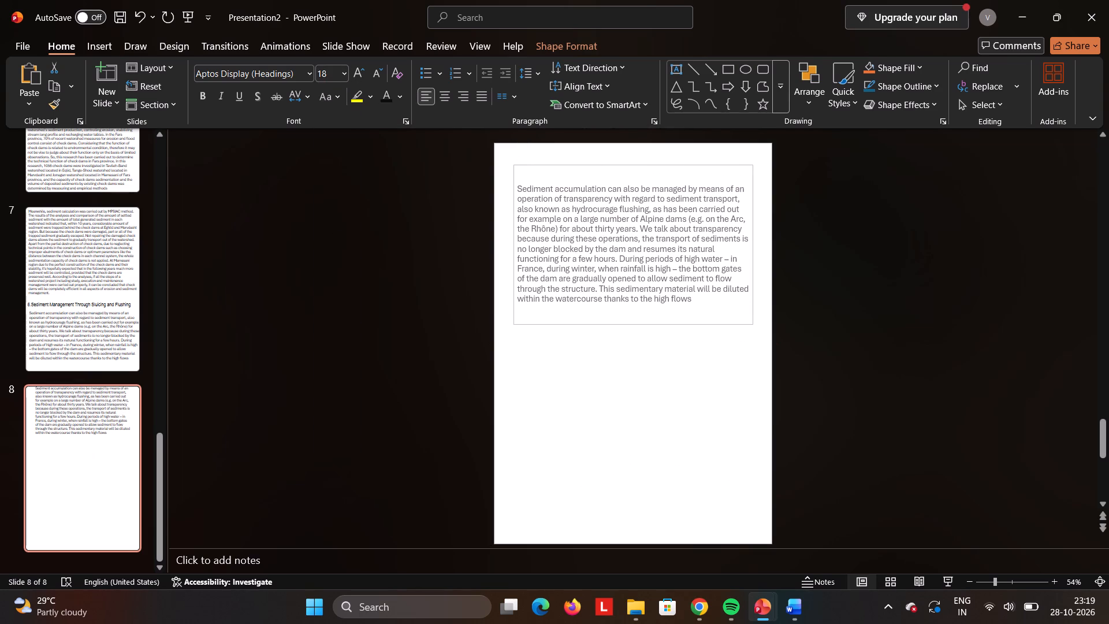
pyautogui.moveTo(637, 323); pyautogui.dragTo(638, 295)
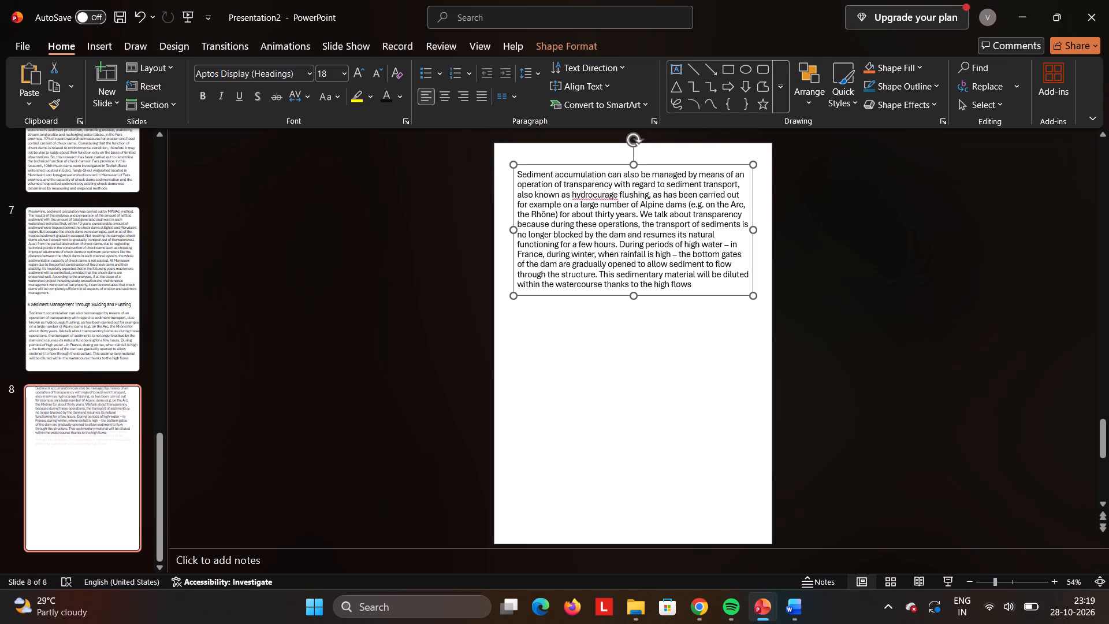
pyautogui.moveTo(753, 296); pyautogui.dragTo(770, 296)
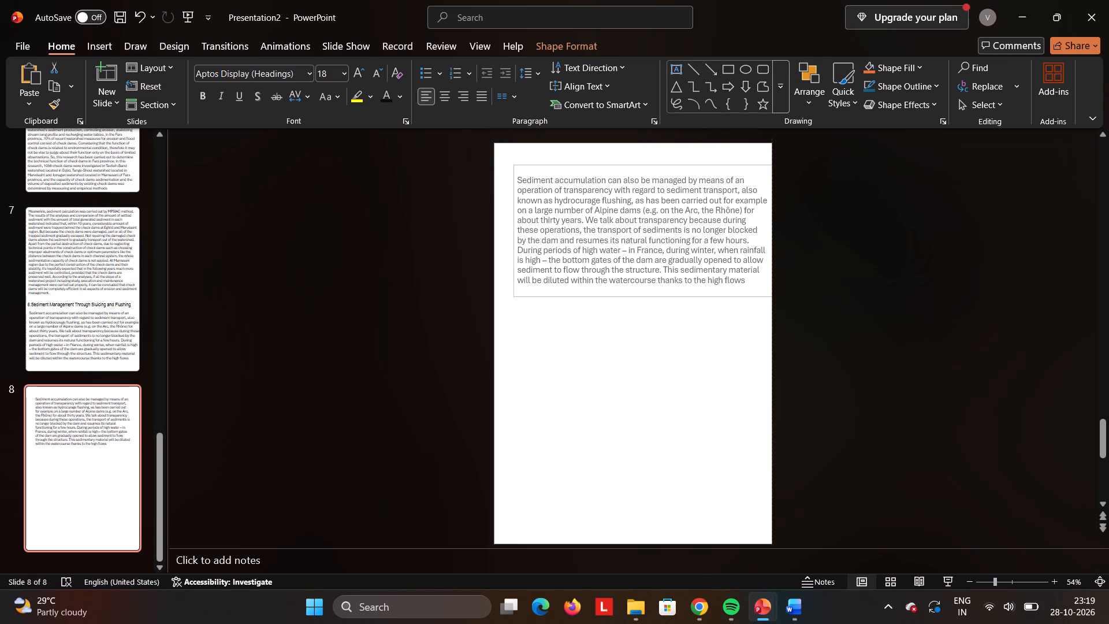
pyautogui.moveTo(770, 296); pyautogui.dragTo(771, 295)
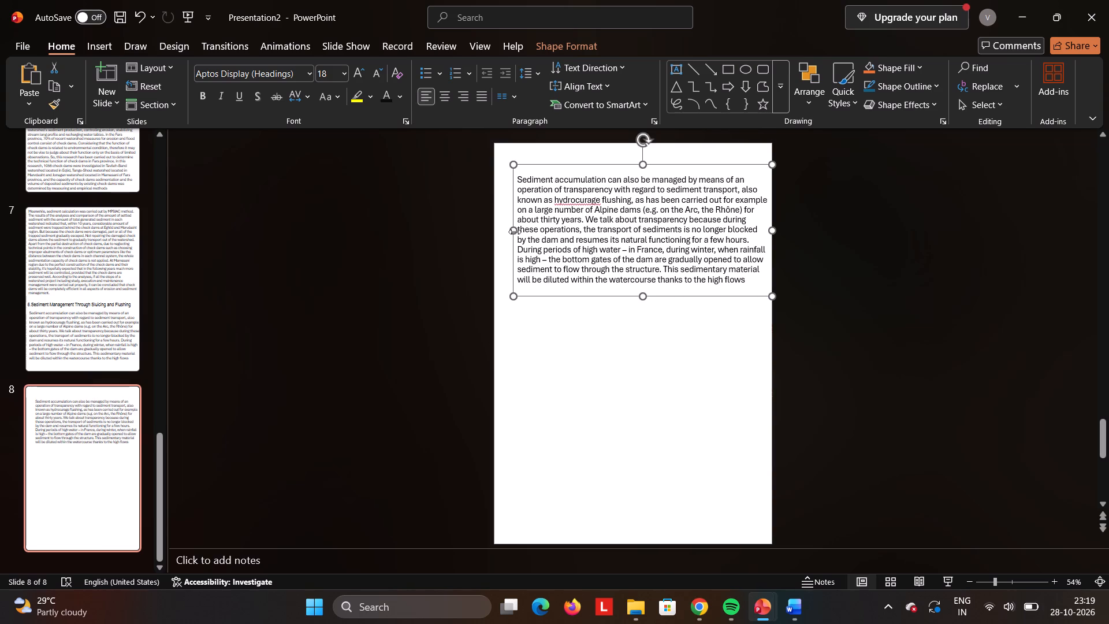
pyautogui.moveTo(513, 231); pyautogui.dragTo(496, 231)
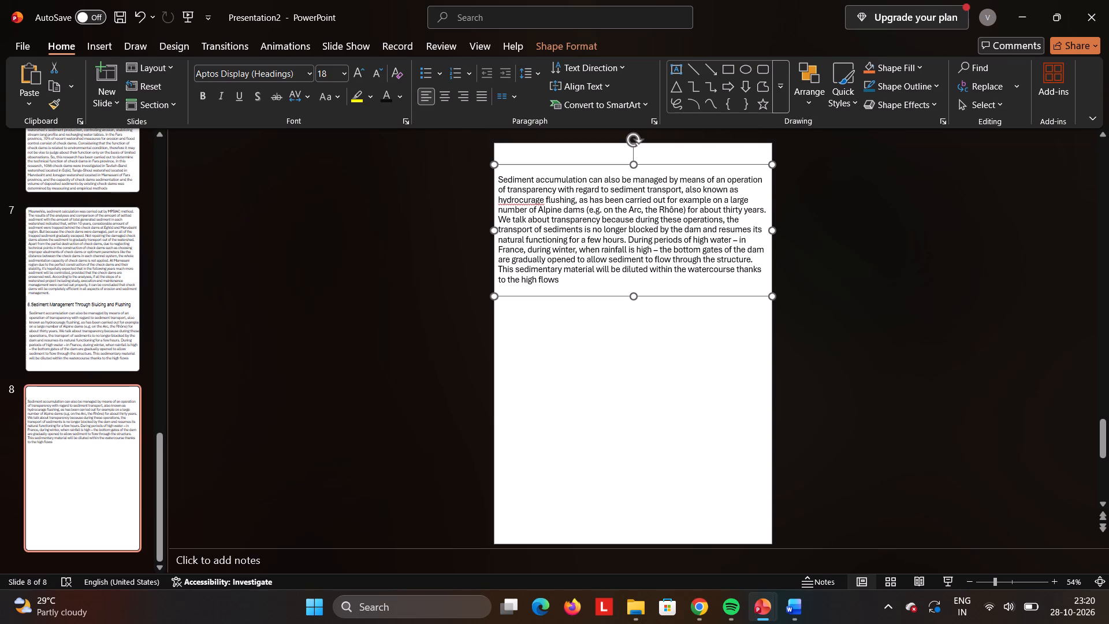
# Move the "Sediment accumulation" paragraph up to the top edge of slide 8.
pyautogui.click(593, 293)
pyautogui.moveTo(593, 293); pyautogui.dragTo(590, 266)
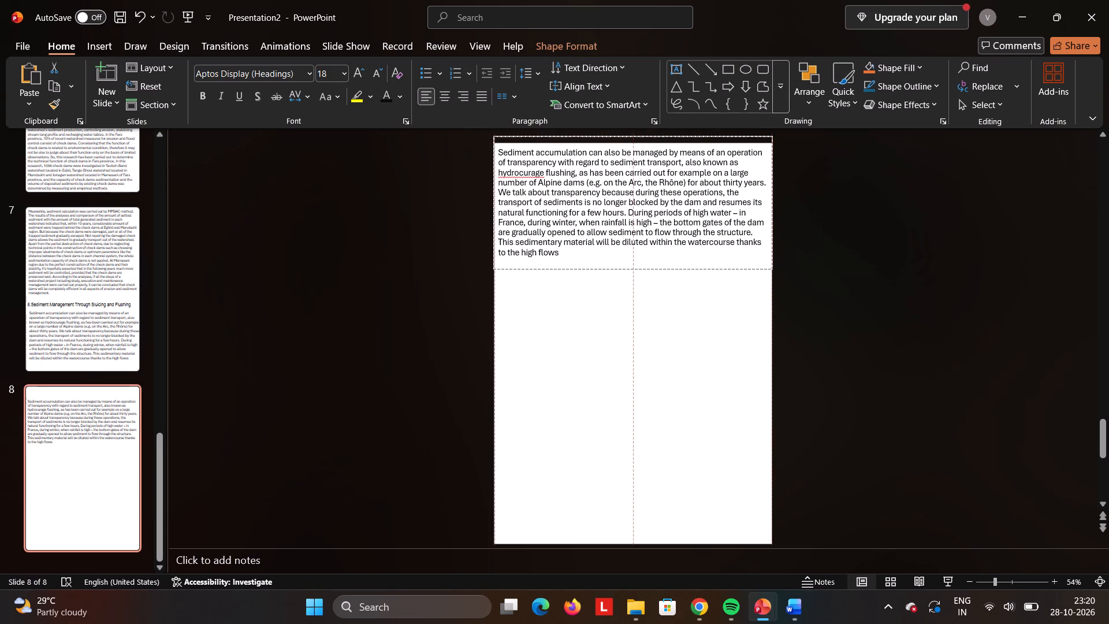
pyautogui.moveTo(590, 266); pyautogui.dragTo(590, 265)
pyautogui.click(843, 280)
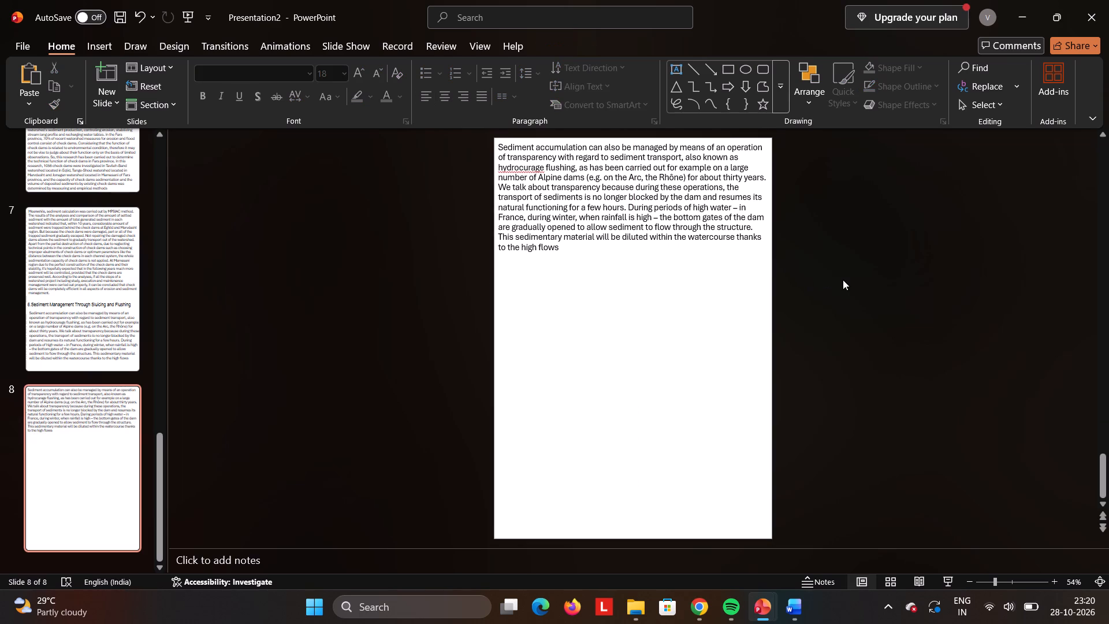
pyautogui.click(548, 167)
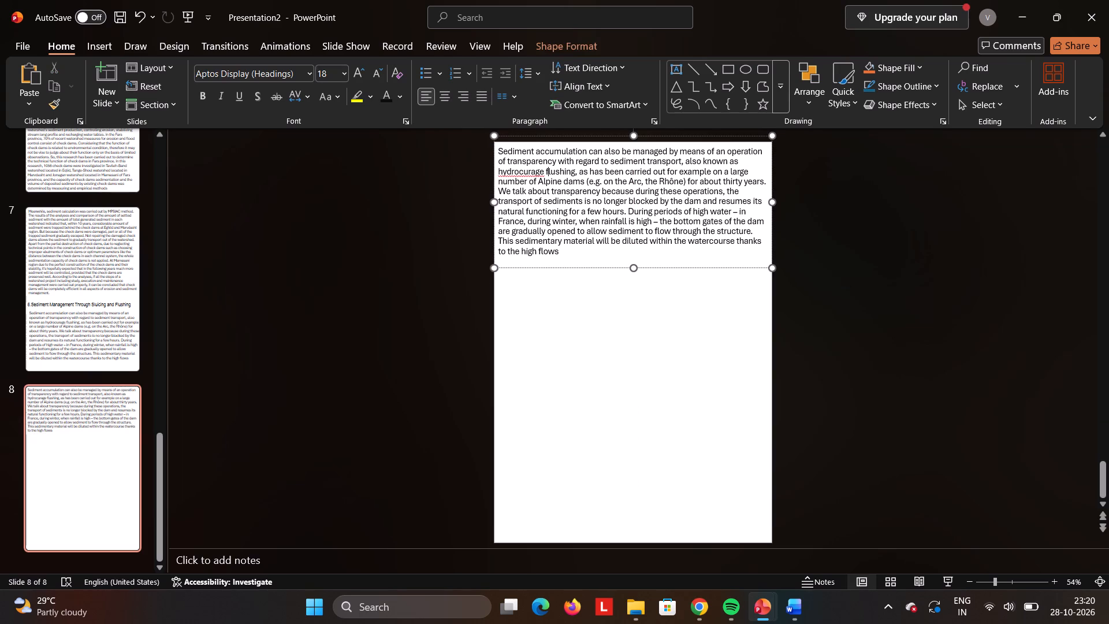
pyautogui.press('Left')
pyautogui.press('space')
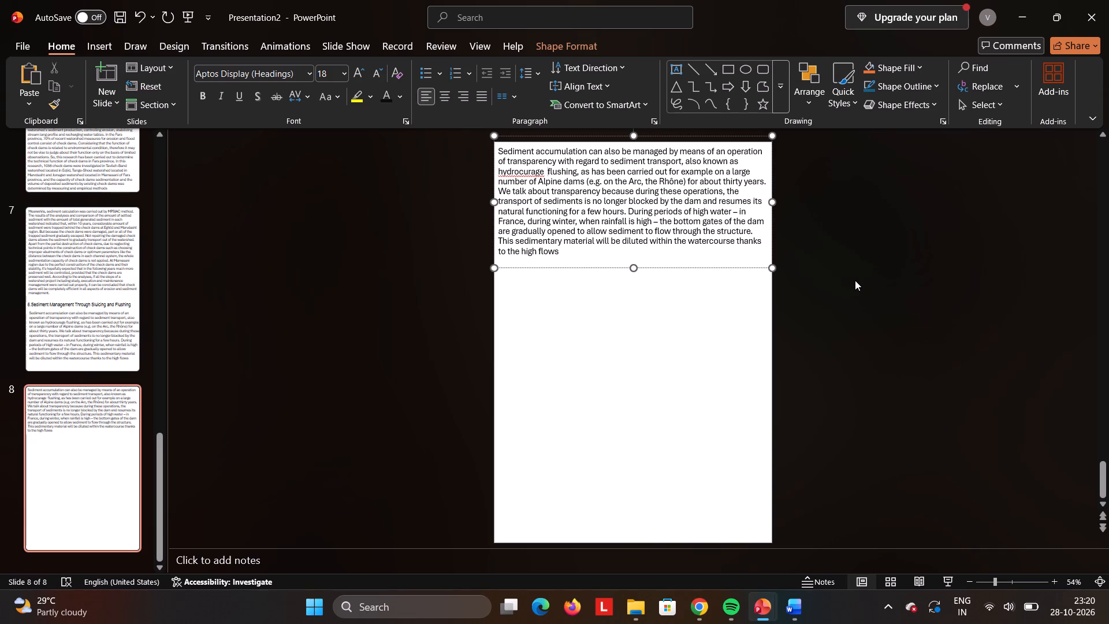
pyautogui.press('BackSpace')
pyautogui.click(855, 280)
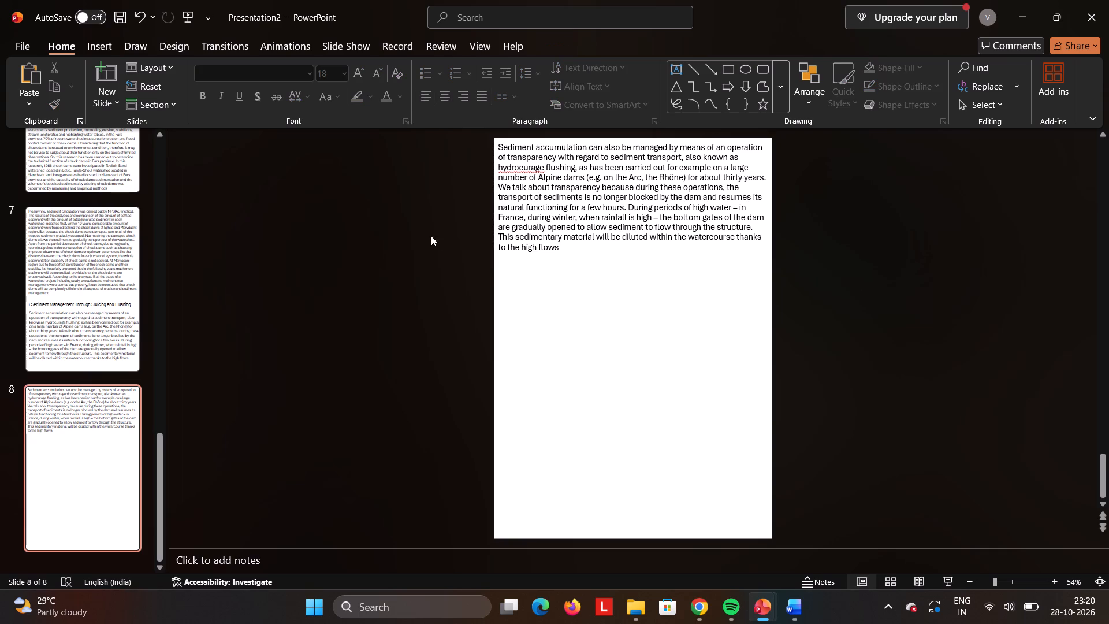
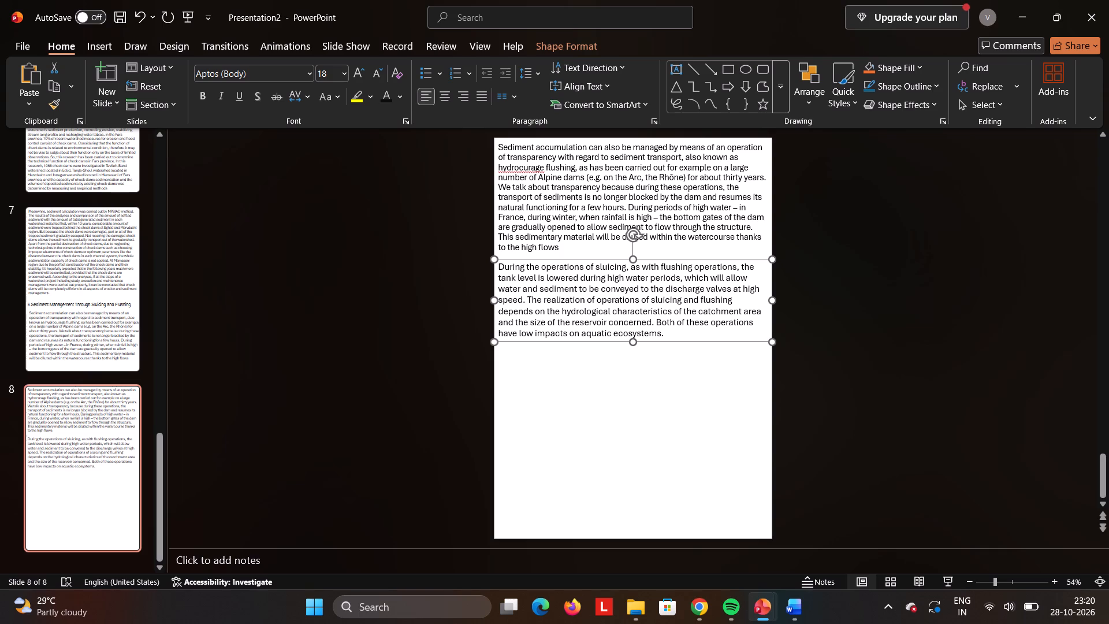
# Move the "During the operations of sluicing" paragraph up on slide 8, directly beneath the "Sediment accumulation" paragraph.
pyautogui.moveTo(725, 340); pyautogui.dragTo(725, 332)
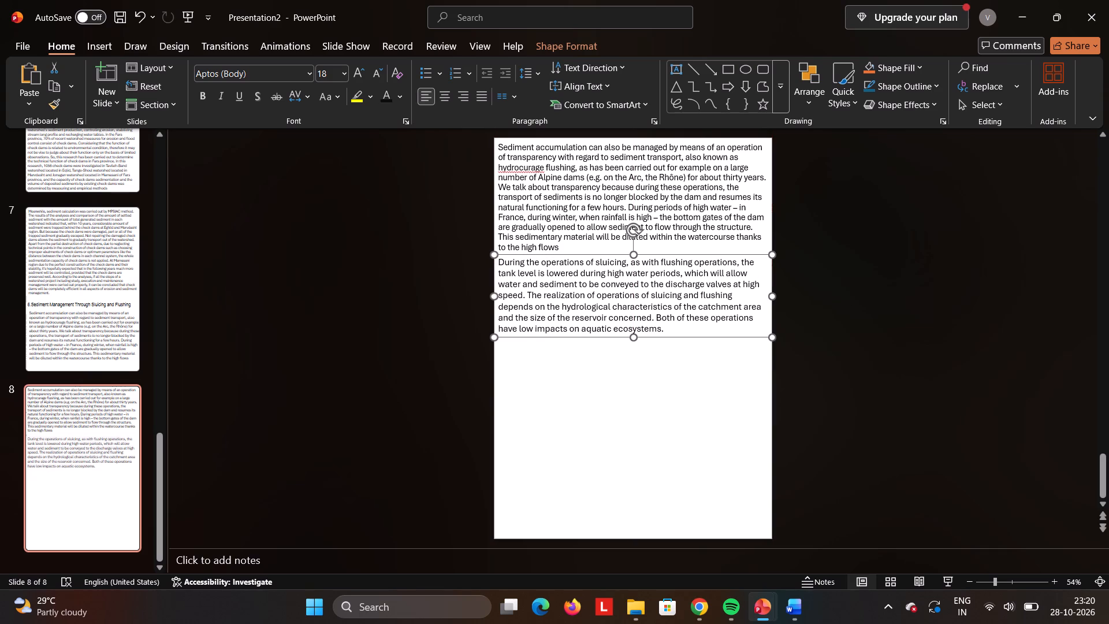
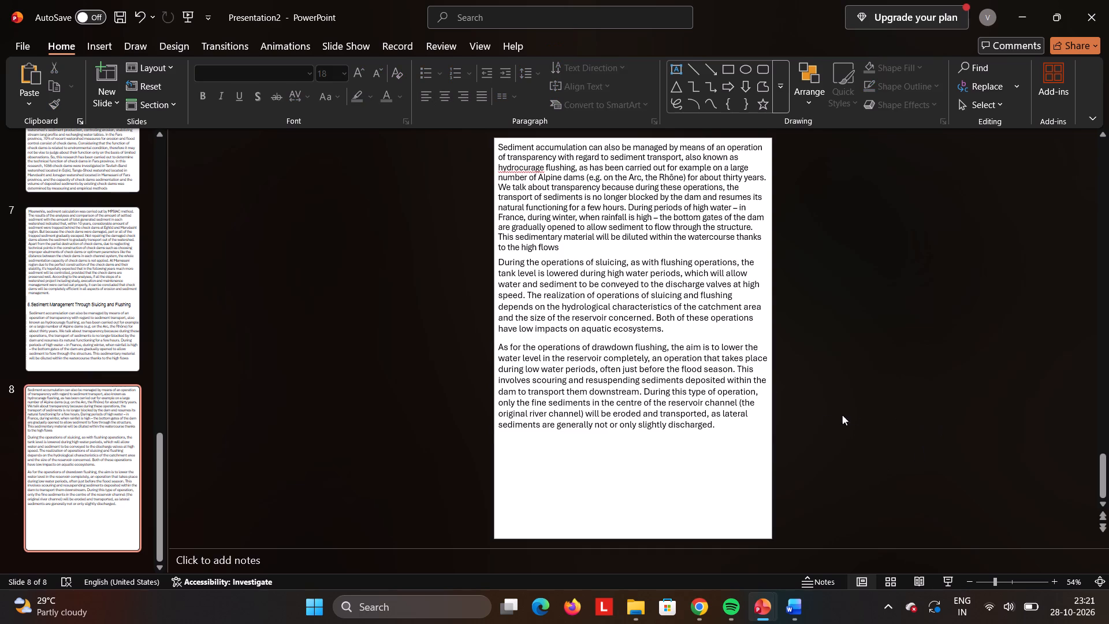
# Move the "As for the operations of drawdown flushing" paragraph slightly up on slide 8, closer beneath the sluicing paragraph.
pyautogui.doubleClick(742, 431)
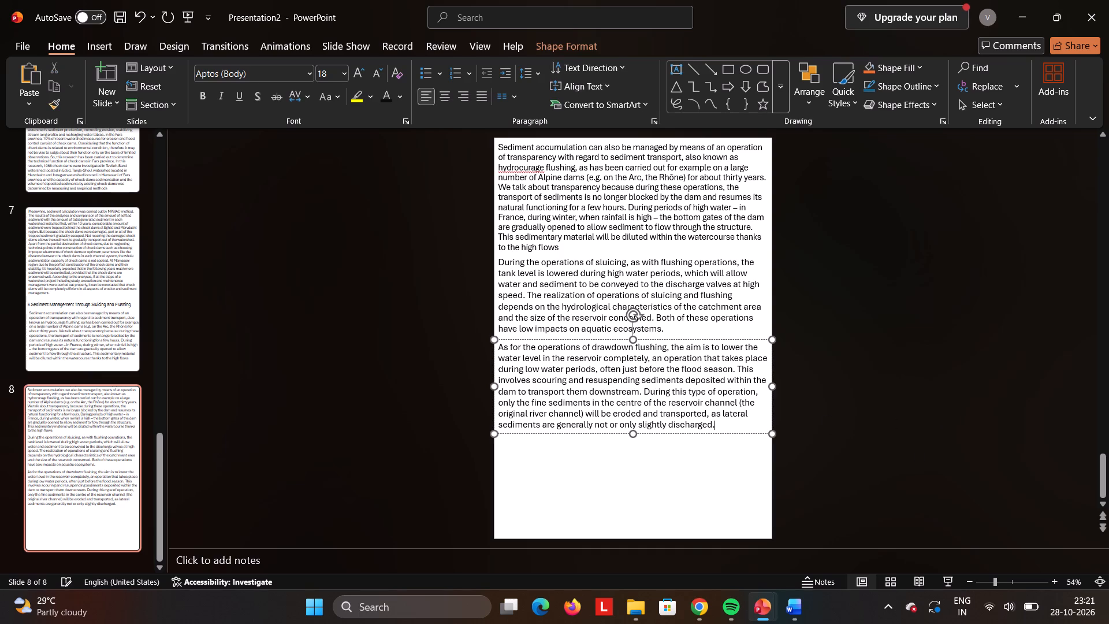
pyautogui.click(740, 432)
pyautogui.moveTo(740, 432); pyautogui.dragTo(739, 425)
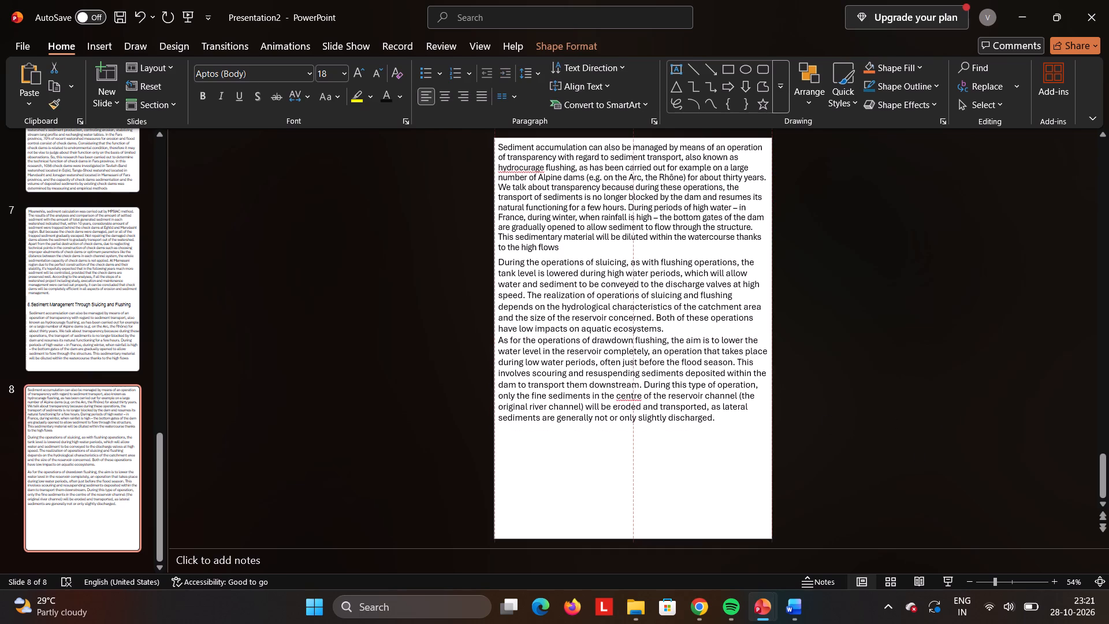
pyautogui.moveTo(739, 425); pyautogui.dragTo(738, 426)
pyautogui.click(870, 368)
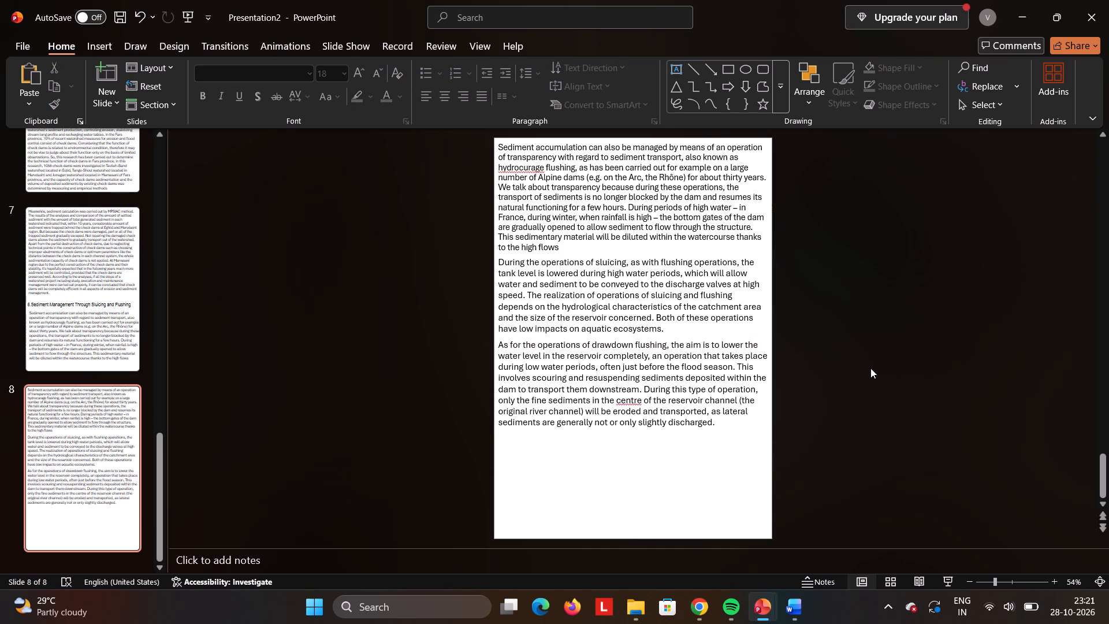
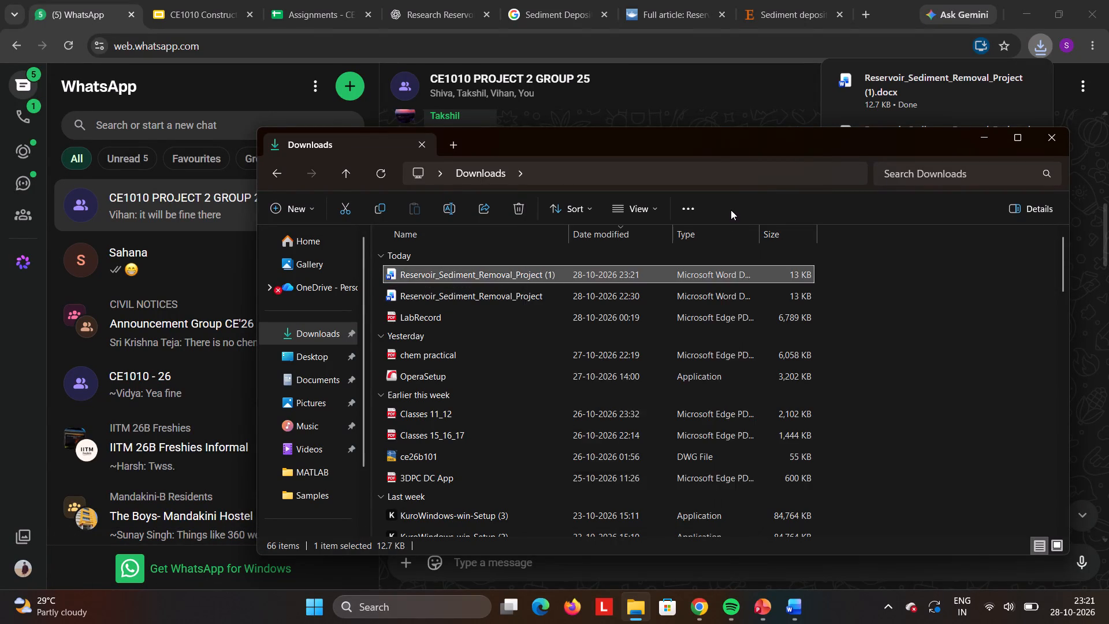
# Delete the duplicate Word document "Reservoir_Sediment_Removal_Project (1)" from the Downloads folder.
pyautogui.click(548, 276)
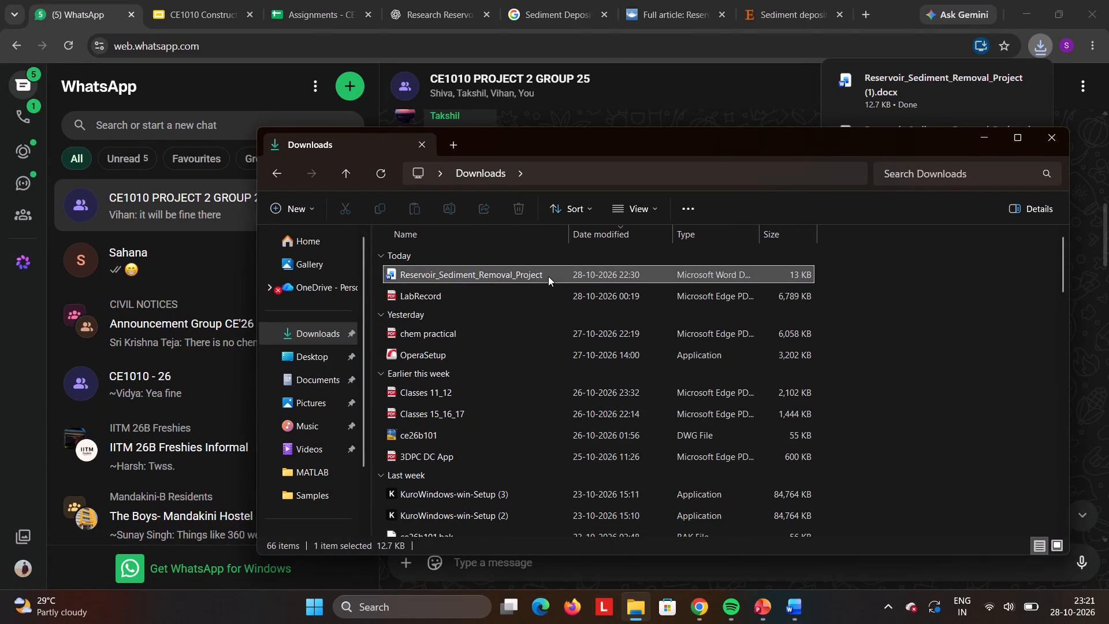
pyautogui.click(1043, 148)
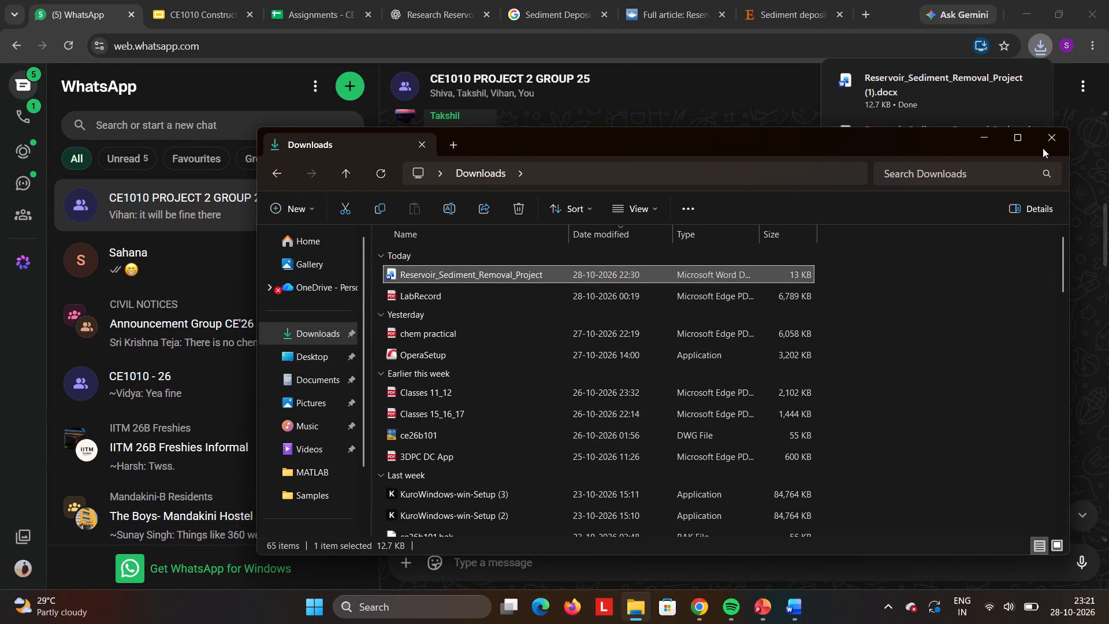
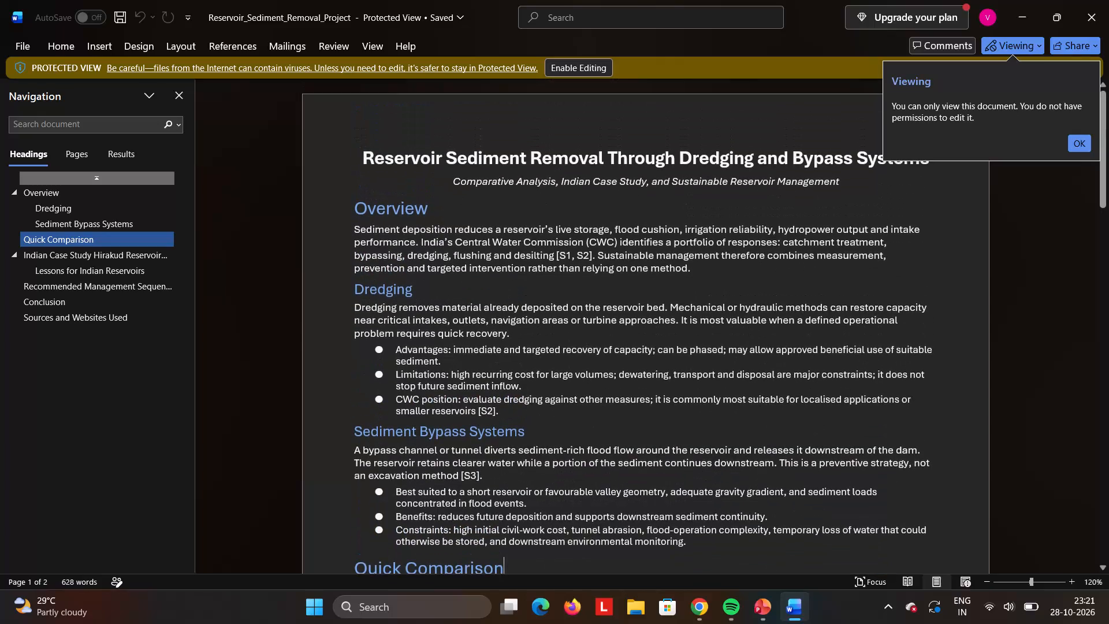
# Look through the Reservoir_Sediment_Removal_Project document in Word, from the Overview to the closing sections and back to the title.
pyautogui.scroll(-9, 921, 384)
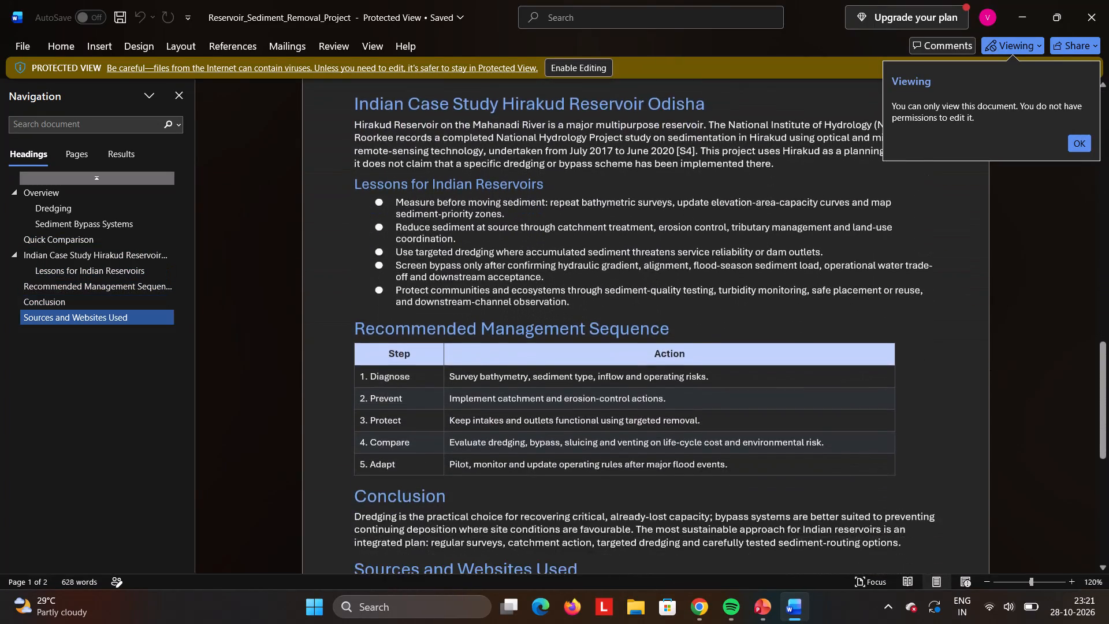
pyautogui.scroll(-2, 921, 384)
pyautogui.scroll(7, 921, 384)
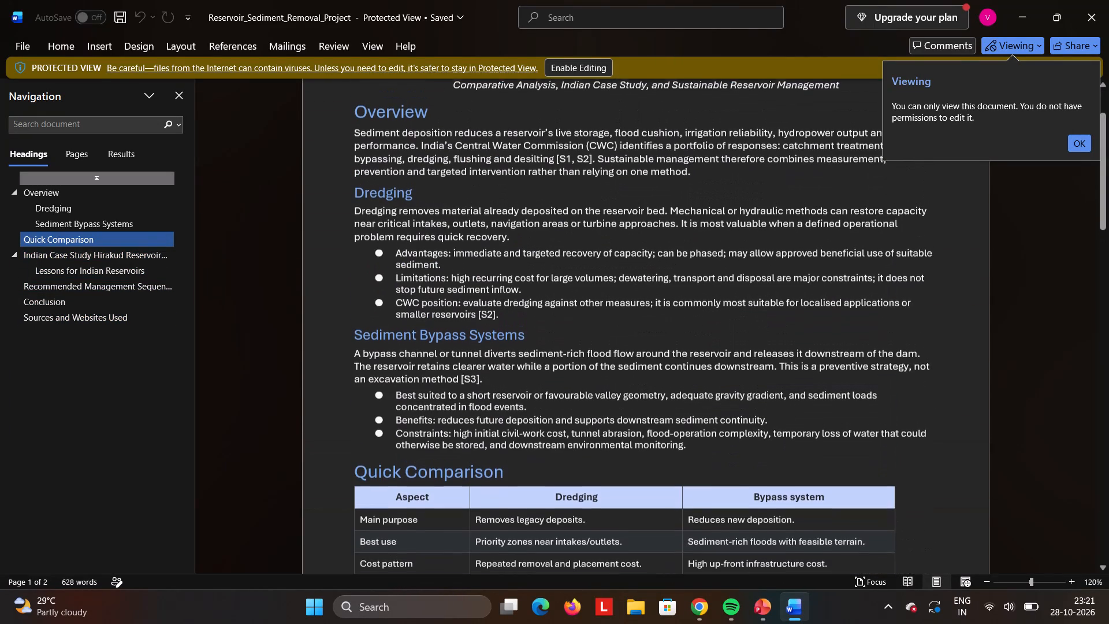
pyautogui.scroll(4, 660, 178)
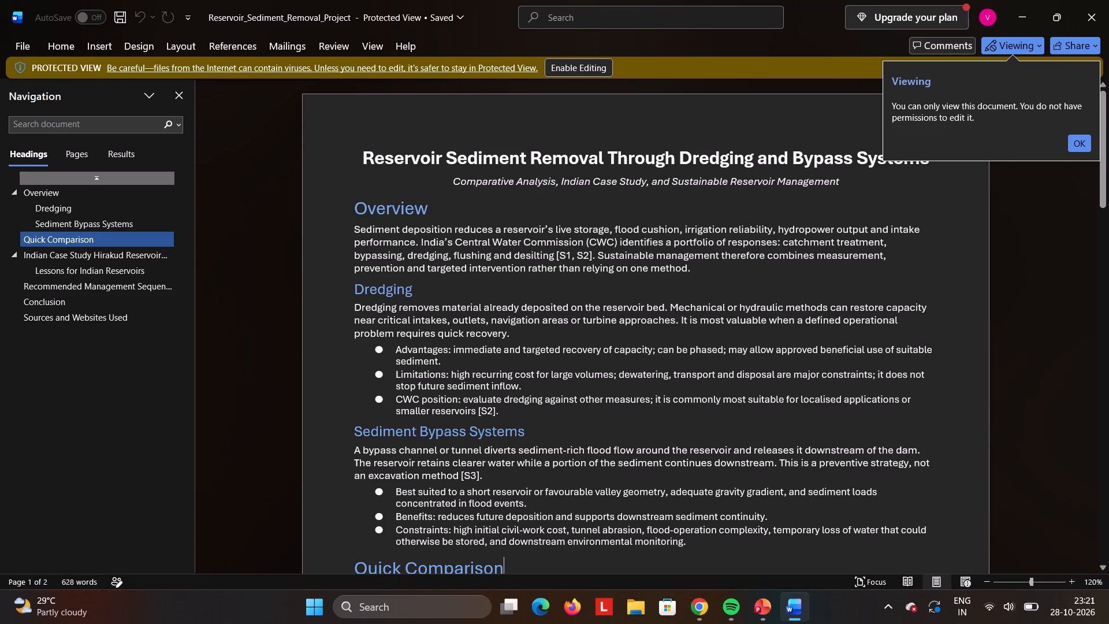
# Copy the title line "Reservoir Sediment Removal Through Dredging and Bypass Systems" from the Word document.
pyautogui.moveTo(364, 159); pyautogui.dragTo(860, 195)
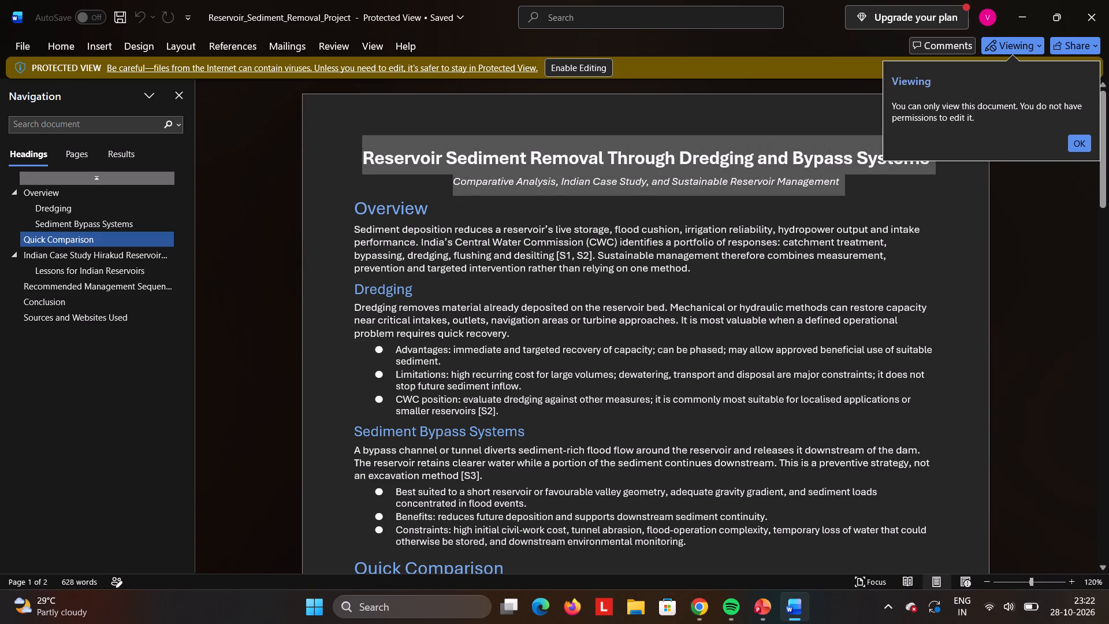
pyautogui.moveTo(860, 195); pyautogui.dragTo(1045, 158)
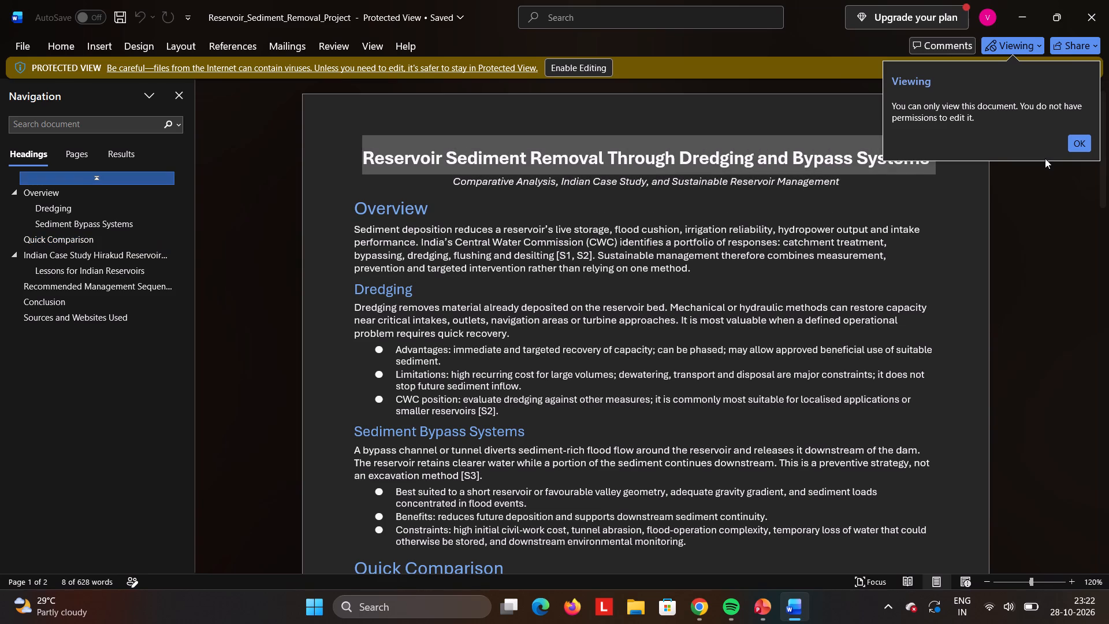
pyautogui.hotkey('ctrl', 'c')
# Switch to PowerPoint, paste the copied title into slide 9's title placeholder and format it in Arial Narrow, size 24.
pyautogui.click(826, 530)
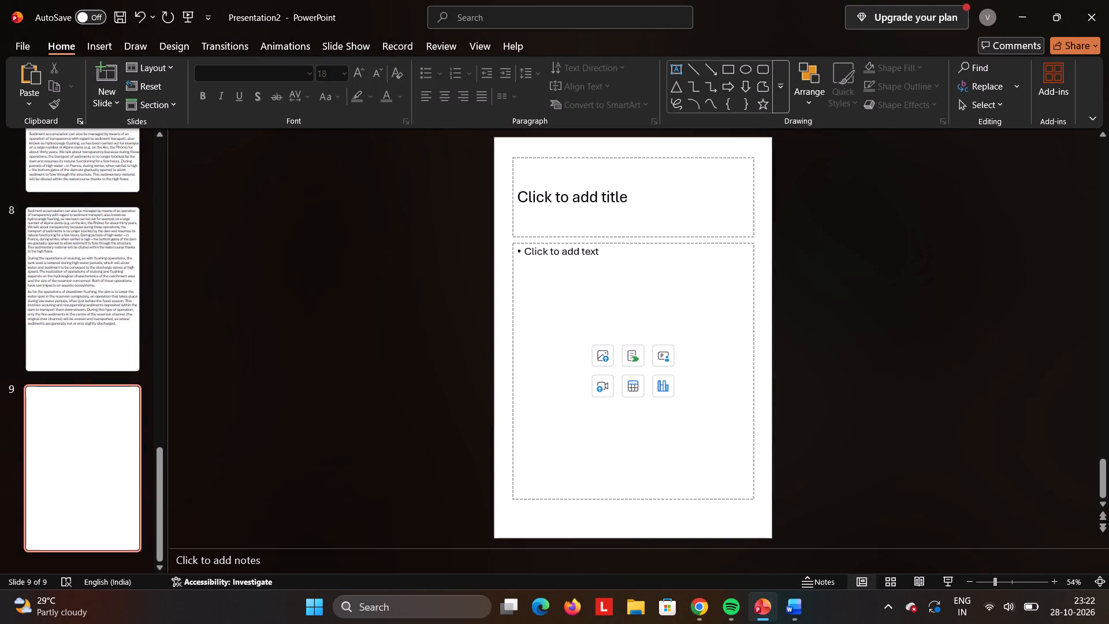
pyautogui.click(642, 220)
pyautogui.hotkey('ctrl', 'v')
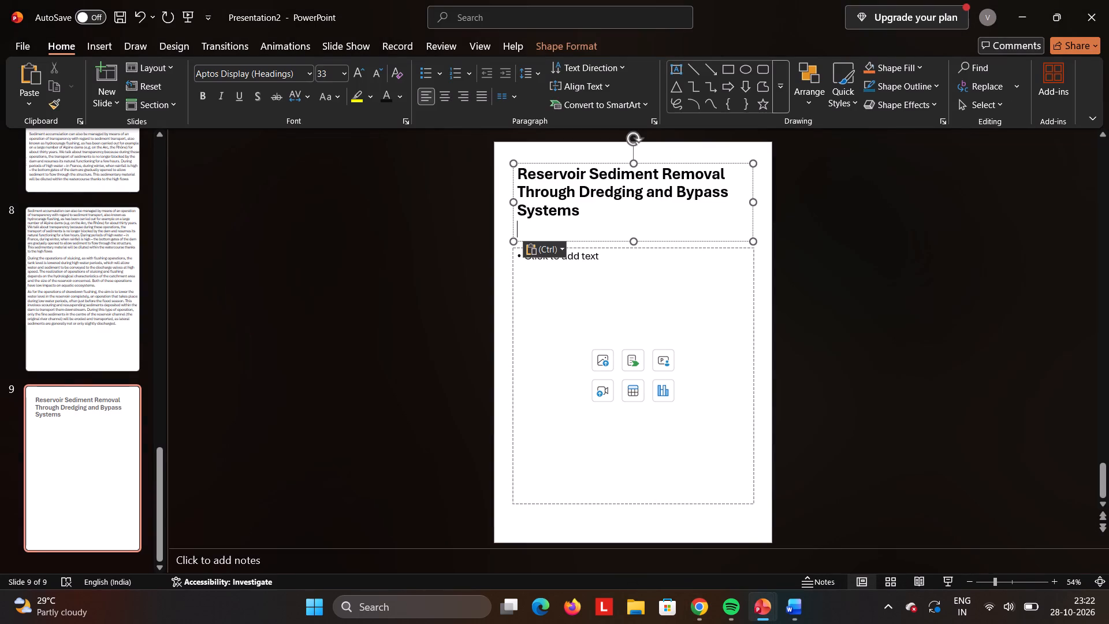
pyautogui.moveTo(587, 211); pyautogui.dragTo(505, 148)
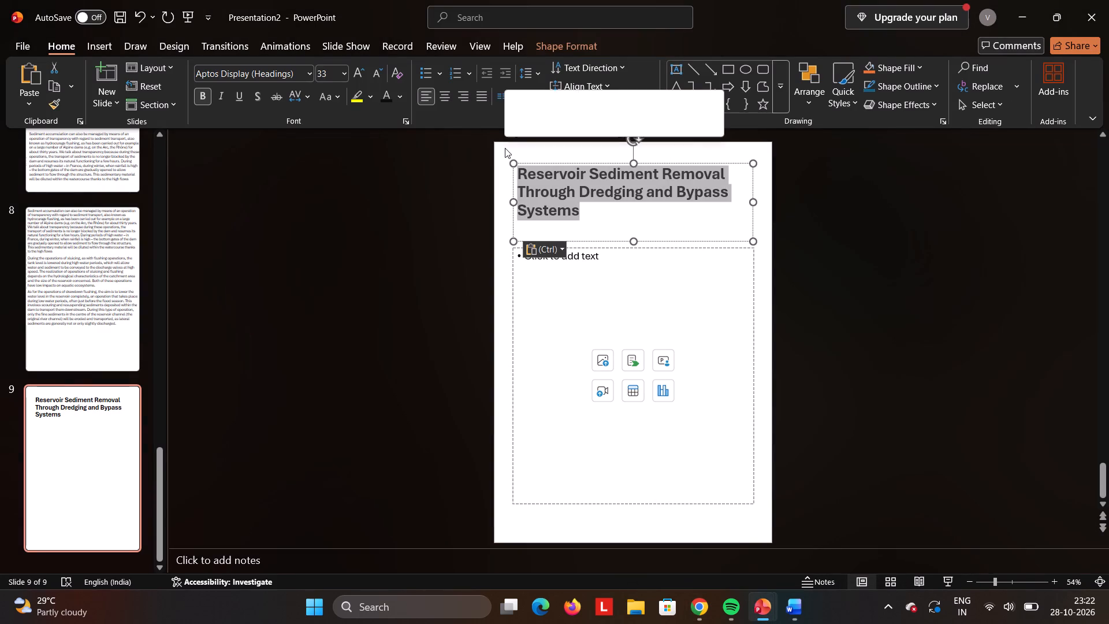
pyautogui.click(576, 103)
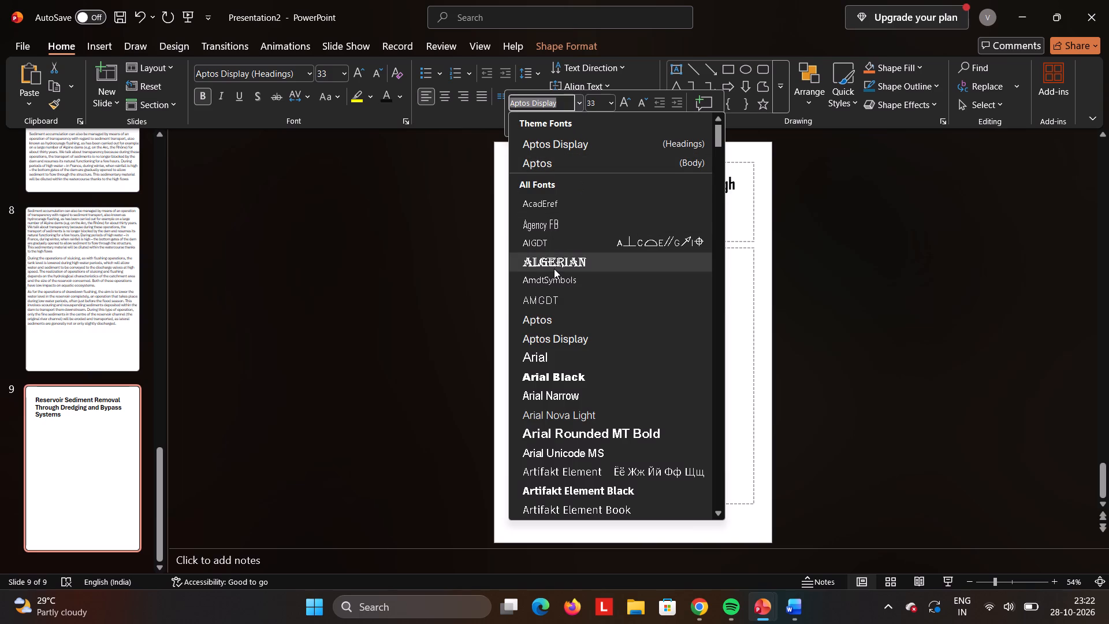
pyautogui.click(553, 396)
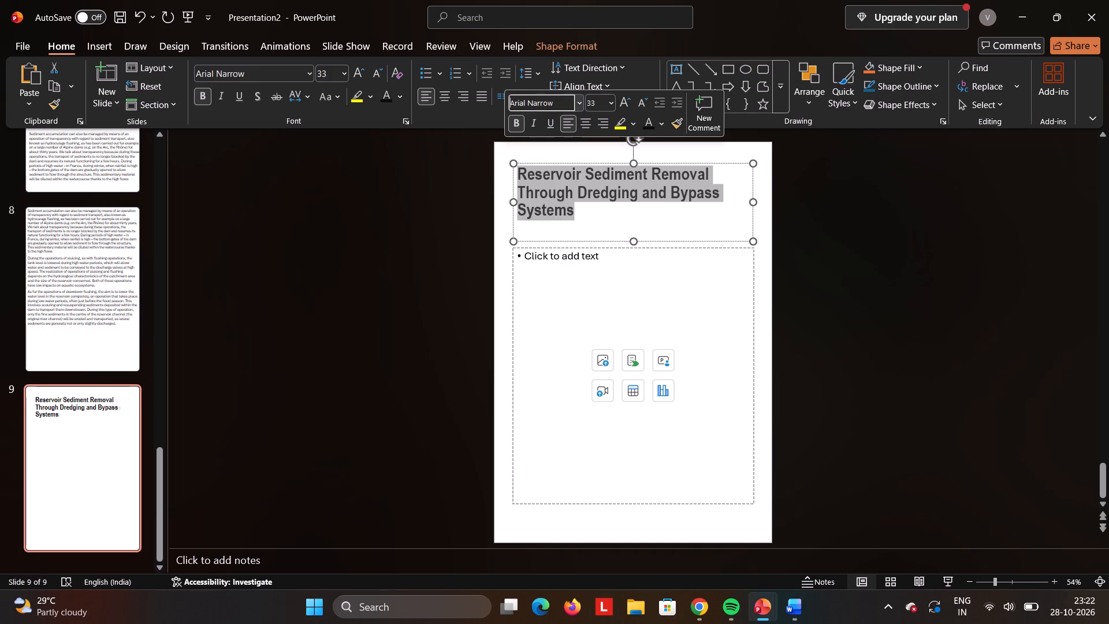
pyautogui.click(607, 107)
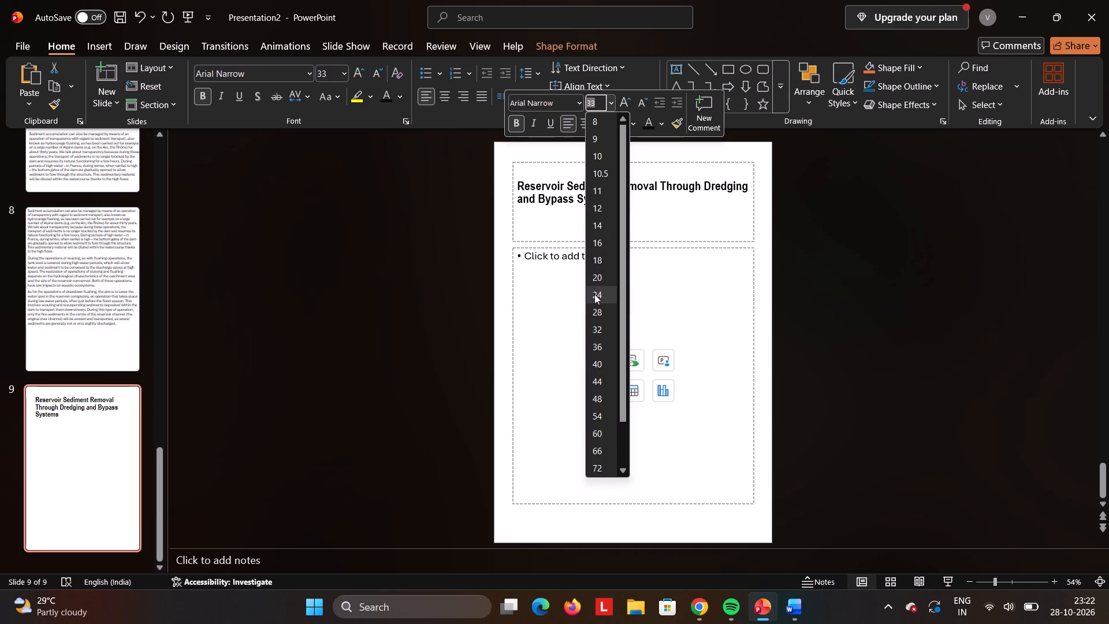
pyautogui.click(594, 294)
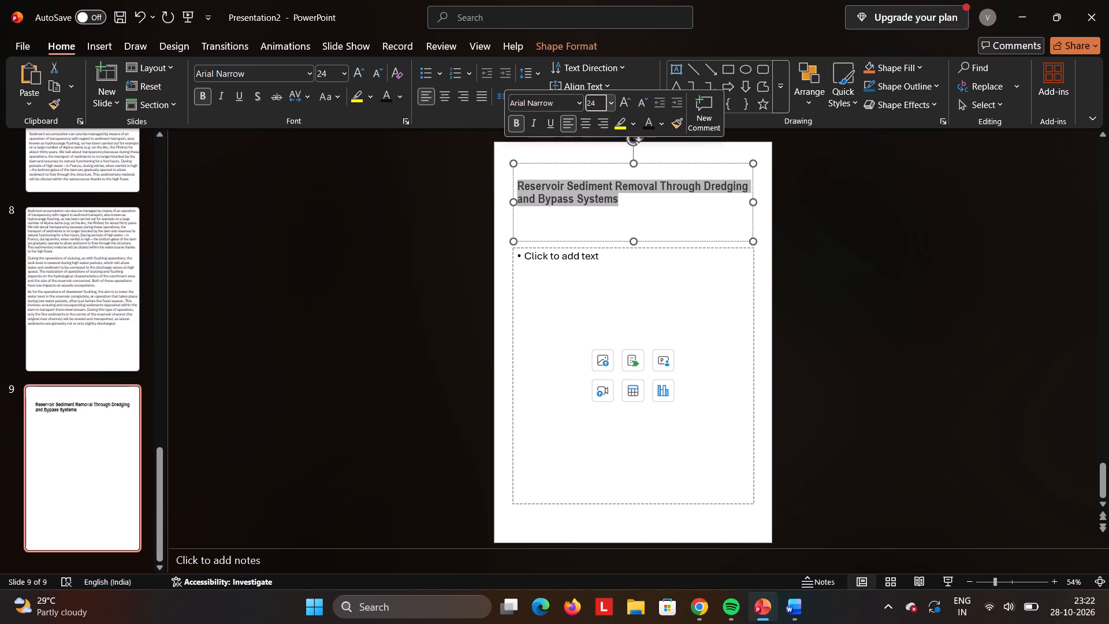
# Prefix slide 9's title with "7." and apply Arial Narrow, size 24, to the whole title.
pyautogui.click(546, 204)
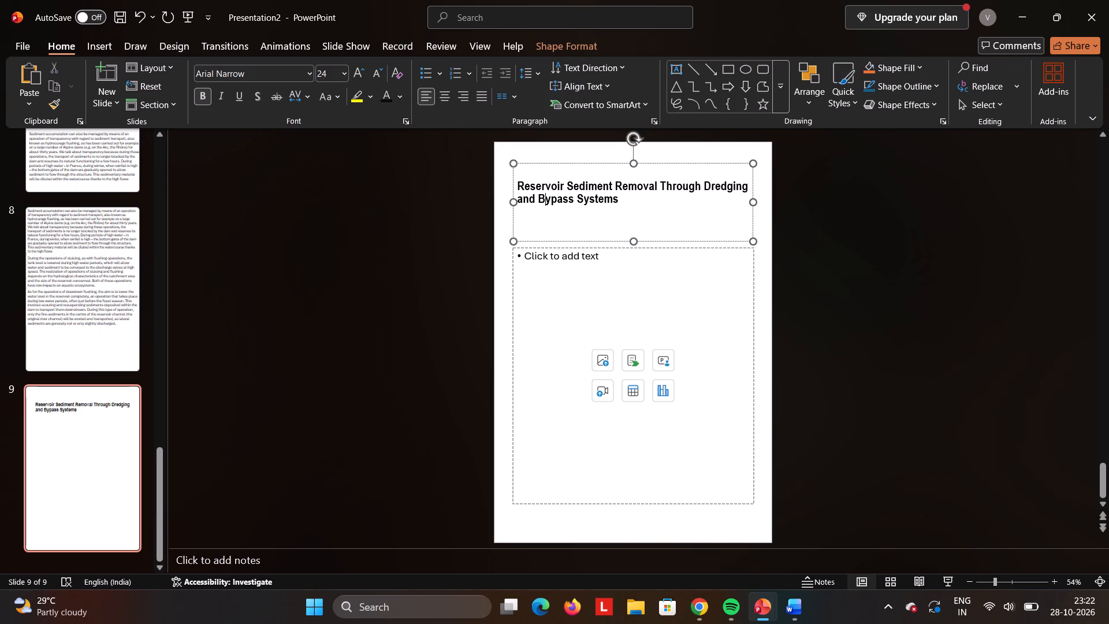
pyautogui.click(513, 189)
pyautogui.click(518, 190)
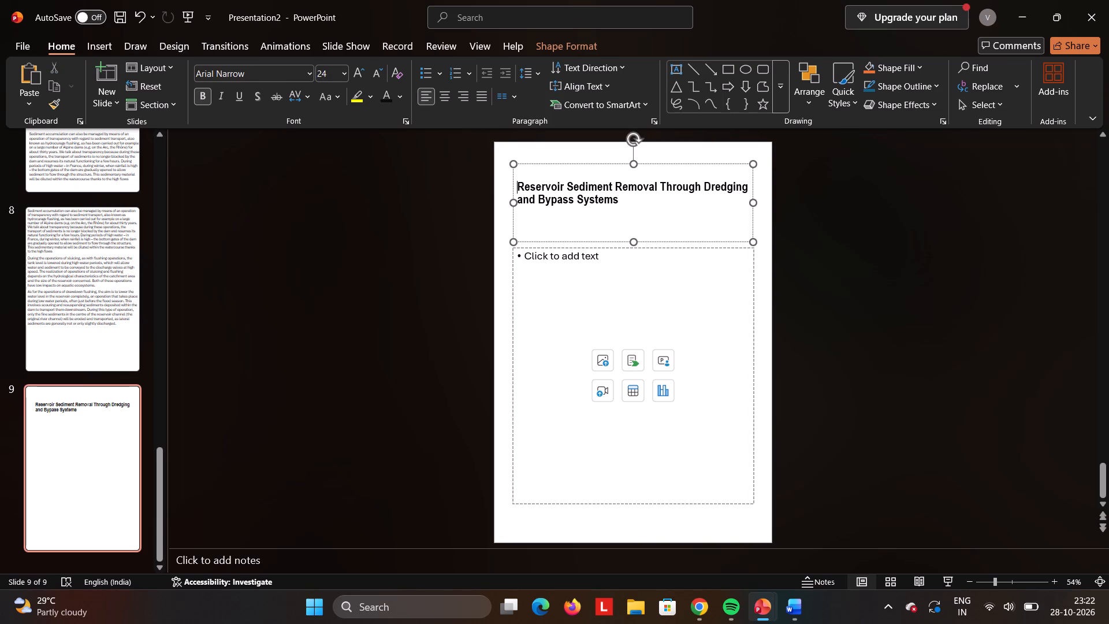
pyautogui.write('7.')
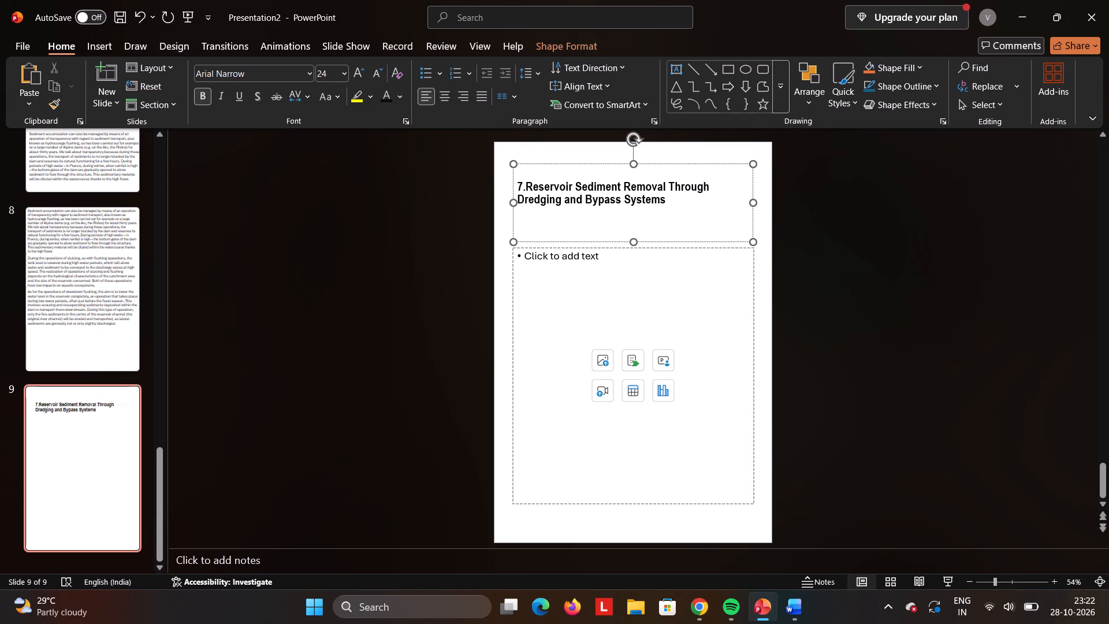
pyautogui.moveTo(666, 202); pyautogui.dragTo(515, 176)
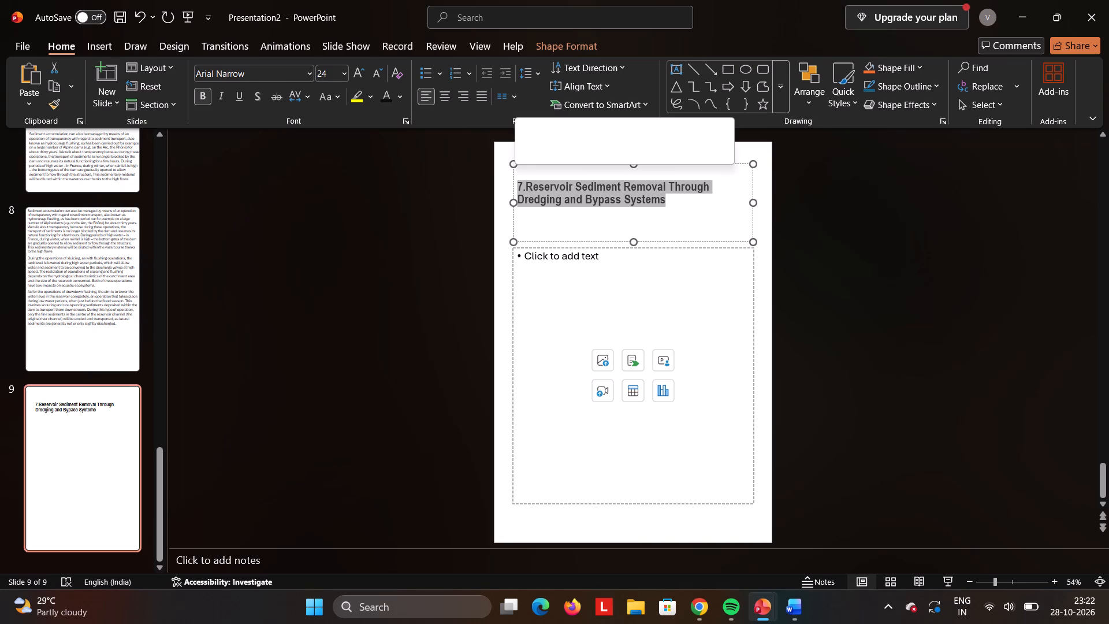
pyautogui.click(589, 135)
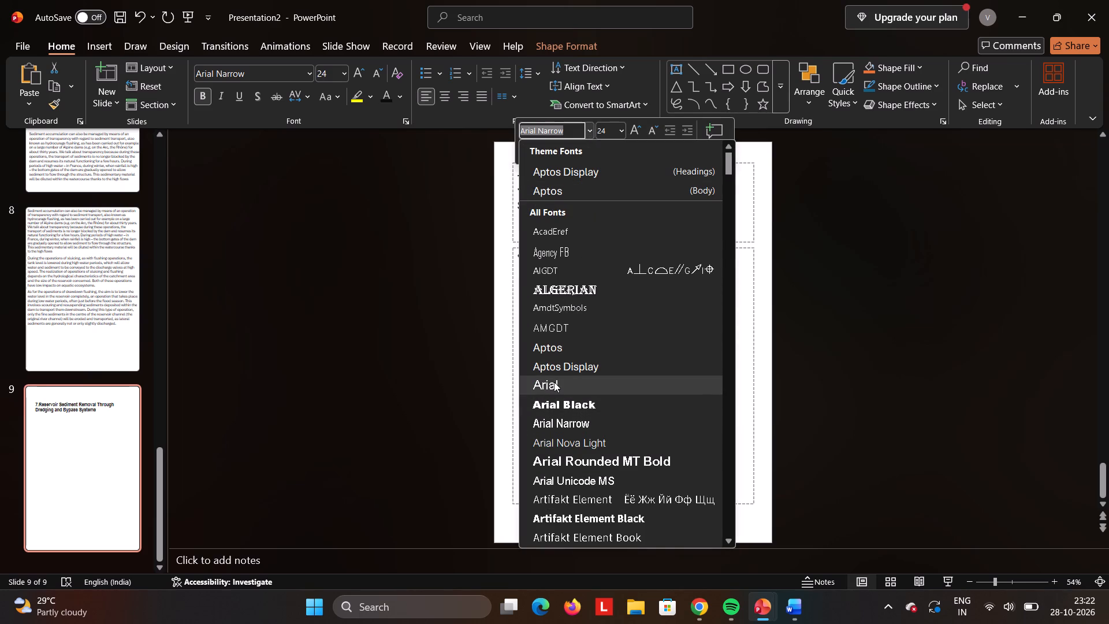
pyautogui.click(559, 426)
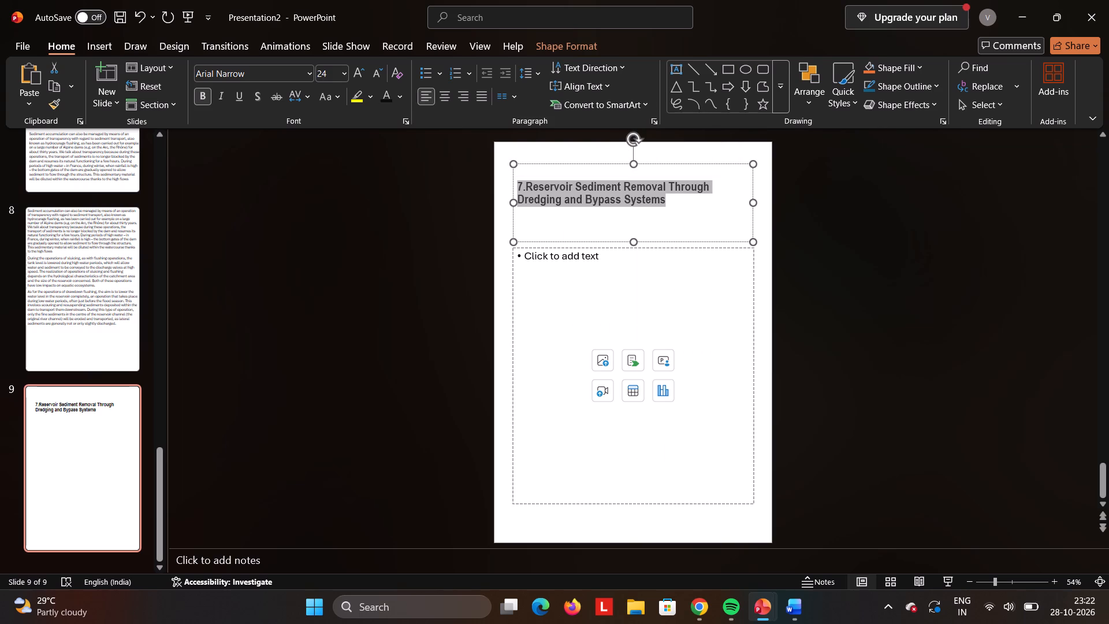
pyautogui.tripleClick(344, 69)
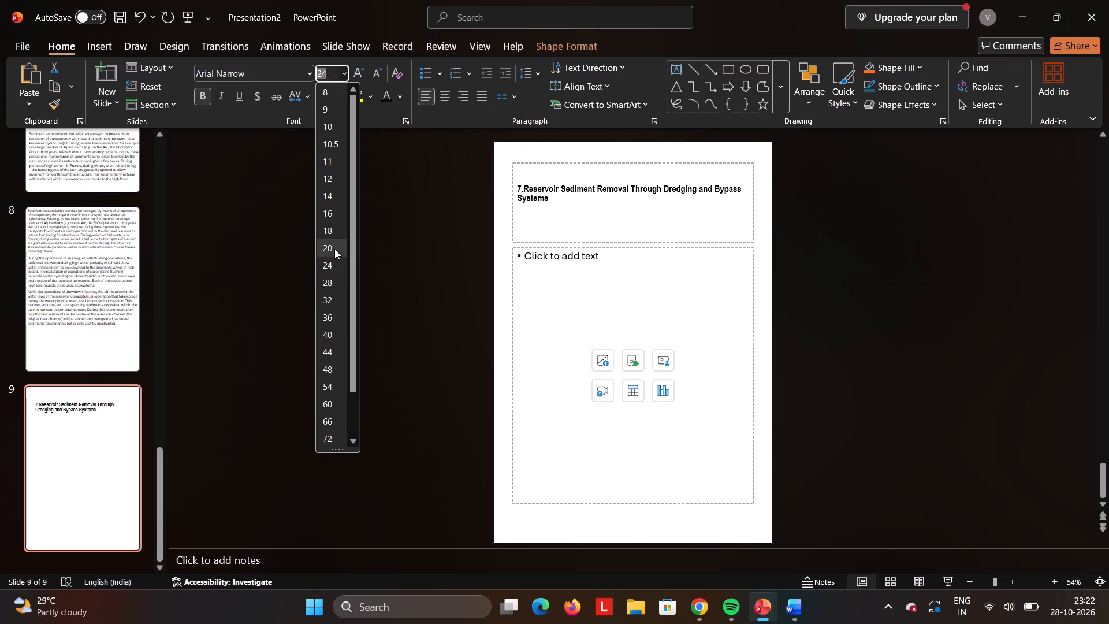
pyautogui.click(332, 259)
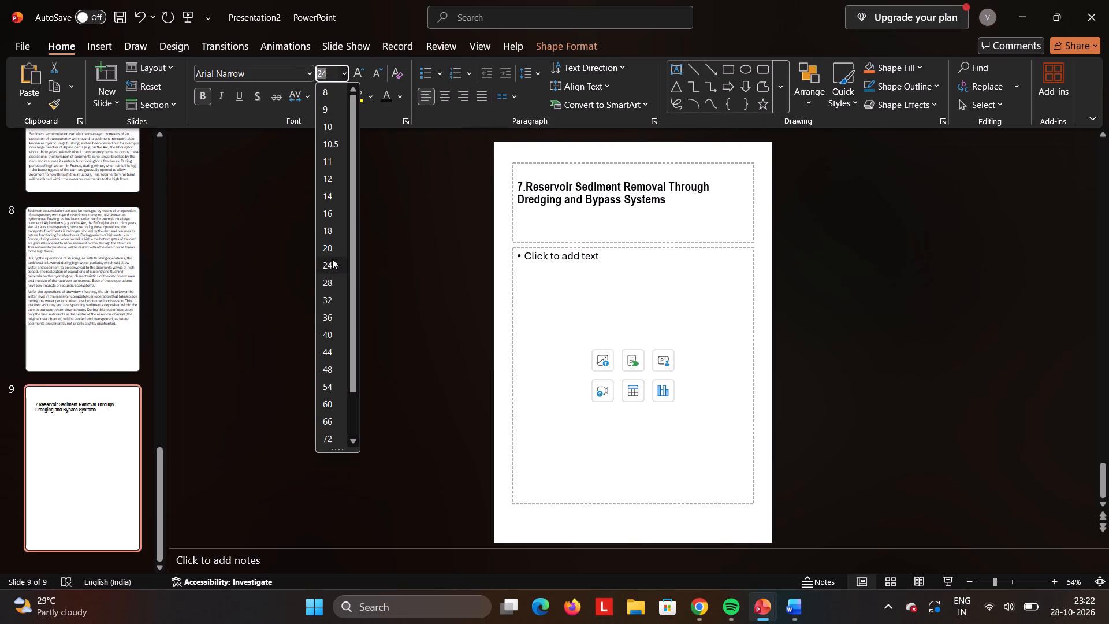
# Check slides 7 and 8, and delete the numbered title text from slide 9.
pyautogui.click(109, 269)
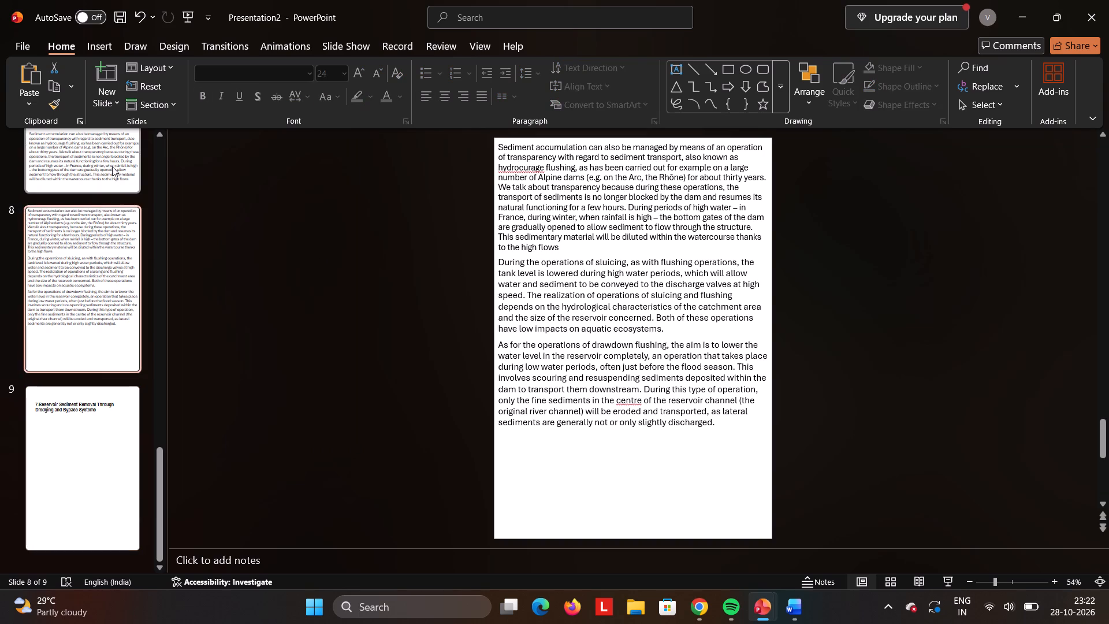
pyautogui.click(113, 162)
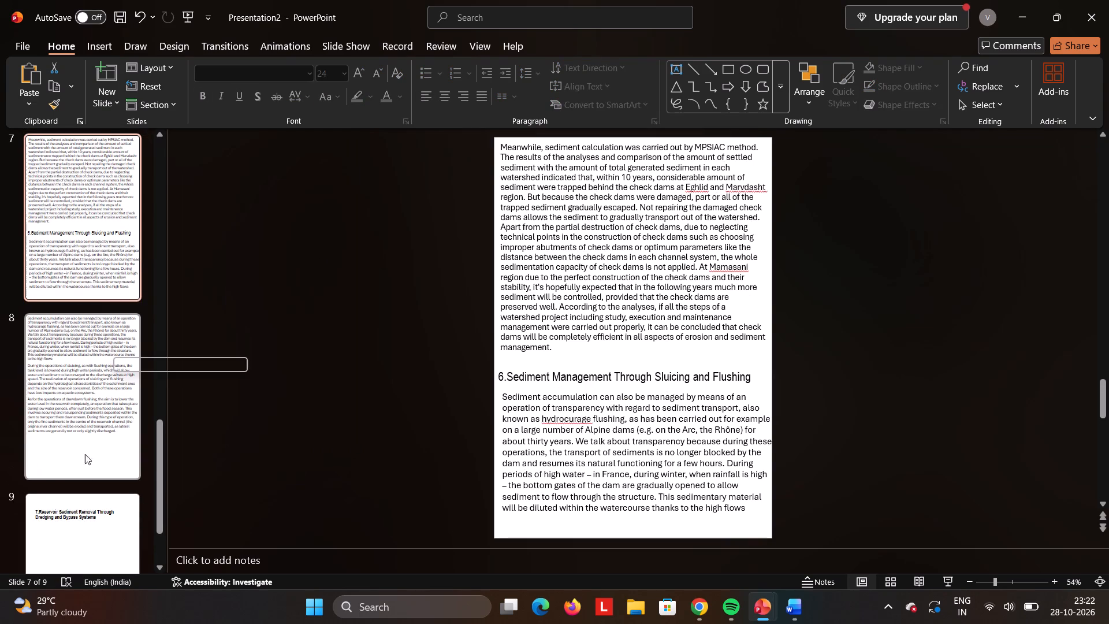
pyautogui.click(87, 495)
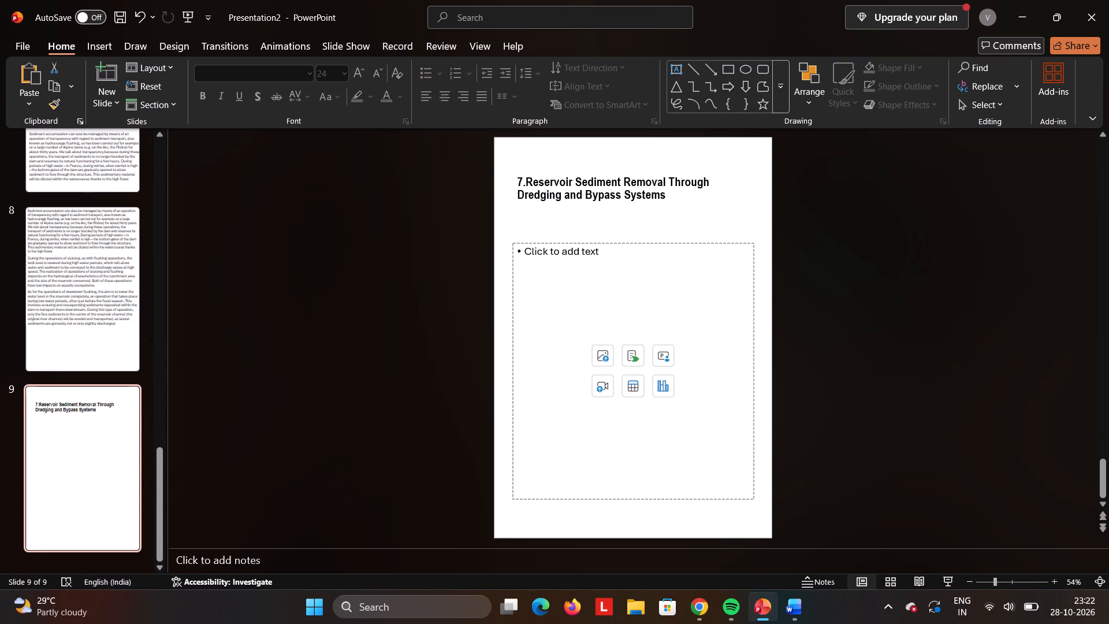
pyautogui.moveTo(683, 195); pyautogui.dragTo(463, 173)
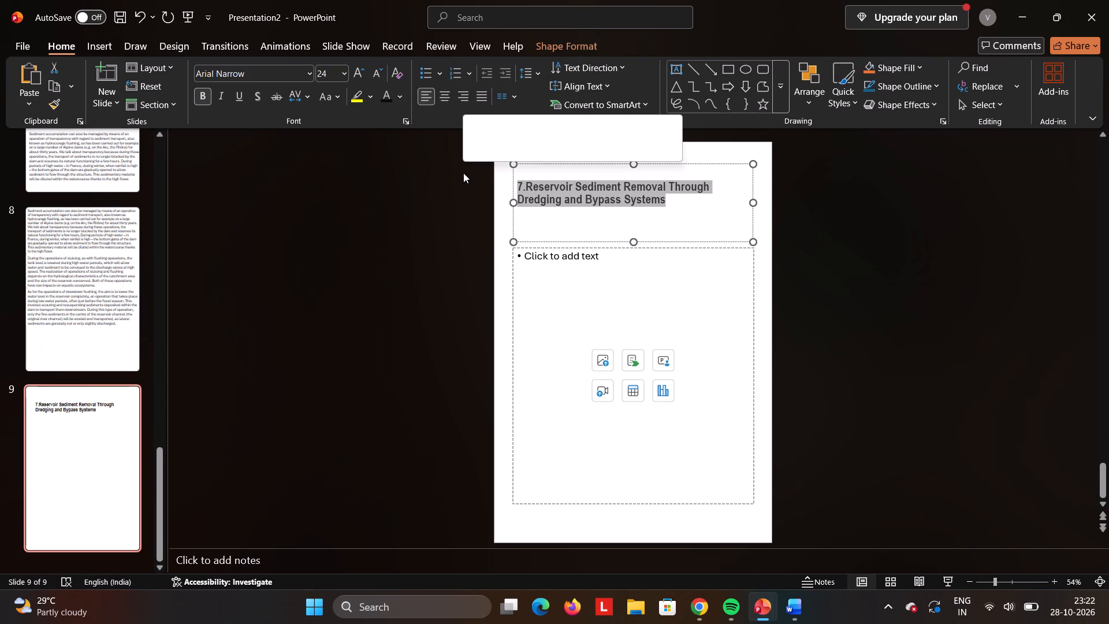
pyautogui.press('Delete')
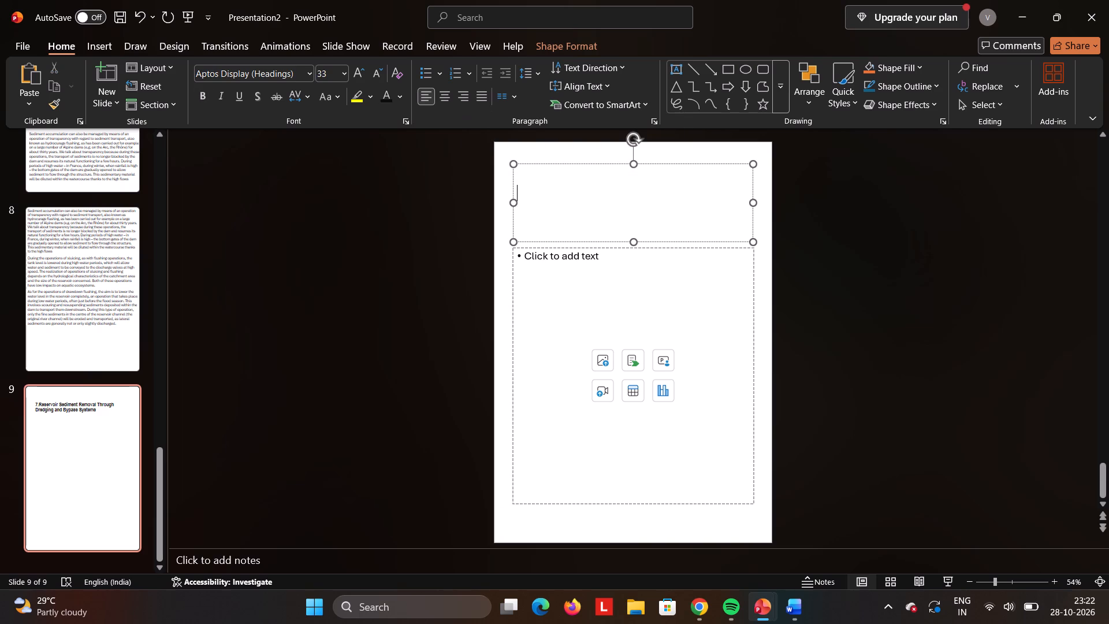
# Add a full-width text box below slide 8's drawdown flushing paragraph, paste the copied title into it and prefix it with "7.".
pyautogui.click(89, 250)
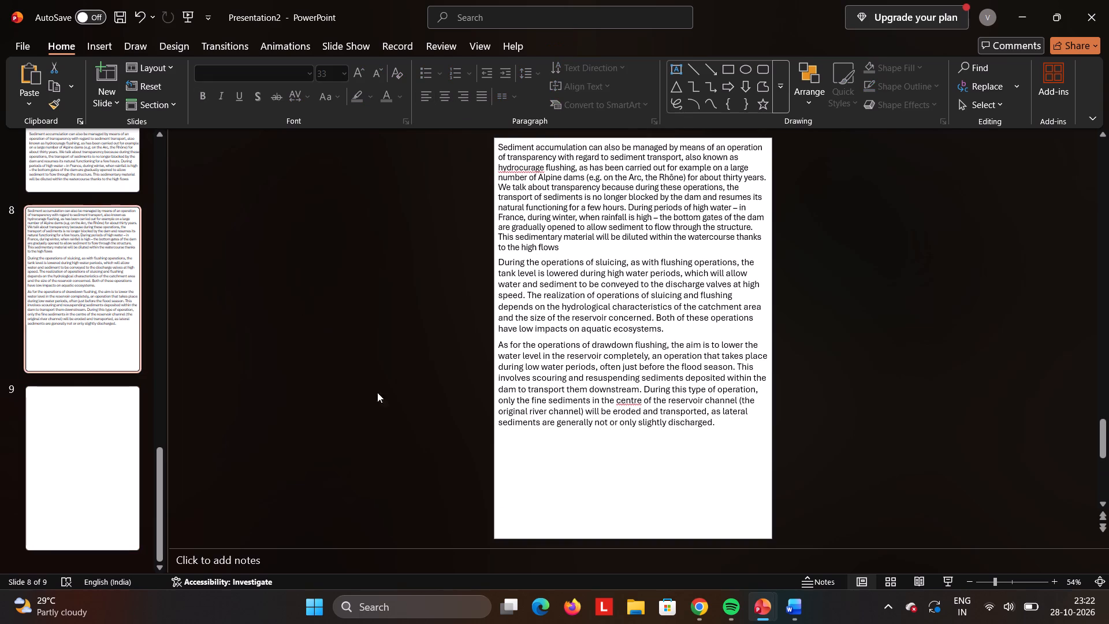
pyautogui.doubleClick(567, 489)
pyautogui.click(567, 489)
pyautogui.moveTo(567, 489); pyautogui.dragTo(516, 445)
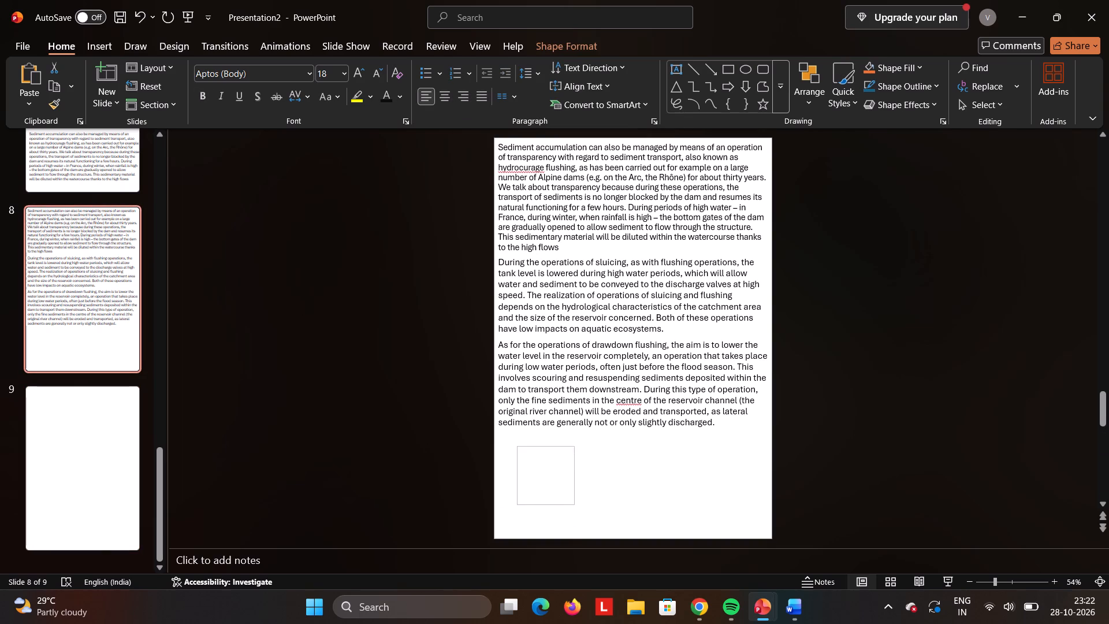
pyautogui.moveTo(516, 445); pyautogui.dragTo(495, 437)
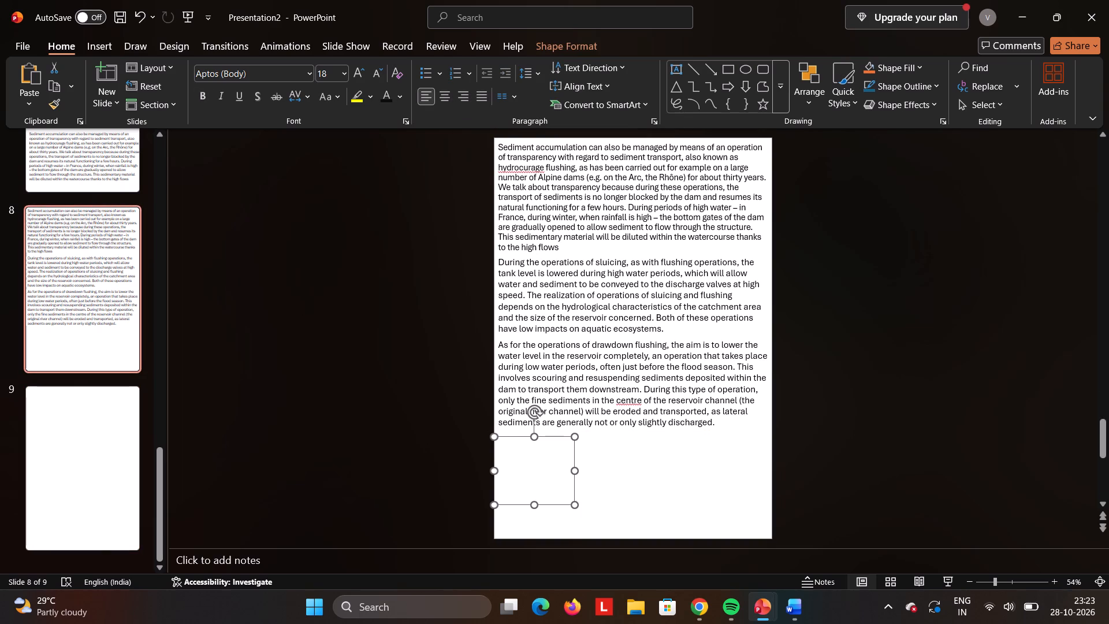
pyautogui.moveTo(574, 505); pyautogui.dragTo(771, 538)
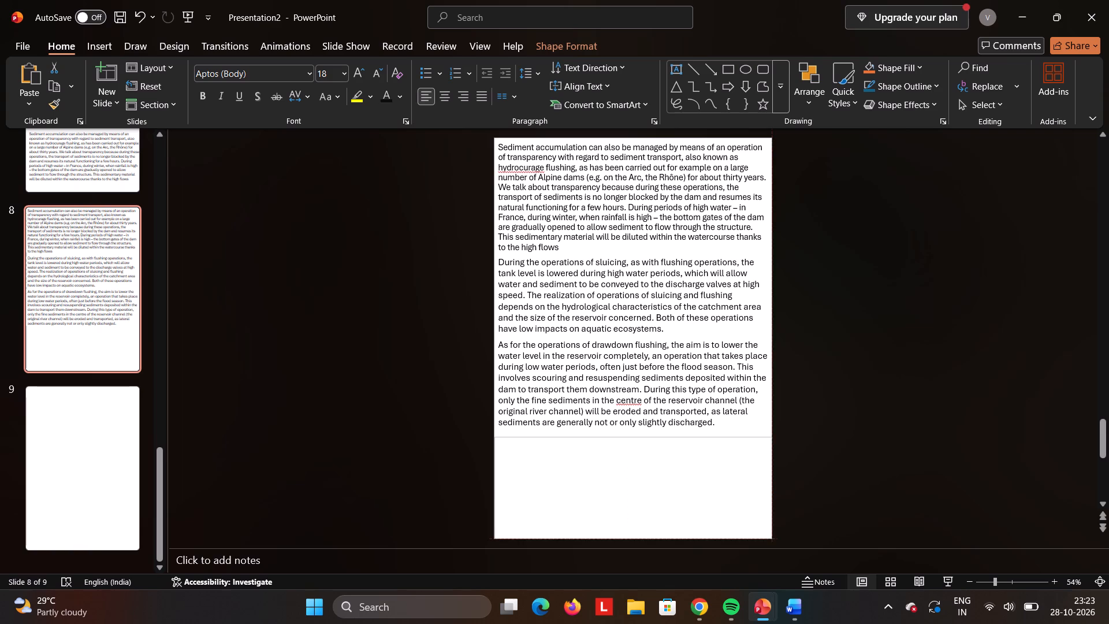
pyautogui.moveTo(771, 538); pyautogui.dragTo(771, 538)
pyautogui.hotkey('ctrl', 'v')
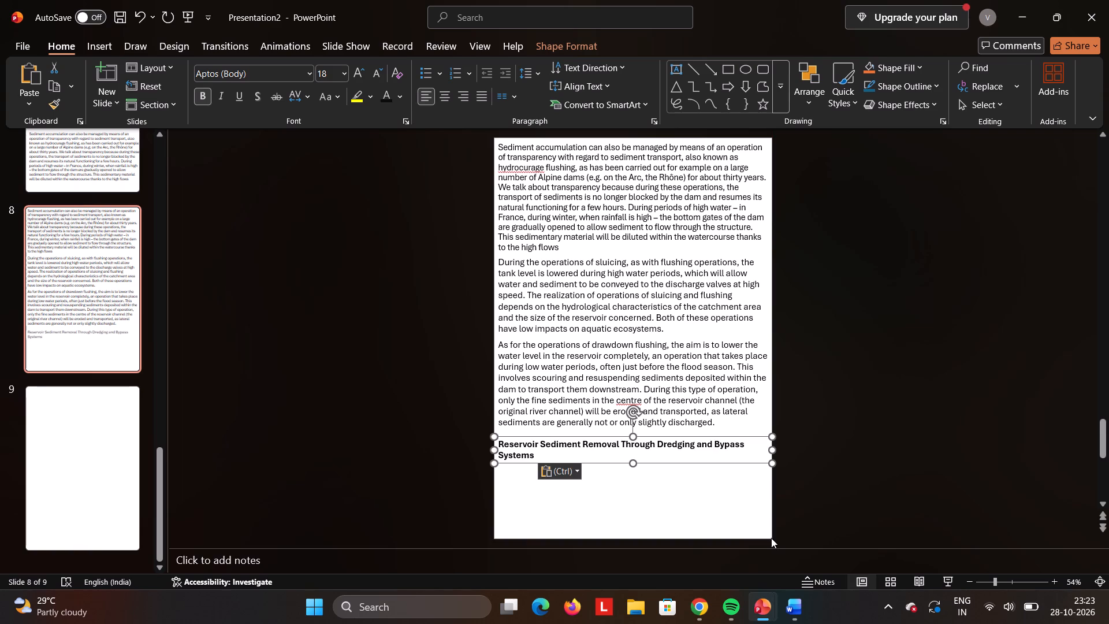
pyautogui.click(500, 443)
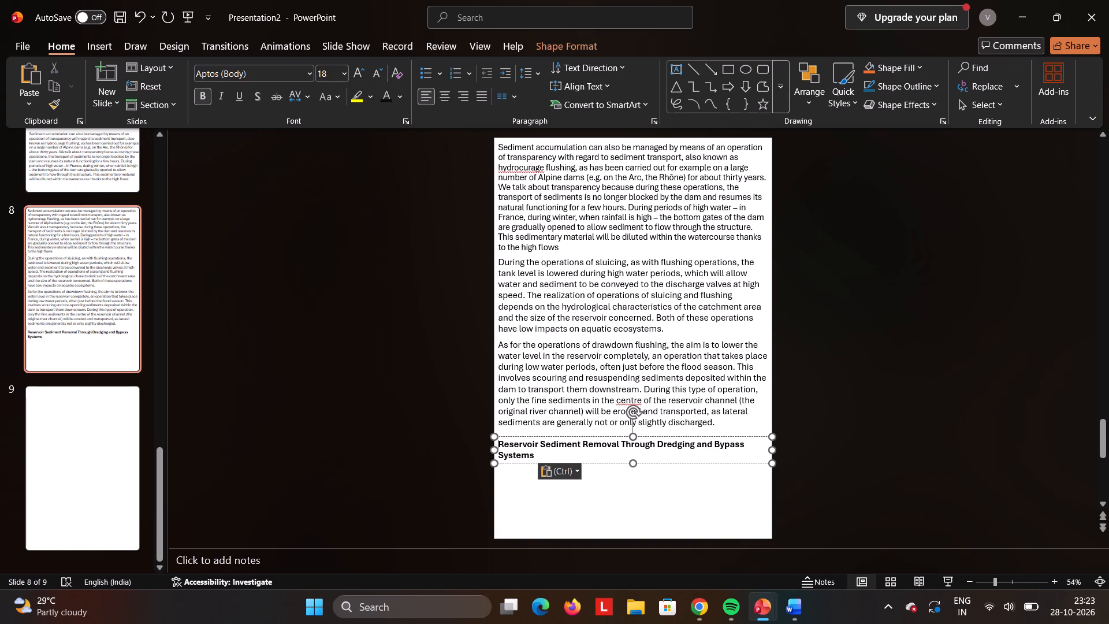
pyautogui.write('7.')
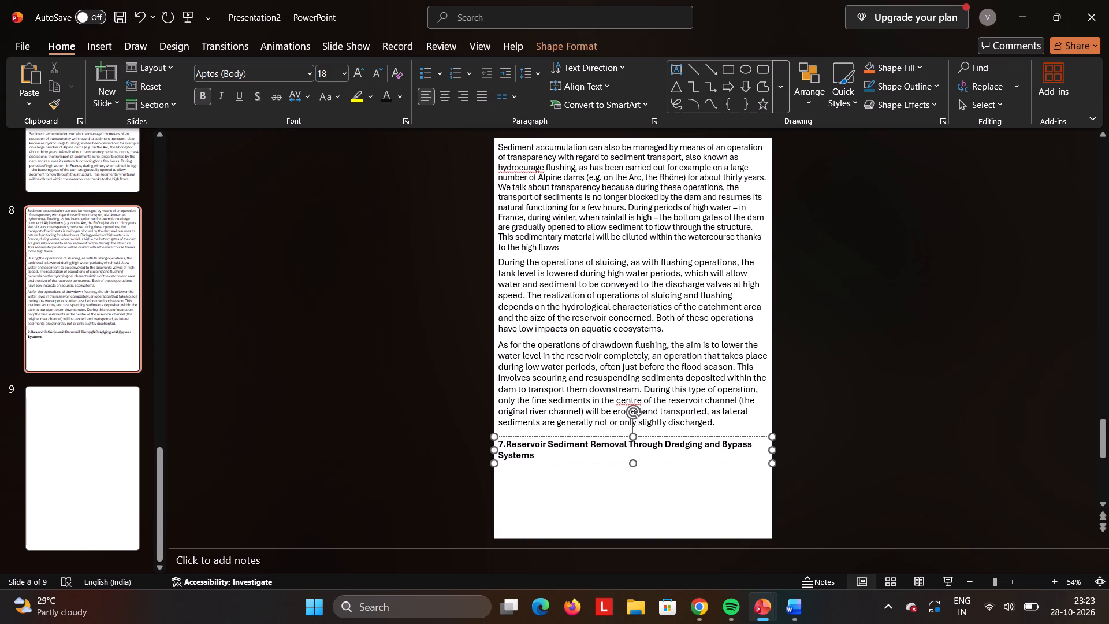
# Format the section 7 heading on slide 8 in Arial Narrow, size 24.
pyautogui.moveTo(537, 457); pyautogui.dragTo(476, 439)
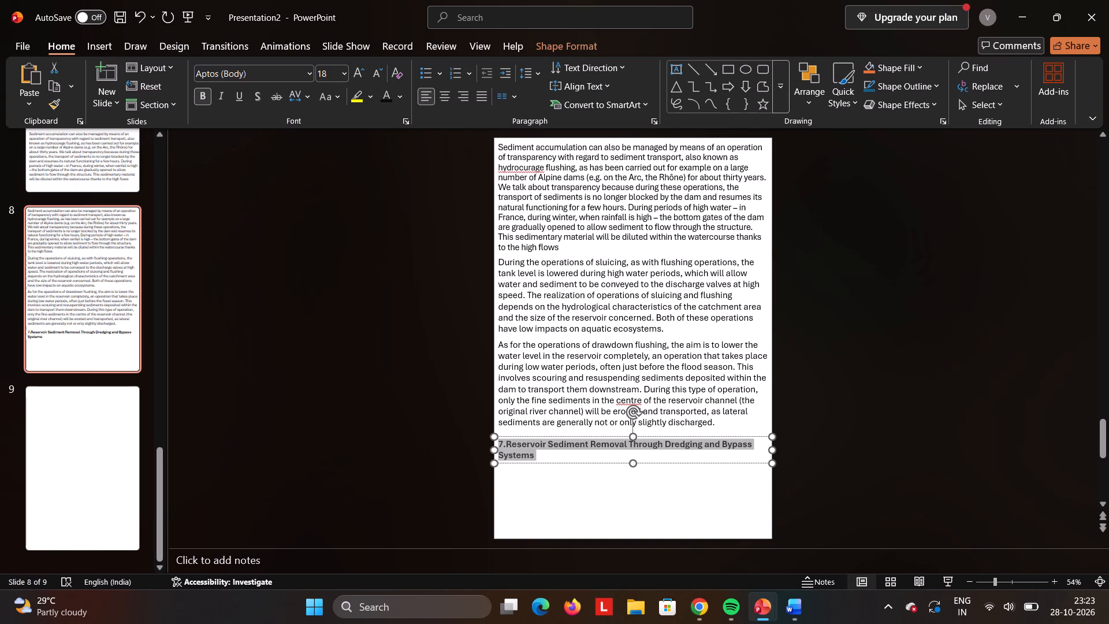
pyautogui.moveTo(476, 439); pyautogui.dragTo(472, 436)
pyautogui.click(576, 396)
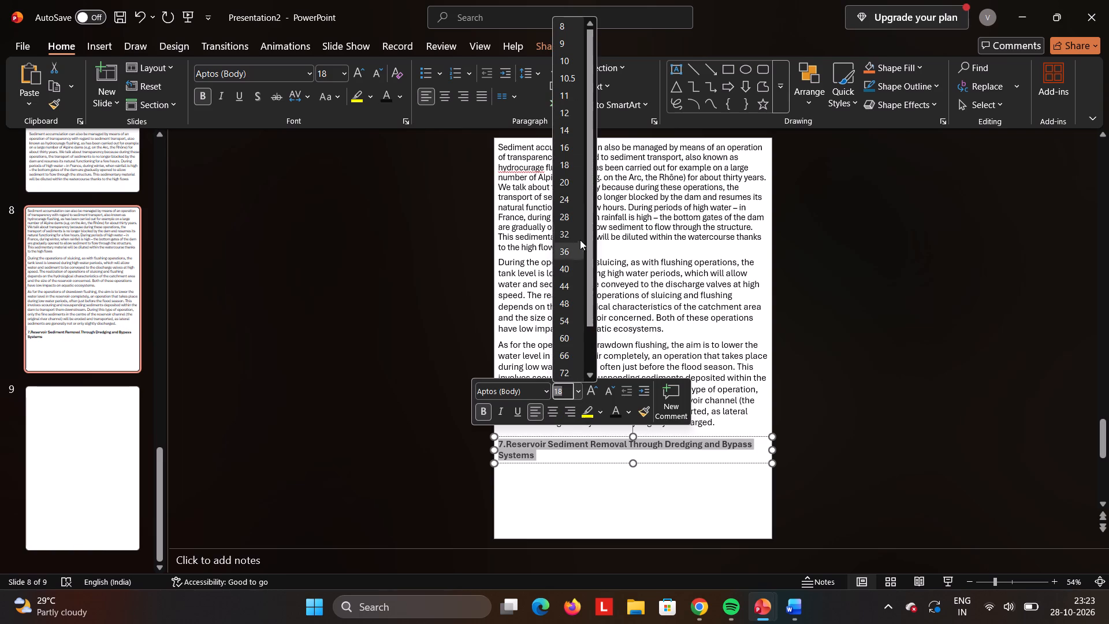
pyautogui.click(566, 197)
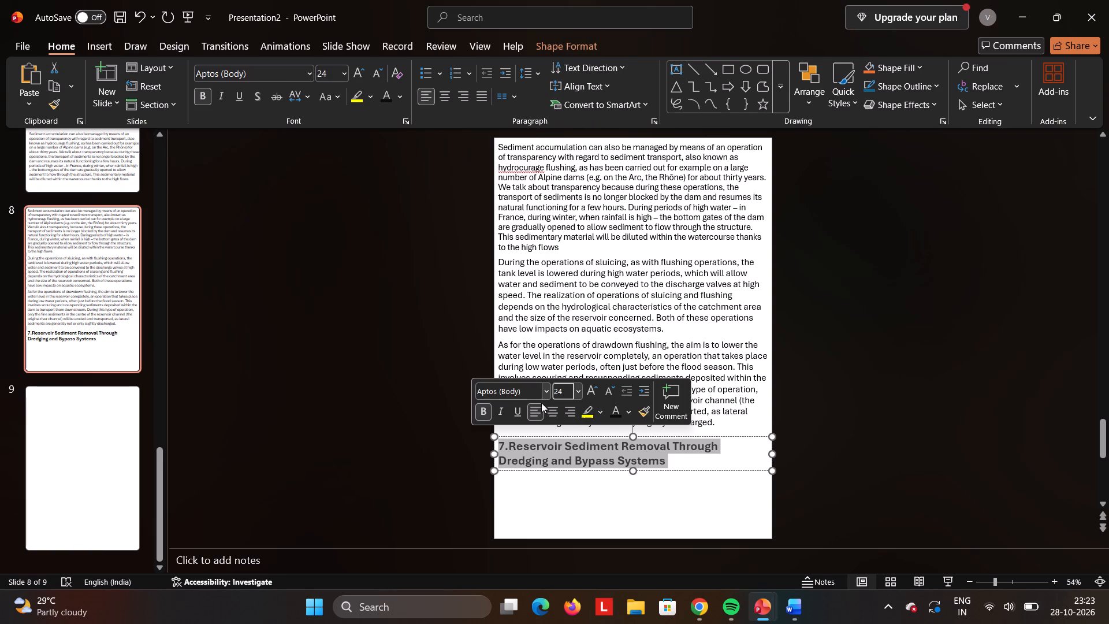
pyautogui.click(546, 392)
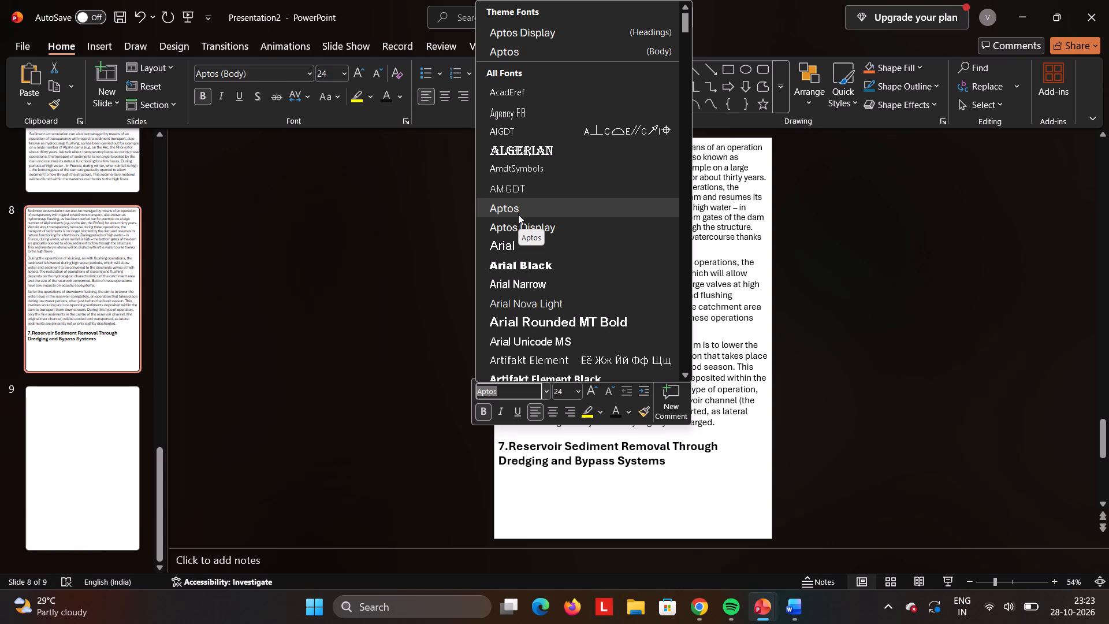
pyautogui.click(509, 283)
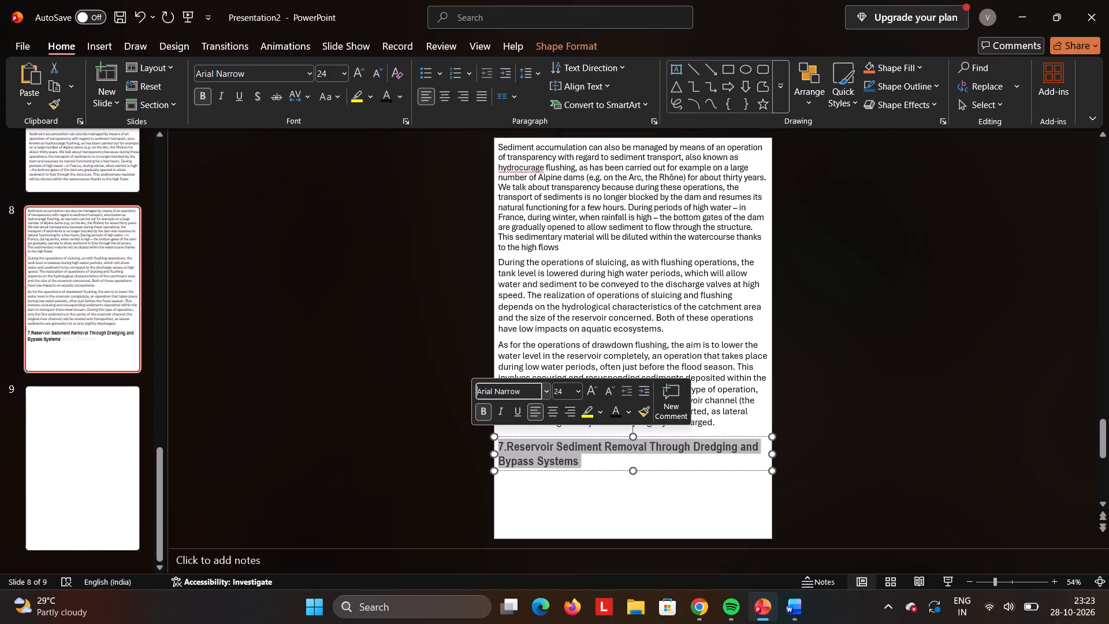
pyautogui.click(849, 315)
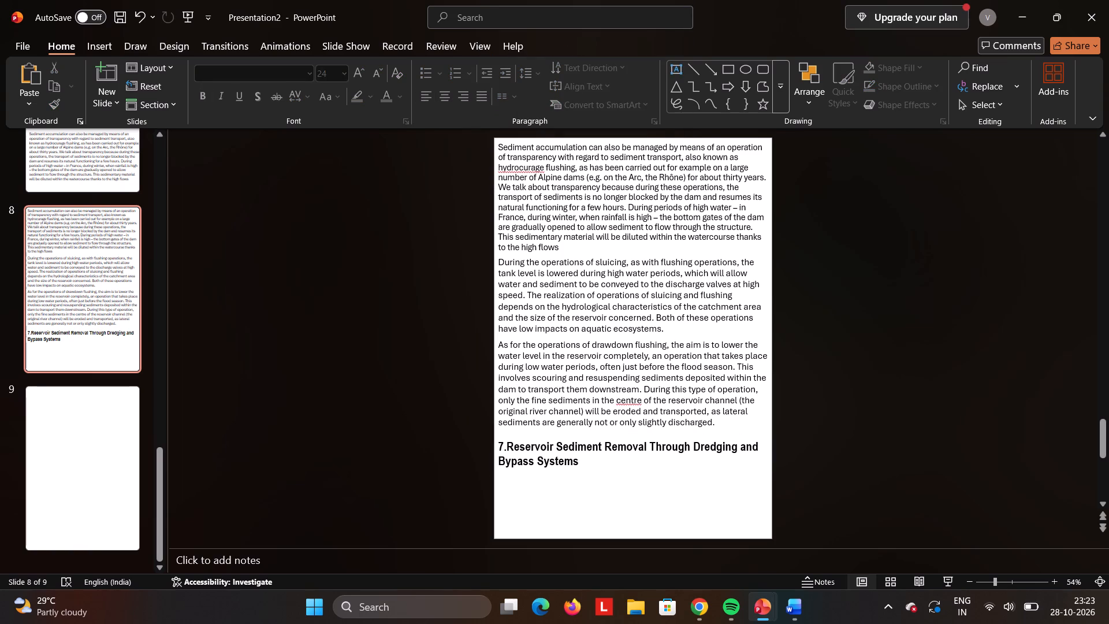
# Nudge the section 7 heading's text box slightly upward on slide 8.
pyautogui.click(597, 463)
pyautogui.click(600, 471)
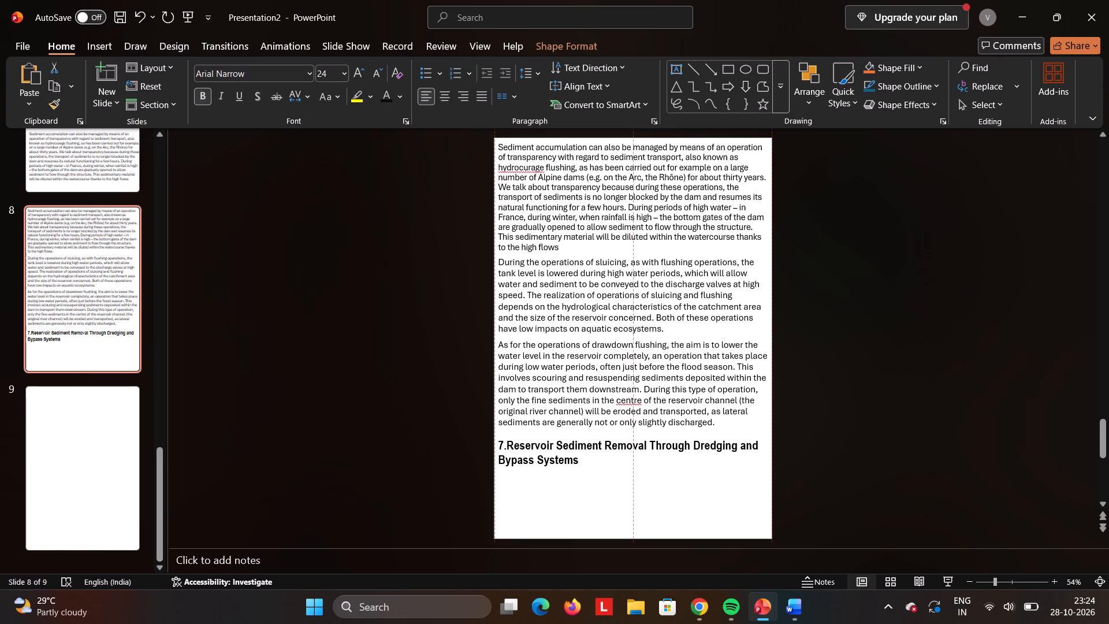
pyautogui.click(849, 345)
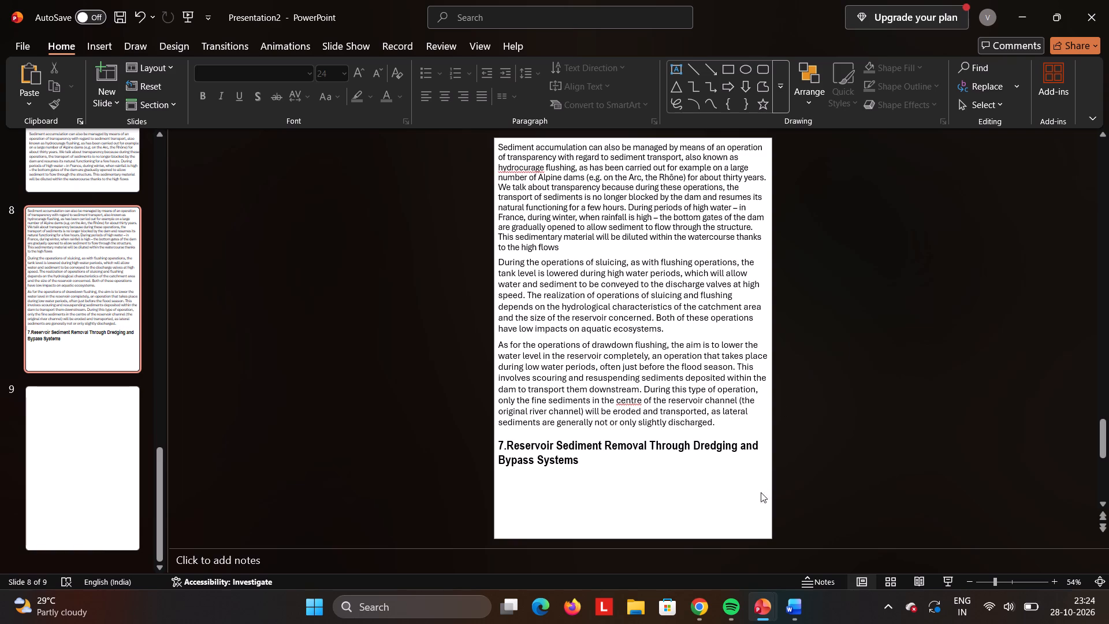
# Switch to the Word document Reservoir_Sediment_Removal_Project and look through its sections.
pyautogui.click(785, 611)
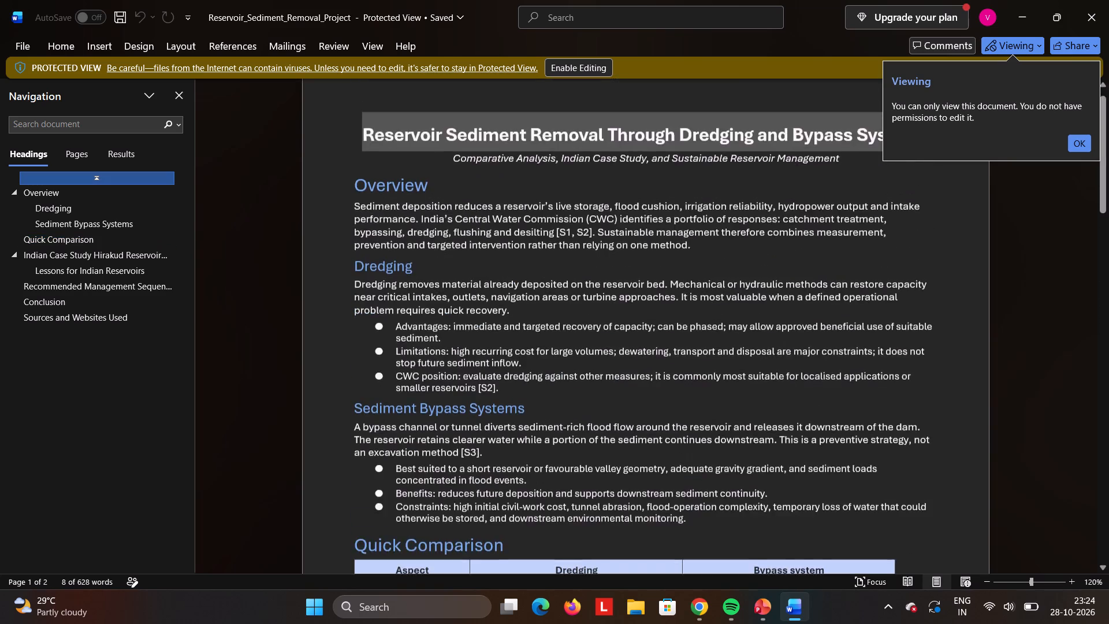
pyautogui.scroll(-8, 750, 365)
pyautogui.scroll(5, 750, 365)
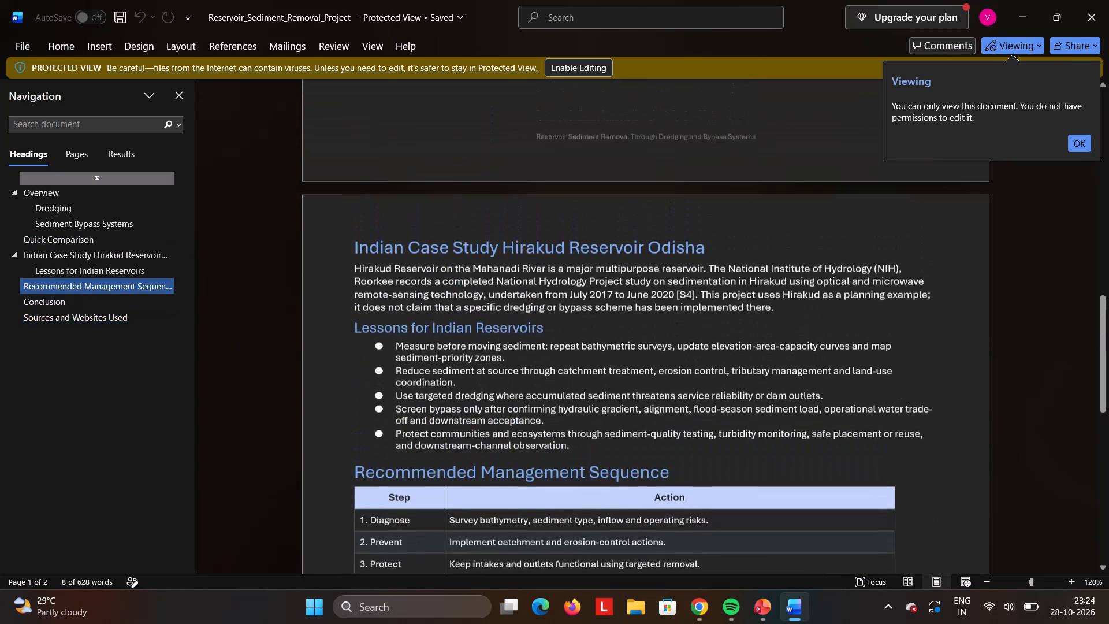
# Copy the Word document's content from the Overview heading through the end of the Quick Comparison table.
pyautogui.scroll(6, 750, 365)
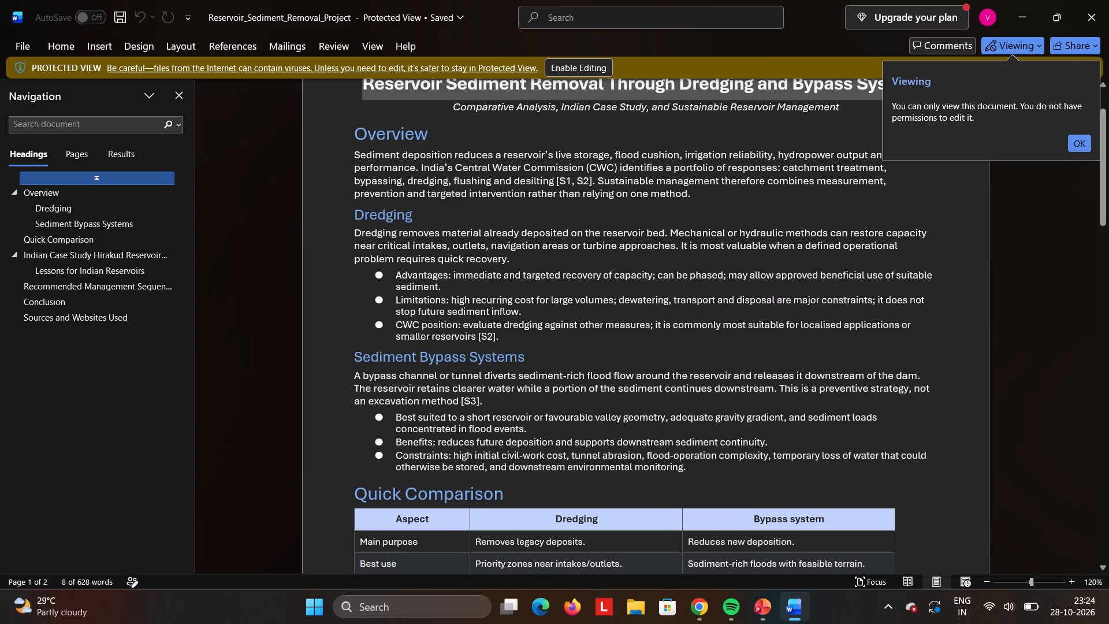
pyautogui.moveTo(356, 133); pyautogui.dragTo(924, 577)
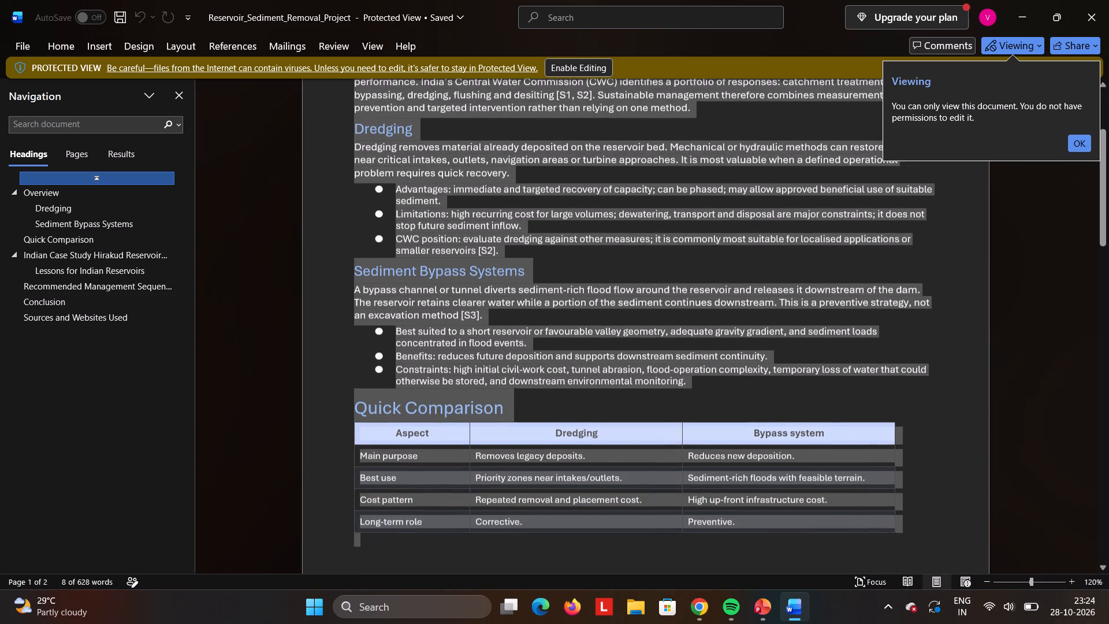
pyautogui.moveTo(924, 577); pyautogui.dragTo(947, 515)
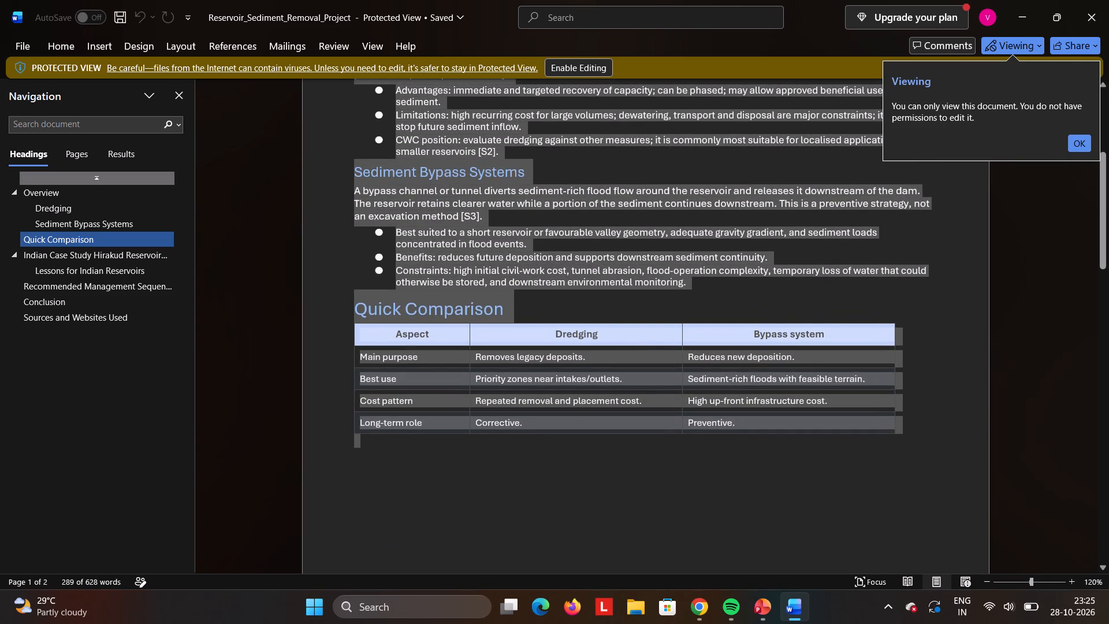
pyautogui.hotkey('ctrl', 'c')
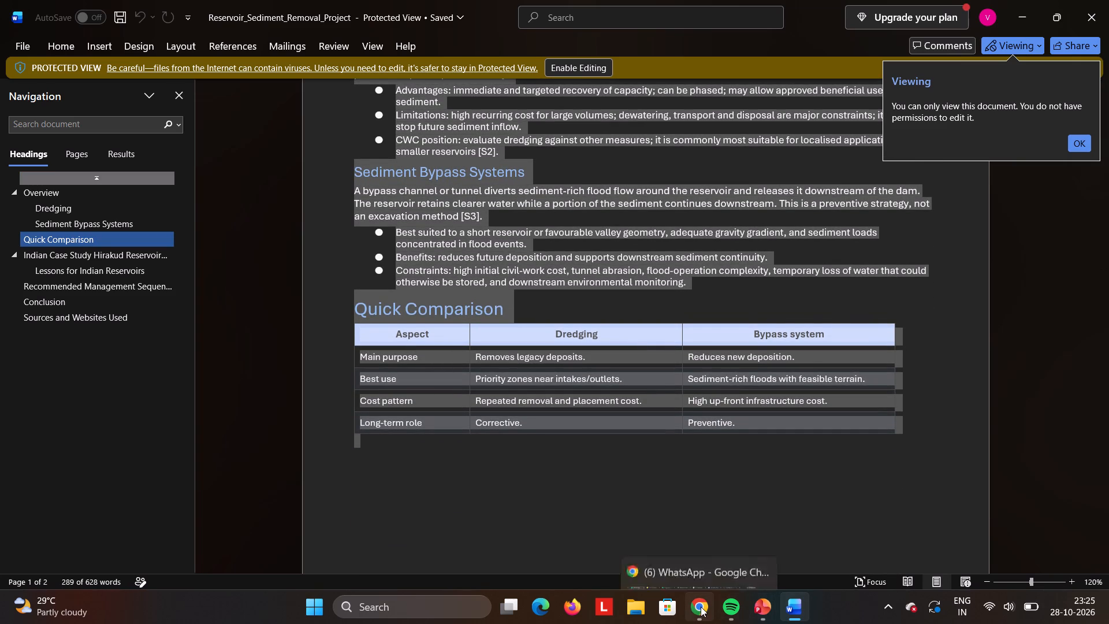
# Switch from the Word document back to PowerPoint.
pyautogui.click(754, 605)
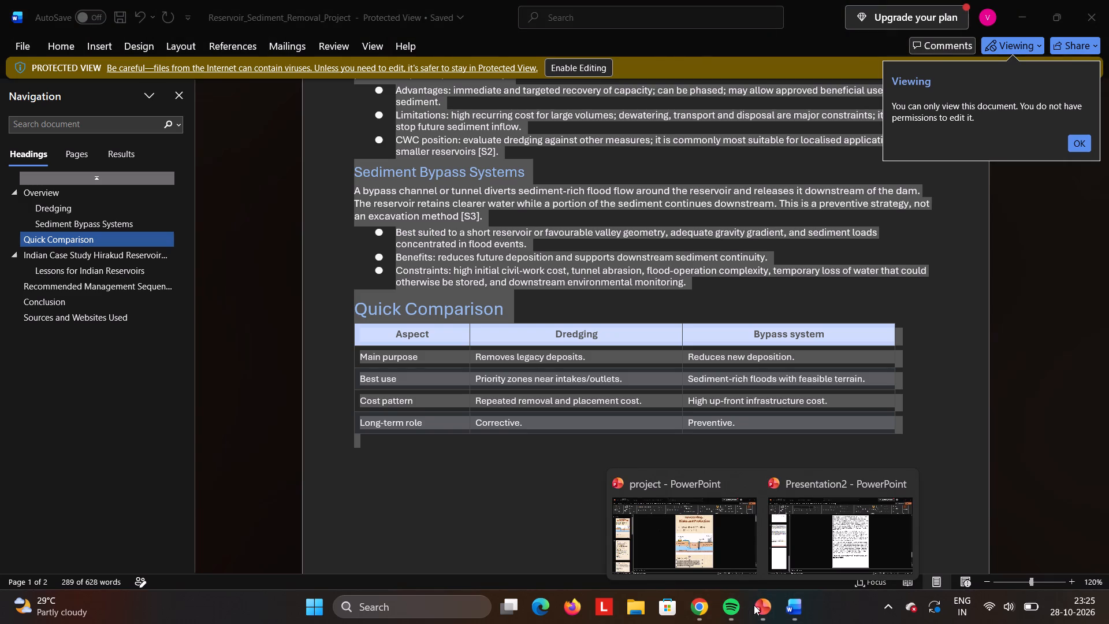
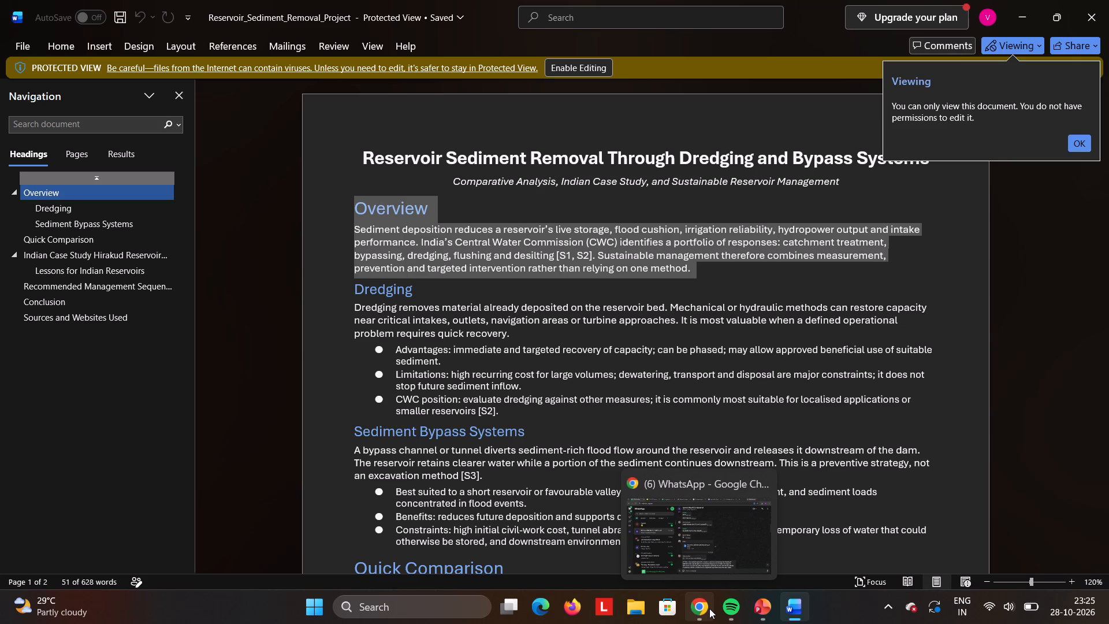
# Copy the selected Overview section from Word and paste it into a new full-width text box below slide 8's section 7 heading.
pyautogui.hotkey('ctrl', 'c')
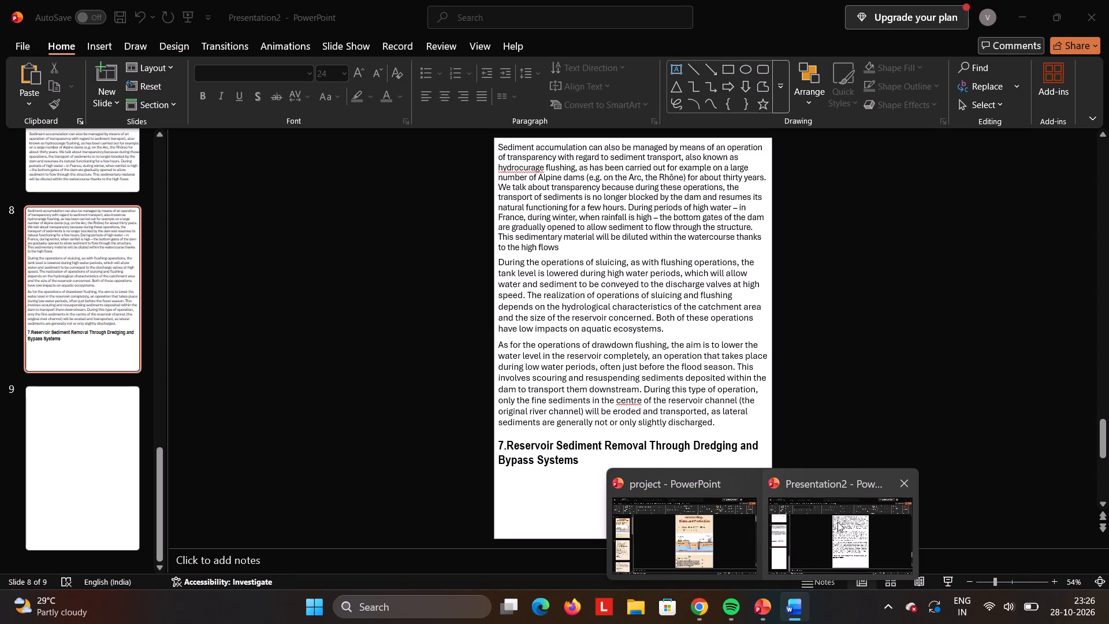
pyautogui.click(838, 522)
pyautogui.doubleClick(621, 506)
pyautogui.moveTo(621, 506); pyautogui.dragTo(618, 506)
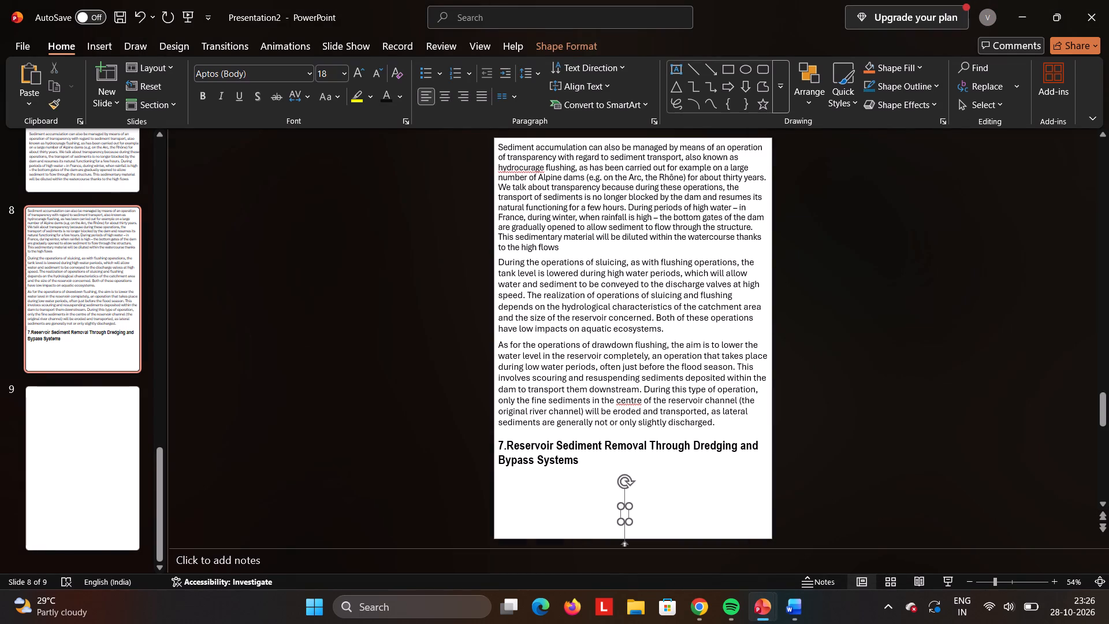
pyautogui.moveTo(618, 506); pyautogui.dragTo(493, 473)
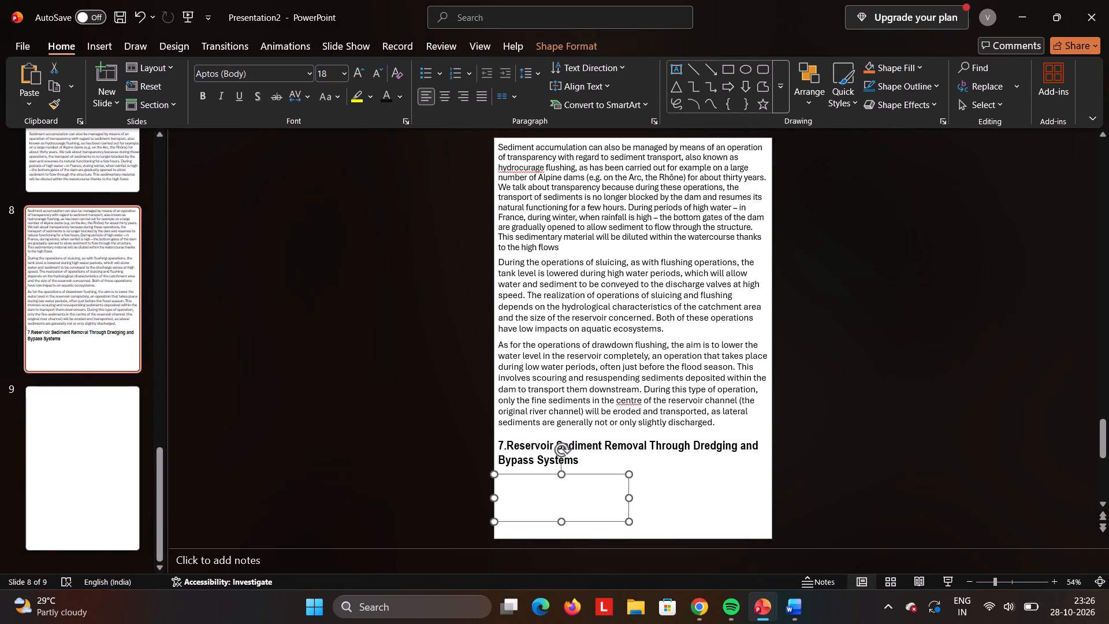
pyautogui.moveTo(629, 523); pyautogui.dragTo(768, 533)
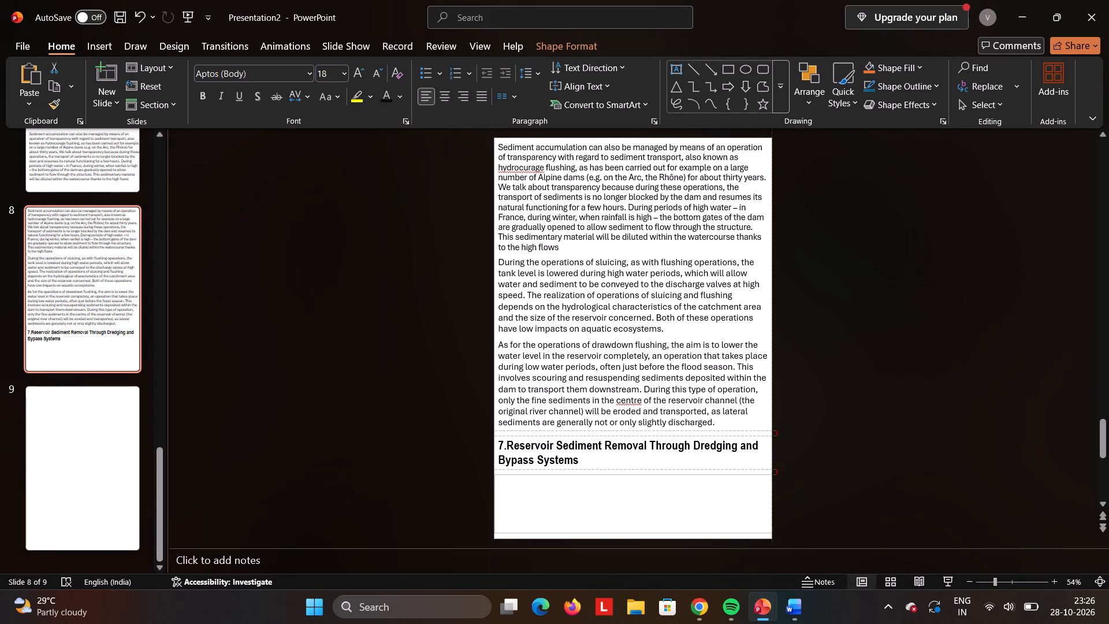
pyautogui.moveTo(768, 533); pyautogui.dragTo(769, 537)
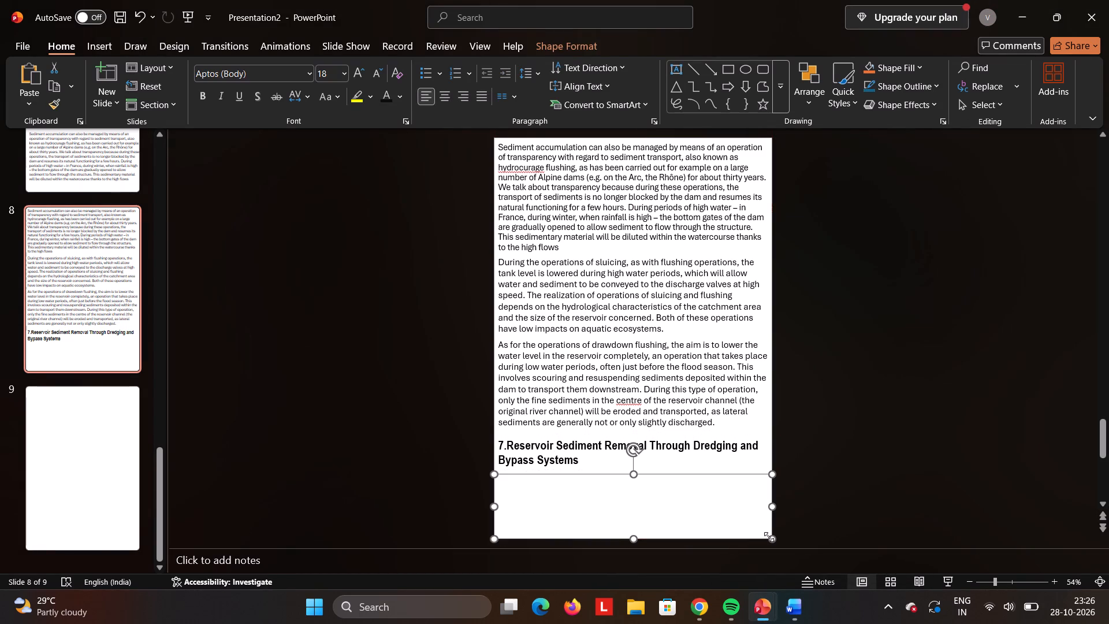
pyautogui.click(604, 483)
pyautogui.hotkey('ctrl', 'v')
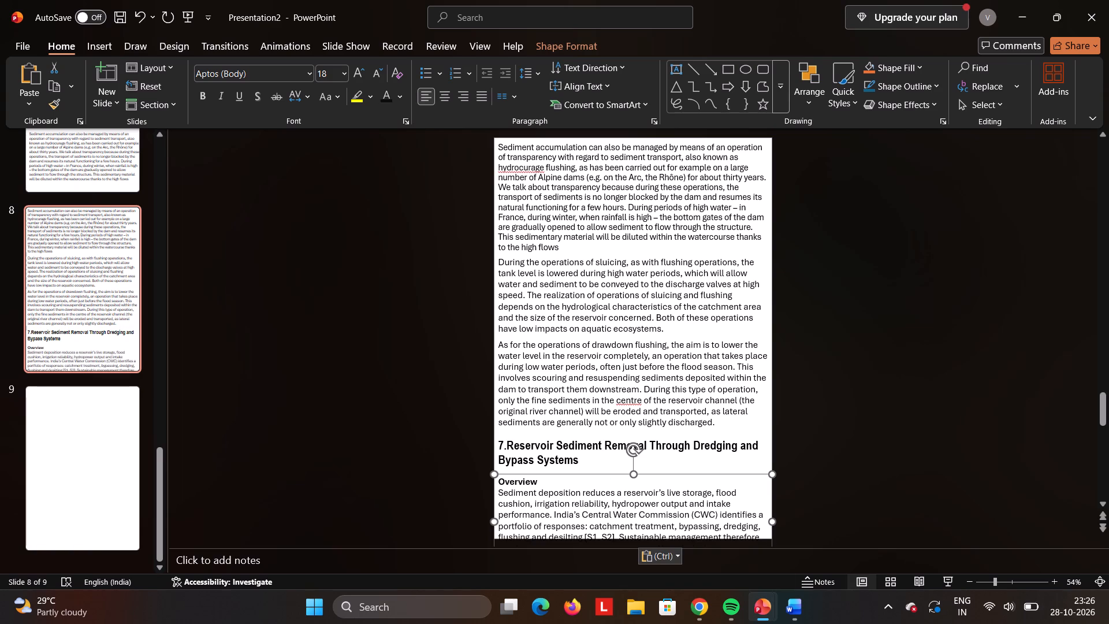
# Move the Overview text box upward on slide 8 to bring more of its text onto the page.
pyautogui.moveTo(724, 476); pyautogui.dragTo(727, 460)
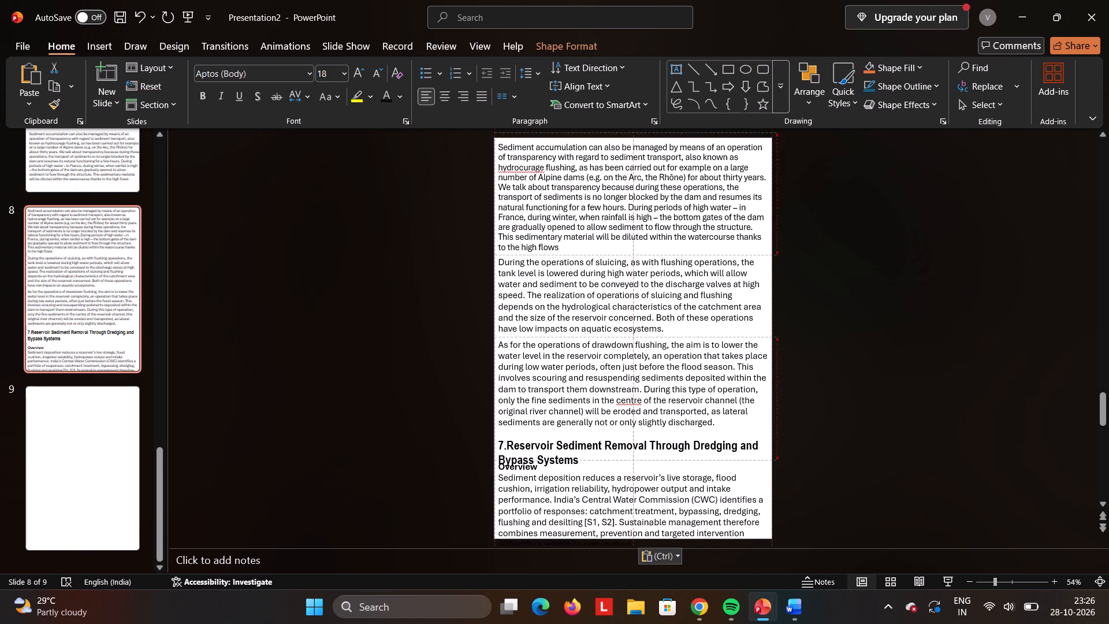
pyautogui.moveTo(727, 460); pyautogui.dragTo(725, 454)
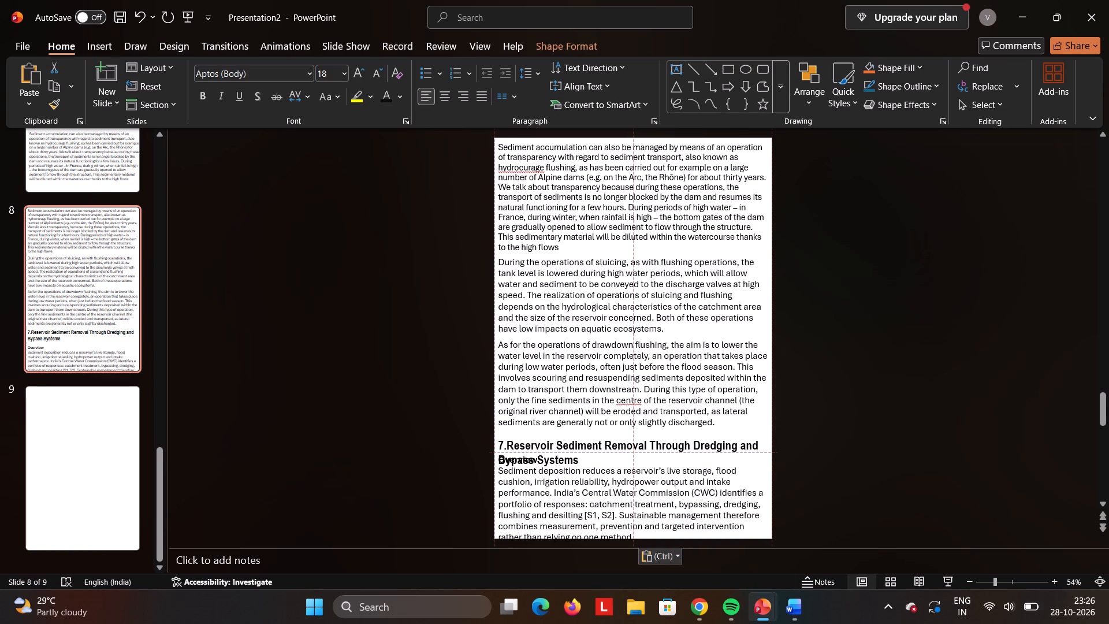
pyautogui.moveTo(725, 454); pyautogui.dragTo(727, 456)
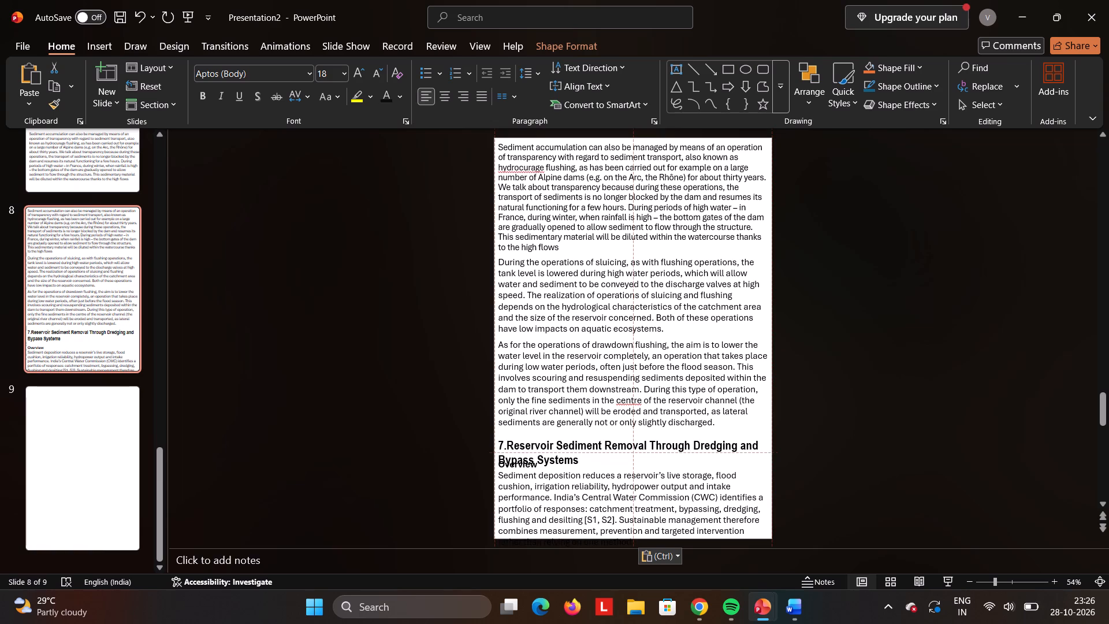
pyautogui.moveTo(727, 456); pyautogui.dragTo(728, 459)
pyautogui.moveTo(728, 459); pyautogui.dragTo(728, 458)
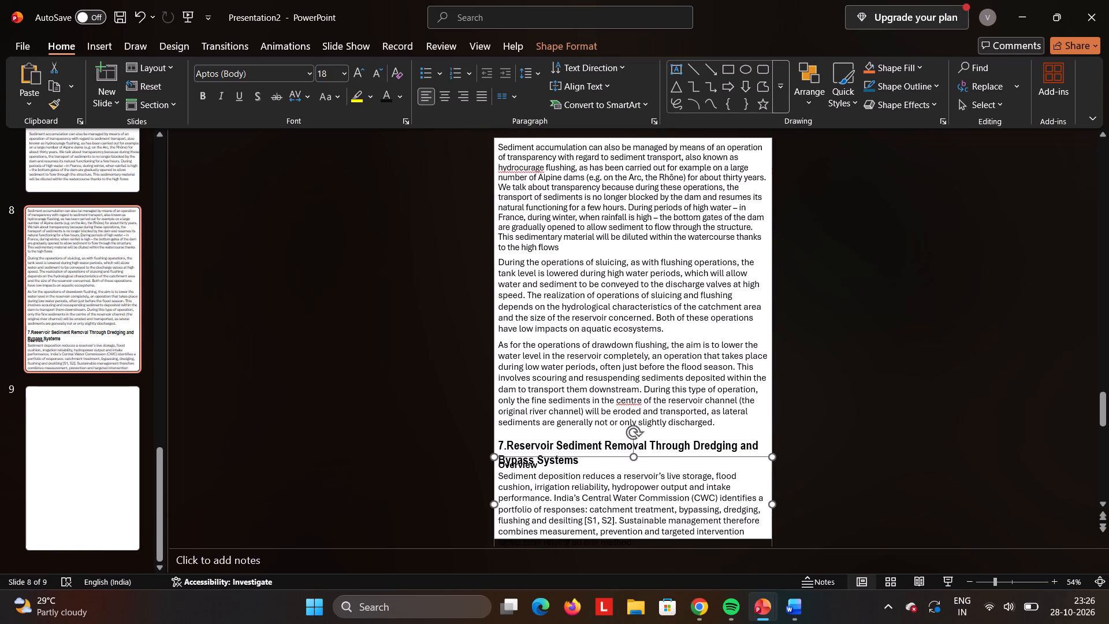
# Move slide 8's sluicing and drawdown flushing paragraphs up to close the gaps above them.
pyautogui.click(500, 261)
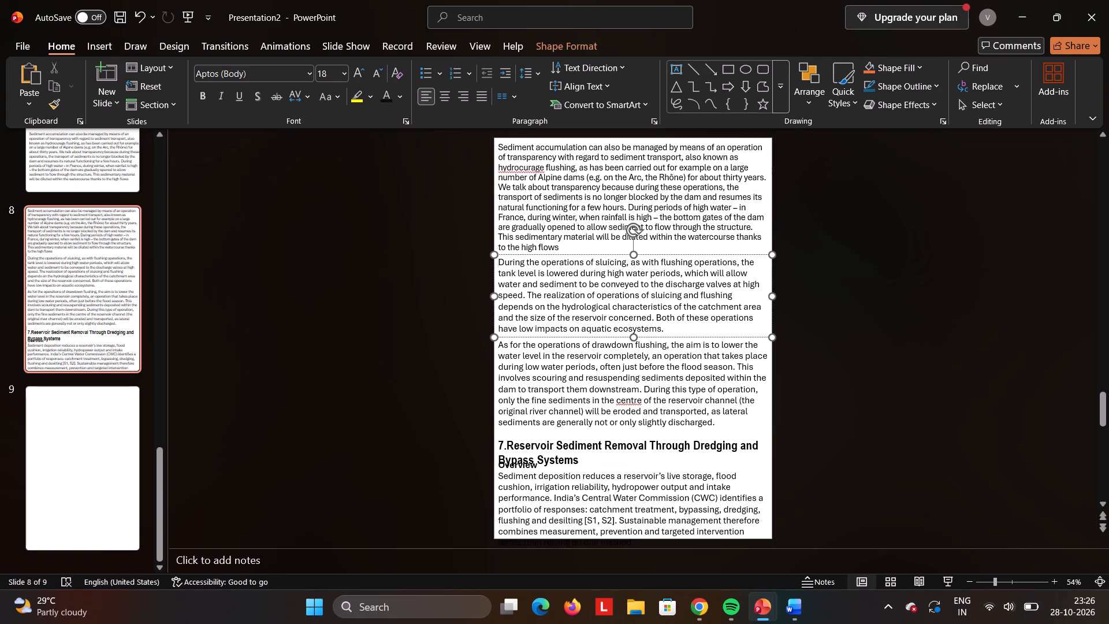
pyautogui.press('BackSpace')
pyautogui.moveTo(683, 335); pyautogui.dragTo(686, 329)
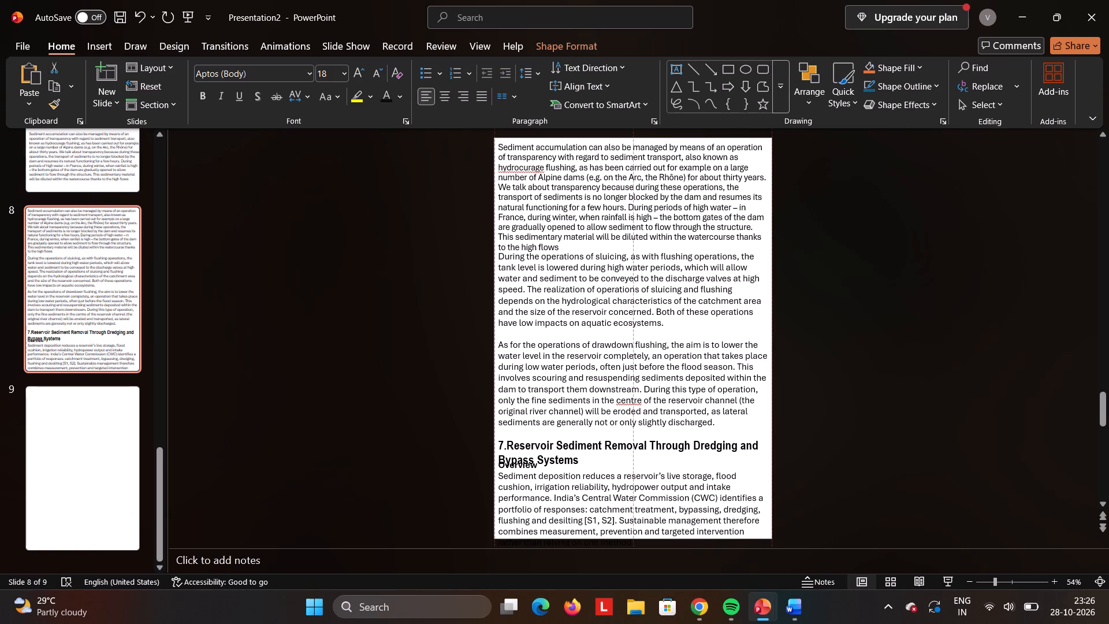
pyautogui.moveTo(686, 329); pyautogui.dragTo(686, 329)
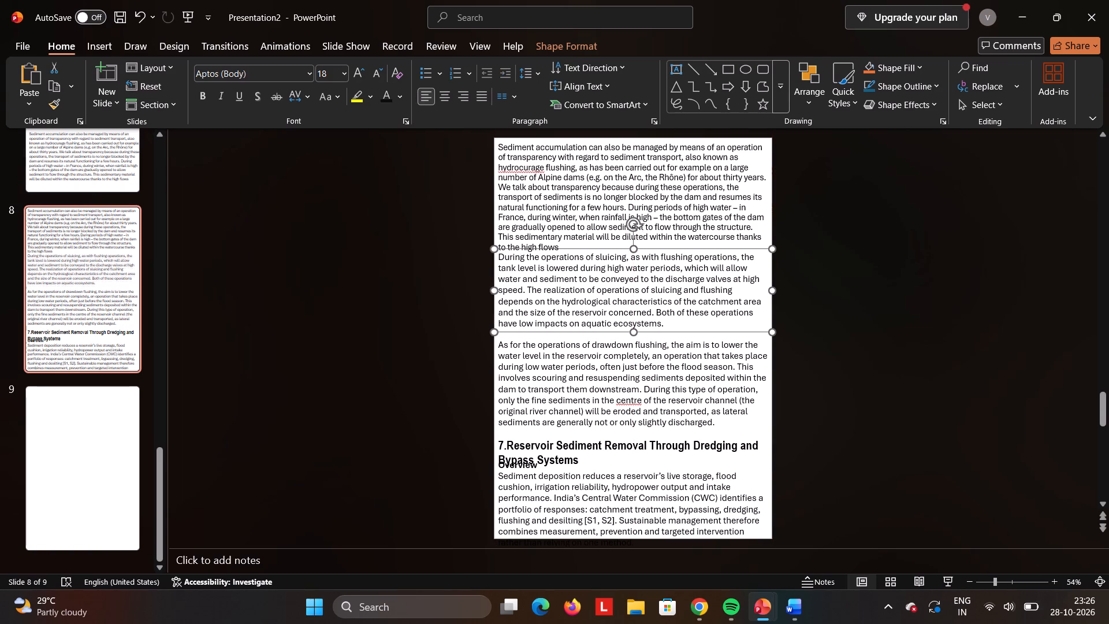
pyautogui.click(741, 430)
pyautogui.click(731, 420)
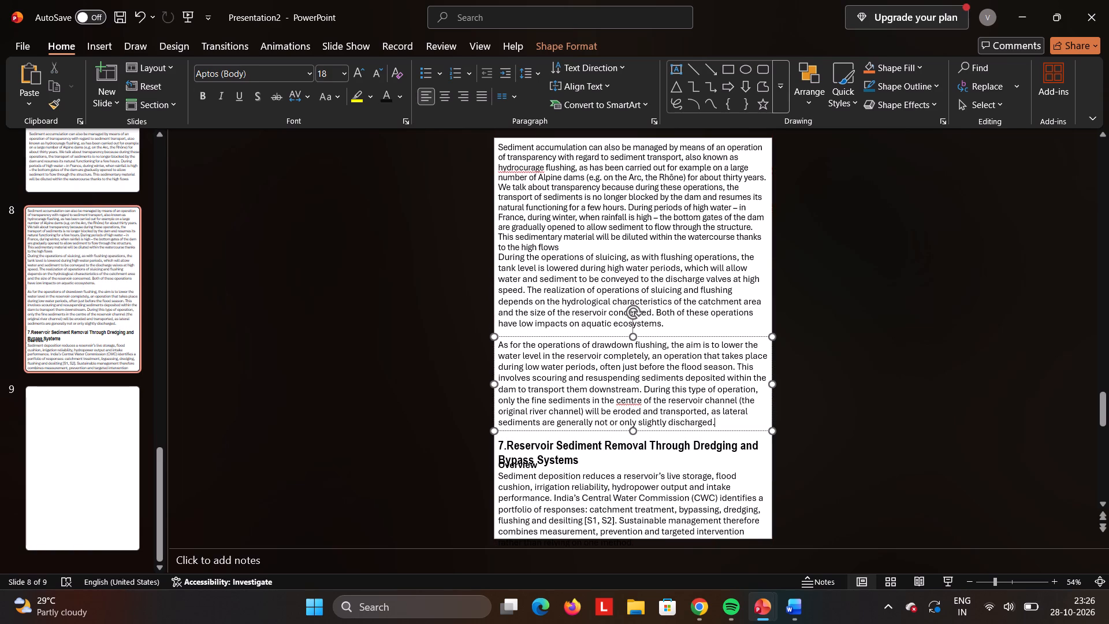
pyautogui.moveTo(732, 432); pyautogui.dragTo(731, 422)
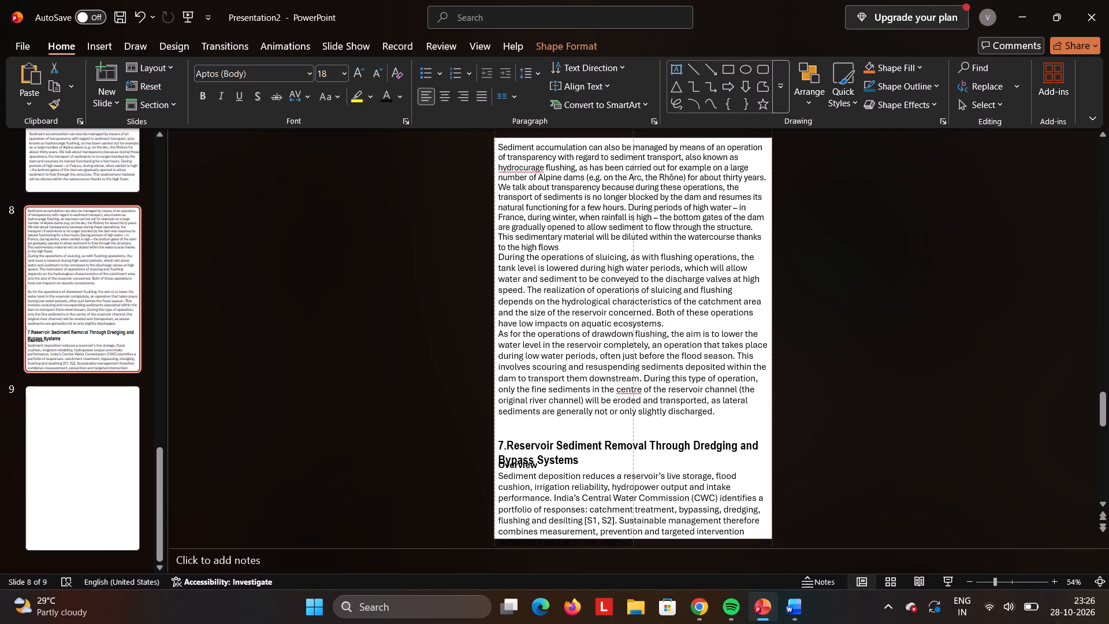
pyautogui.moveTo(731, 422); pyautogui.dragTo(731, 421)
pyautogui.click(839, 417)
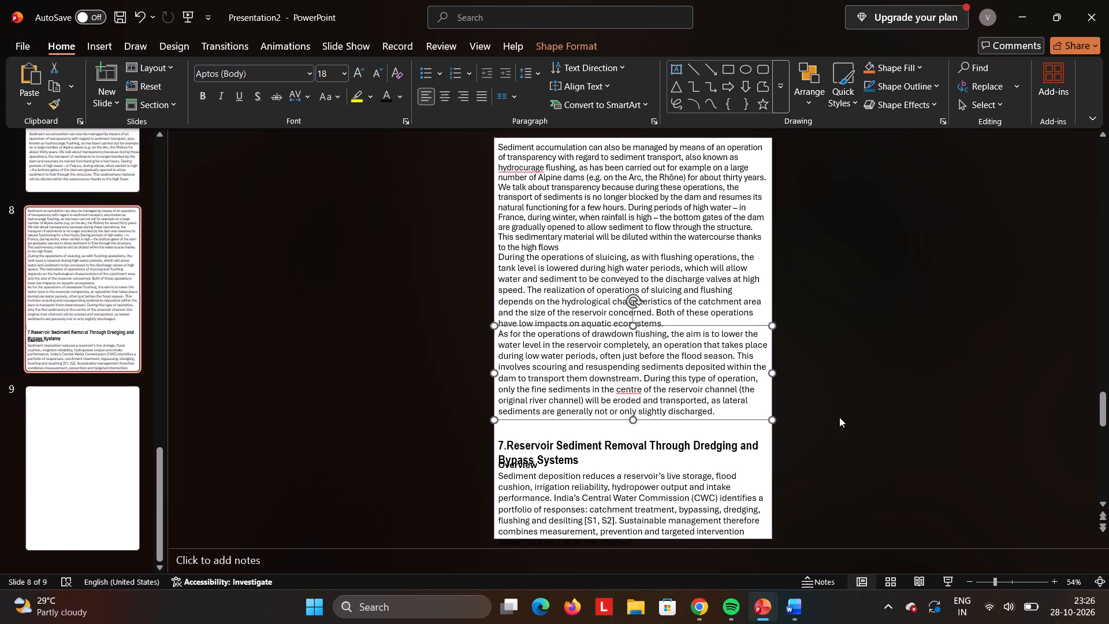
# Move the section 7 heading up under the drawdown flushing paragraph, and the Overview text box up directly beneath the heading.
pyautogui.click(723, 448)
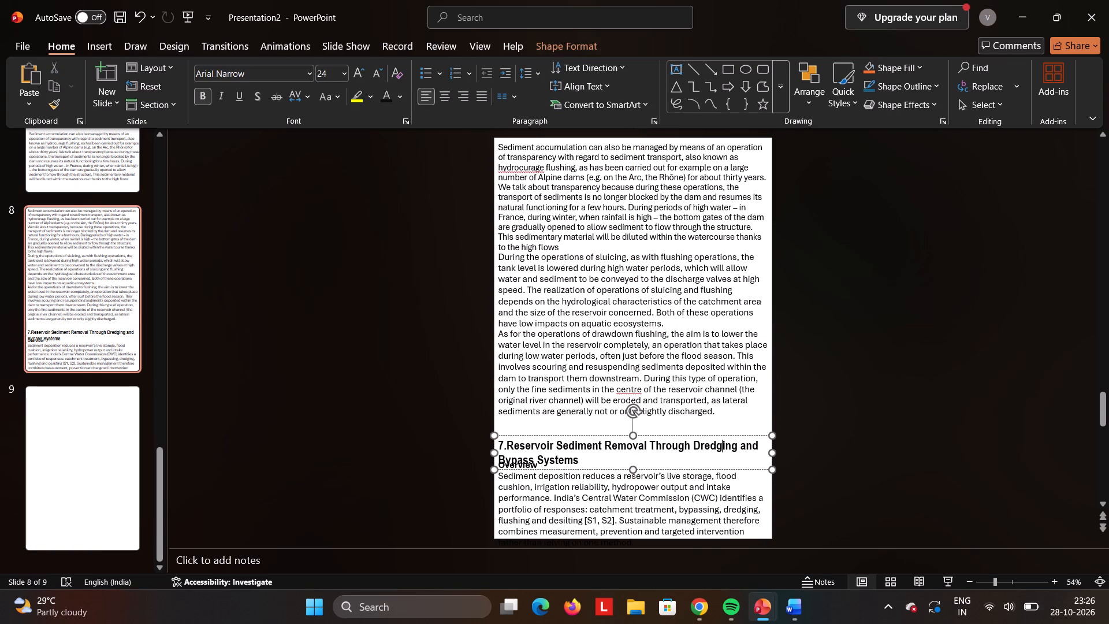
pyautogui.moveTo(723, 469); pyautogui.dragTo(722, 452)
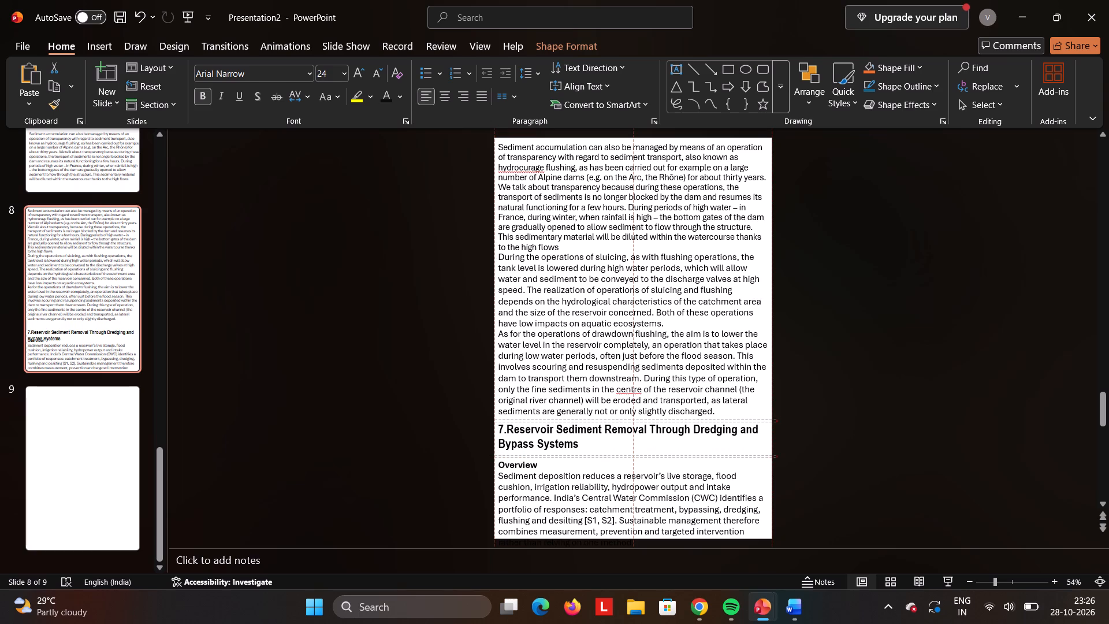
pyautogui.moveTo(722, 452); pyautogui.dragTo(721, 452)
pyautogui.click(753, 528)
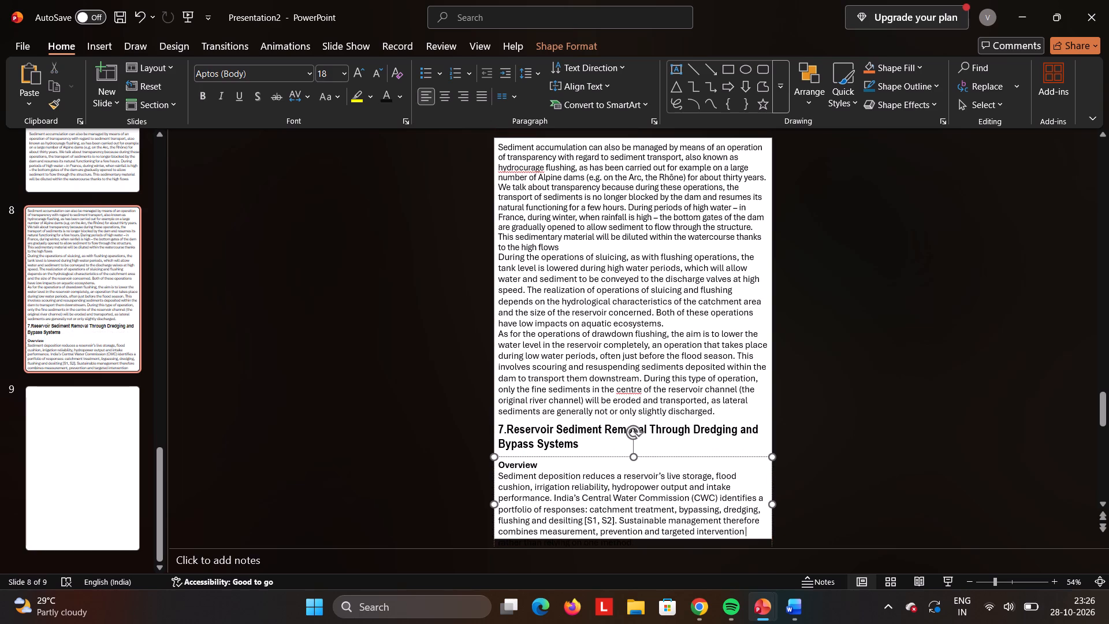
pyautogui.moveTo(768, 533); pyautogui.dragTo(768, 523)
pyautogui.click(928, 463)
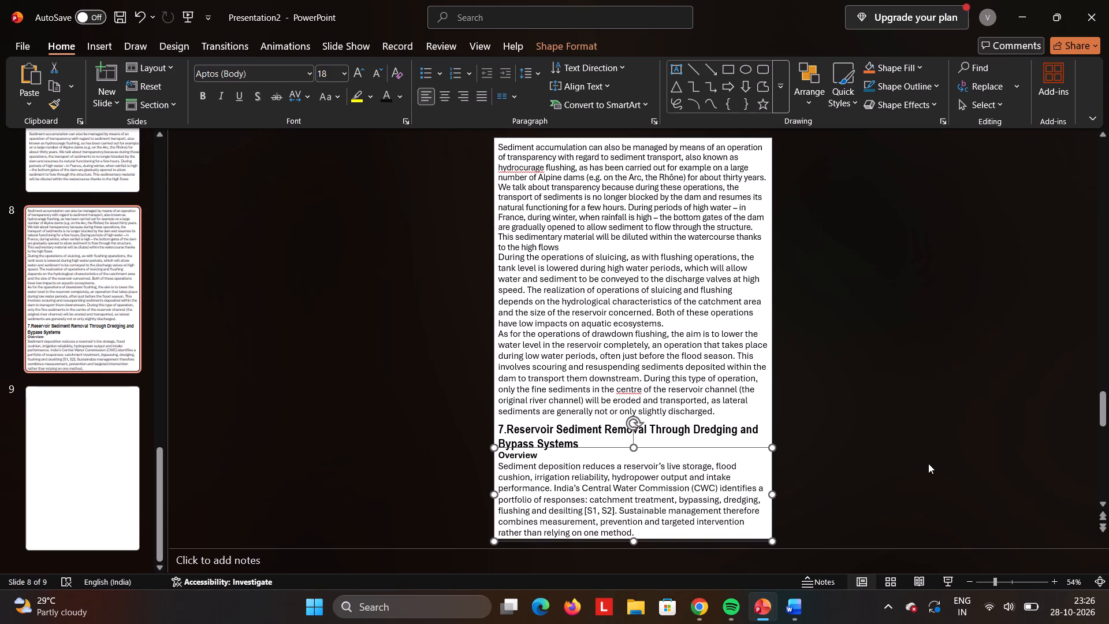
# Switch to the Word document and select the content from the Dredging heading through the end of the Quick Comparison table.
pyautogui.click(805, 608)
pyautogui.click(801, 600)
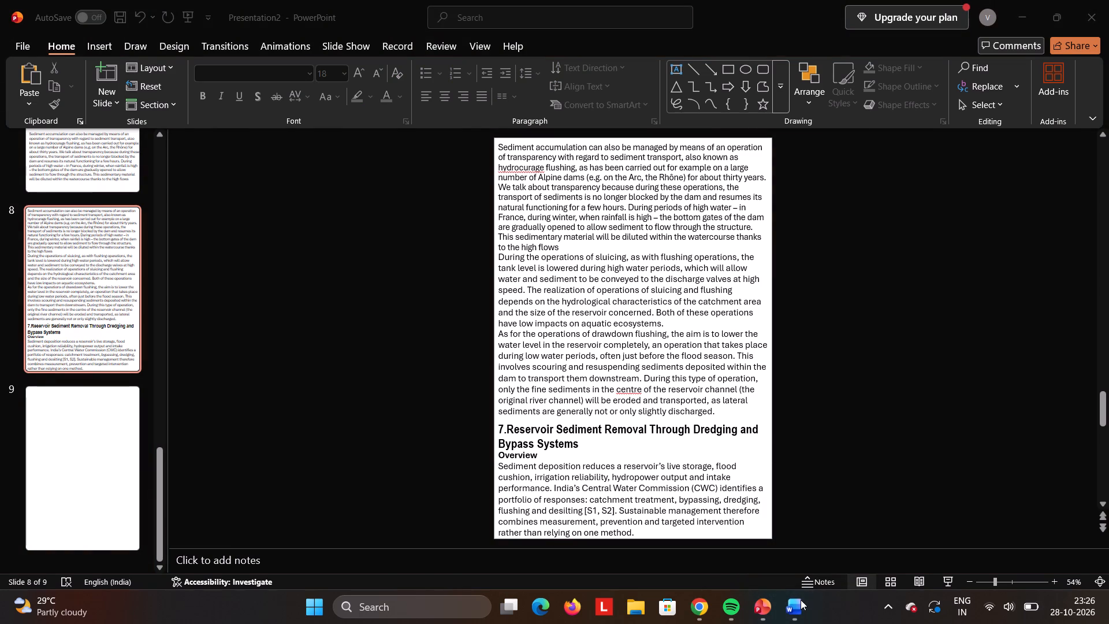
pyautogui.click(796, 601)
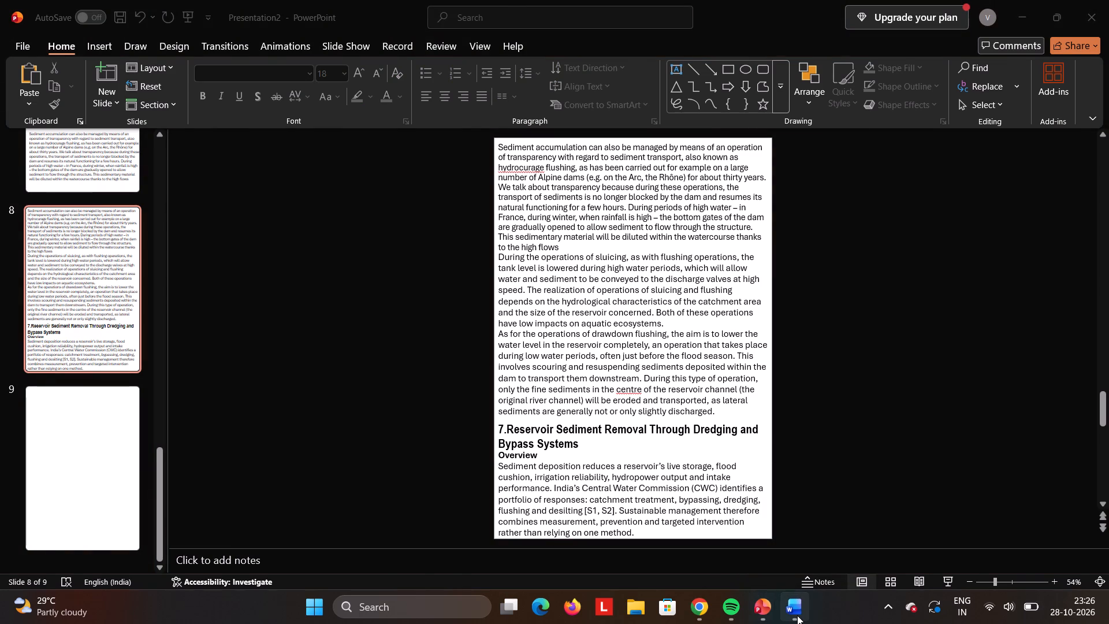
pyautogui.click(797, 615)
pyautogui.click(797, 615)
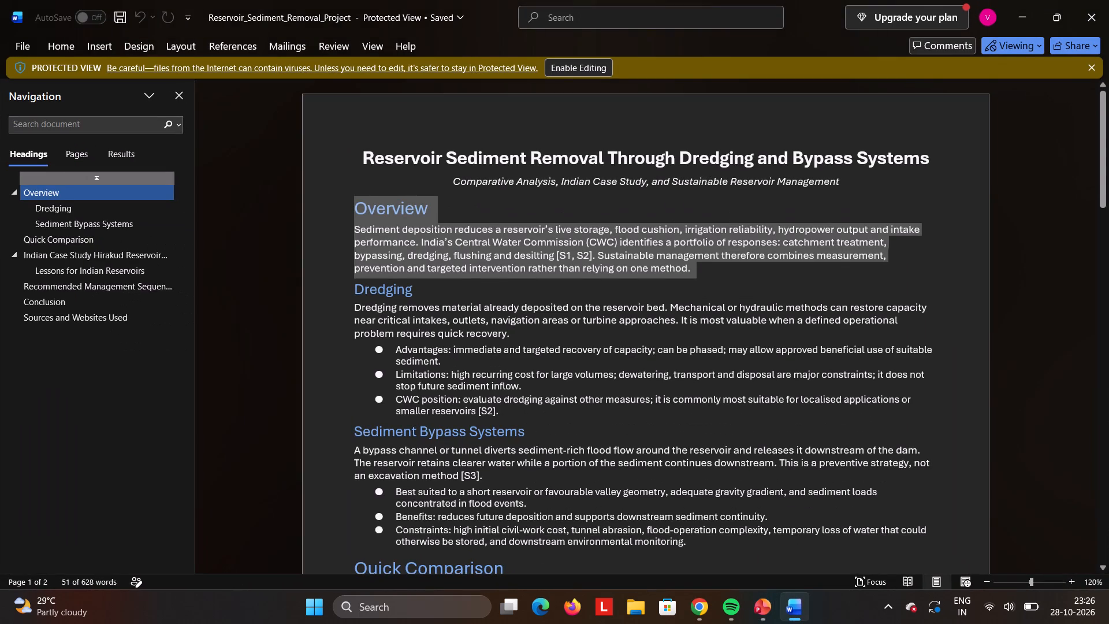
pyautogui.scroll(-5, 700, 403)
pyautogui.scroll(4, 700, 403)
pyautogui.scroll(-1, 363, 298)
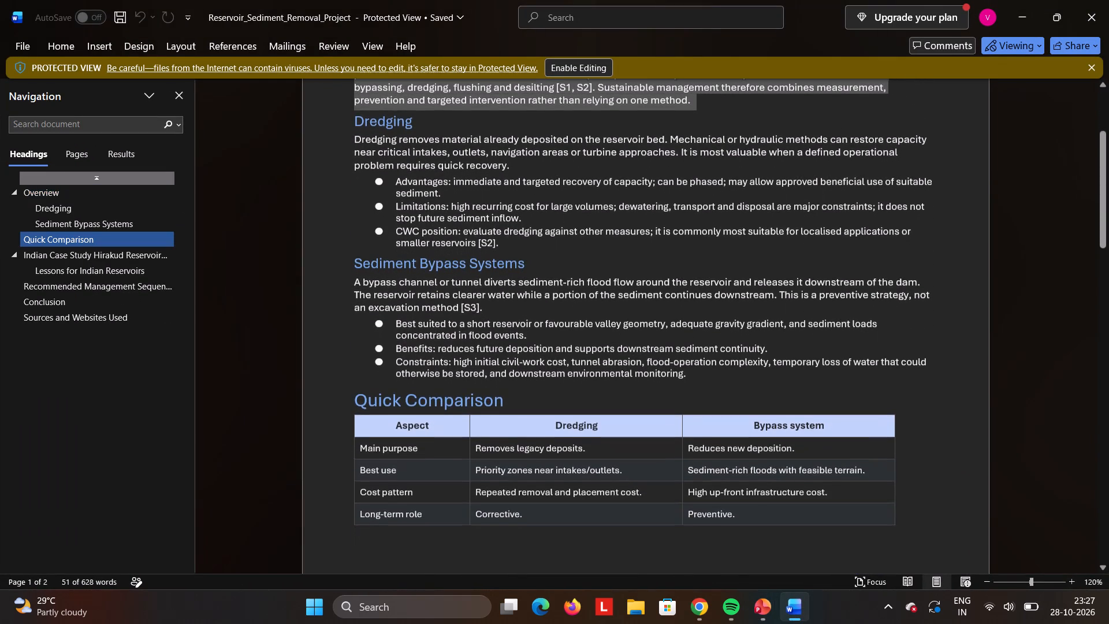
pyautogui.scroll(-1, 363, 298)
pyautogui.click(352, 115)
pyautogui.moveTo(352, 115); pyautogui.dragTo(438, 168)
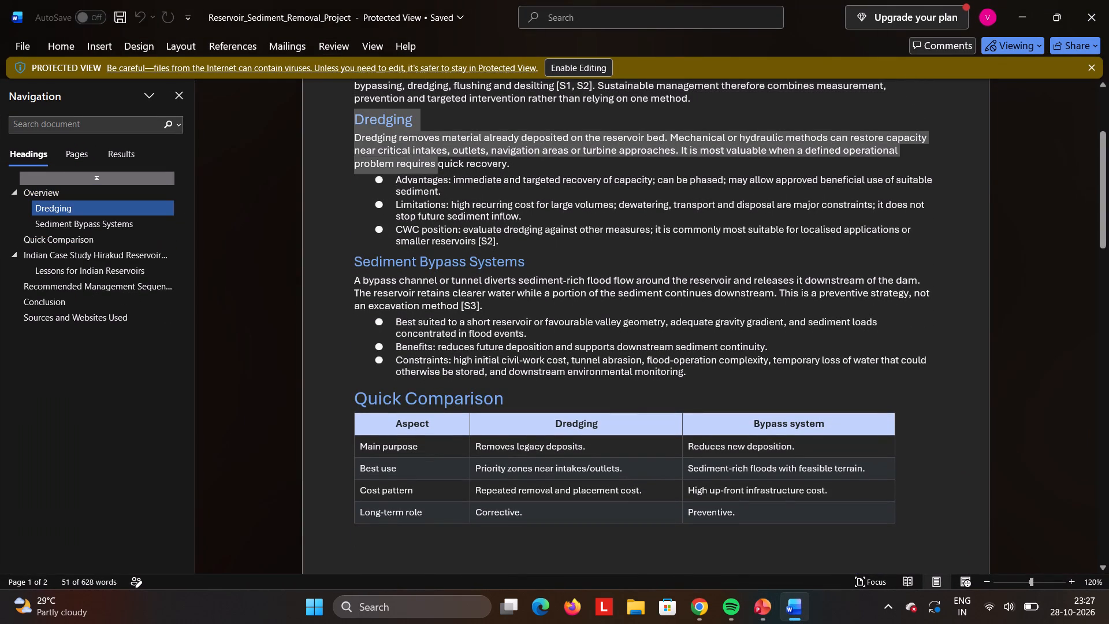
pyautogui.moveTo(438, 168); pyautogui.dragTo(935, 593)
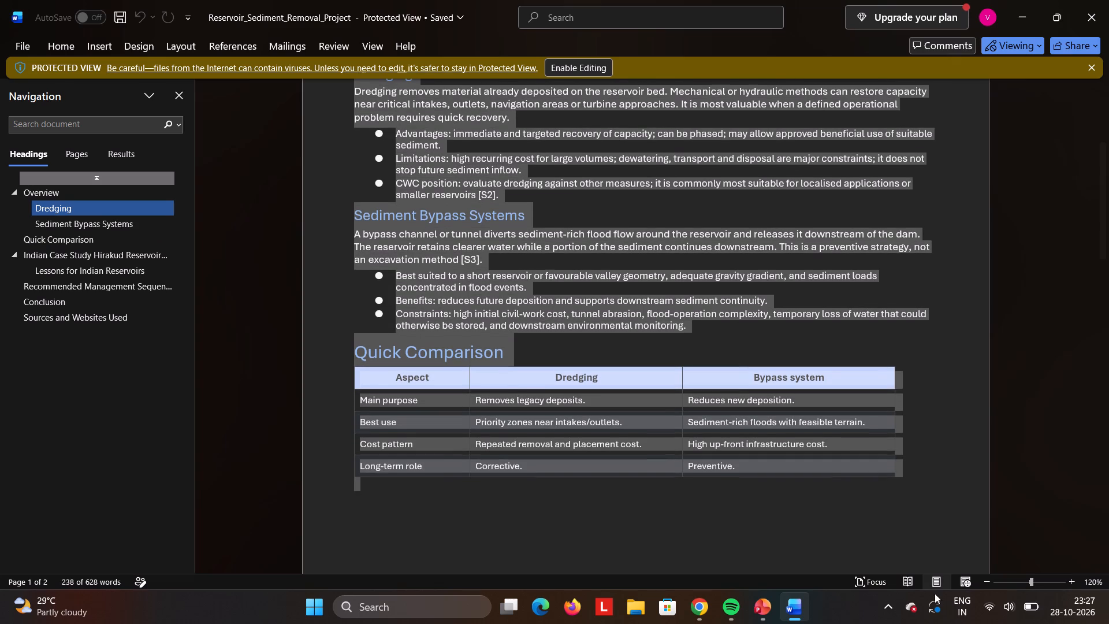
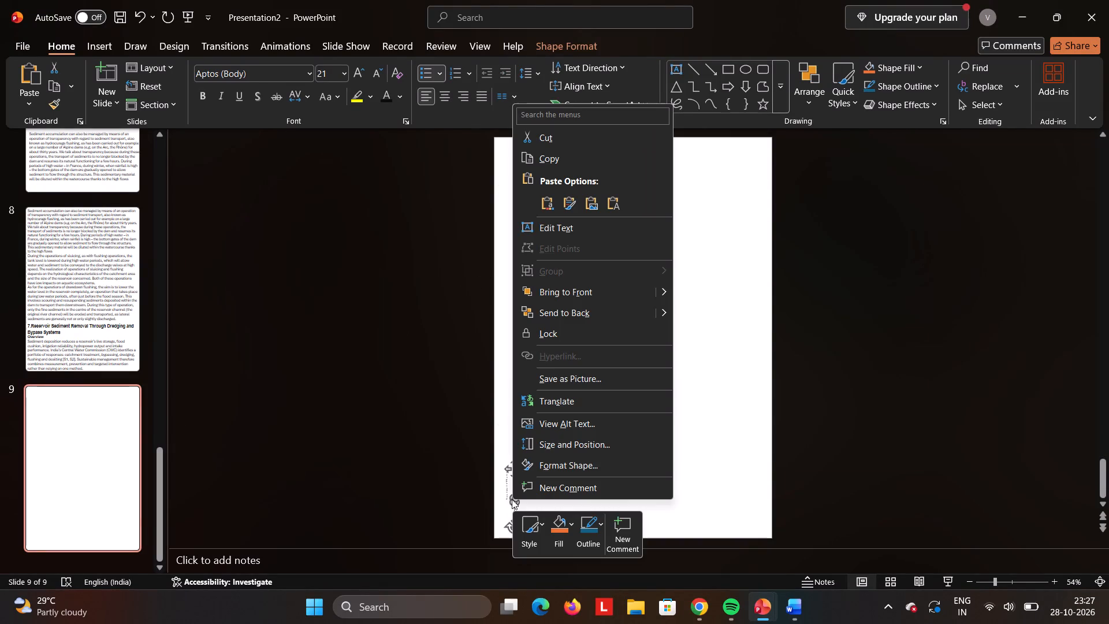
# Cut the shrunken pasted text box near the lower-left corner of slide 9.
pyautogui.moveTo(571, 125); pyautogui.dragTo(571, 139)
pyautogui.click(571, 139)
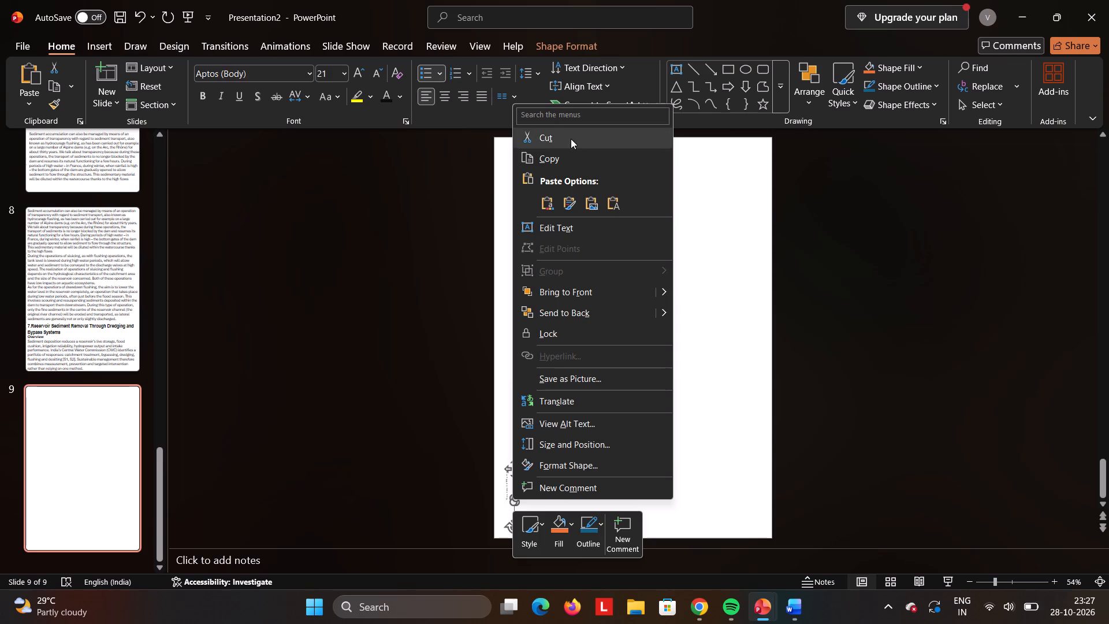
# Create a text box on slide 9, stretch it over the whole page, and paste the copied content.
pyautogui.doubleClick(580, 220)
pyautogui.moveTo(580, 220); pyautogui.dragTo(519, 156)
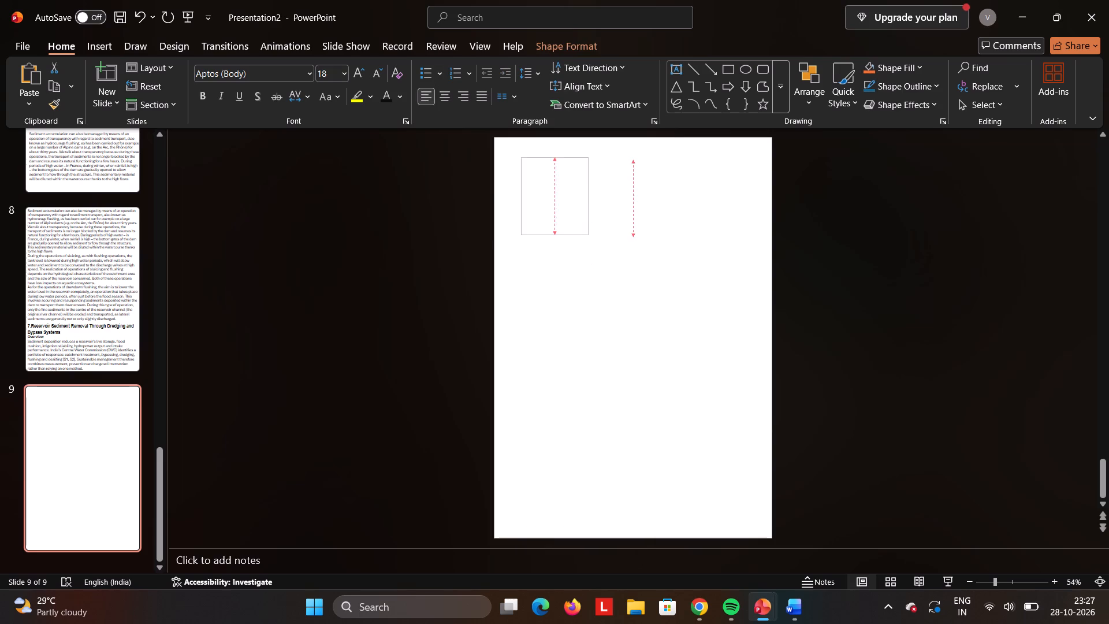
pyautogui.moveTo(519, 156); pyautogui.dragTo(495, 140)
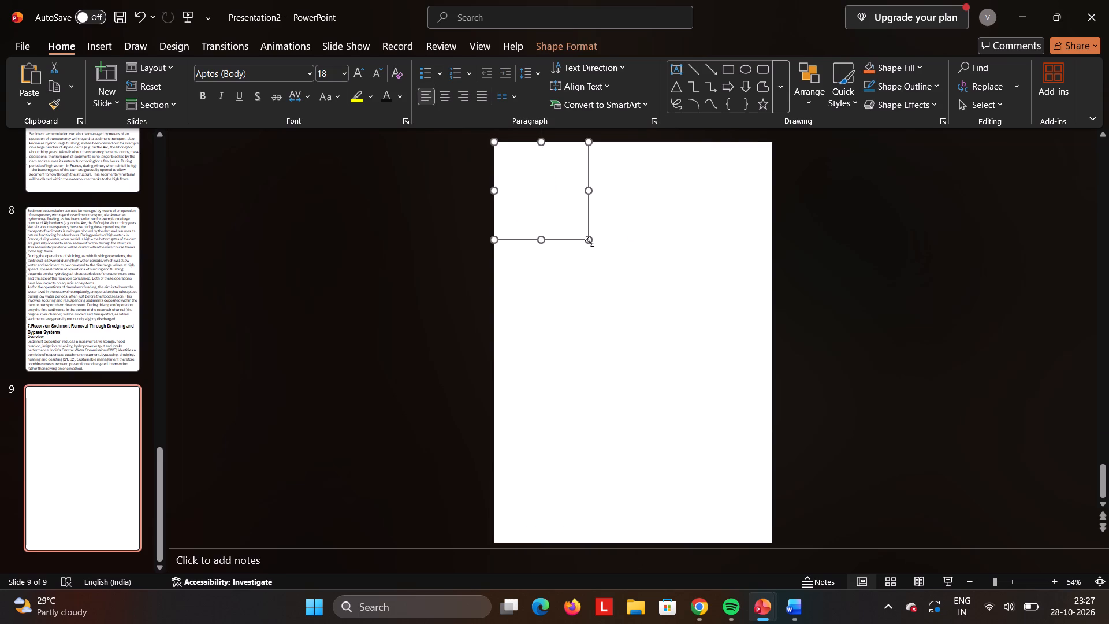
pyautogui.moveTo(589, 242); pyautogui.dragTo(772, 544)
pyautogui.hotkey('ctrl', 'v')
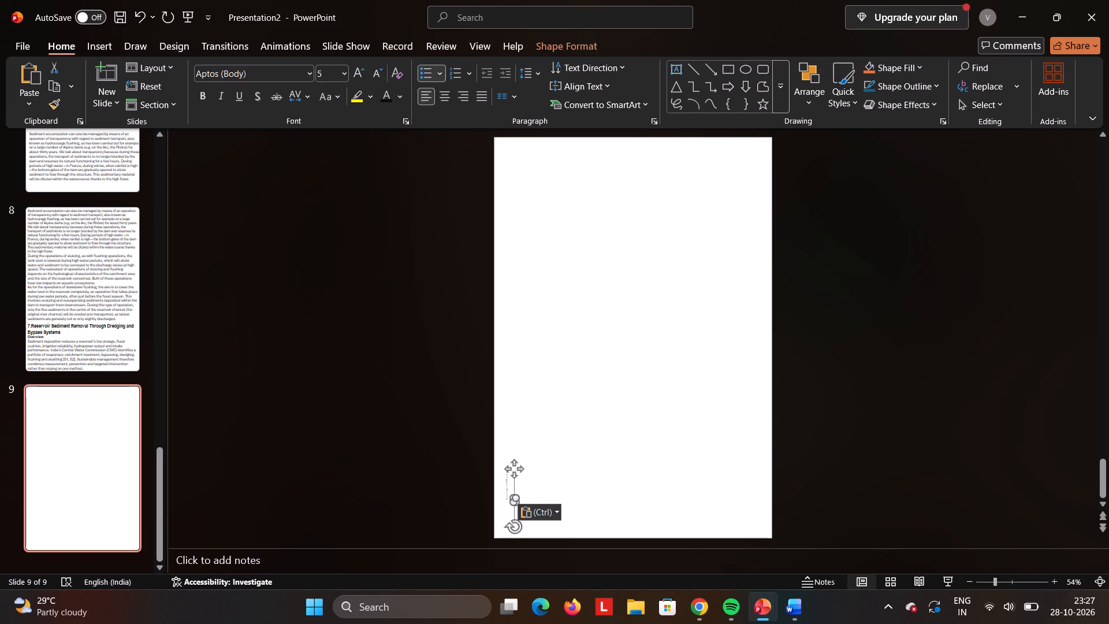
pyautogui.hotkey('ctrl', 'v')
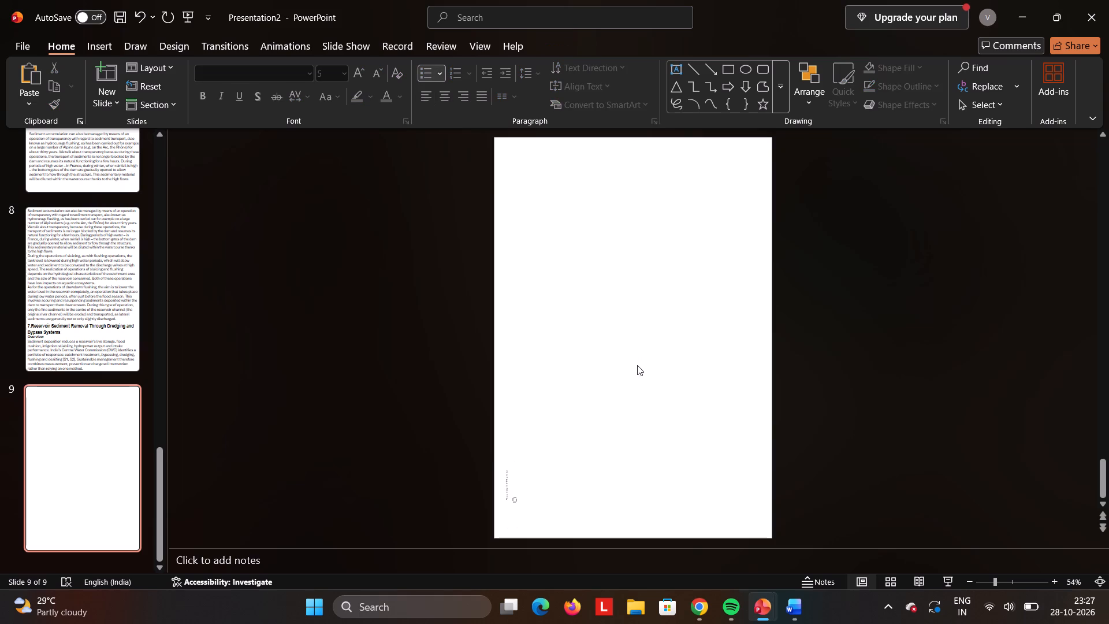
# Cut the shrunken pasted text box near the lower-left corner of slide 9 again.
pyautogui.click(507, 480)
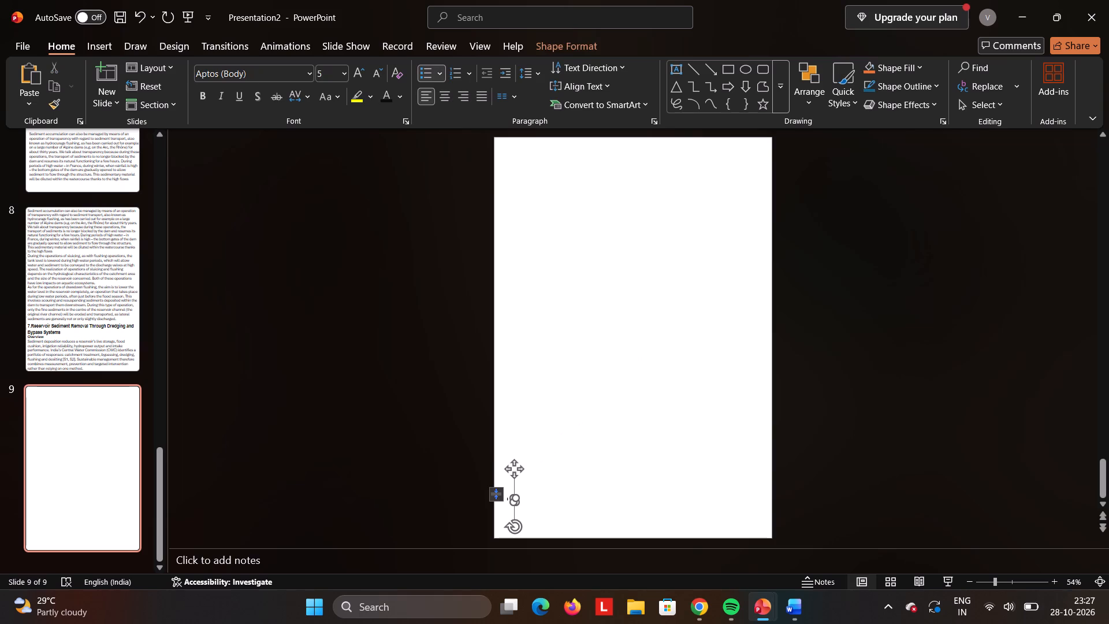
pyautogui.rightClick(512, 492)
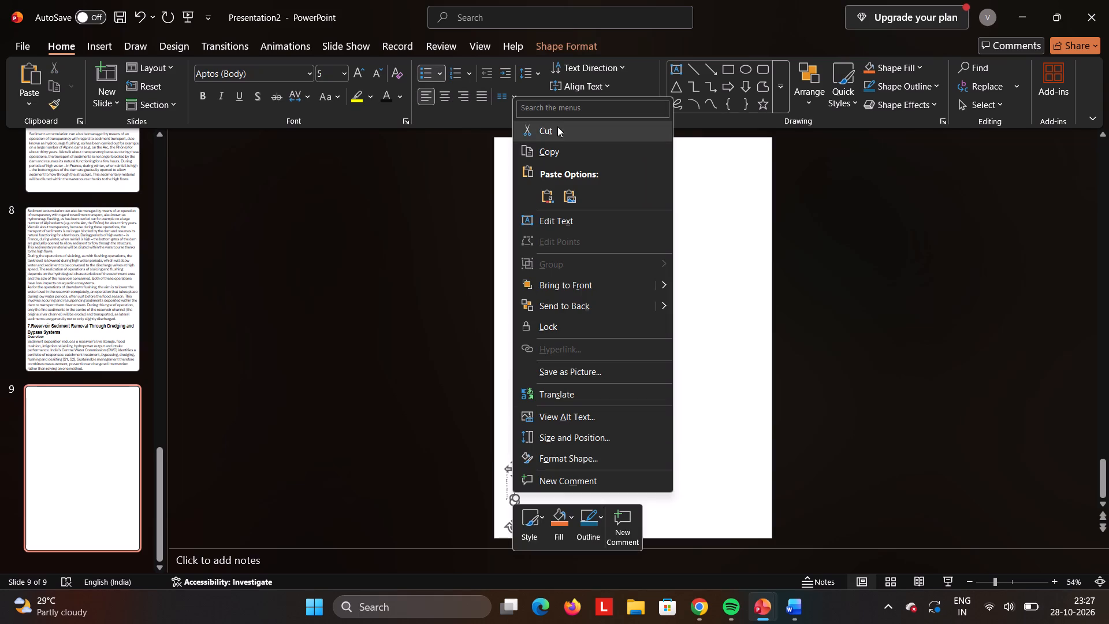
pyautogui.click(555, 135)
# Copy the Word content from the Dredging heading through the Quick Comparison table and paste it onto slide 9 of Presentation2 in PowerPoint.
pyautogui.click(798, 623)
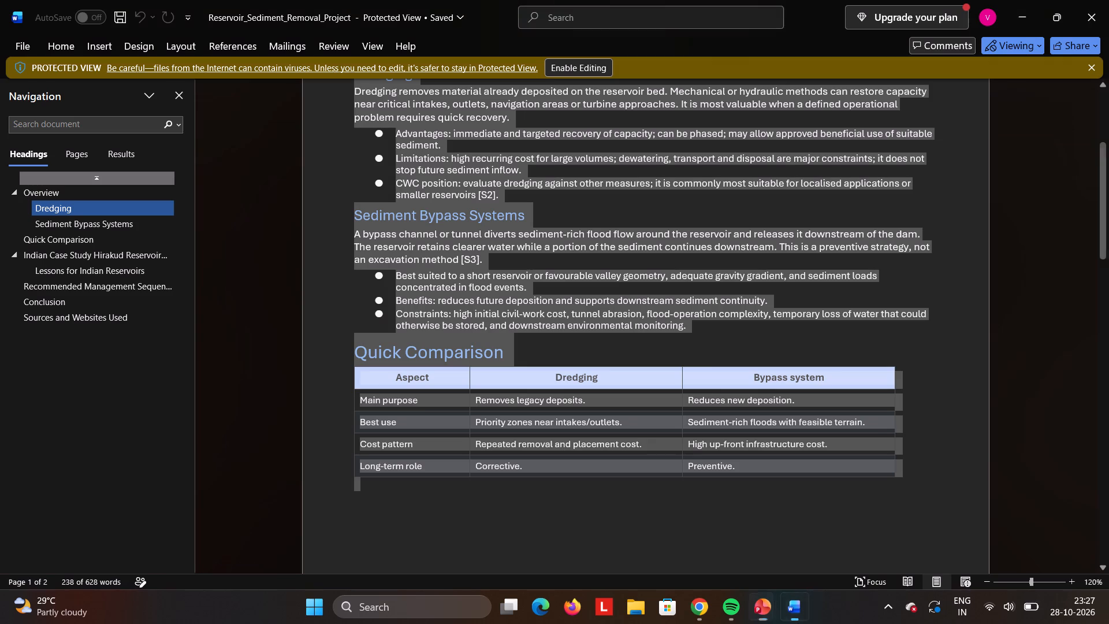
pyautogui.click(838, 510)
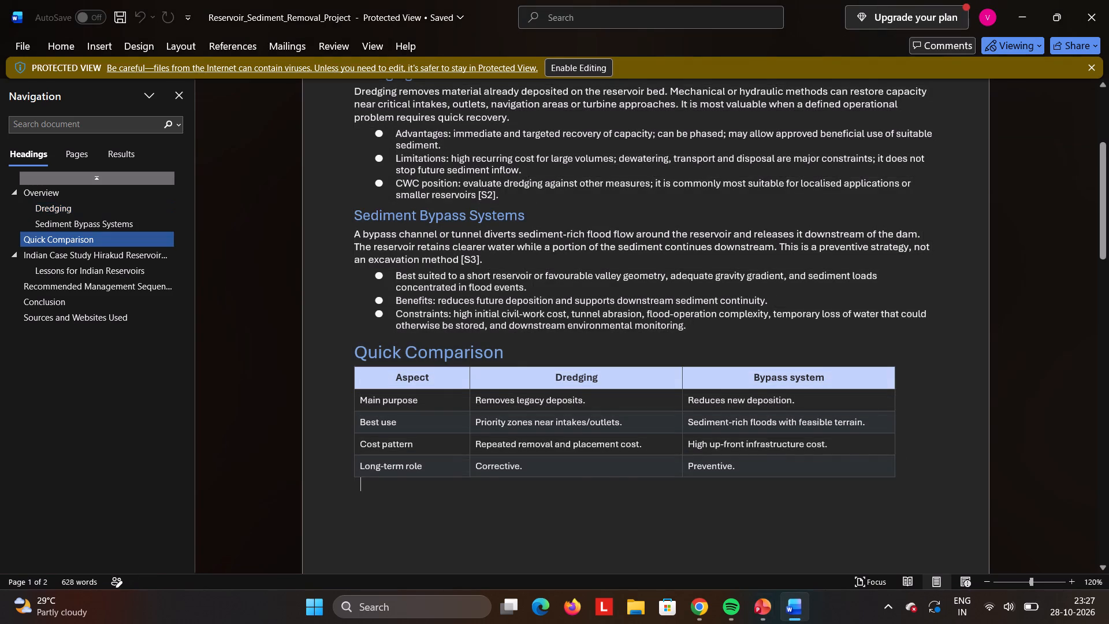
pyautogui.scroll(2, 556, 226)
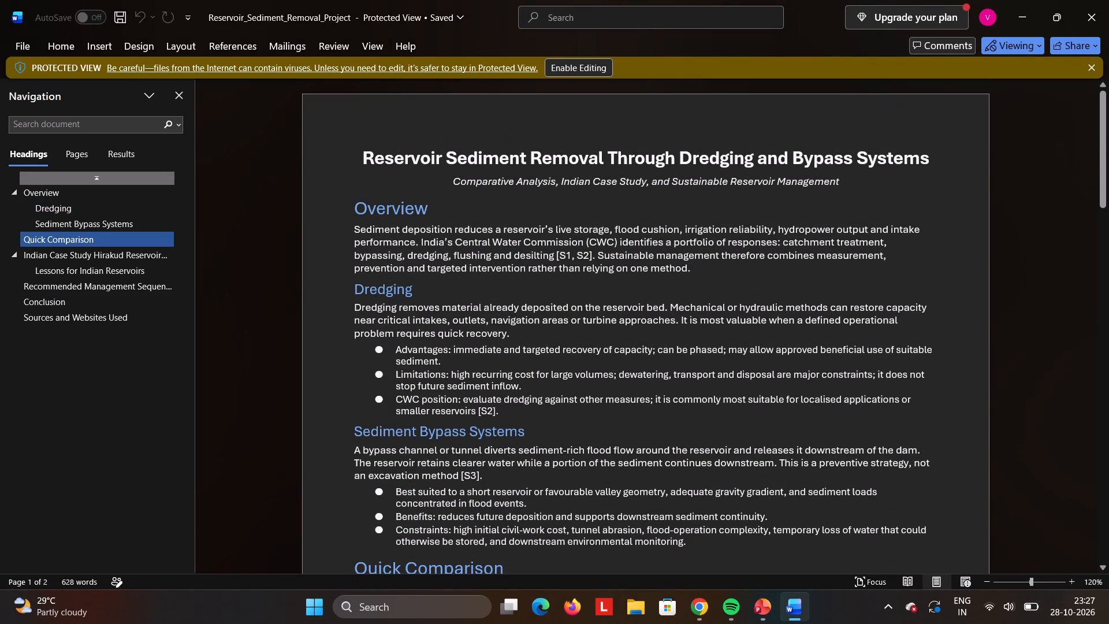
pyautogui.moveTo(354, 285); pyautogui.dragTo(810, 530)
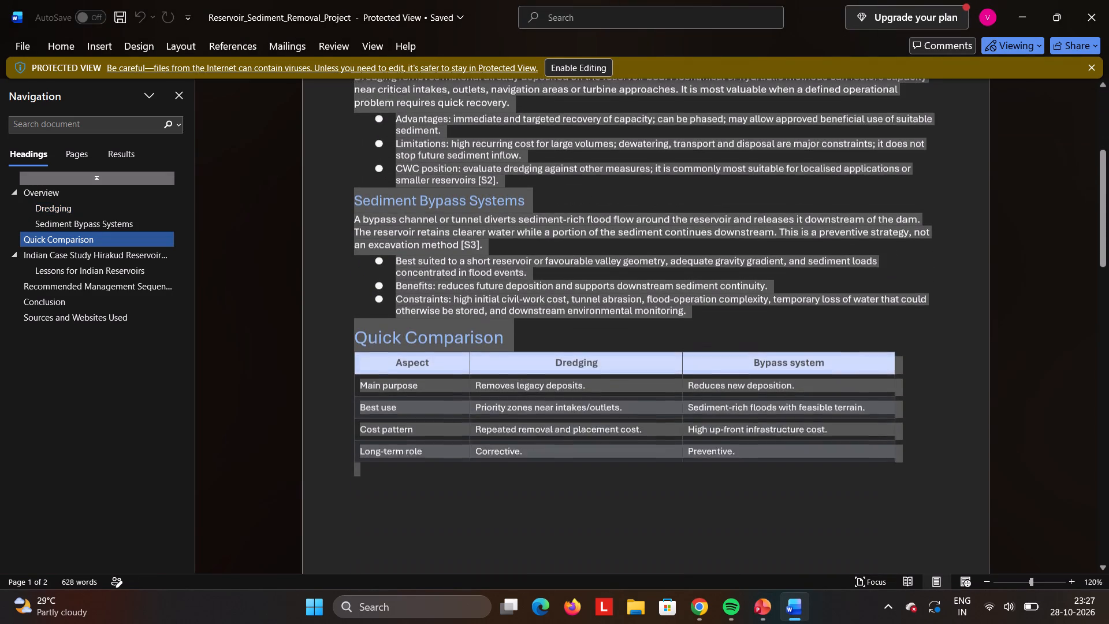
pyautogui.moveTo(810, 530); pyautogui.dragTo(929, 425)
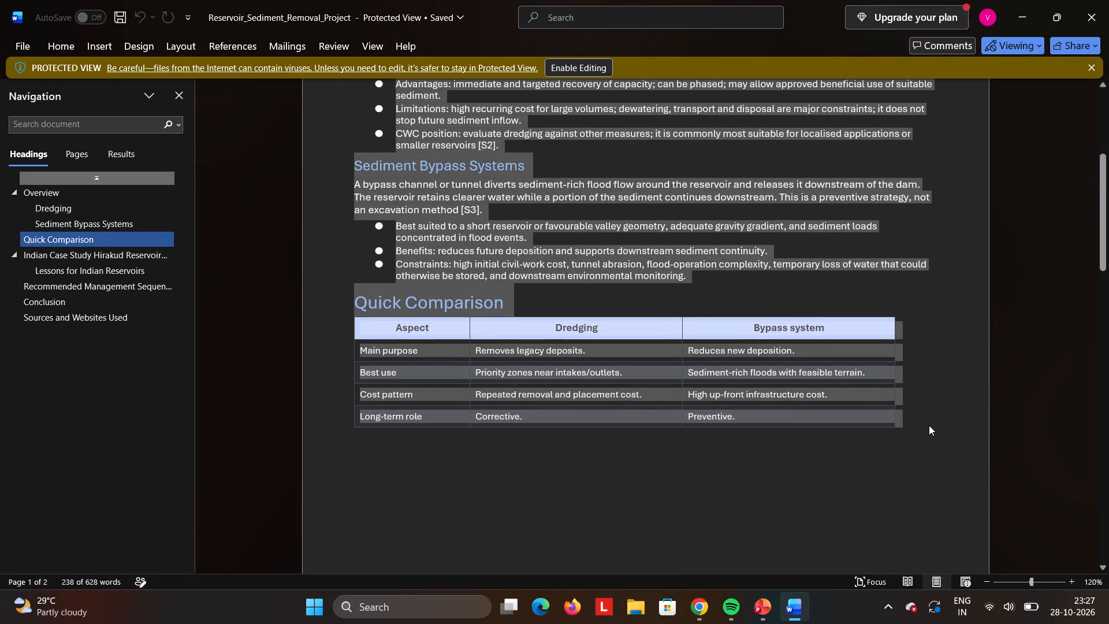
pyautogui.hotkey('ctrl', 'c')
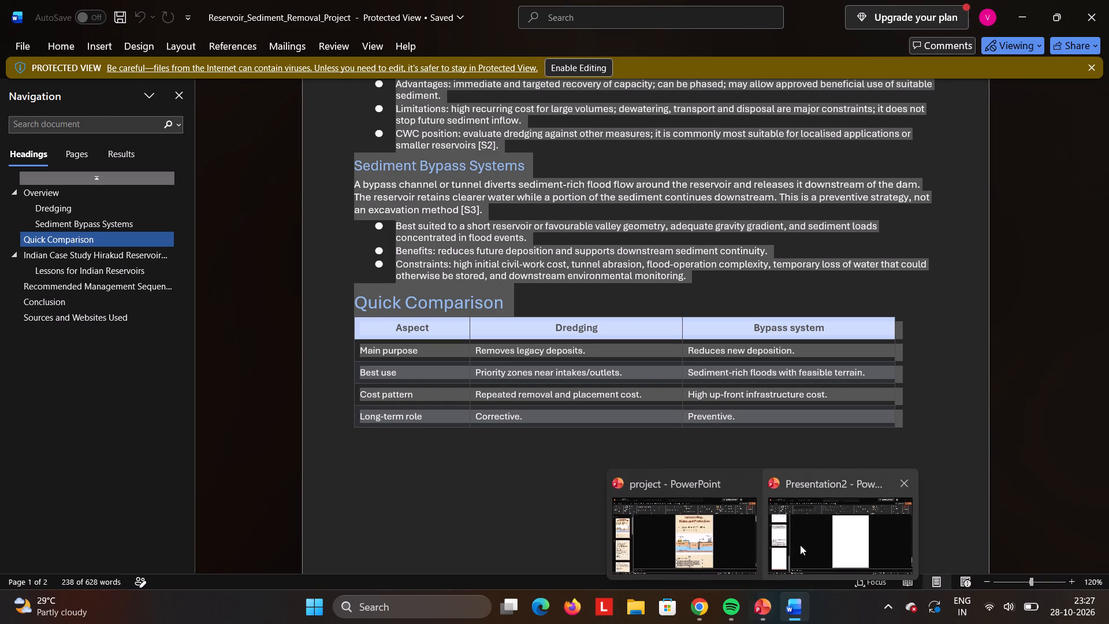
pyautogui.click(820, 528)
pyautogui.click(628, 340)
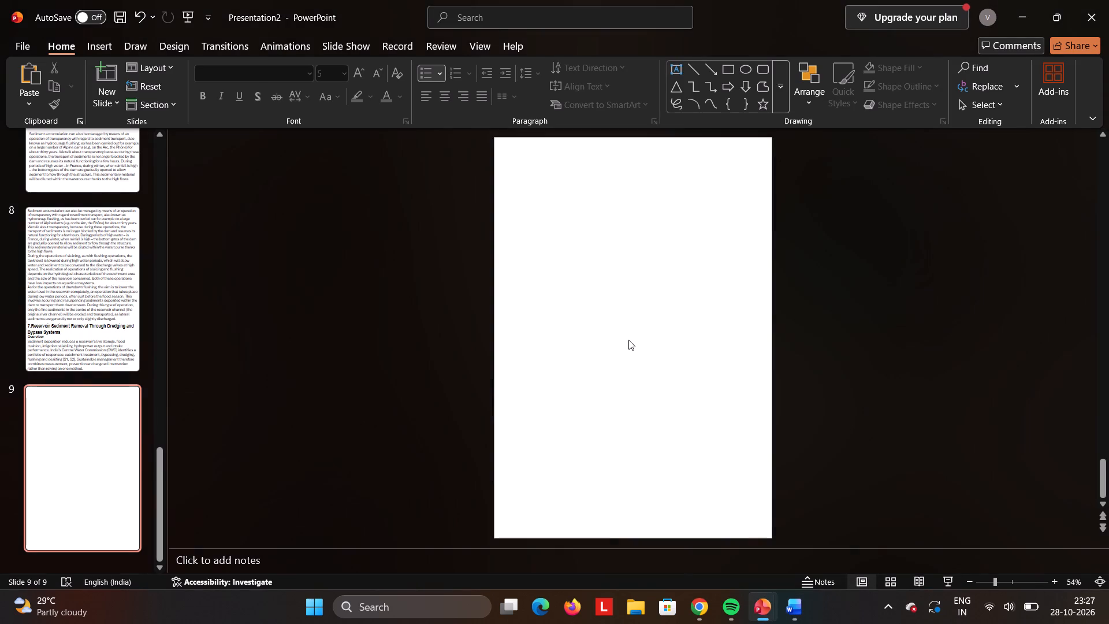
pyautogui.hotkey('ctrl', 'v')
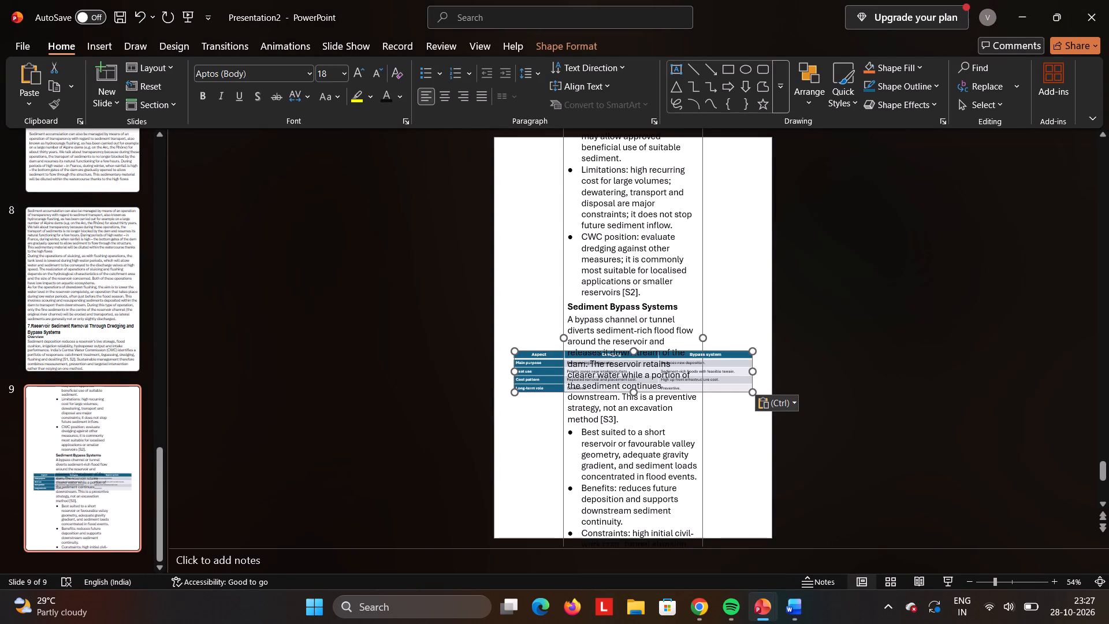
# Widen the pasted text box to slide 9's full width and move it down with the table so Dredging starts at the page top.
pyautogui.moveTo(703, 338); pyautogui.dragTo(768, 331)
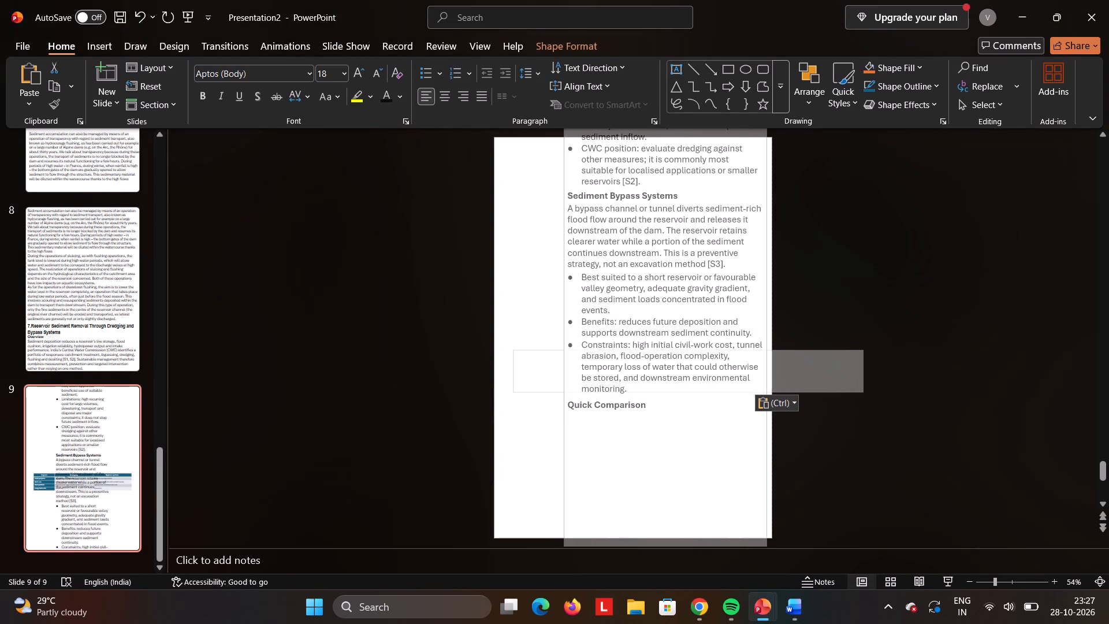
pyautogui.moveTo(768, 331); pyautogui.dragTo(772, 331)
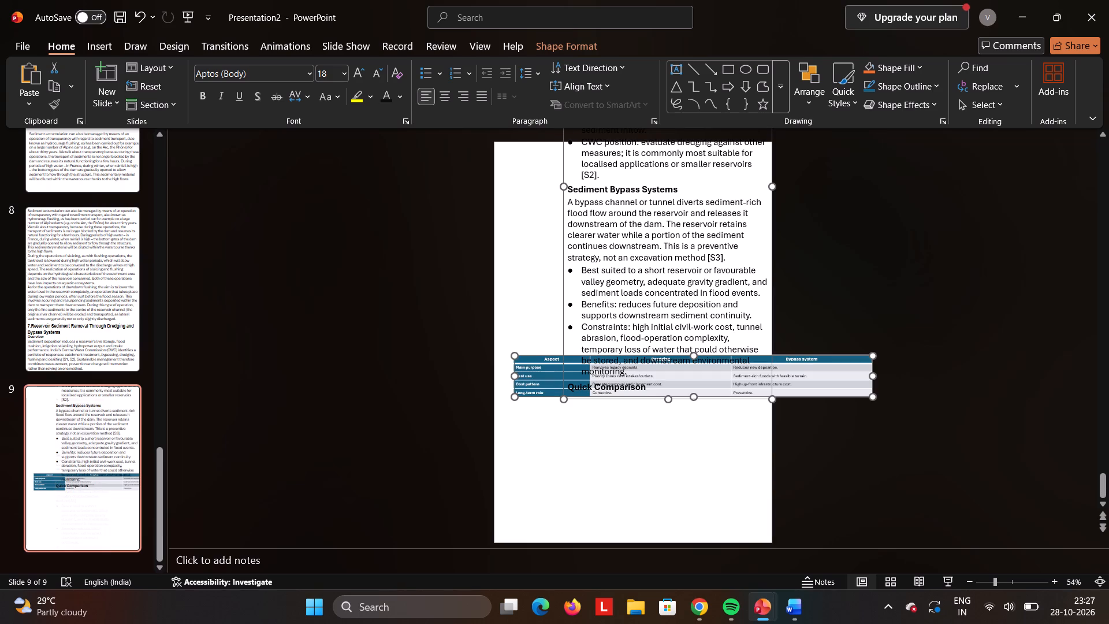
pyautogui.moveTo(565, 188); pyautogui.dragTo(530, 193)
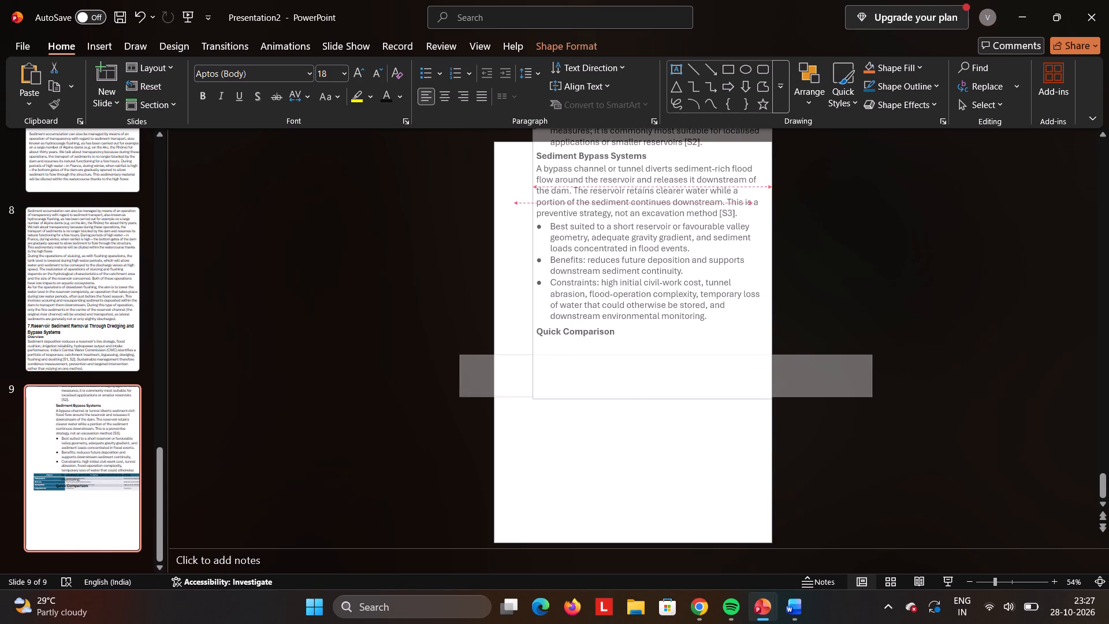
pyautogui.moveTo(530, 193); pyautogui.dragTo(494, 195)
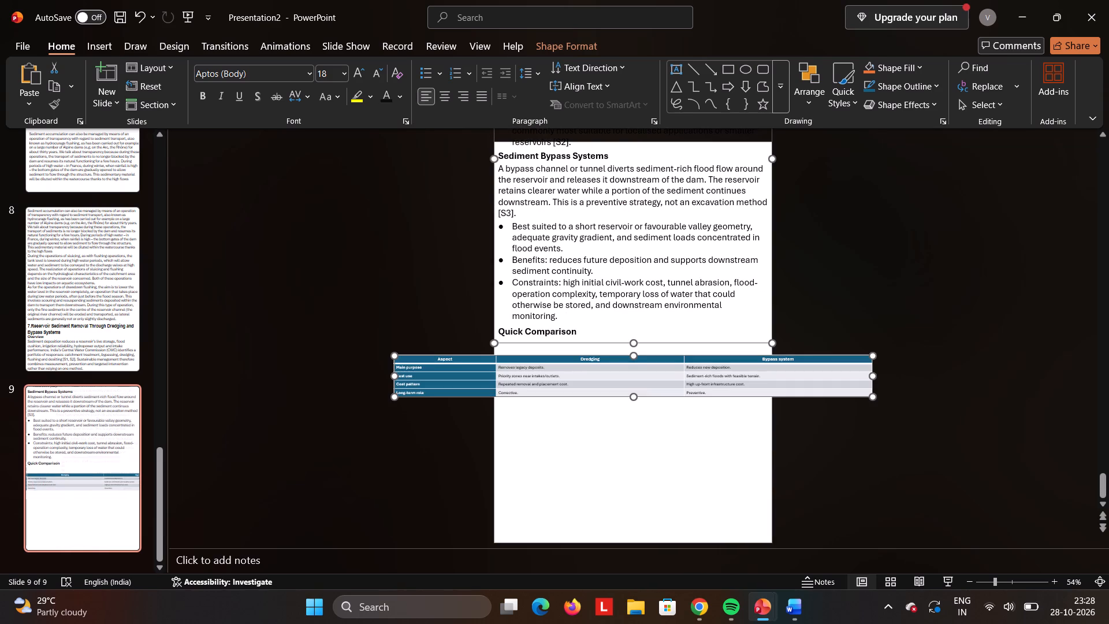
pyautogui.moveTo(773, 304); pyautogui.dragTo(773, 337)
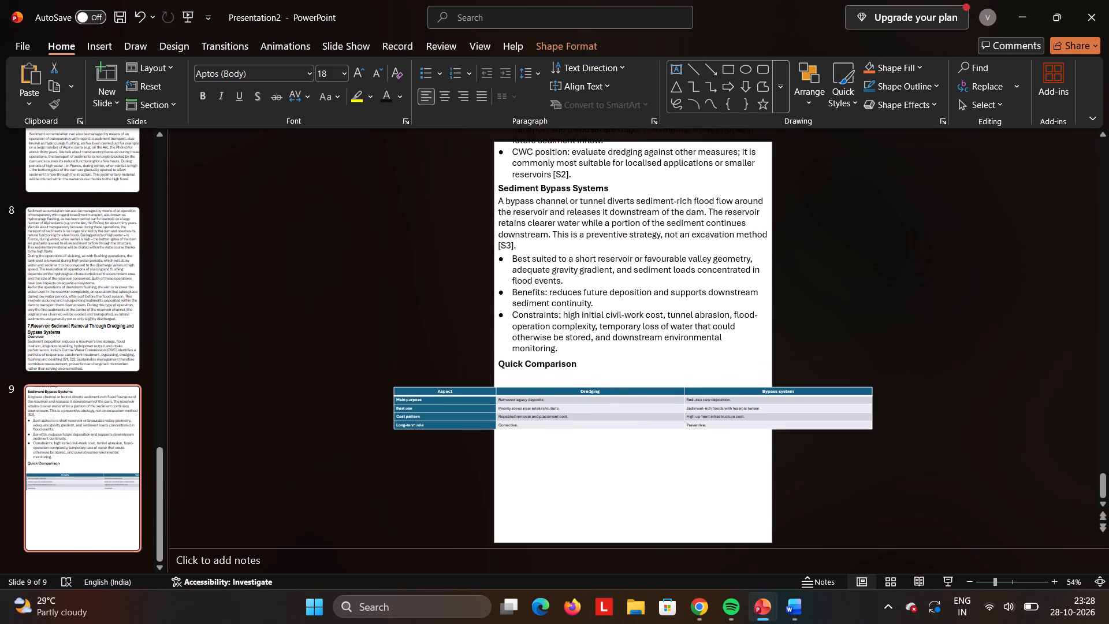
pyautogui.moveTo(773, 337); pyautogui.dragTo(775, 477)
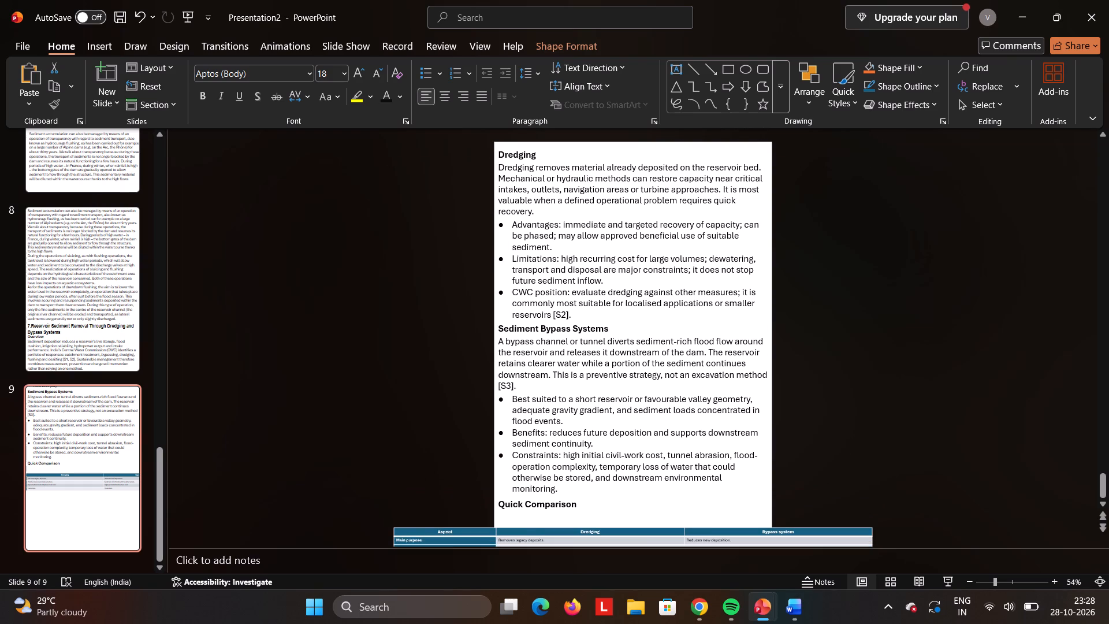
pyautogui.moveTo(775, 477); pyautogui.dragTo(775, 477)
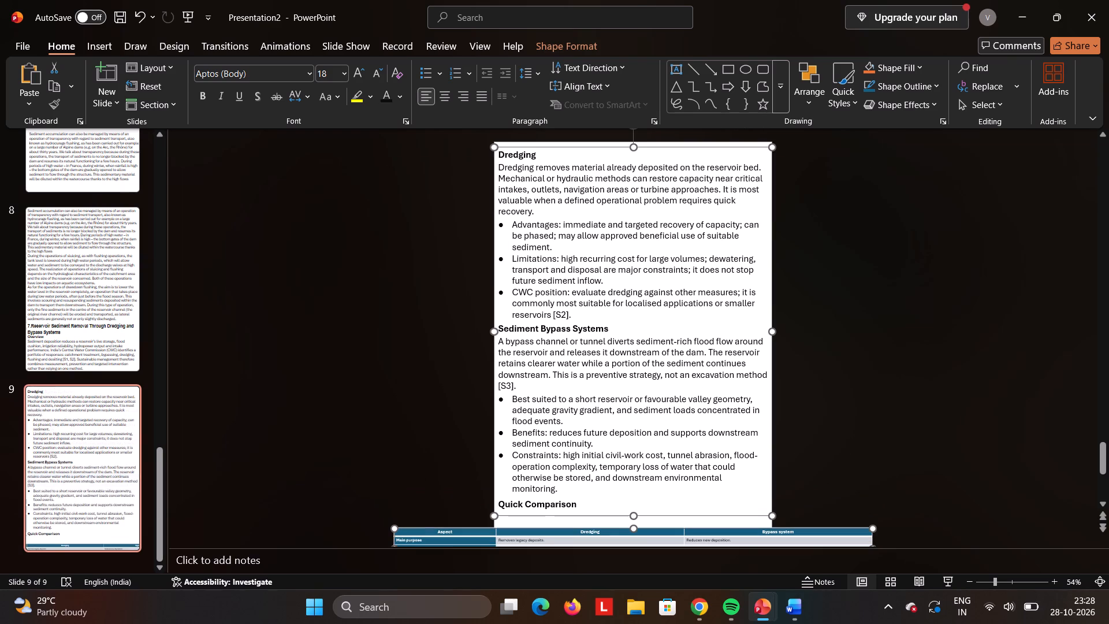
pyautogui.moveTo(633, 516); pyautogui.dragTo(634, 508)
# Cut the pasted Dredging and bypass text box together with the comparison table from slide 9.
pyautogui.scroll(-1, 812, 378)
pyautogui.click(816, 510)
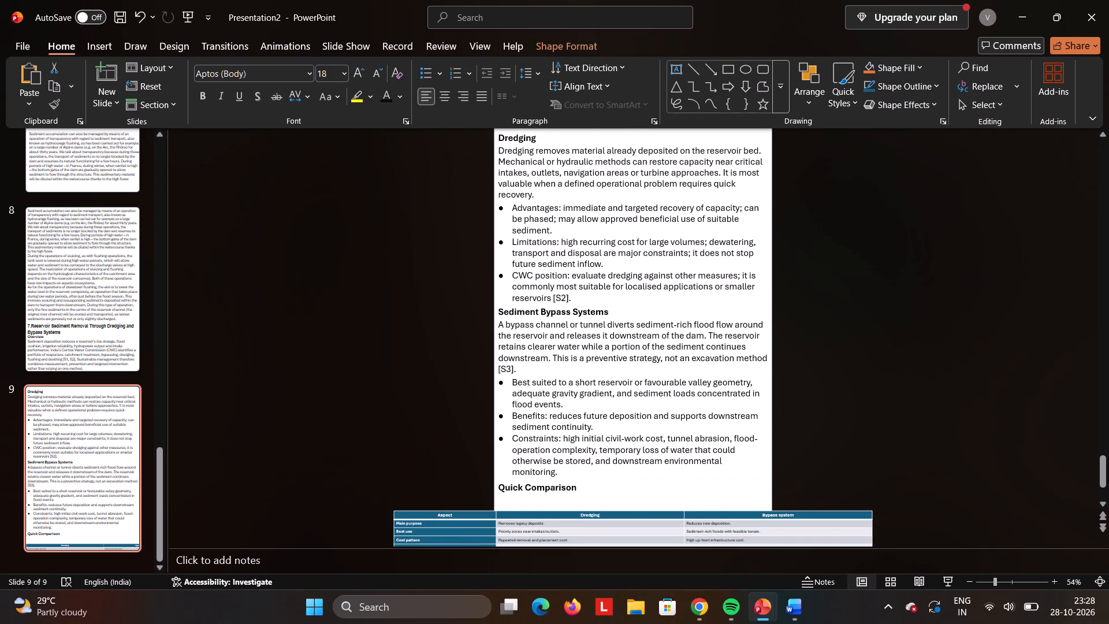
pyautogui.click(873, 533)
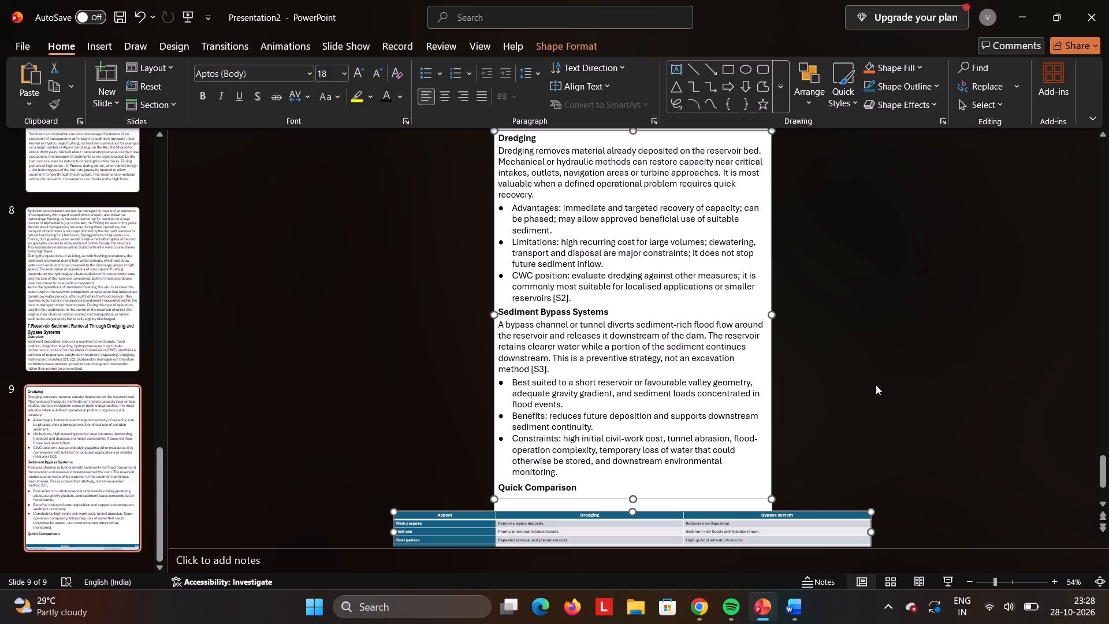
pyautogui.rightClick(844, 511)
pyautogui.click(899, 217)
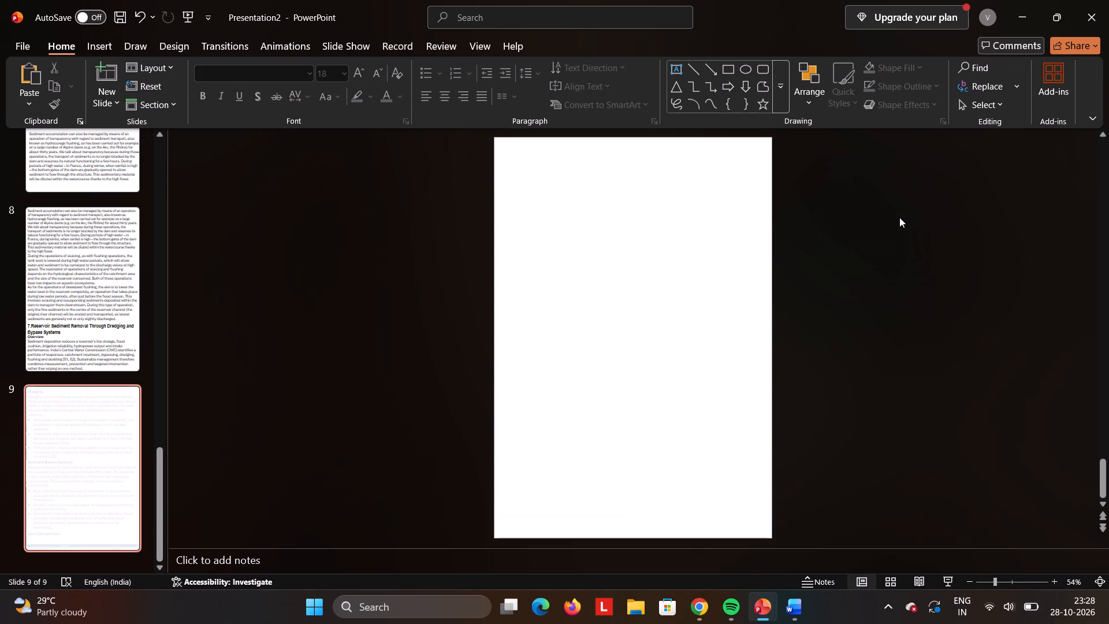
# Switch to the Word document and copy the text from the Overview heading through the last Sediment Bypass Systems bullet, without the table.
pyautogui.click(792, 613)
pyautogui.click(792, 613)
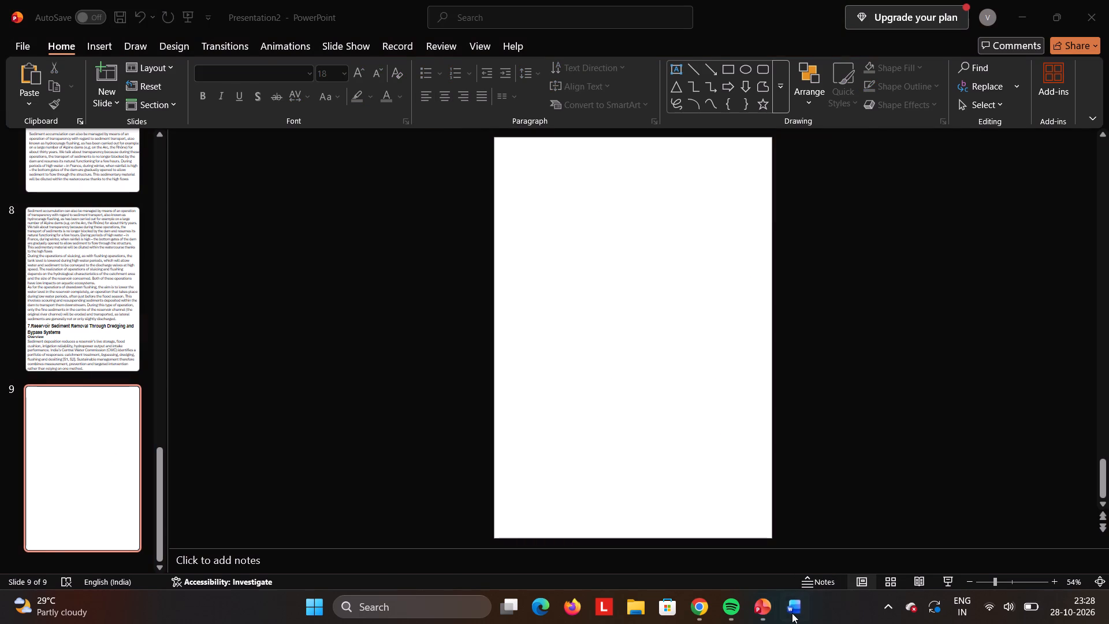
pyautogui.click(551, 295)
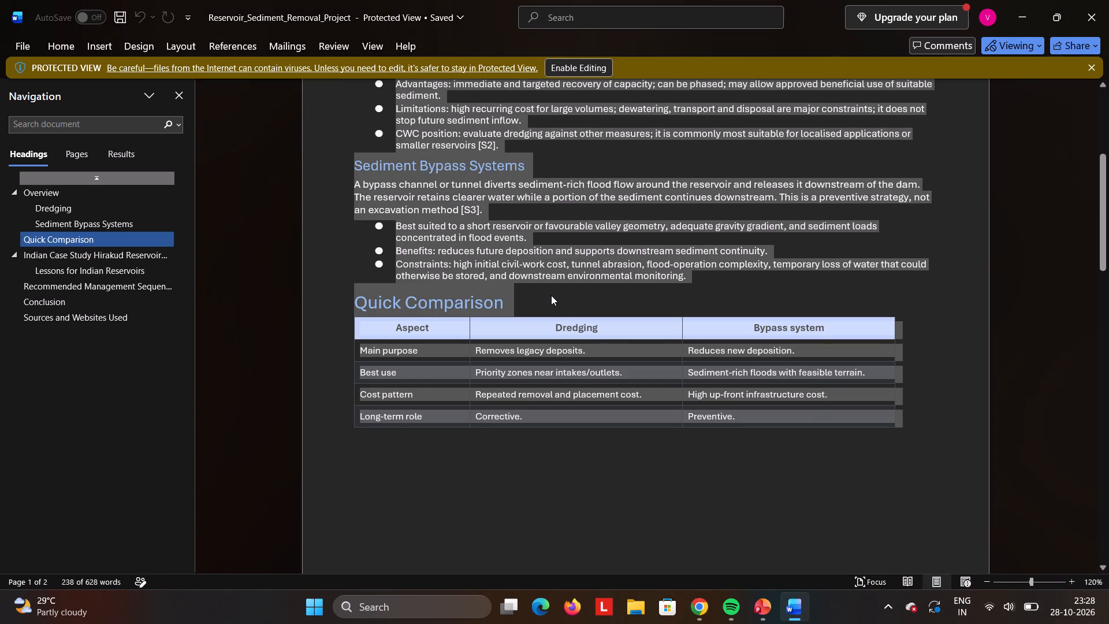
pyautogui.moveTo(691, 274); pyautogui.dragTo(476, 229)
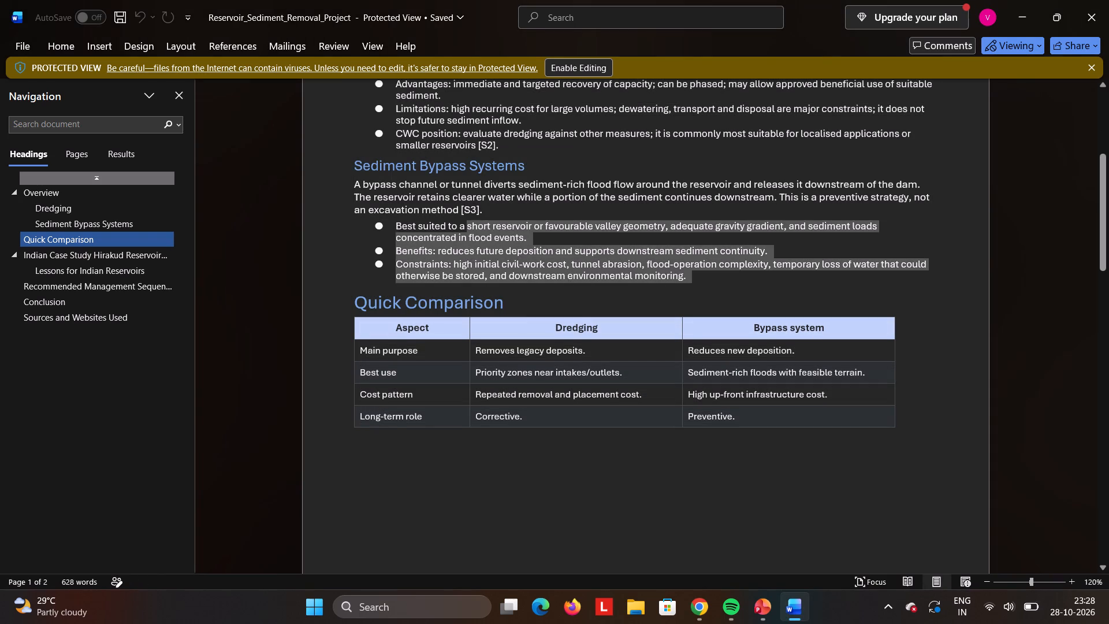
pyautogui.moveTo(476, 229); pyautogui.dragTo(351, 208)
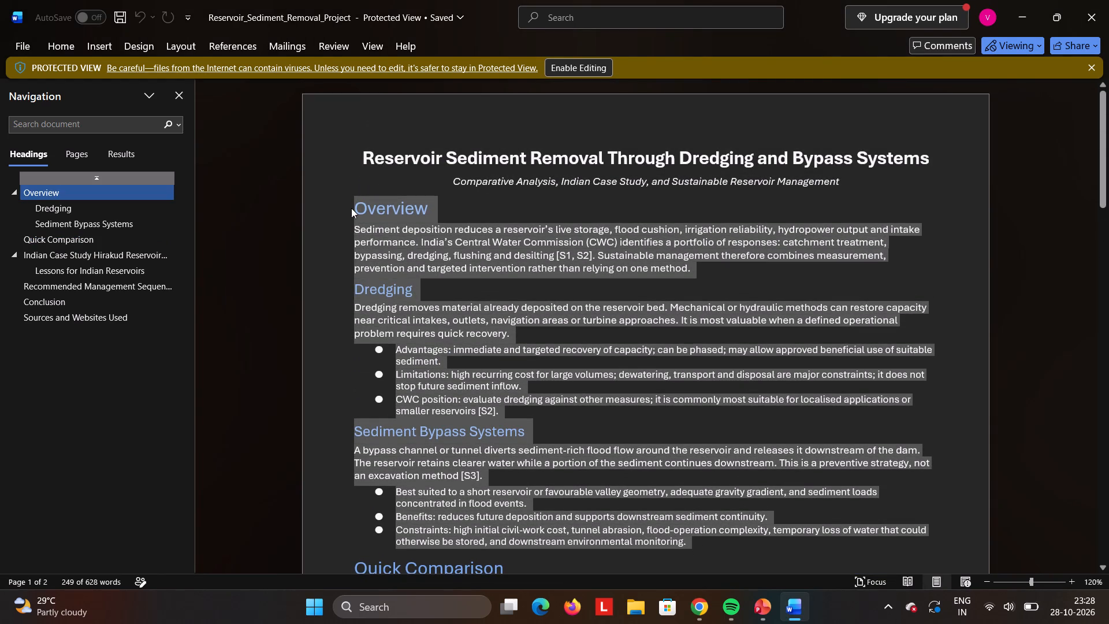
pyautogui.hotkey('ctrl', 'c')
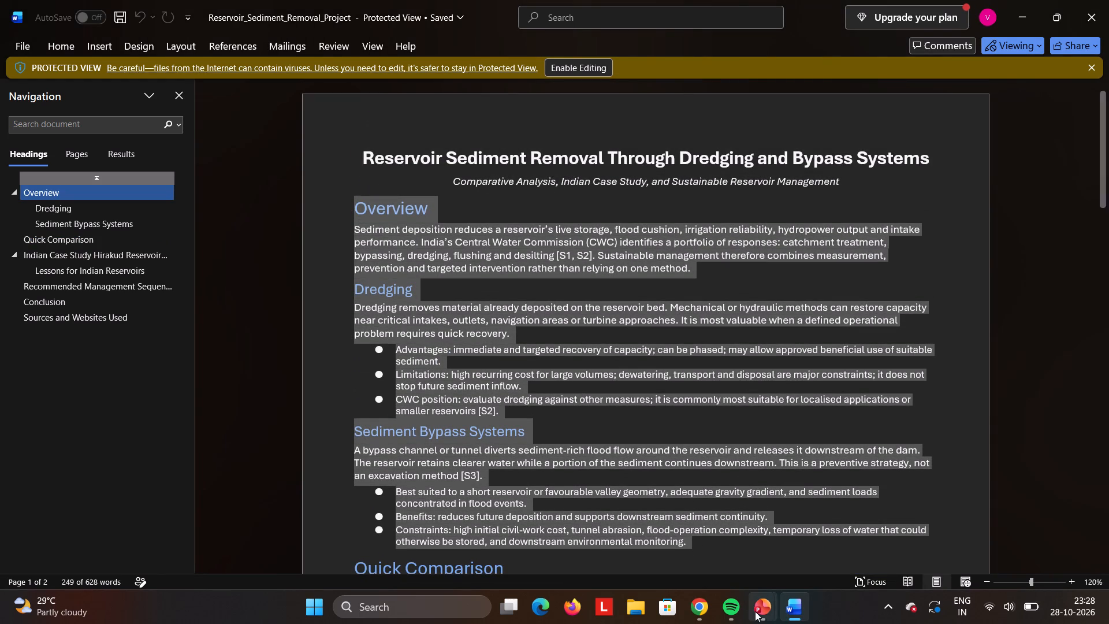
# Switch to PowerPoint, stretch slide 9's tiny empty text box over the whole page, and paste the copied Word text into it.
pyautogui.click(808, 528)
pyautogui.doubleClick(622, 335)
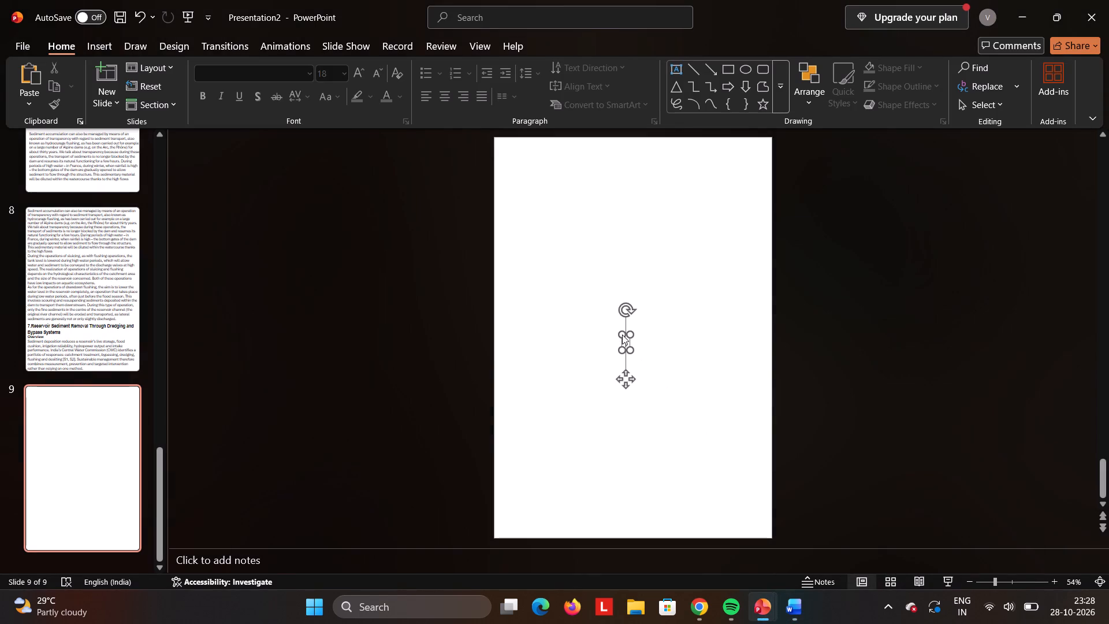
pyautogui.moveTo(622, 335); pyautogui.dragTo(501, 137)
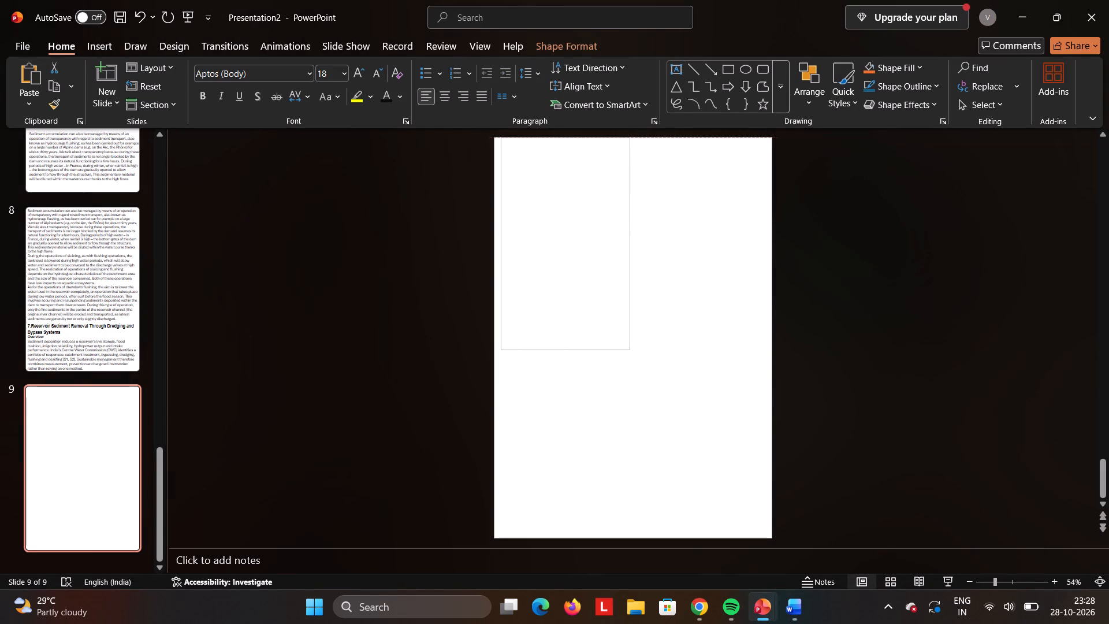
pyautogui.moveTo(501, 137); pyautogui.dragTo(494, 139)
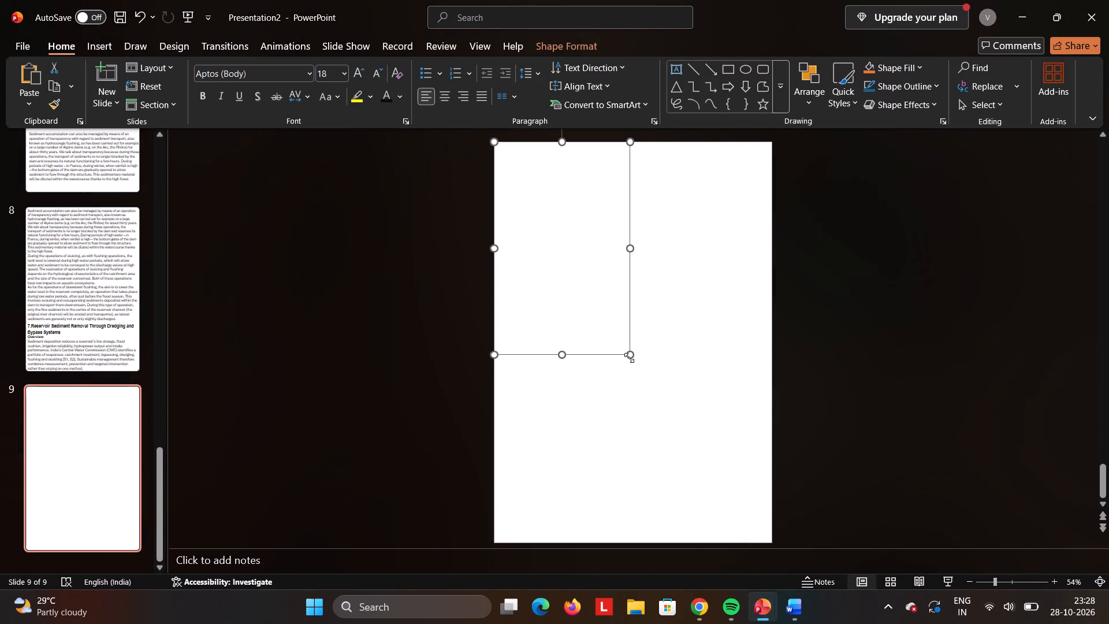
pyautogui.click(628, 350)
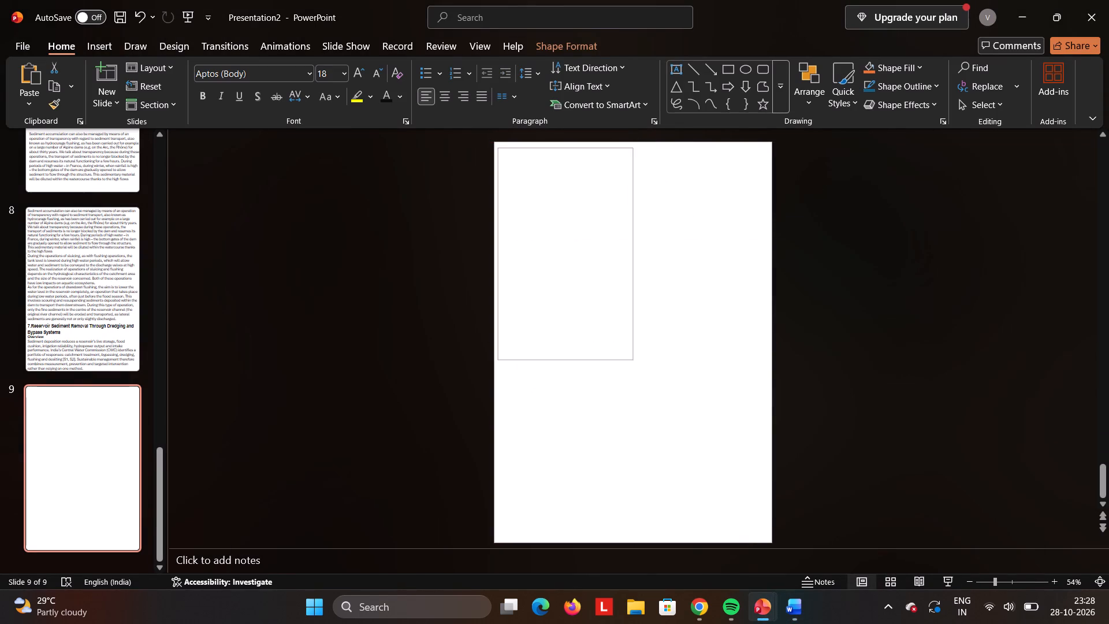
pyautogui.moveTo(628, 355); pyautogui.dragTo(770, 543)
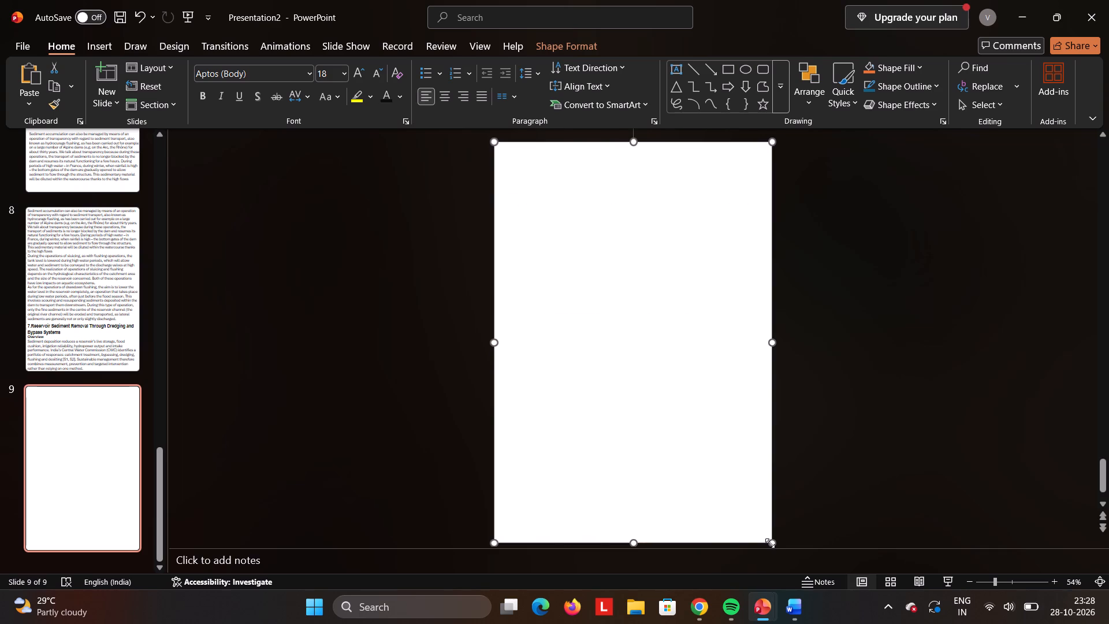
pyautogui.hotkey('ctrl', 'v')
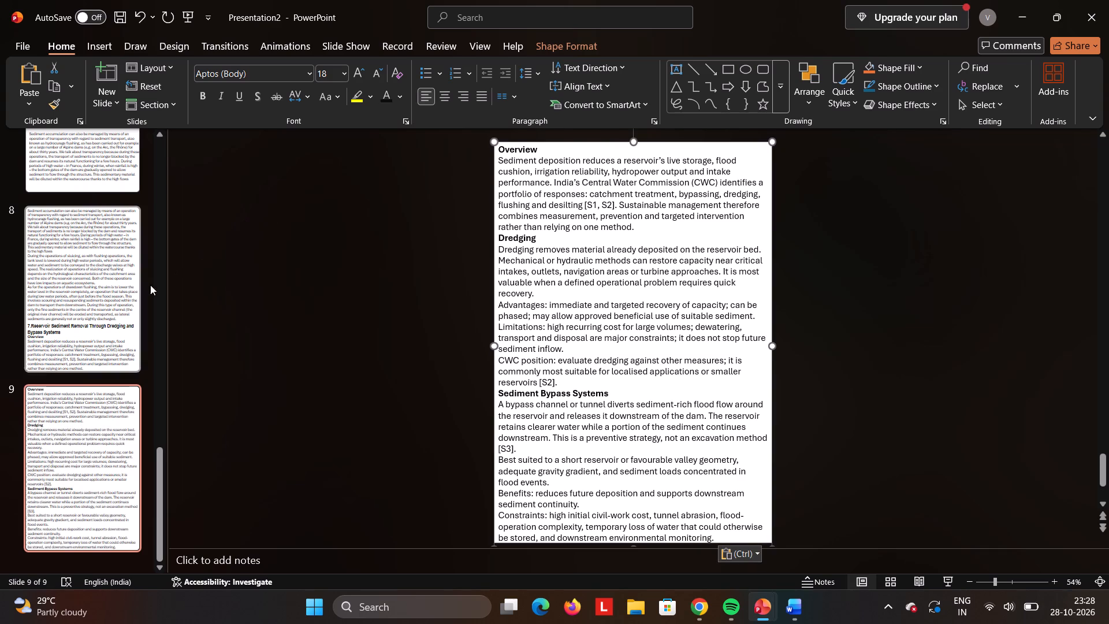
# Delete the Overview heading and its paragraph, already on slide 8, from slide 9 so the text starts at Dredging.
pyautogui.click(91, 347)
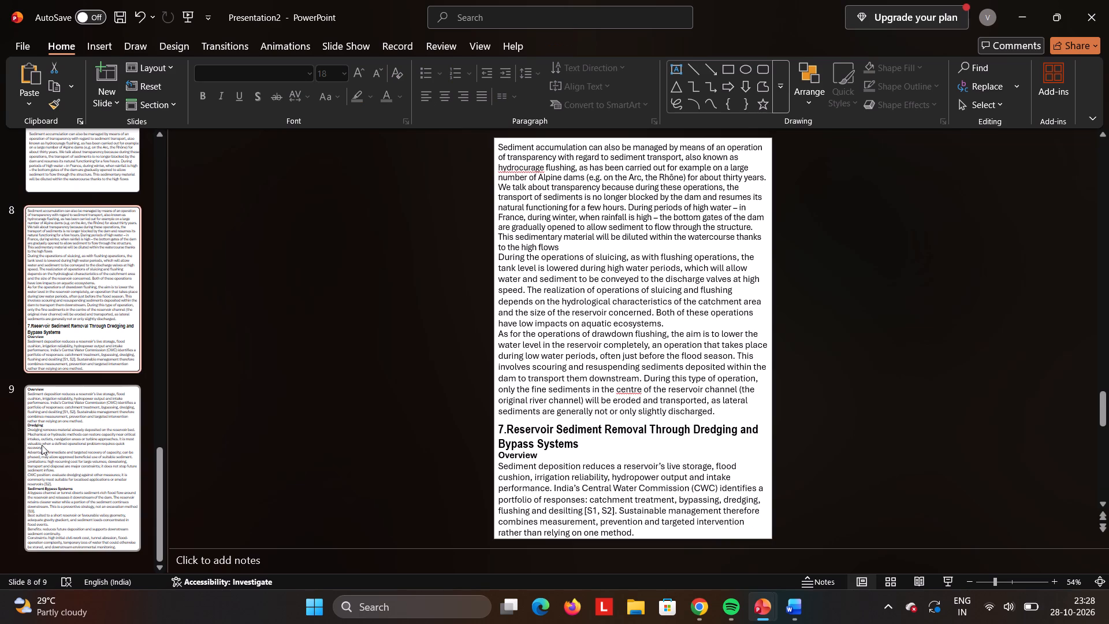
pyautogui.click(59, 474)
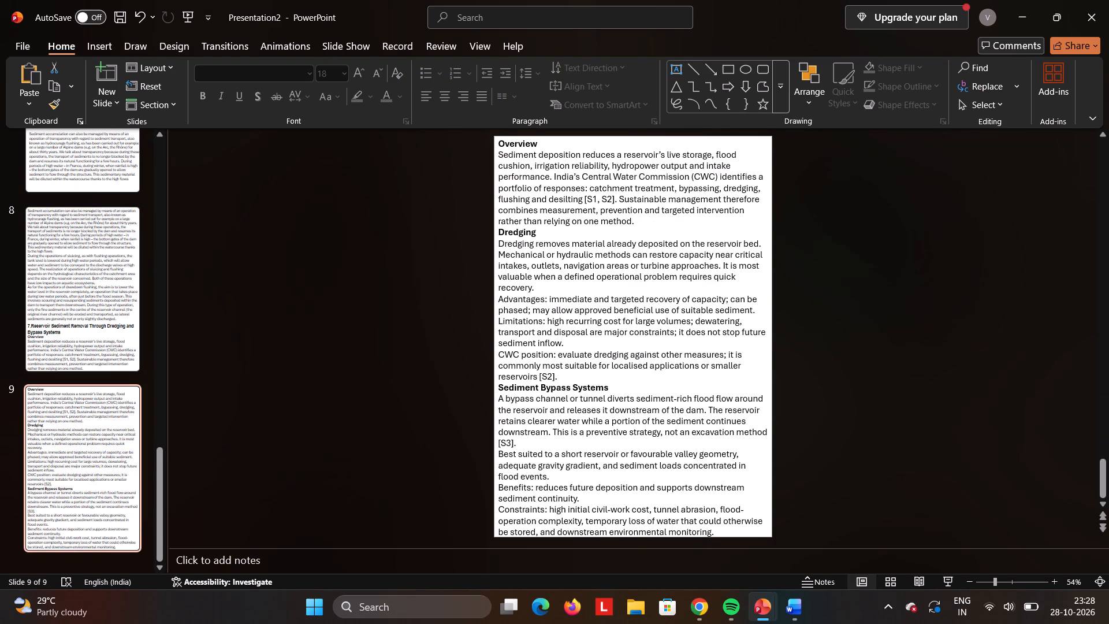
pyautogui.moveTo(639, 220); pyautogui.dragTo(493, 87)
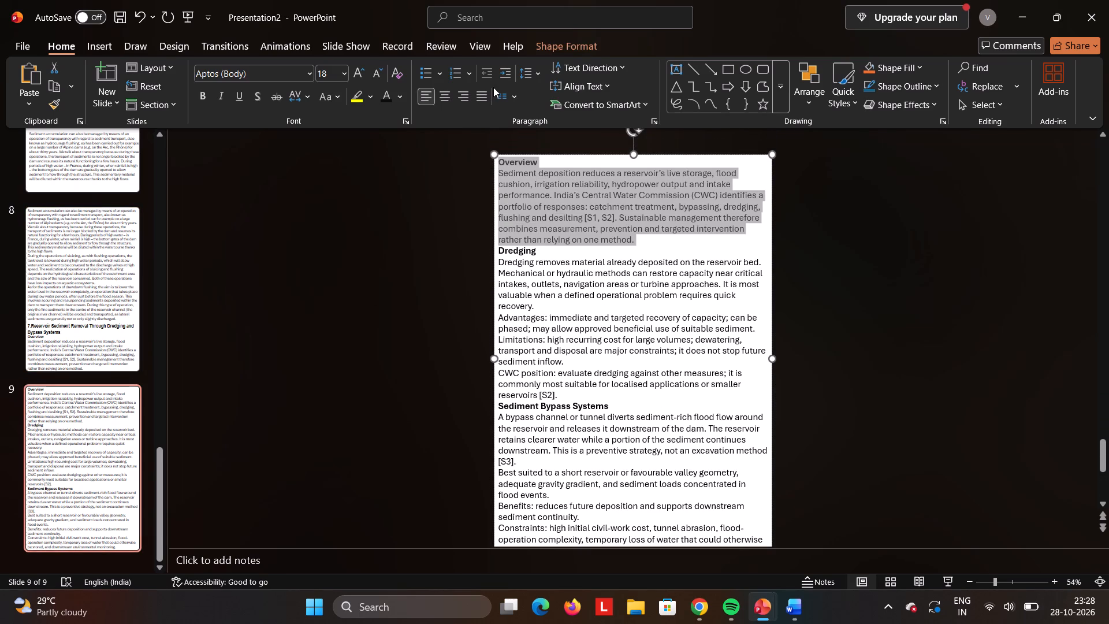
pyautogui.press('Delete')
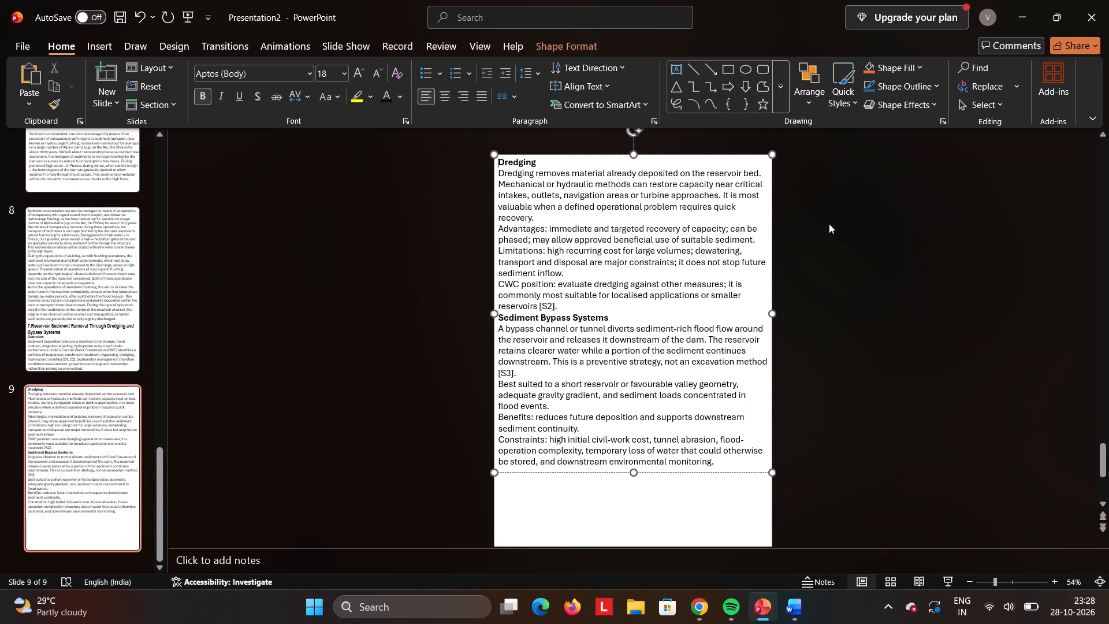
pyautogui.click(915, 330)
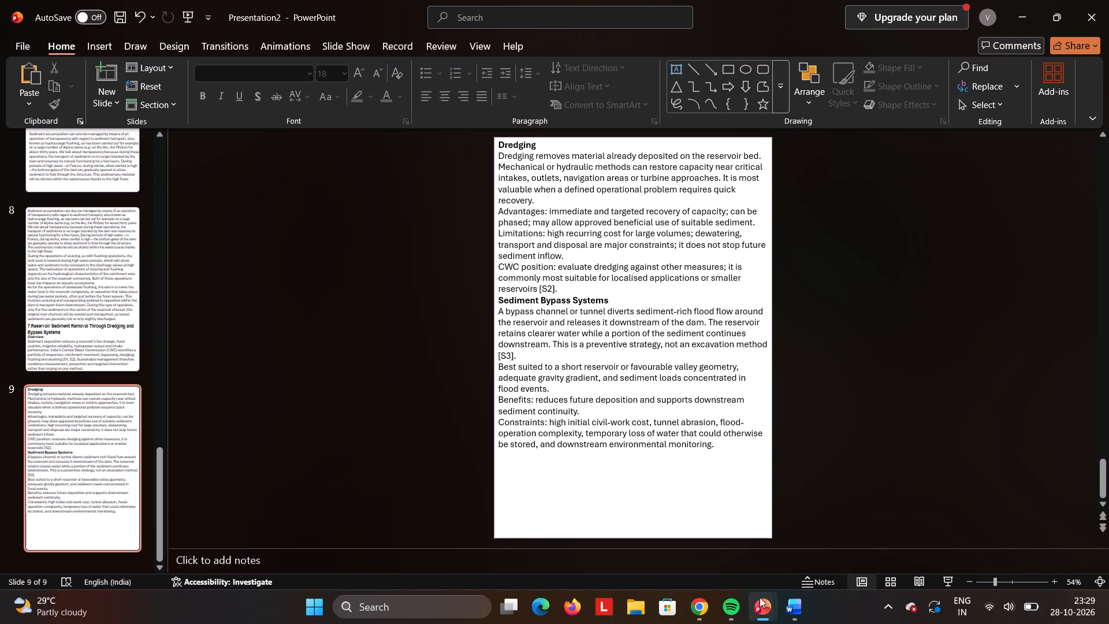
# Switch to the Word document and select the Quick Comparison heading together with its entire table.
pyautogui.click(791, 613)
pyautogui.scroll(-7, 714, 485)
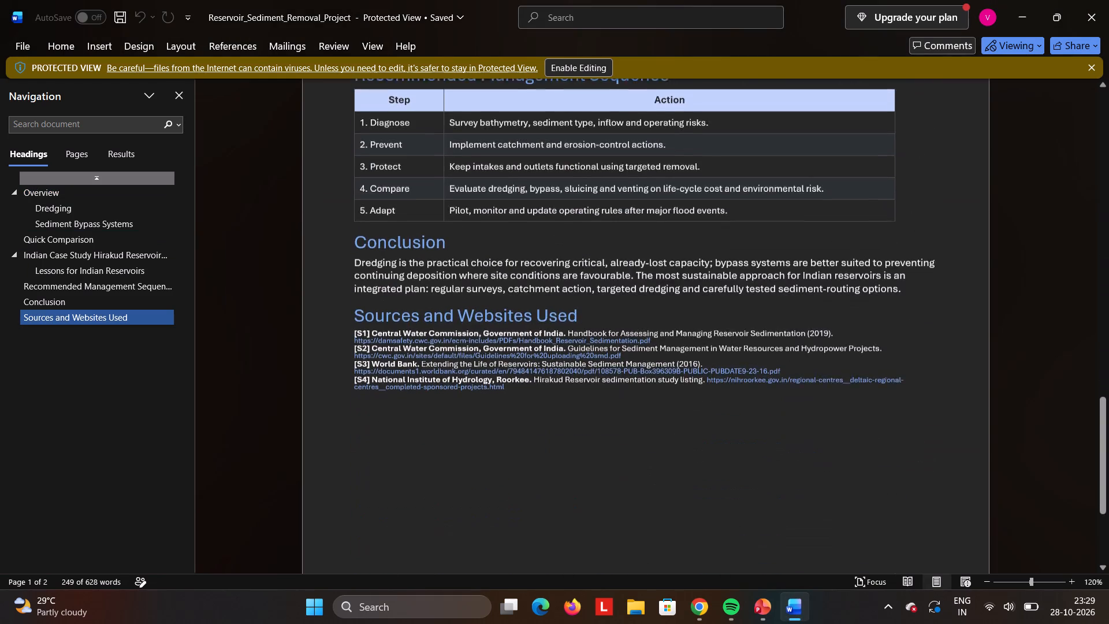
pyautogui.scroll(3, 714, 485)
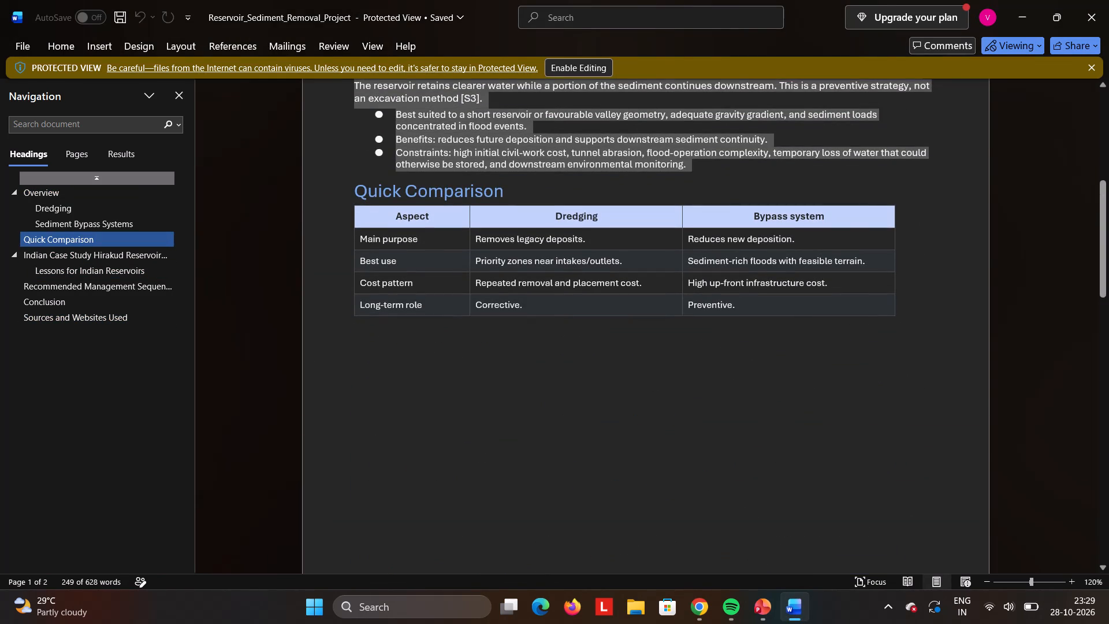
pyautogui.moveTo(895, 310); pyautogui.dragTo(409, 231)
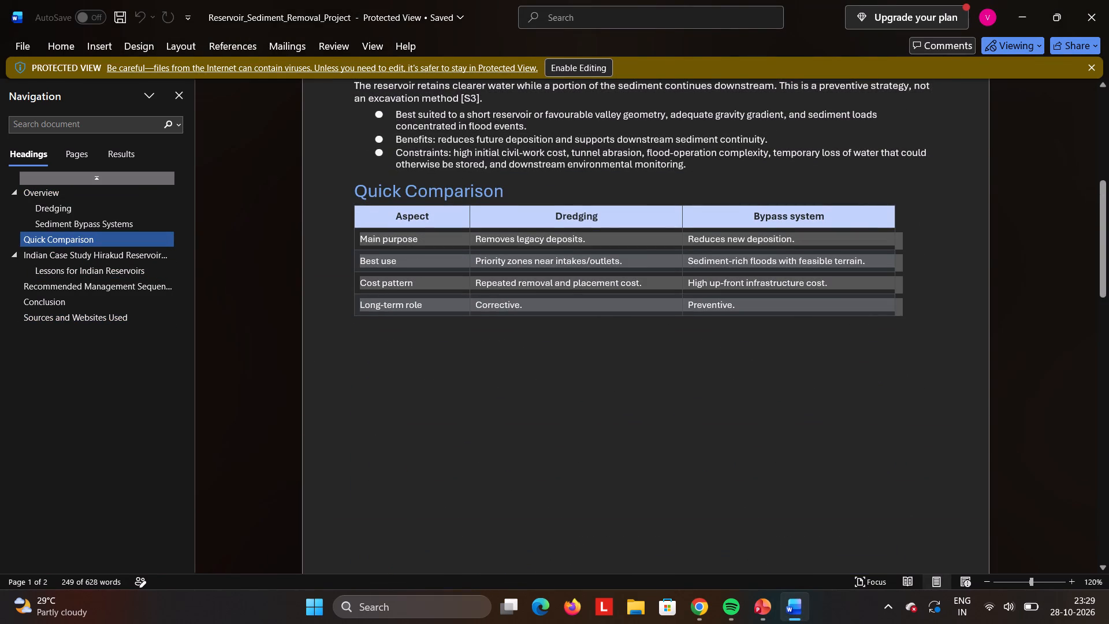
pyautogui.moveTo(409, 231); pyautogui.dragTo(340, 195)
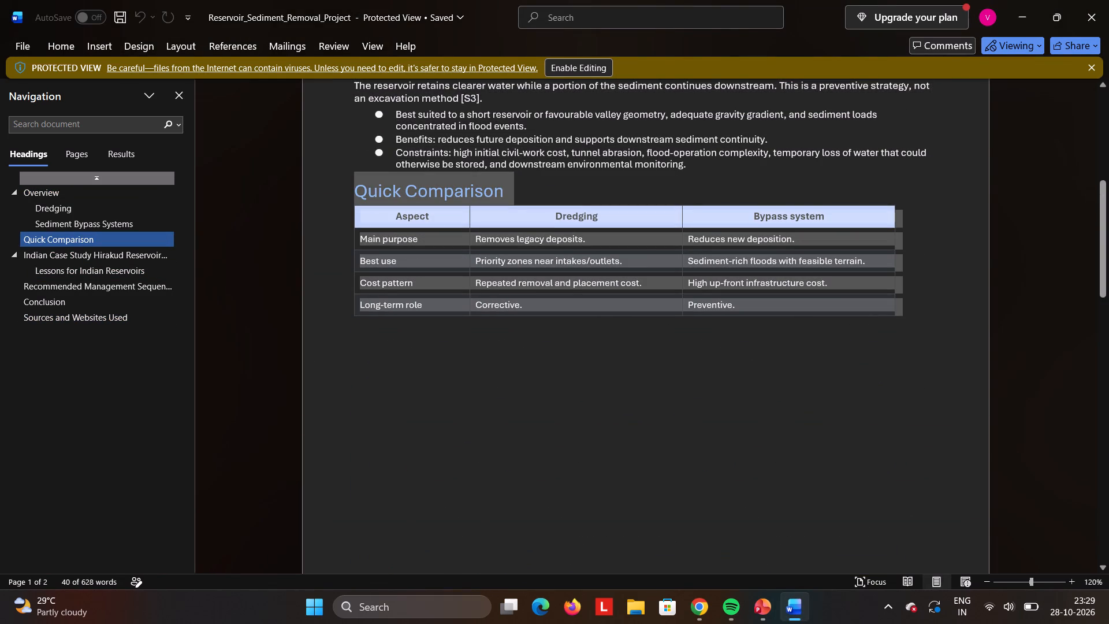
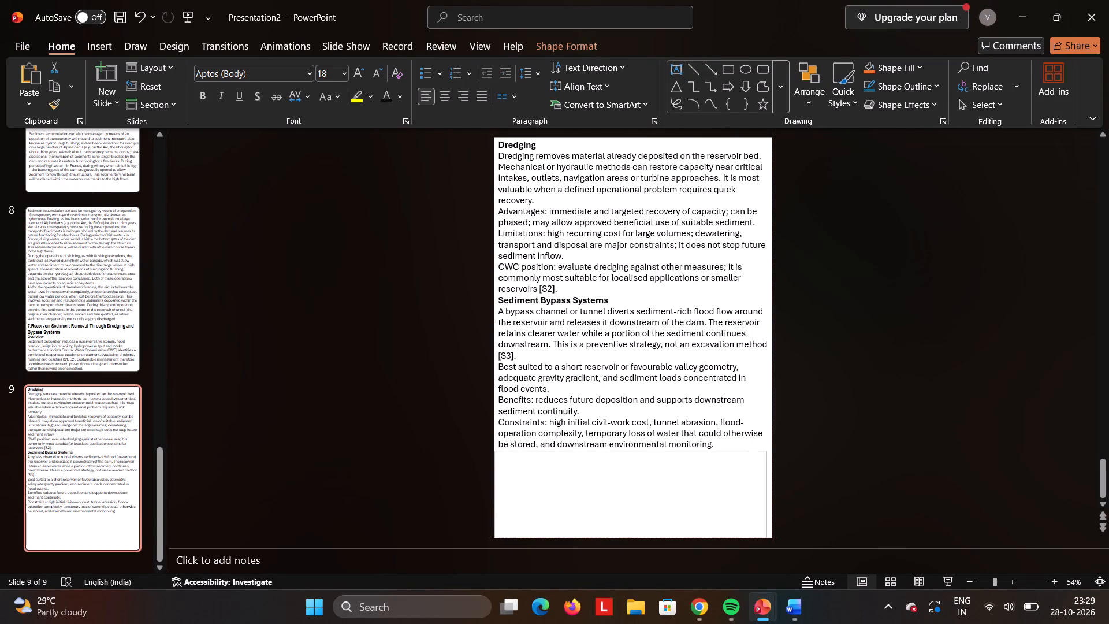
# Paste the copied Quick Comparison heading and table onto slide 9 and move both into the blank space below the Constraints paragraph.
pyautogui.moveTo(766, 536); pyautogui.dragTo(769, 537)
pyautogui.hotkey('ctrl', 'v')
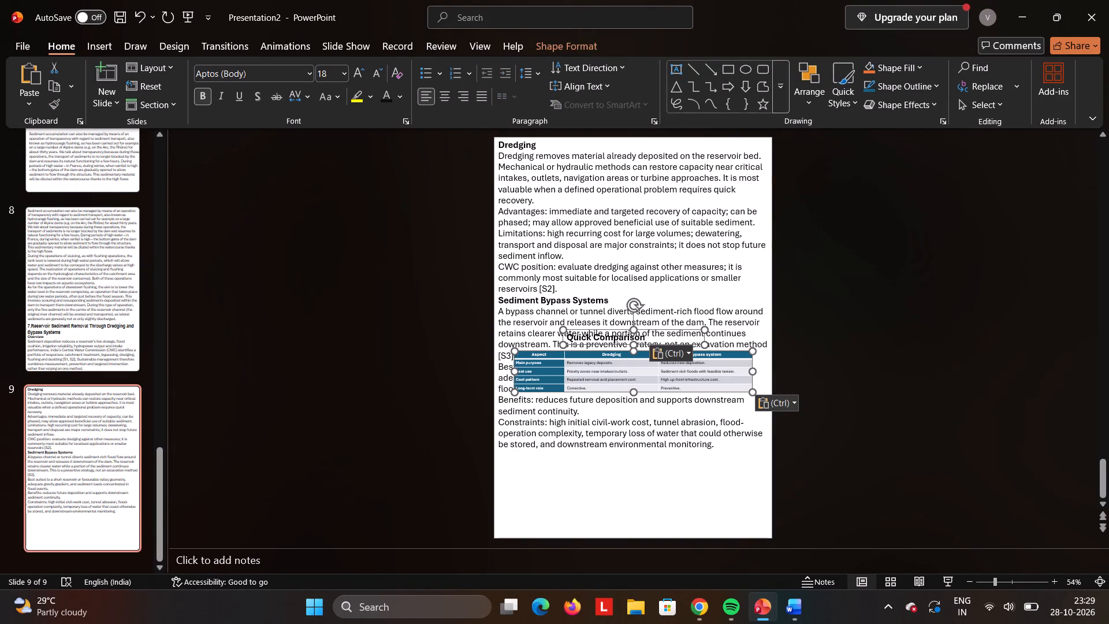
pyautogui.moveTo(737, 377); pyautogui.dragTo(730, 495)
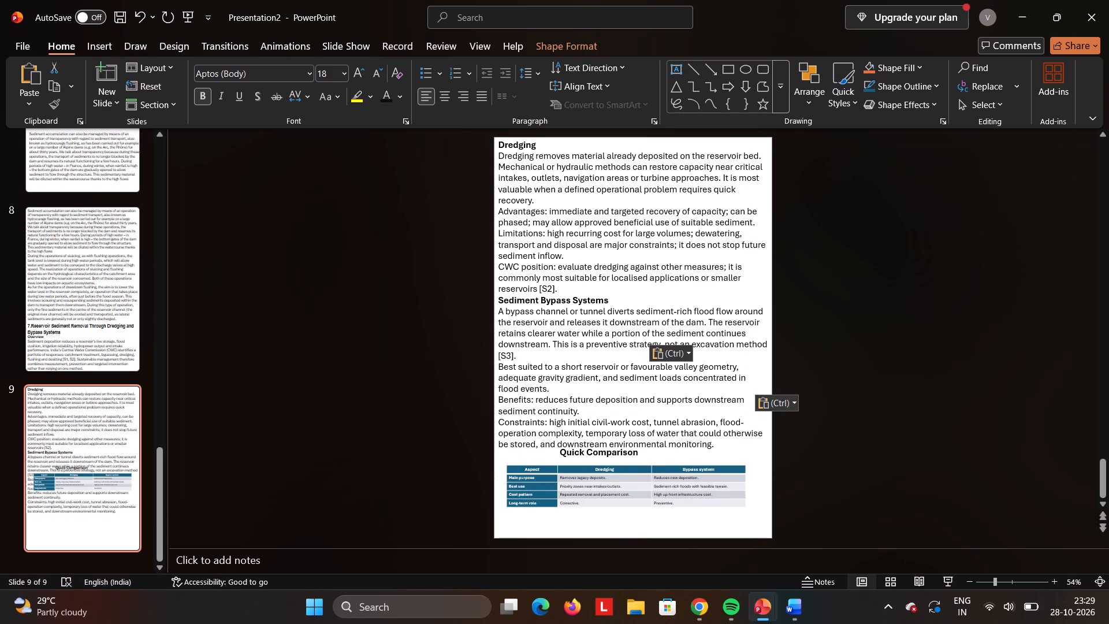
pyautogui.moveTo(730, 495); pyautogui.dragTo(729, 495)
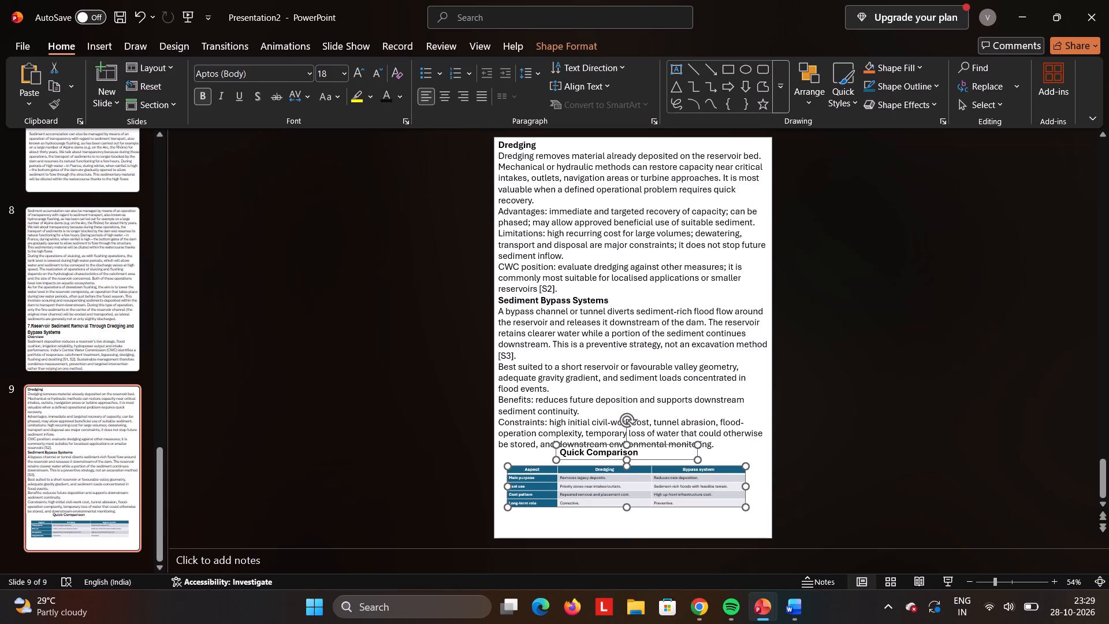
pyautogui.click(650, 447)
pyautogui.moveTo(689, 460); pyautogui.dragTo(674, 464)
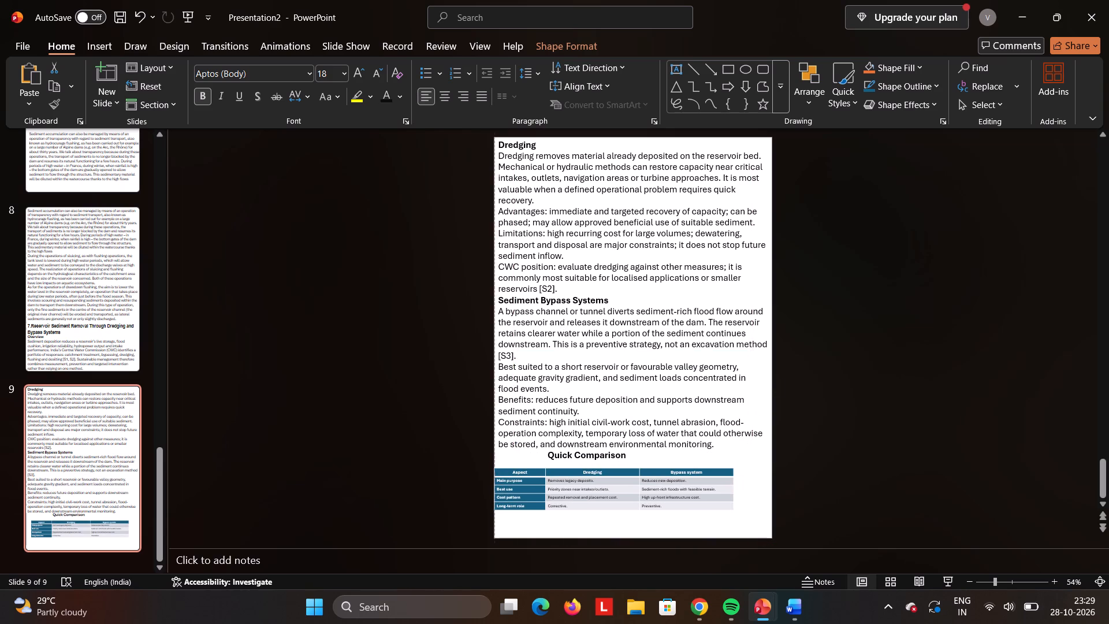
pyautogui.moveTo(674, 464); pyautogui.dragTo(680, 488)
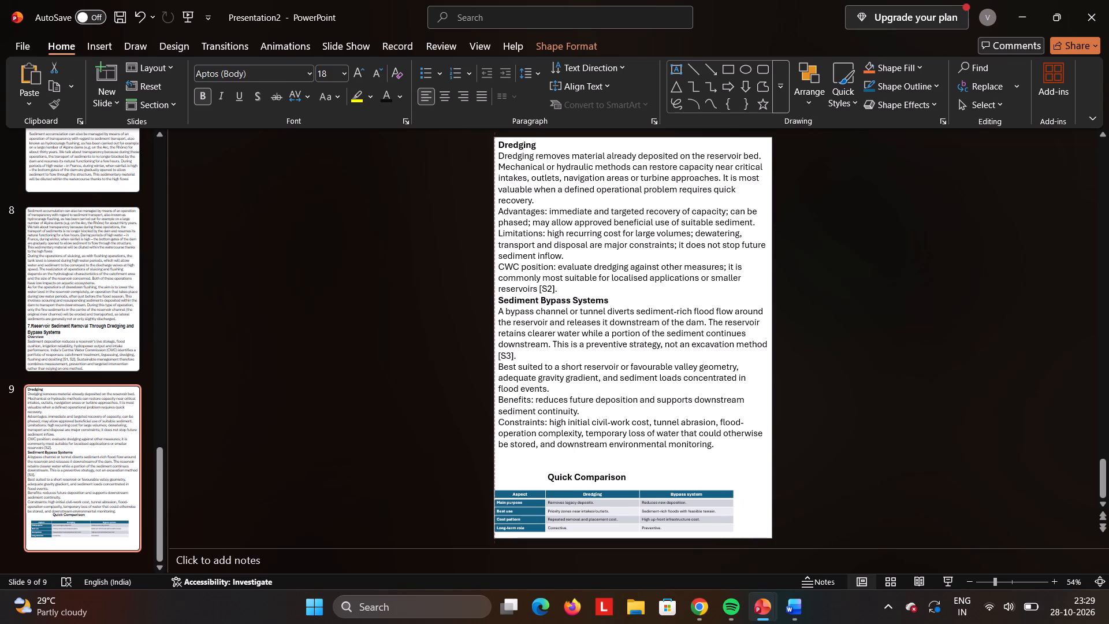
pyautogui.moveTo(680, 488); pyautogui.dragTo(681, 480)
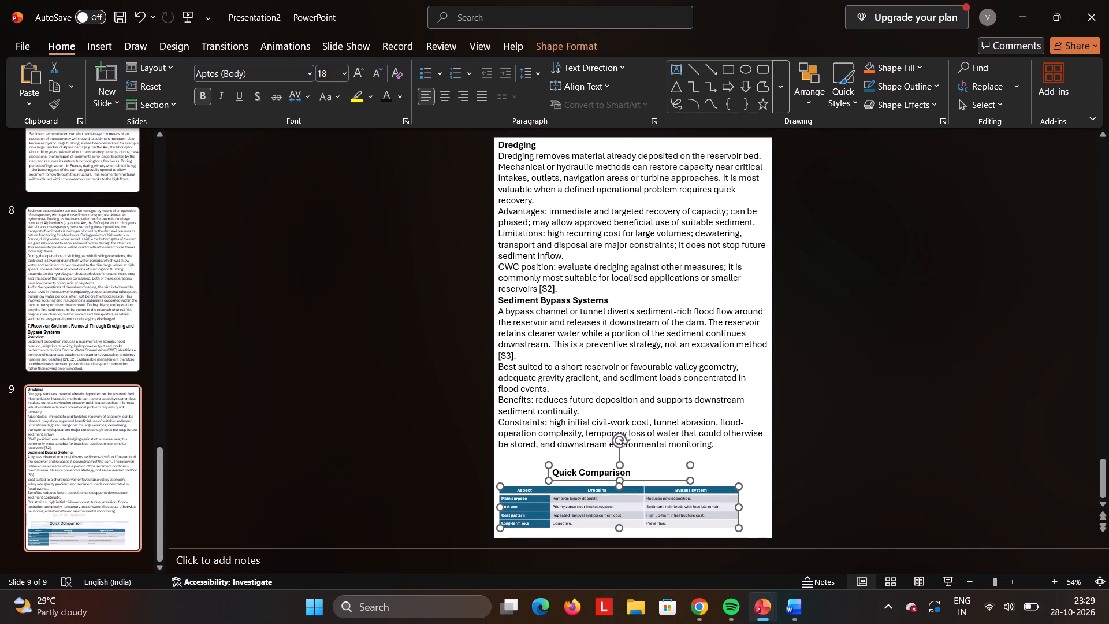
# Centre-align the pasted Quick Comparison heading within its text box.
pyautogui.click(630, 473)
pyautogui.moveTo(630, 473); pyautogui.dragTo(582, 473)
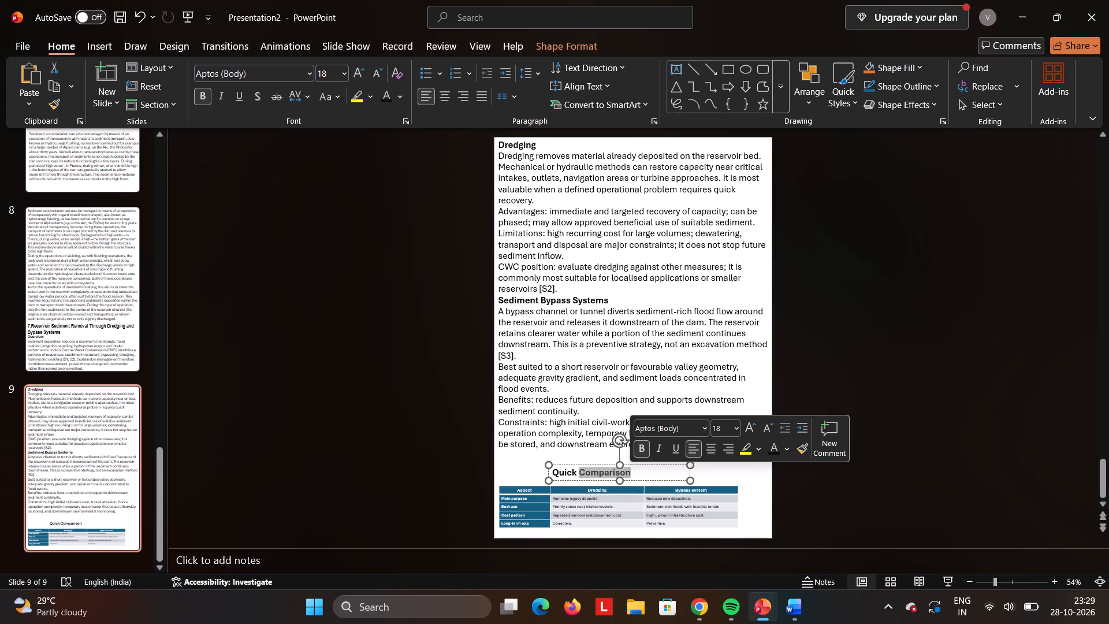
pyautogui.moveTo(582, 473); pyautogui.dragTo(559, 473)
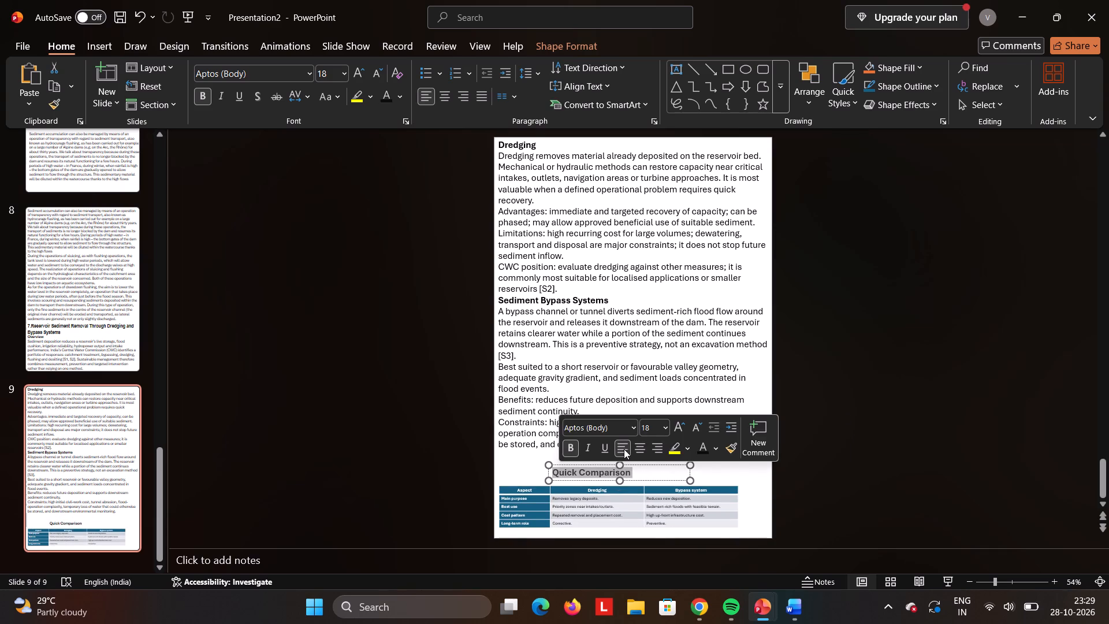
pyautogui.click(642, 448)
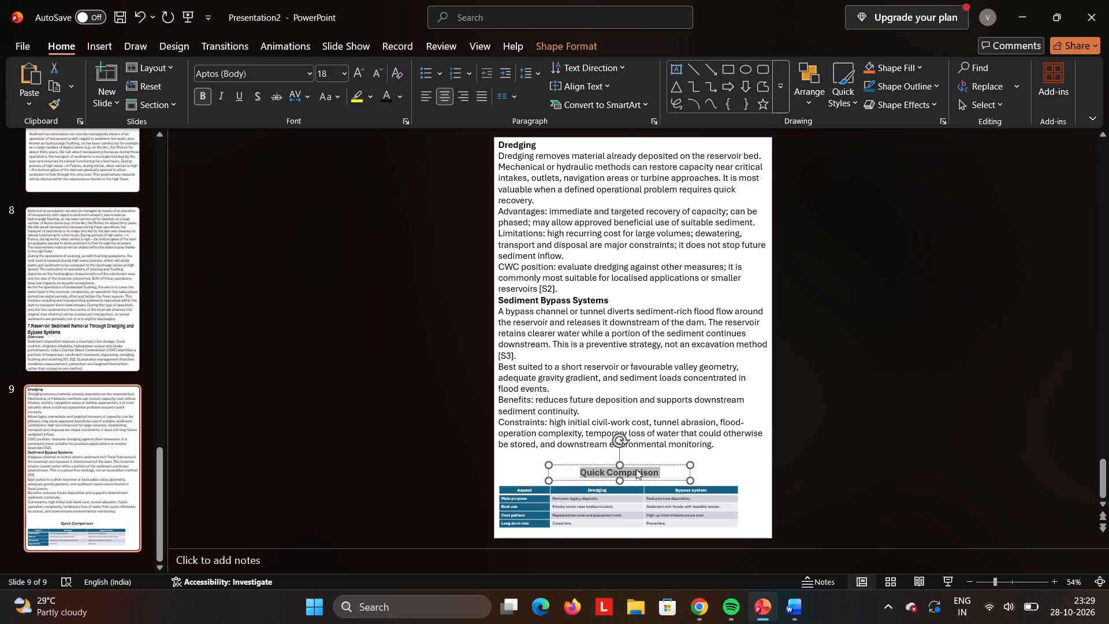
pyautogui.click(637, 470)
# Delete the whole Quick Comparison heading text from its box above the table.
pyautogui.moveTo(657, 473); pyautogui.dragTo(645, 473)
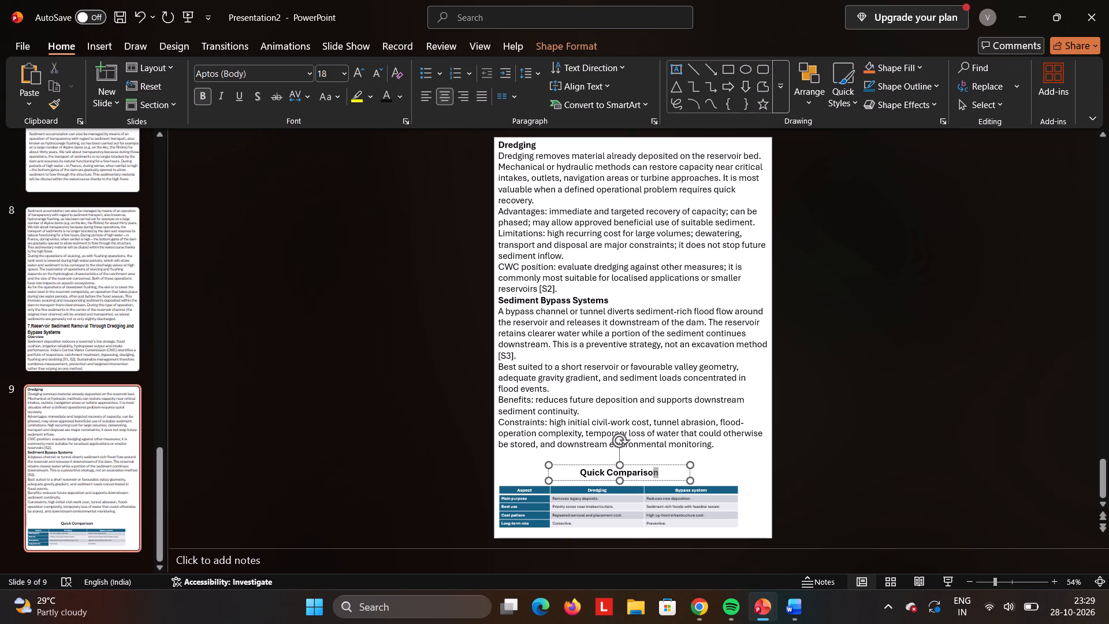
pyautogui.moveTo(645, 473); pyautogui.dragTo(530, 478)
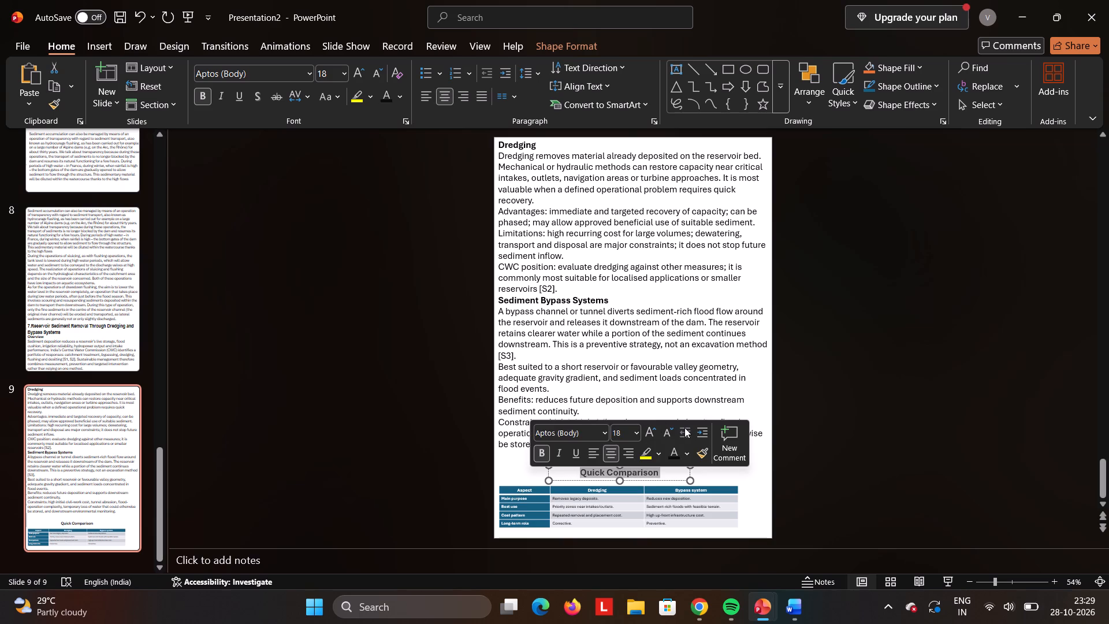
pyautogui.press('Delete')
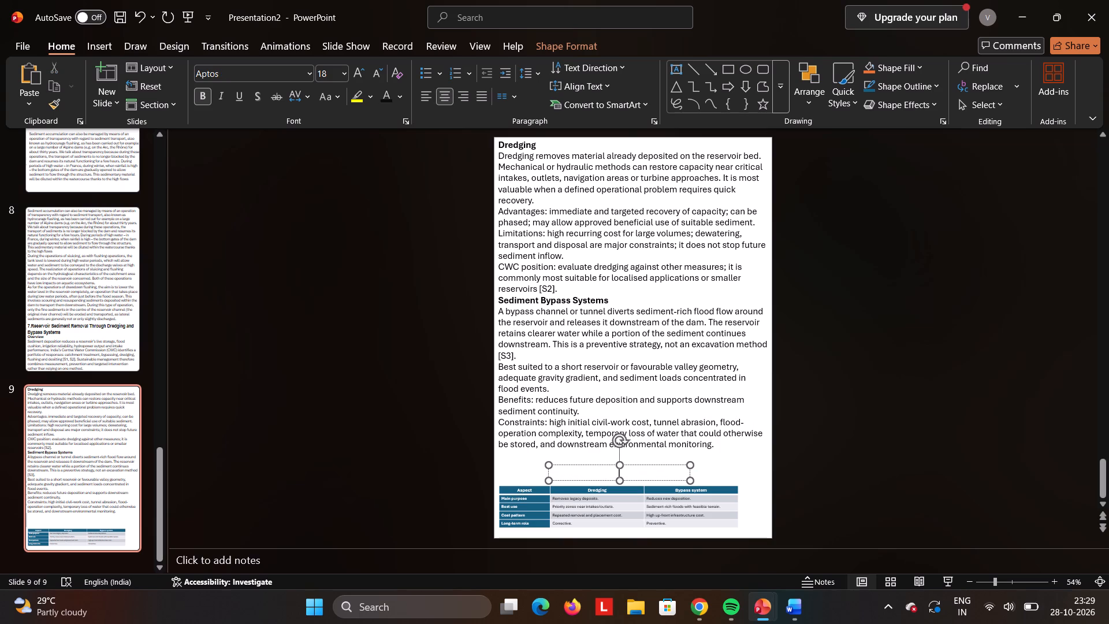
# Enlarge the comparison table so it spans the slide's full width and reaches down to its bottom edge.
pyautogui.click(737, 496)
pyautogui.moveTo(738, 488); pyautogui.dragTo(753, 488)
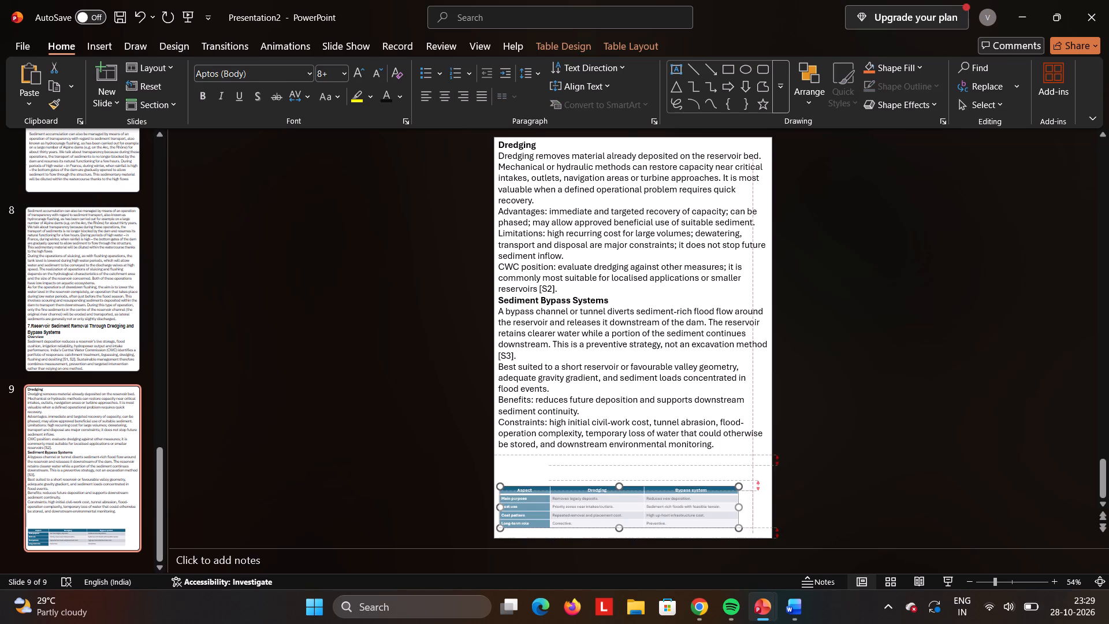
pyautogui.moveTo(753, 488); pyautogui.dragTo(773, 489)
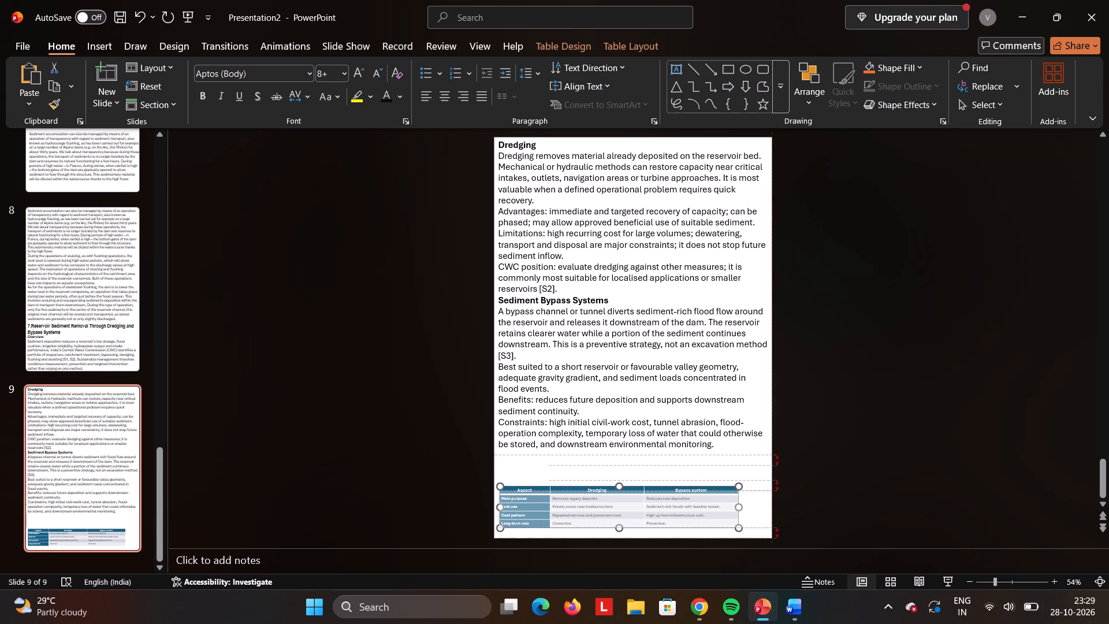
pyautogui.moveTo(773, 489); pyautogui.dragTo(774, 489)
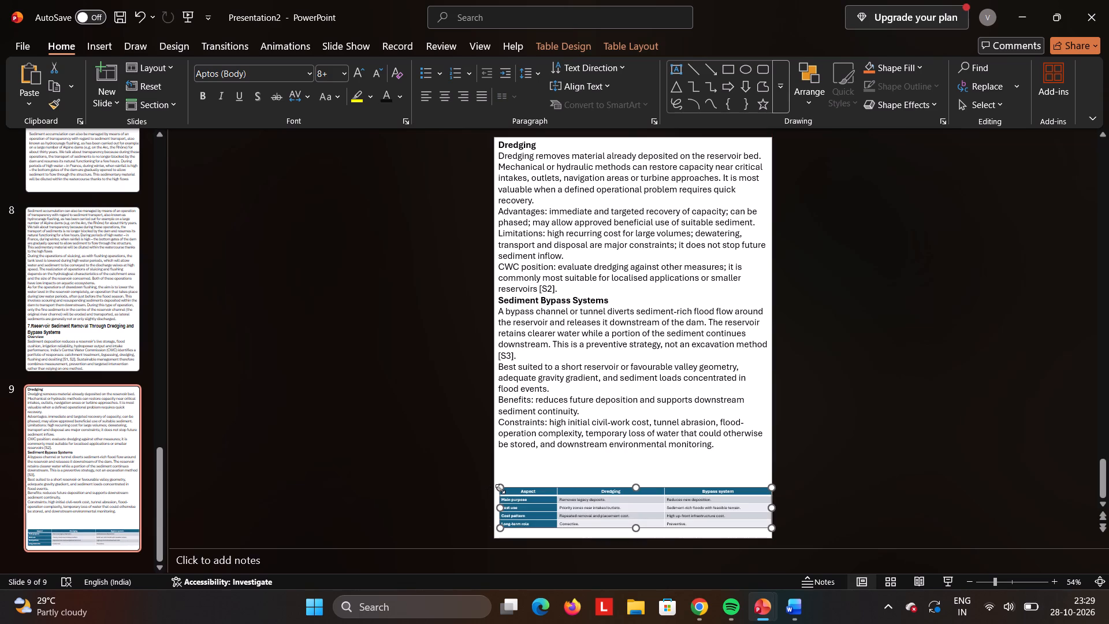
pyautogui.doubleClick(500, 484)
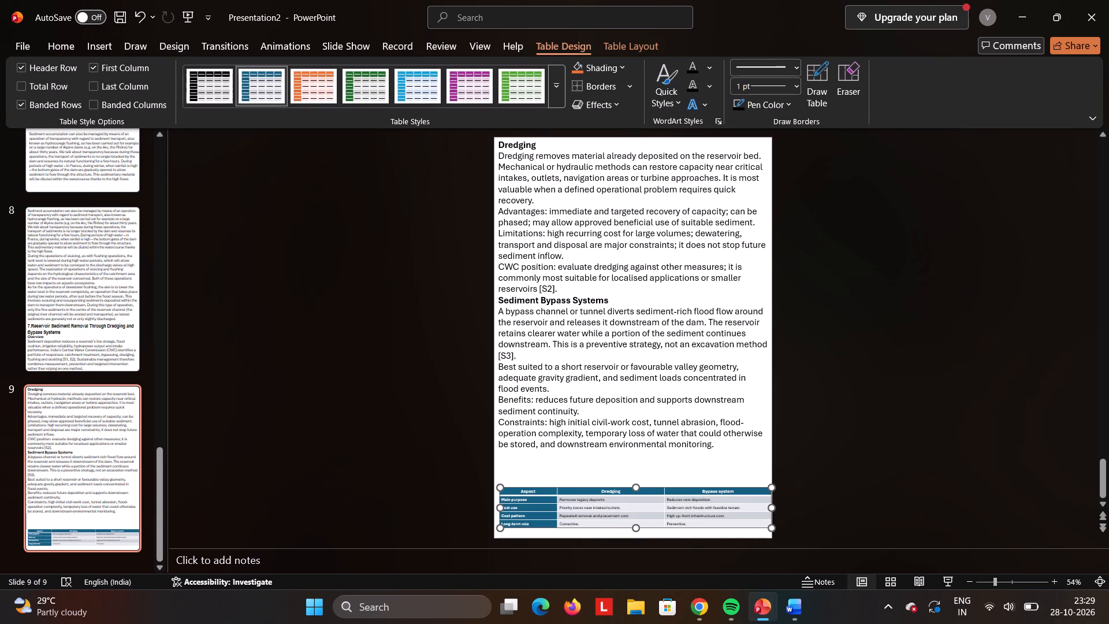
pyautogui.moveTo(500, 486); pyautogui.dragTo(494, 482)
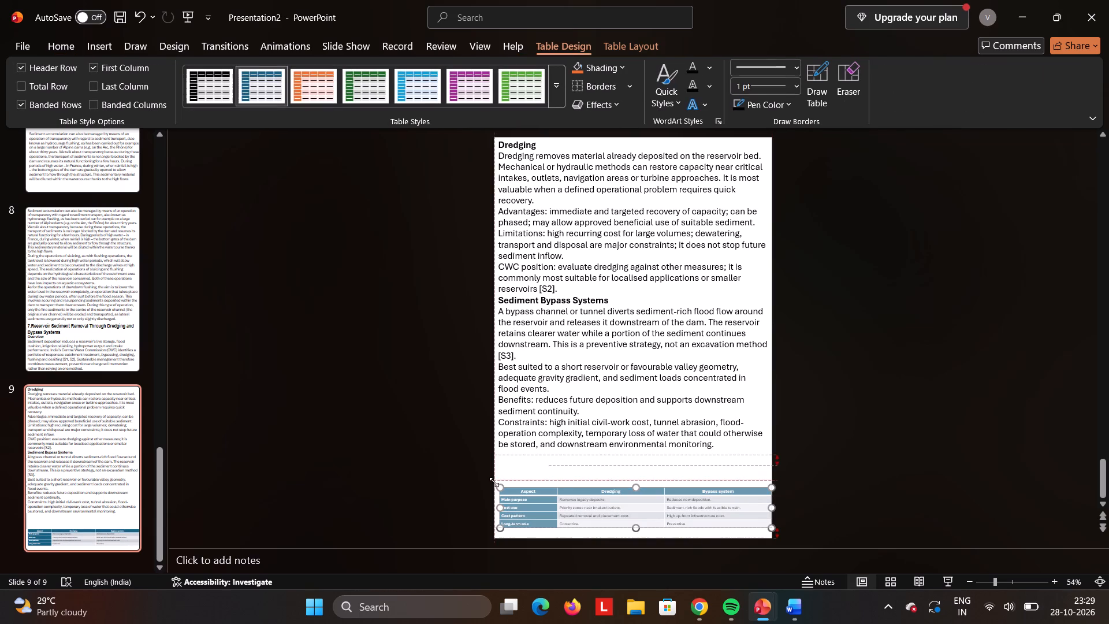
pyautogui.moveTo(635, 526); pyautogui.dragTo(635, 530)
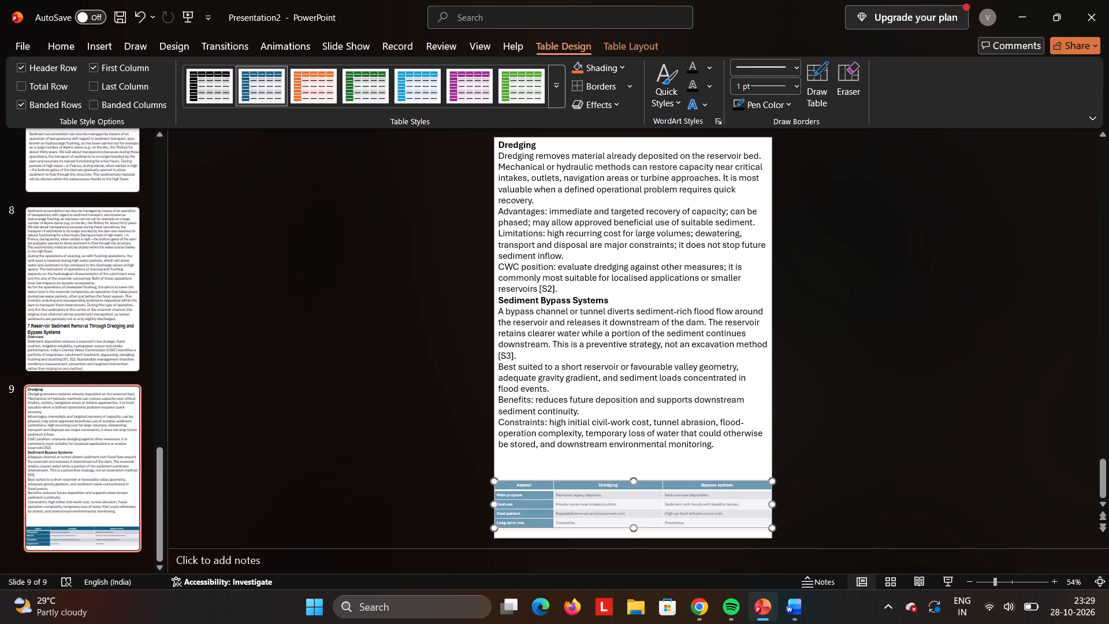
pyautogui.moveTo(635, 530); pyautogui.dragTo(635, 538)
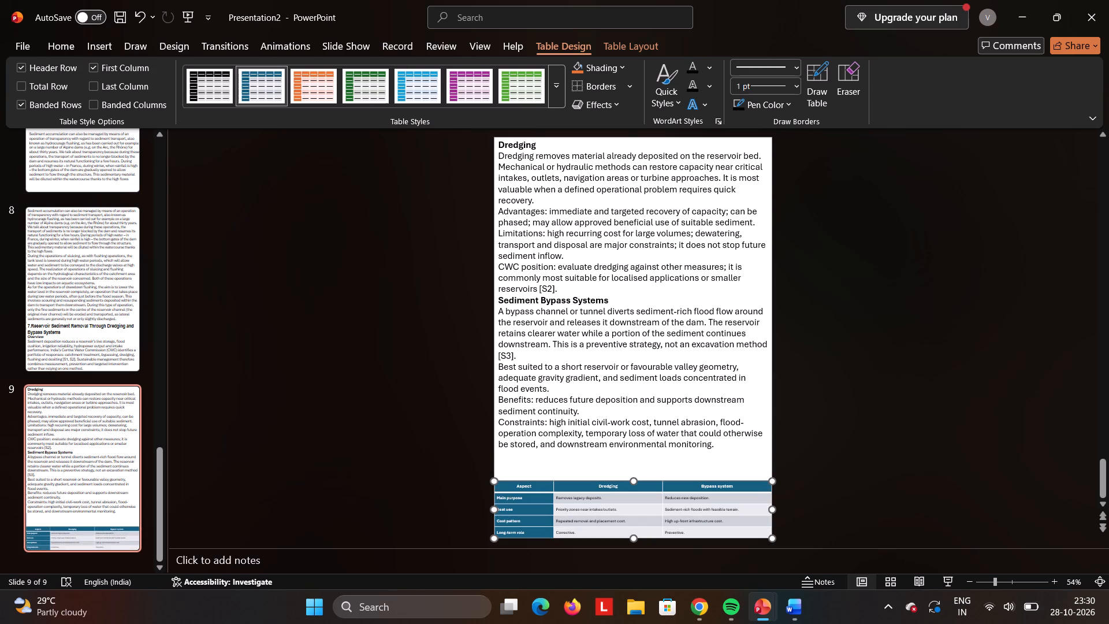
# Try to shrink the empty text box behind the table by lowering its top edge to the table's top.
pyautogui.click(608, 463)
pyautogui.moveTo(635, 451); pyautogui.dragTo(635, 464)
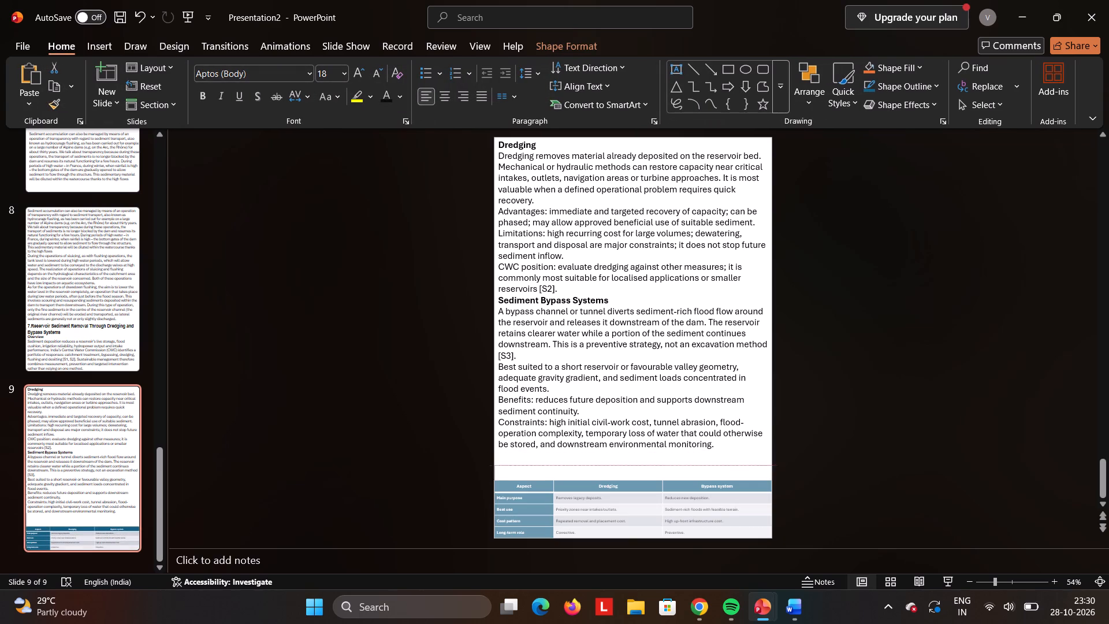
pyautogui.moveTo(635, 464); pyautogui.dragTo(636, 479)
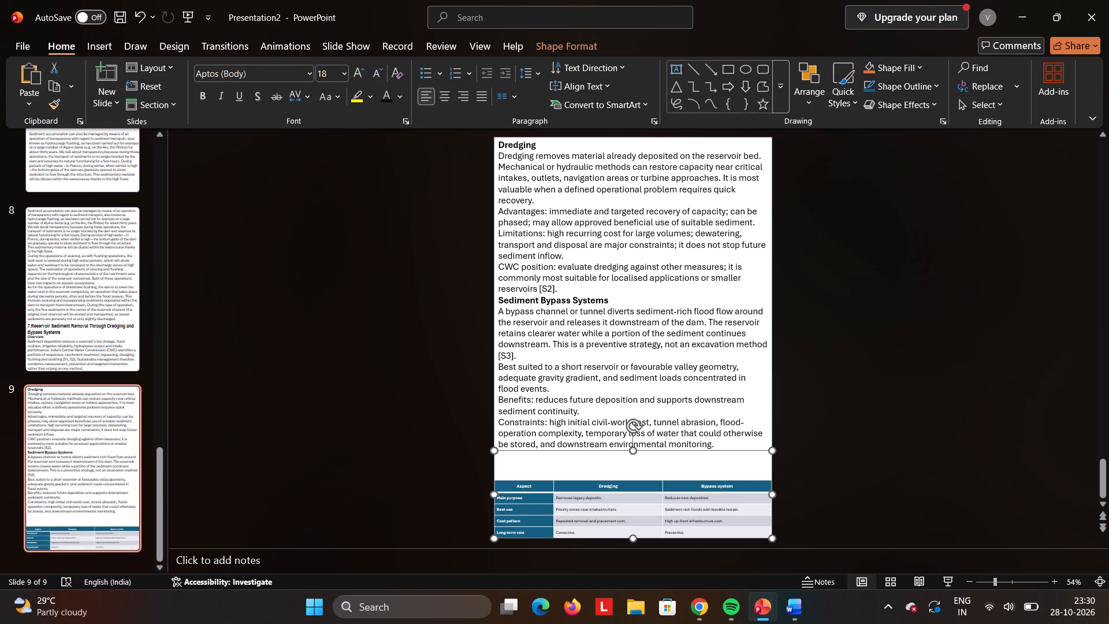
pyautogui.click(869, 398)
# Add a new text box in the gap above the table containing the heading "Quick Comparision", checking the wording in the Word document.
pyautogui.doubleClick(634, 465)
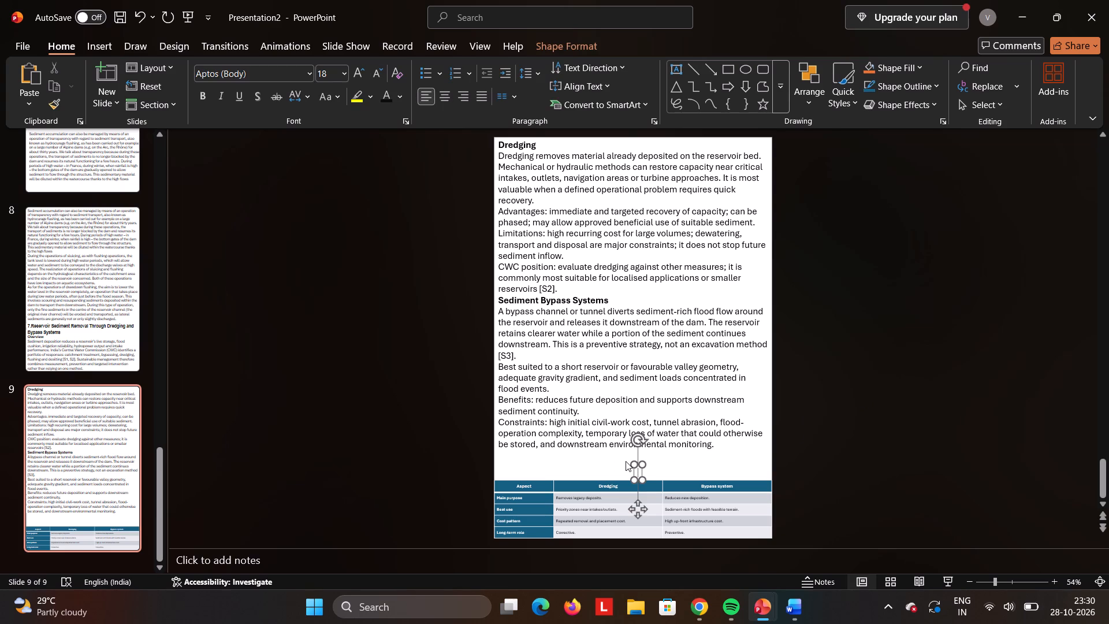
pyautogui.press('q')
pyautogui.write('ui')
pyautogui.write('ck')
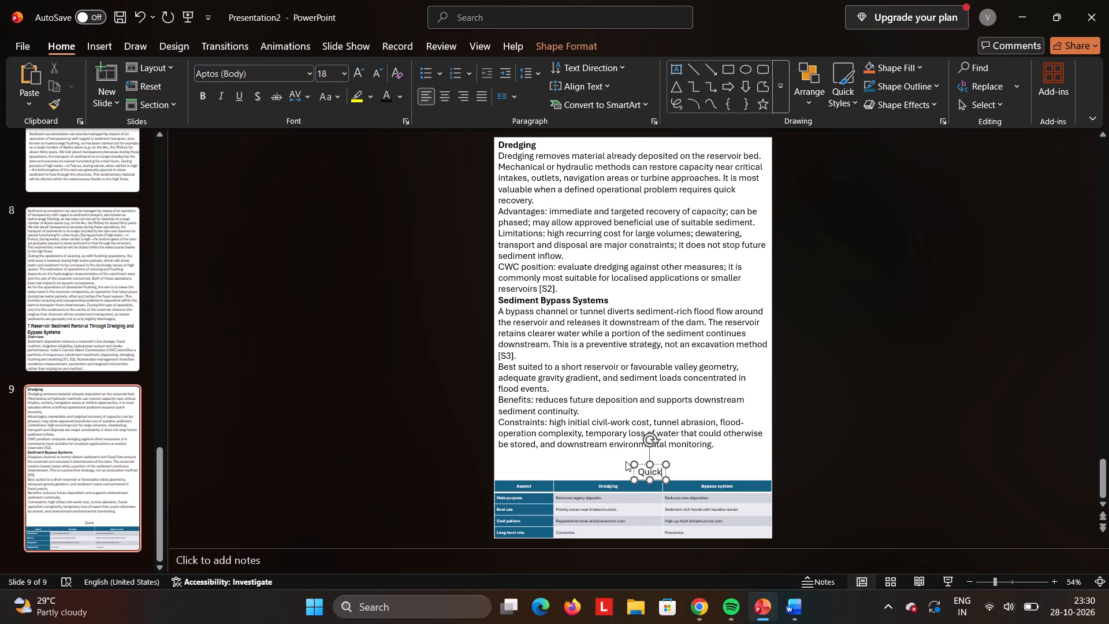
pyautogui.click(793, 610)
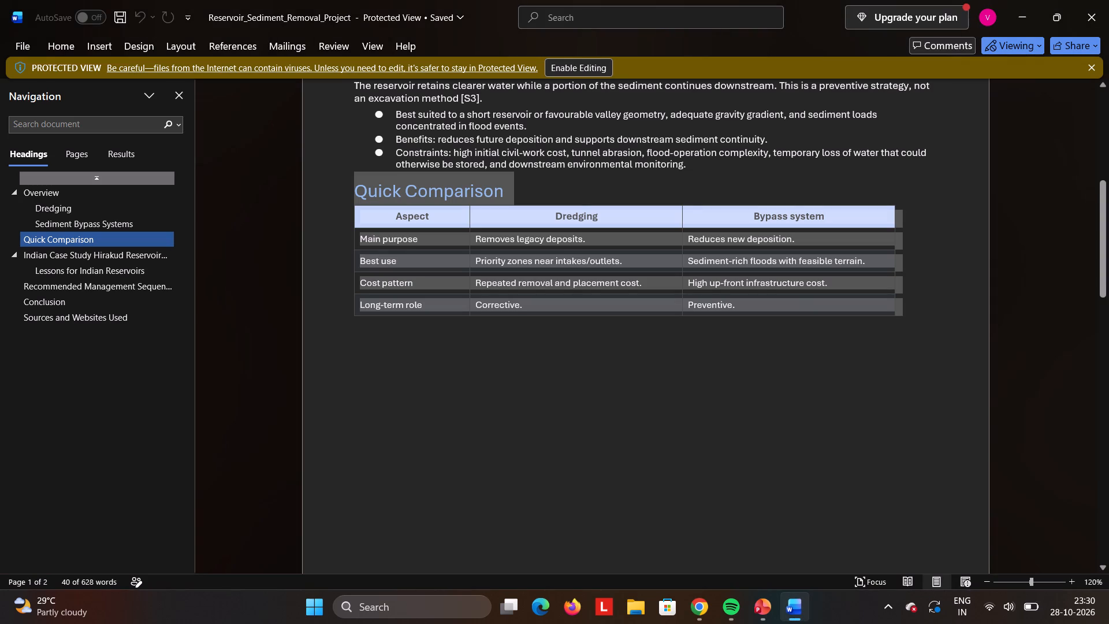
pyautogui.click(843, 546)
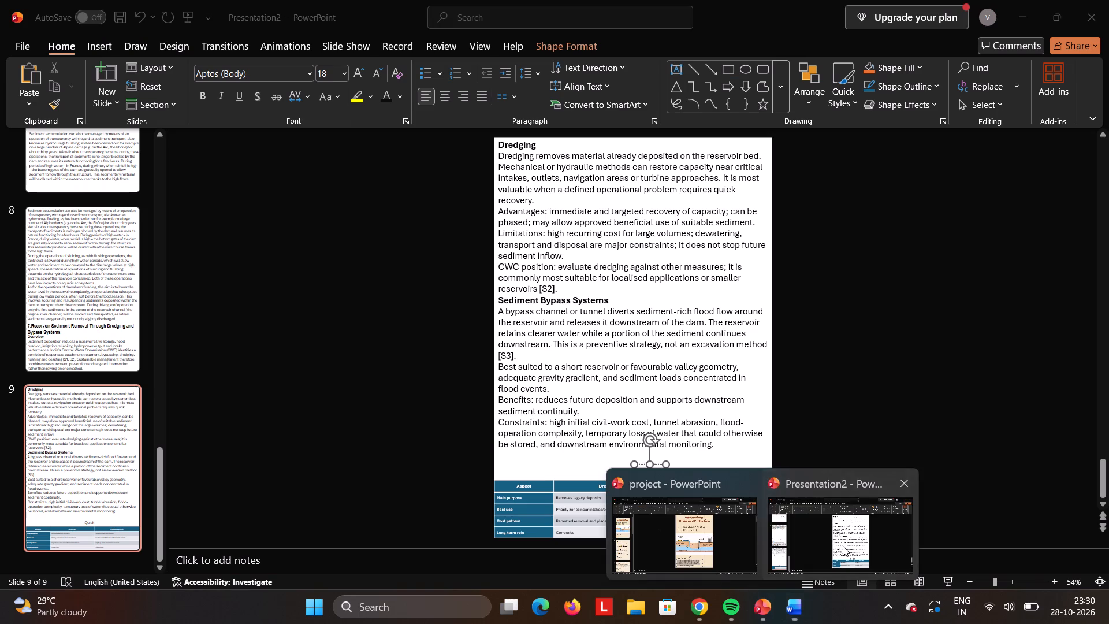
pyautogui.press('space')
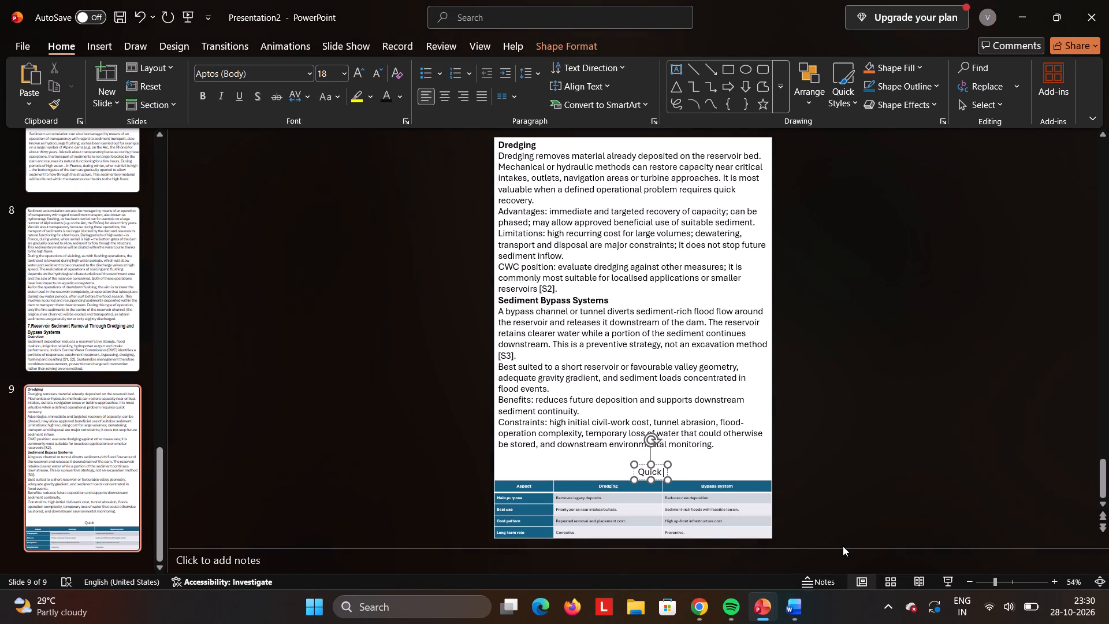
pyautogui.write('Con')
pyautogui.press('BackSpace')
pyautogui.write('mparision')
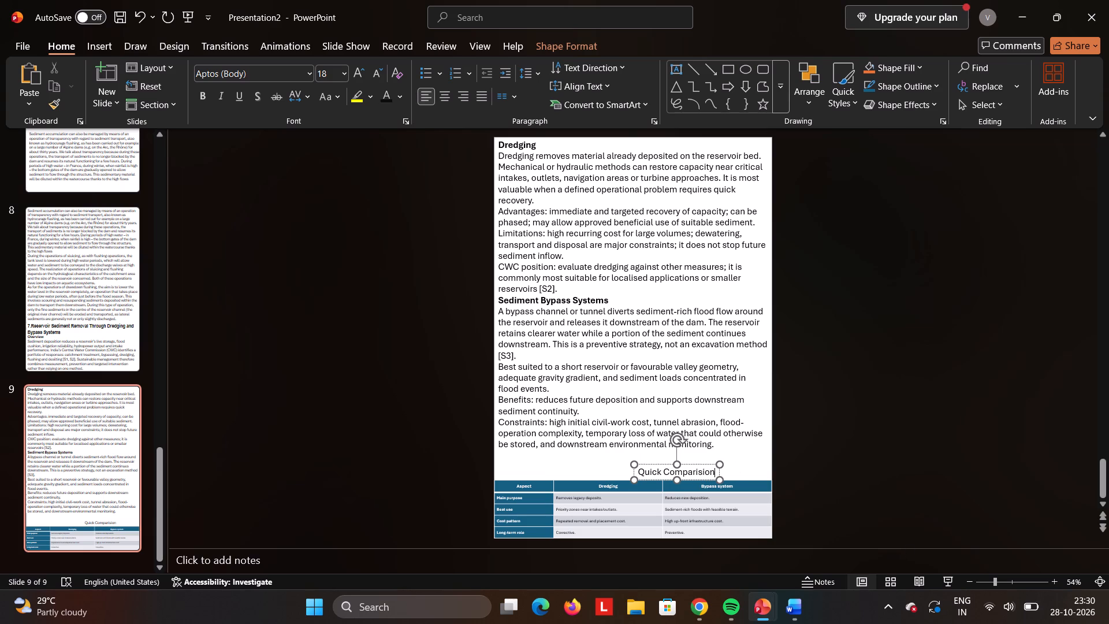
# Move the Quick Comparision heading box to the slide's left edge, directly above the table and aligned with the body text.
pyautogui.moveTo(707, 477); pyautogui.dragTo(721, 474)
pyautogui.click(721, 474)
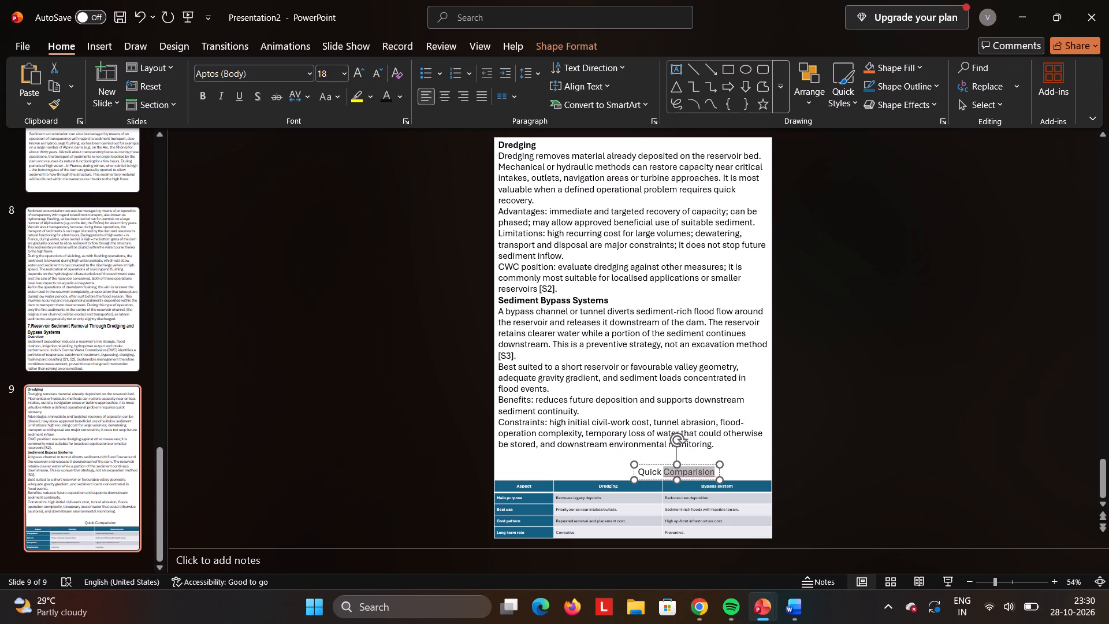
pyautogui.moveTo(721, 474); pyautogui.dragTo(576, 473)
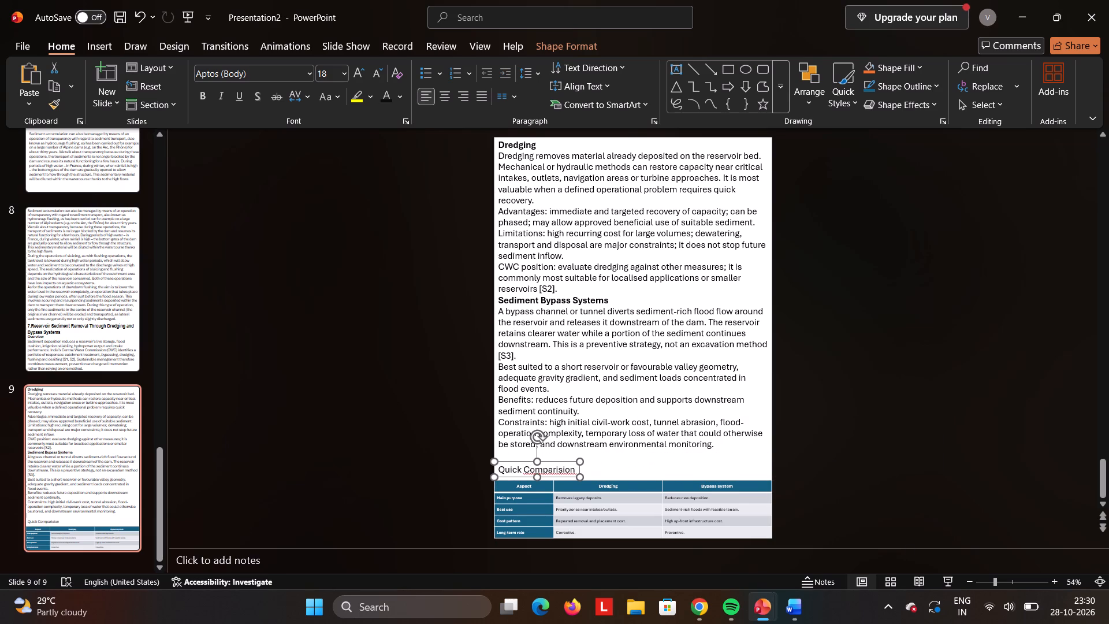
# Compare the font sizes of the Sediment Bypass Systems heading and the Quick Comparision heading.
pyautogui.moveTo(598, 300); pyautogui.dragTo(572, 307)
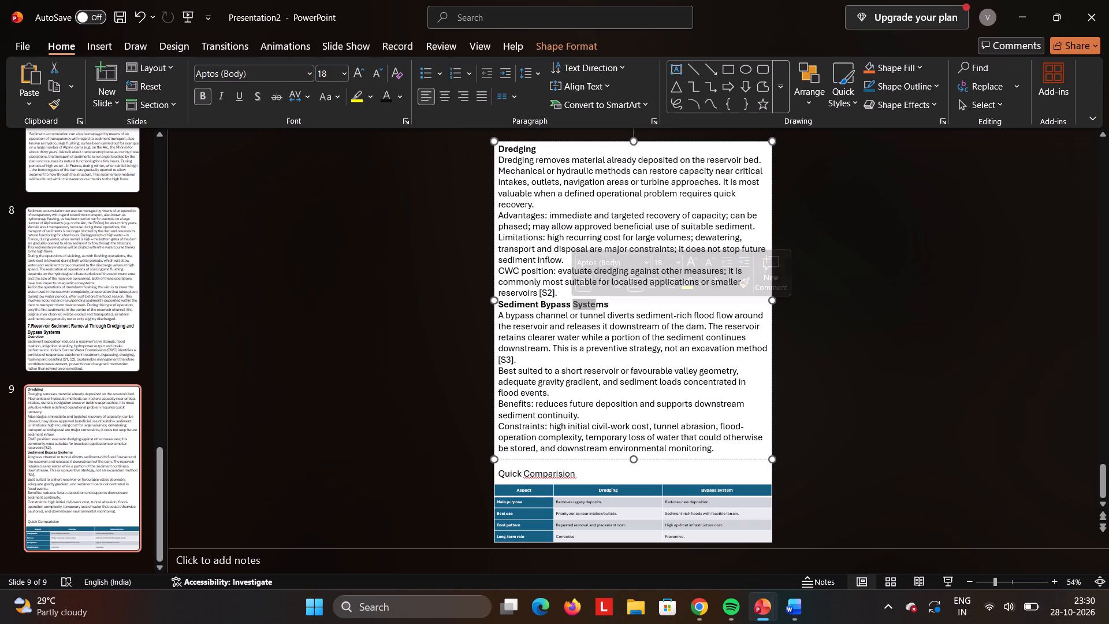
pyautogui.click(844, 341)
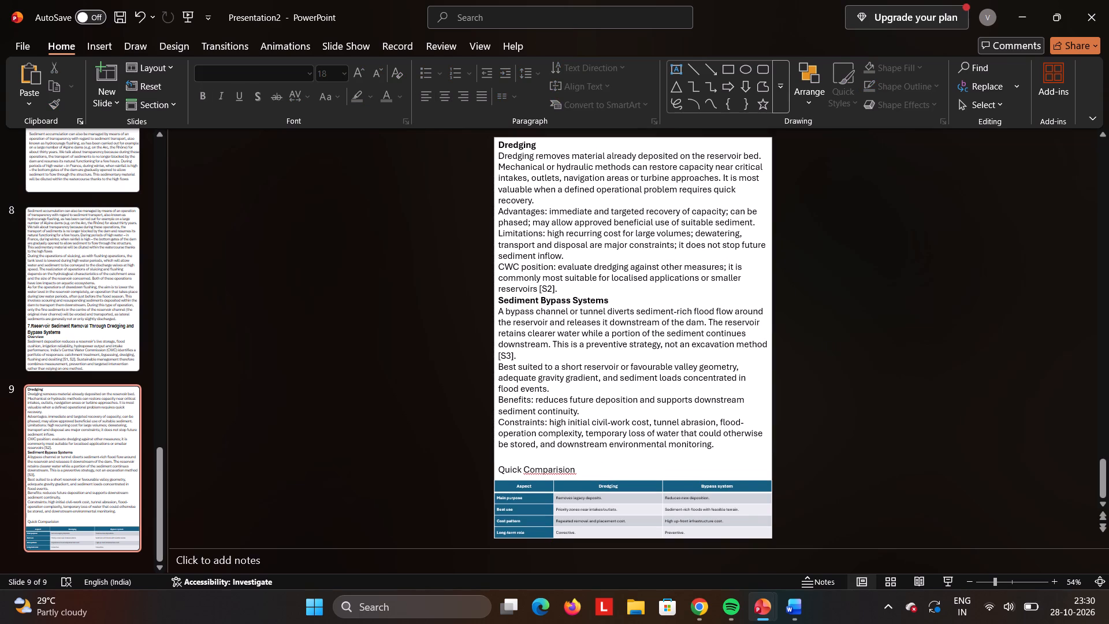
pyautogui.moveTo(574, 472); pyautogui.dragTo(501, 473)
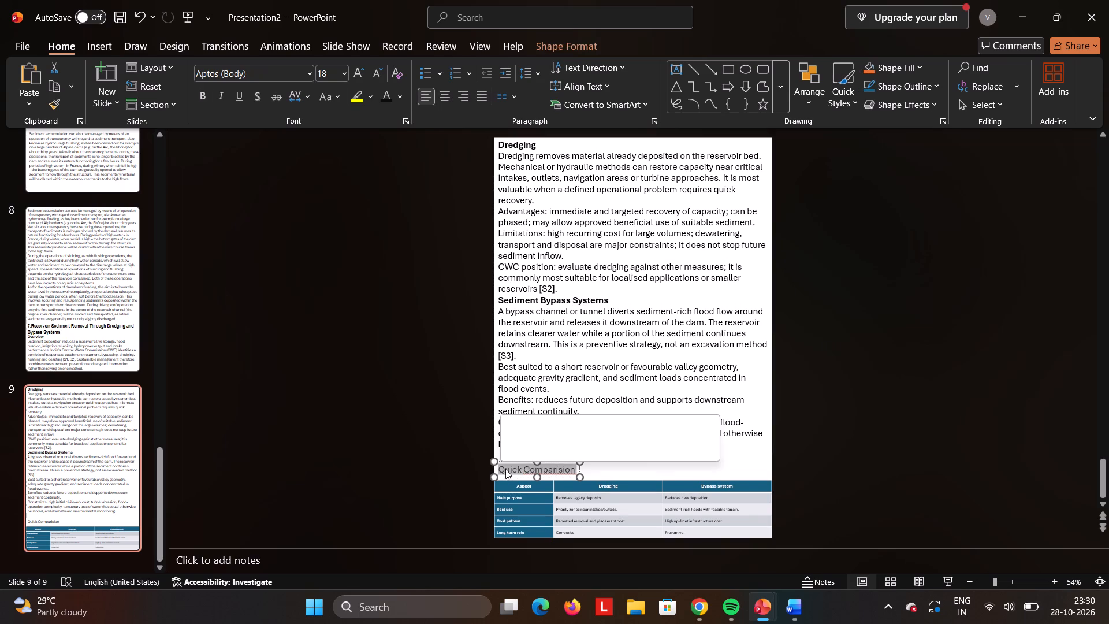
pyautogui.click(606, 426)
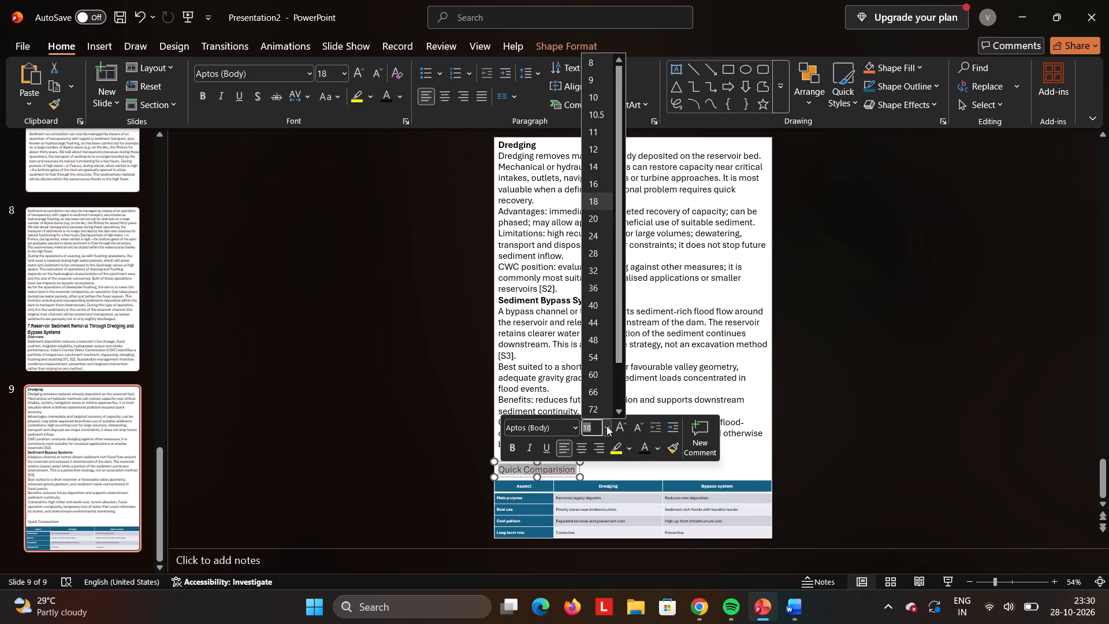
pyautogui.click(849, 350)
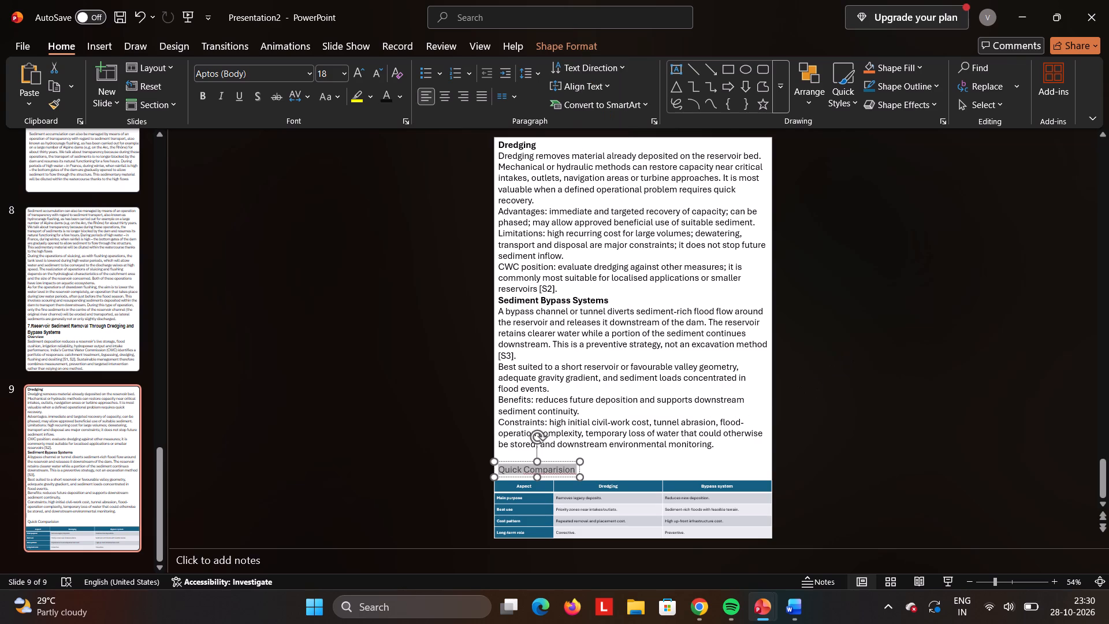
# Add a new title-and-content slide after slide 9.
pyautogui.click(860, 422)
pyautogui.click(109, 71)
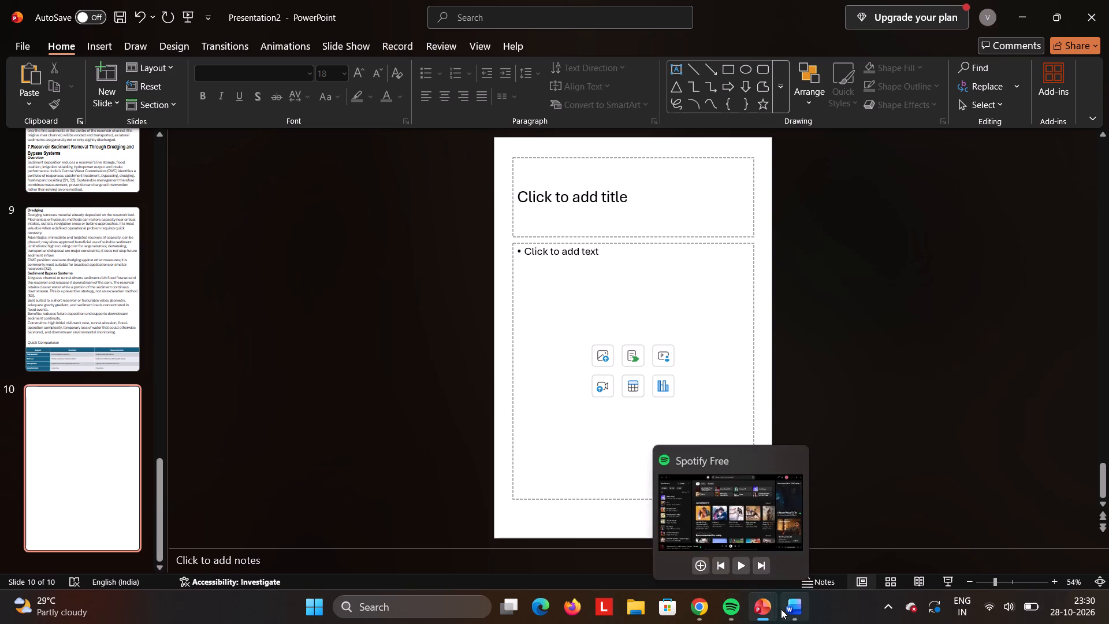
# Switch to the Word document and look through it for the sections that follow the Quick Comparison table.
pyautogui.click(783, 609)
pyautogui.scroll(3, 658, 316)
pyautogui.scroll(-5, 658, 316)
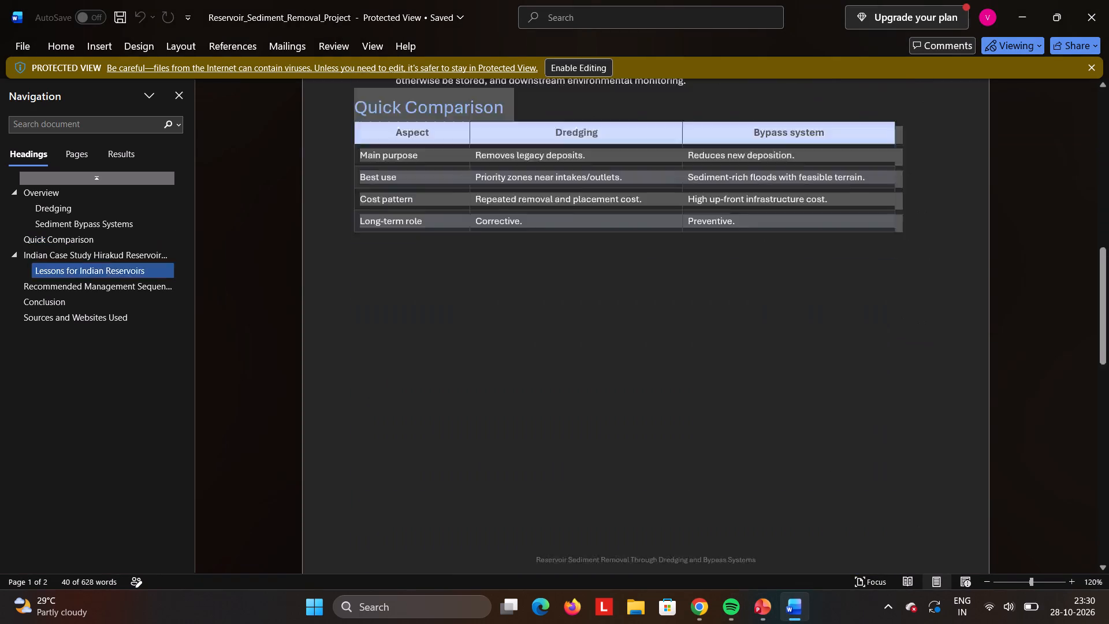
pyautogui.scroll(2, 658, 316)
pyautogui.scroll(-2, 658, 316)
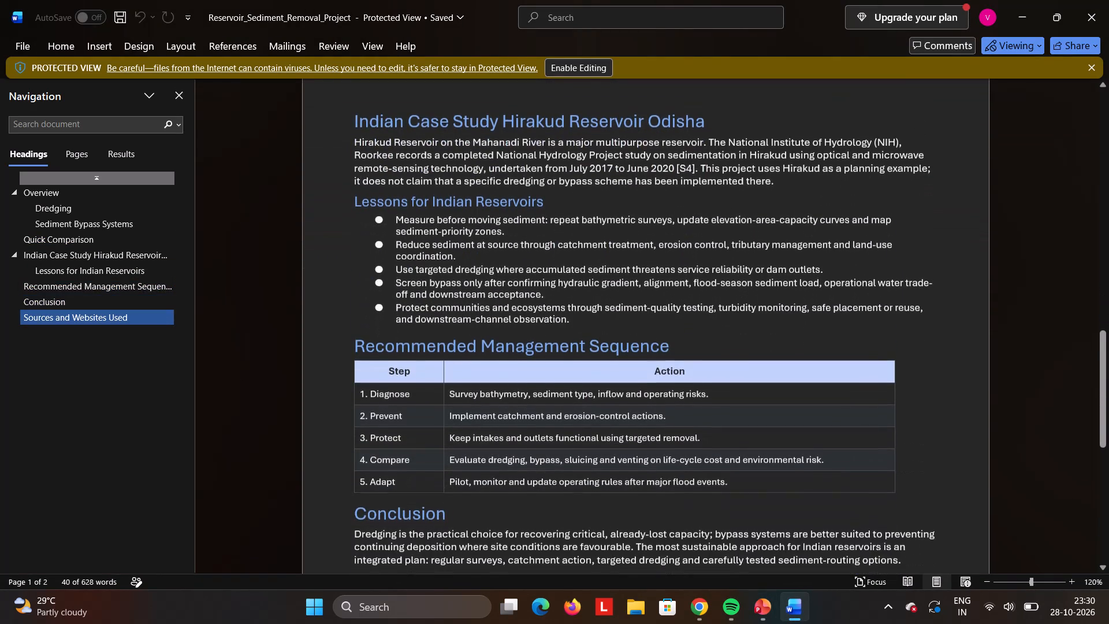
pyautogui.moveTo(354, 114); pyautogui.dragTo(678, 325)
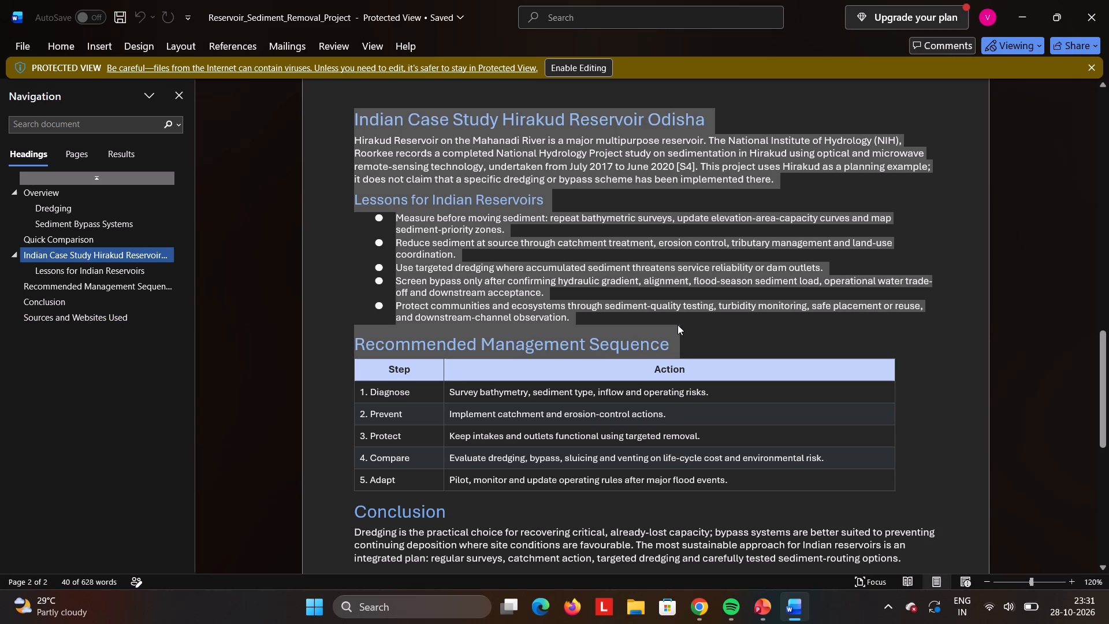
pyautogui.scroll(3, 678, 325)
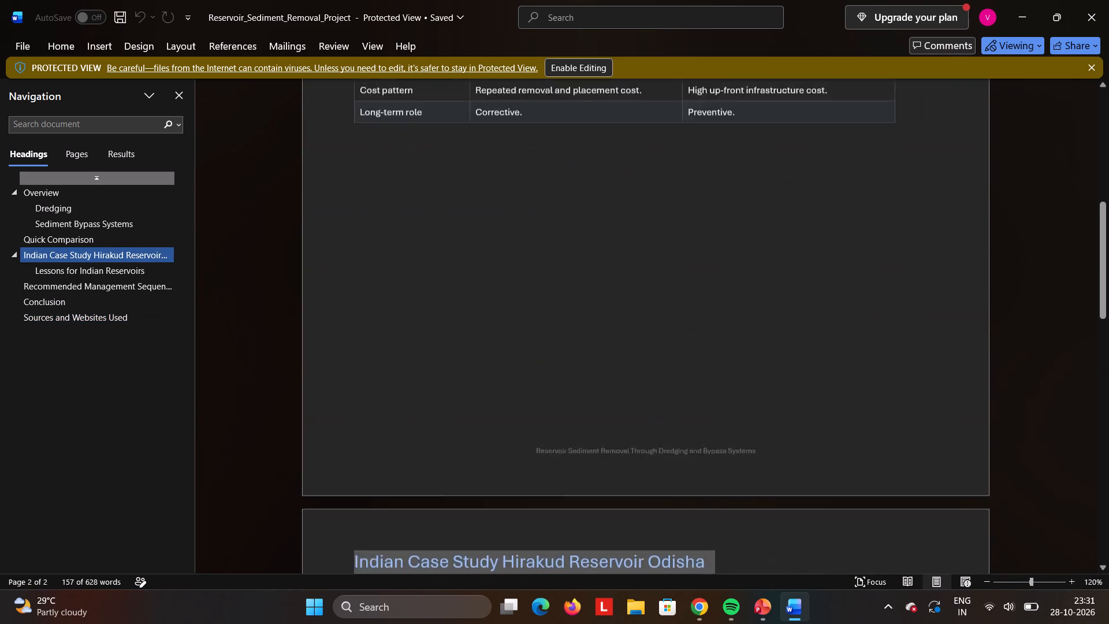
pyautogui.scroll(4, 678, 325)
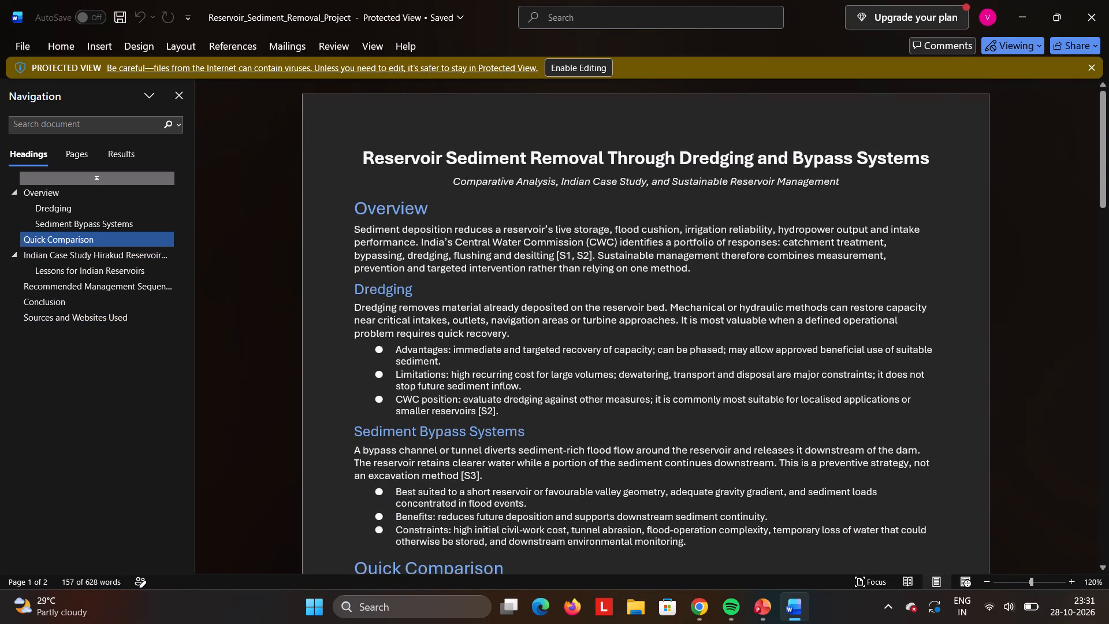
pyautogui.scroll(-2, 678, 325)
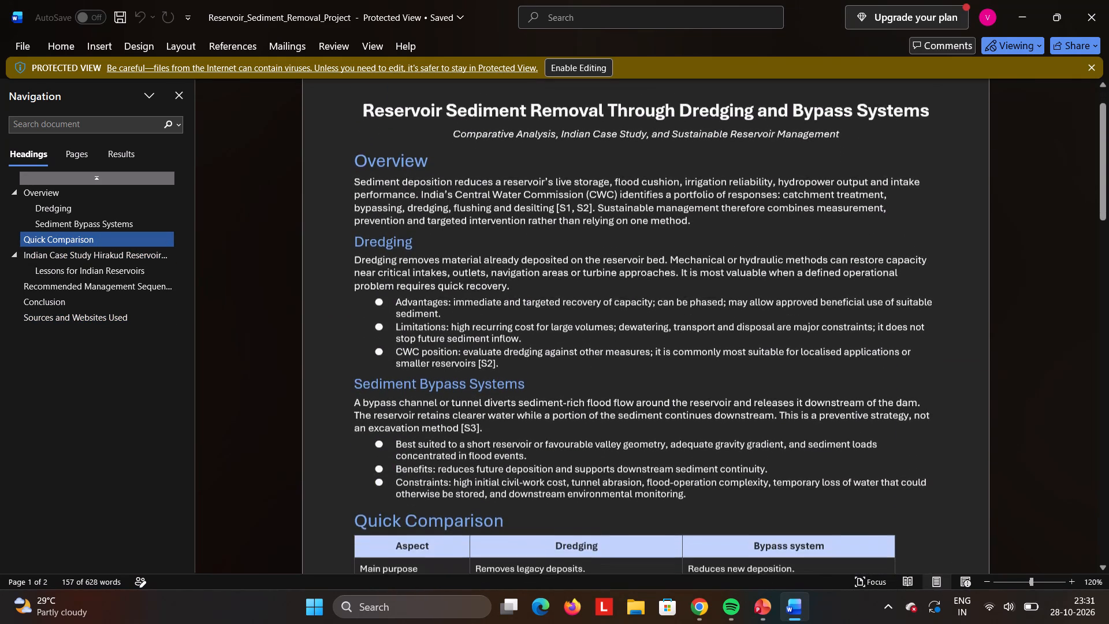
pyautogui.scroll(-5, 678, 325)
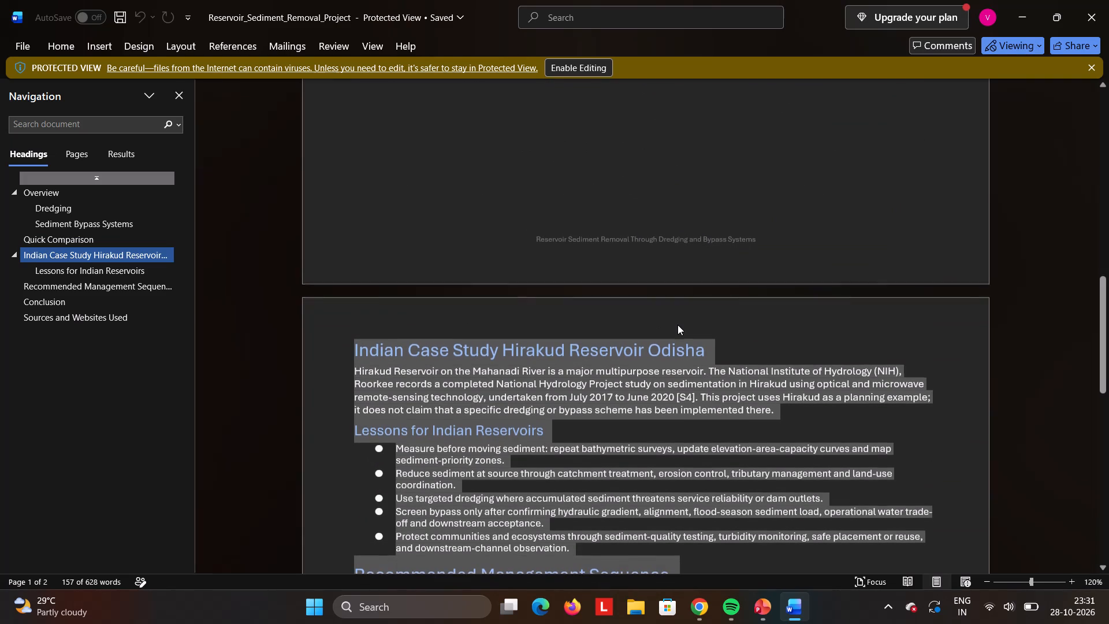
pyautogui.scroll(-1, 665, 396)
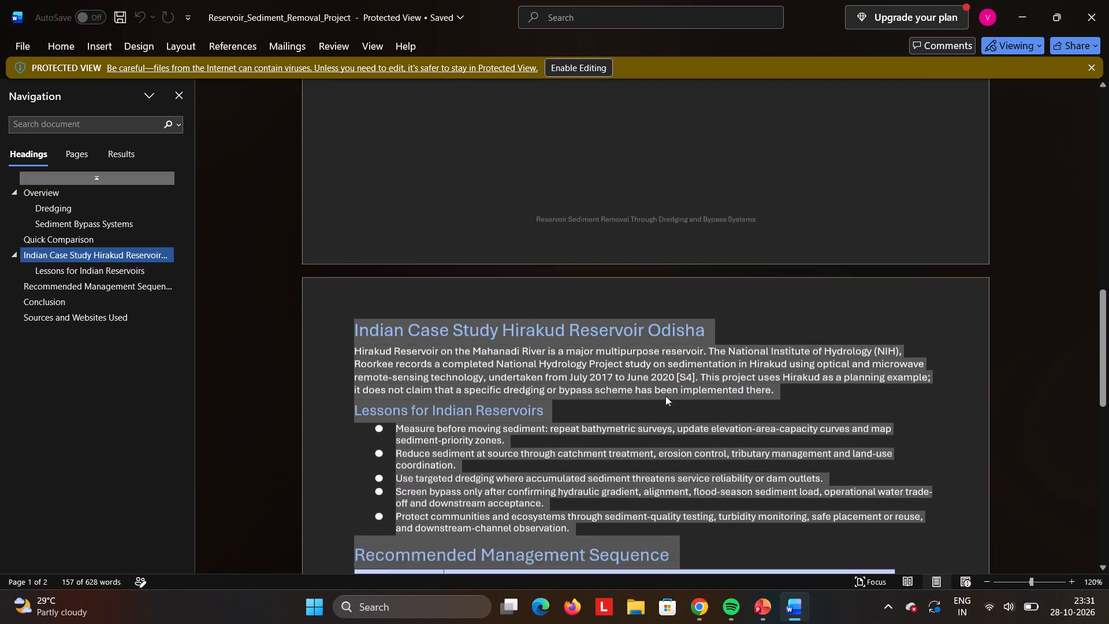
pyautogui.scroll(-2, 665, 396)
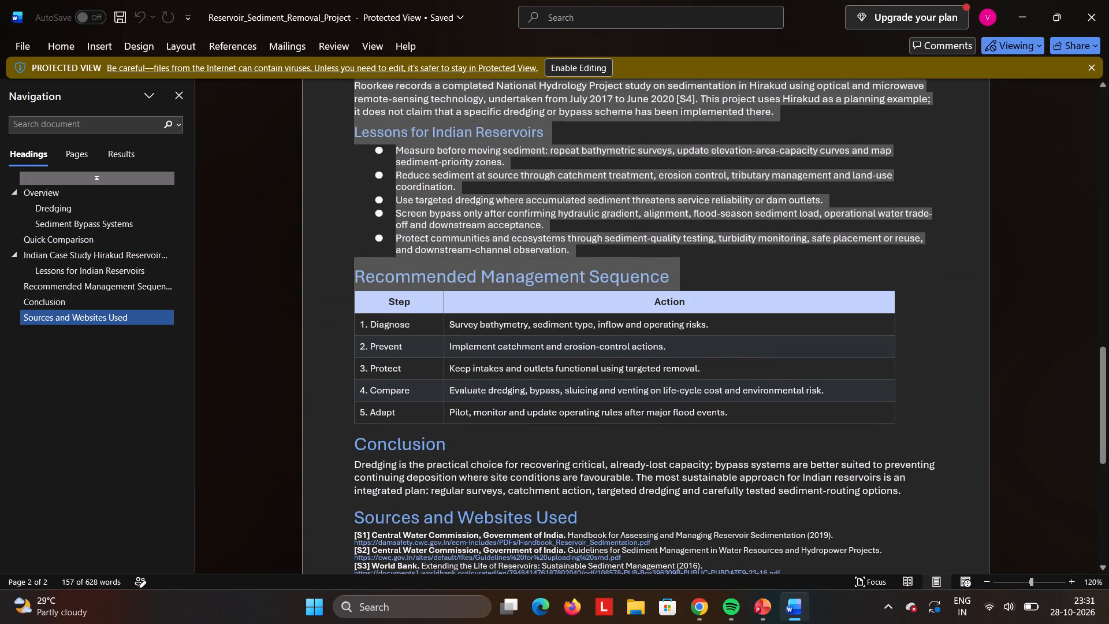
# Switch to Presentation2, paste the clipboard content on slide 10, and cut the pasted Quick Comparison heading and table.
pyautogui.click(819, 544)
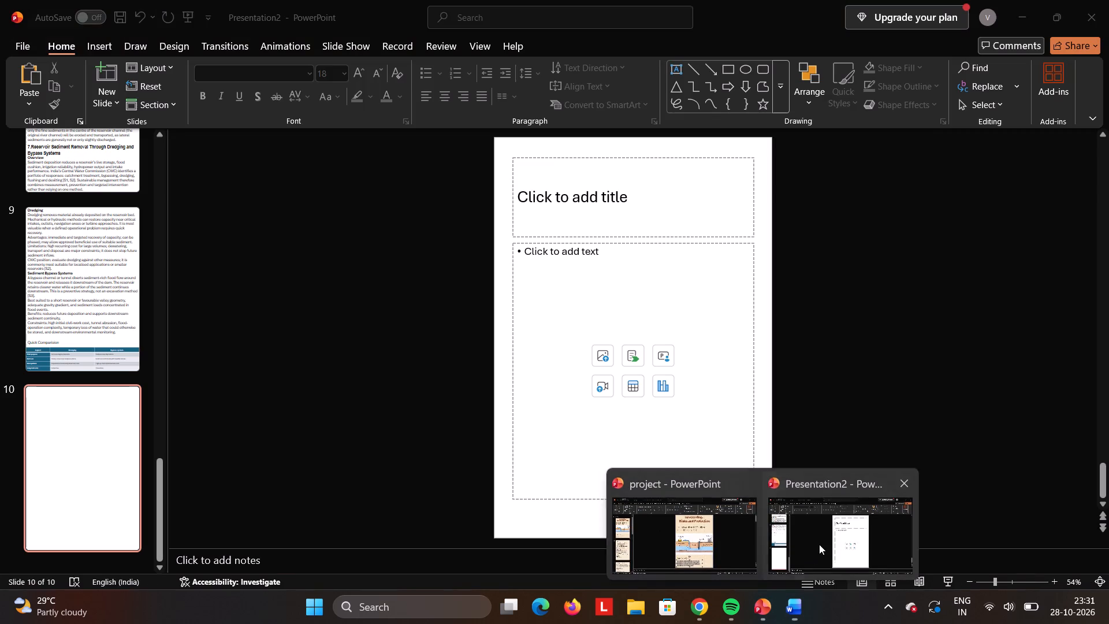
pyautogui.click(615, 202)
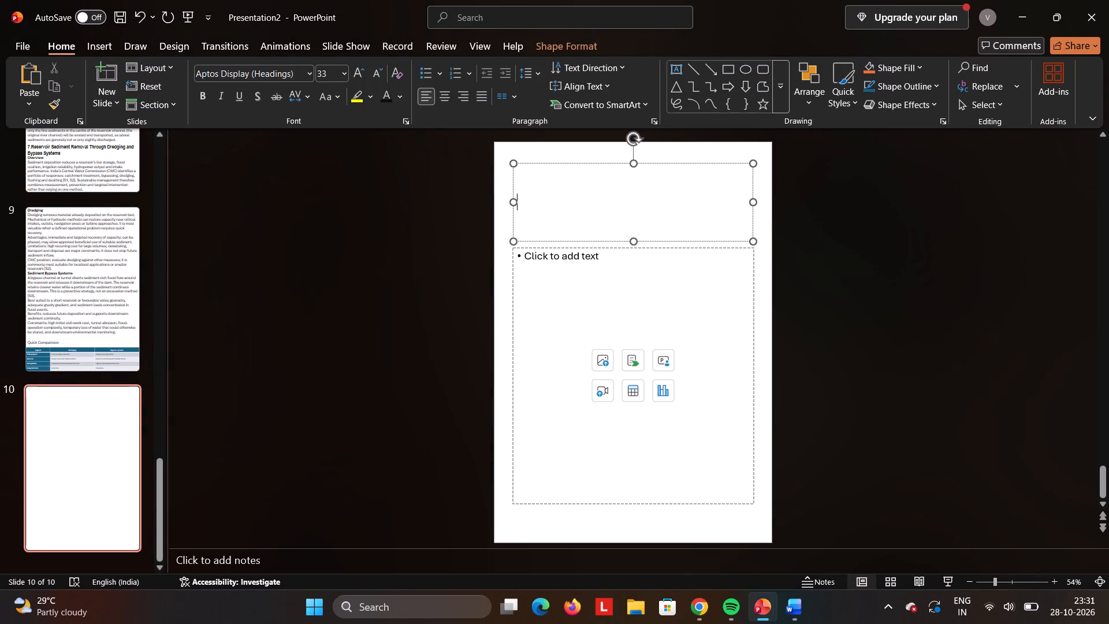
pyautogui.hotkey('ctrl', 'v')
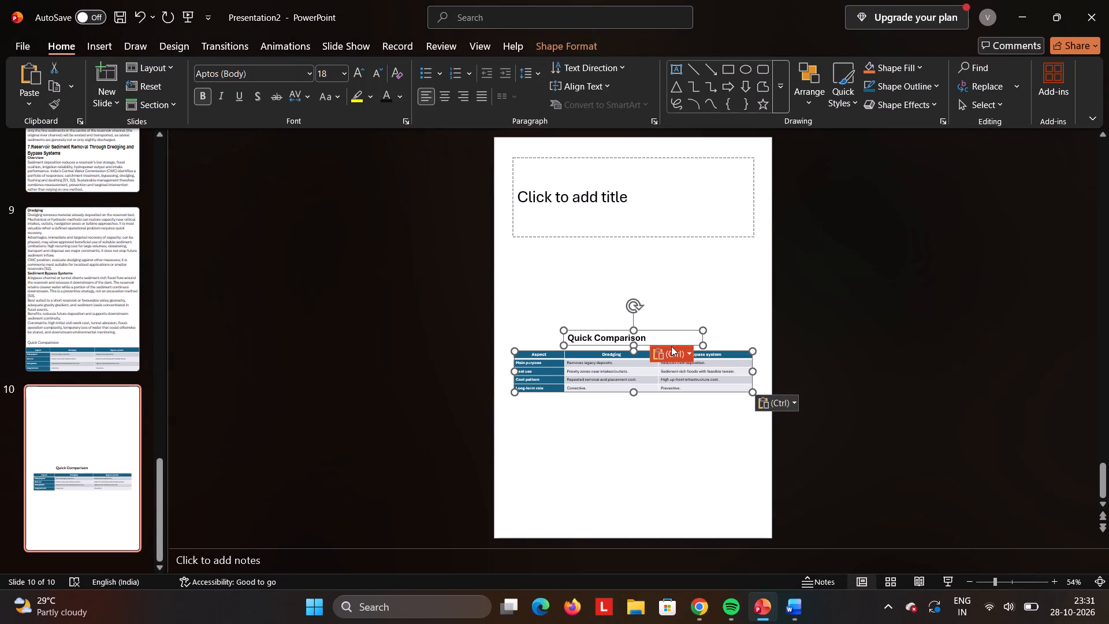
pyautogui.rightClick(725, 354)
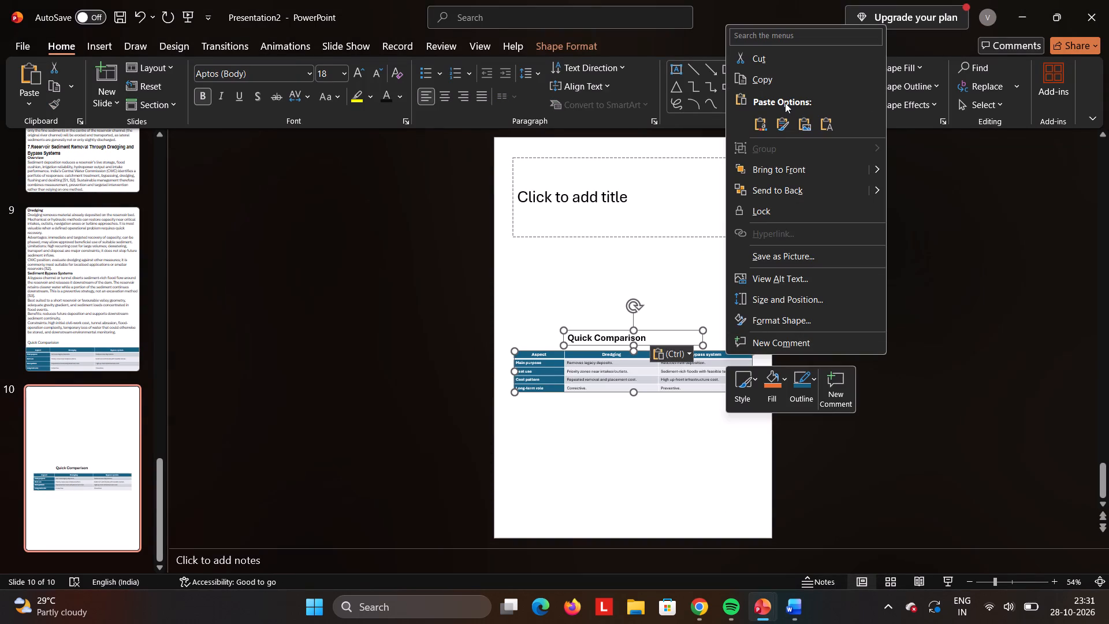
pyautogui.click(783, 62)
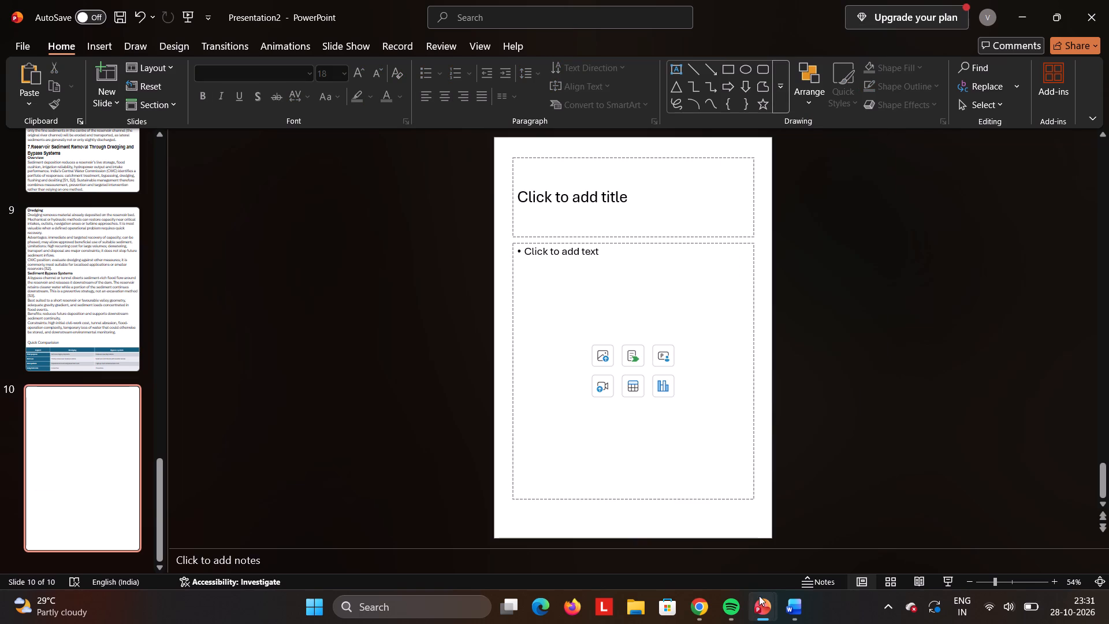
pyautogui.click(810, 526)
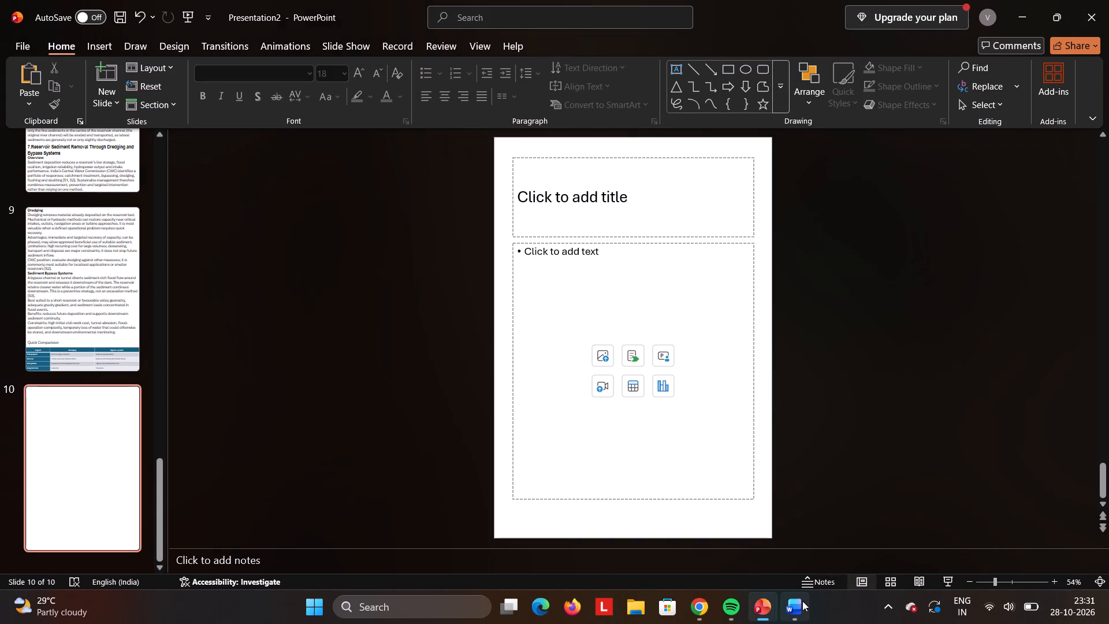
# Copy the Indian Case Study Hirakud Reservoir Odisha and Lessons for Indian Reservoirs sections from Word into slide 10's title placeholder.
pyautogui.click(802, 601)
pyautogui.click(798, 289)
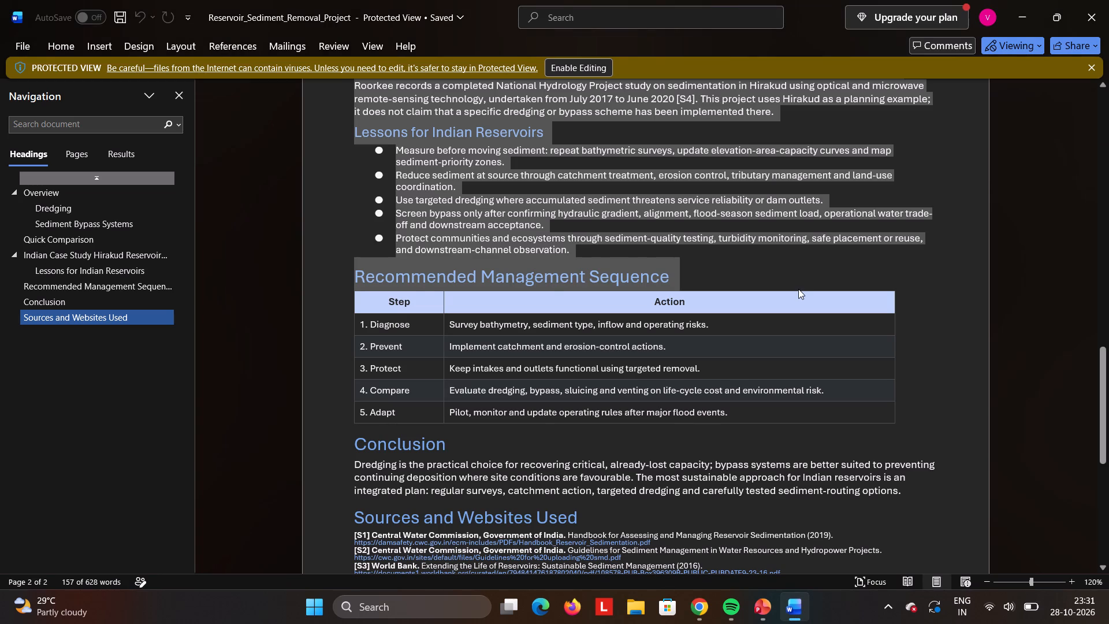
pyautogui.moveTo(582, 250); pyautogui.dragTo(362, 107)
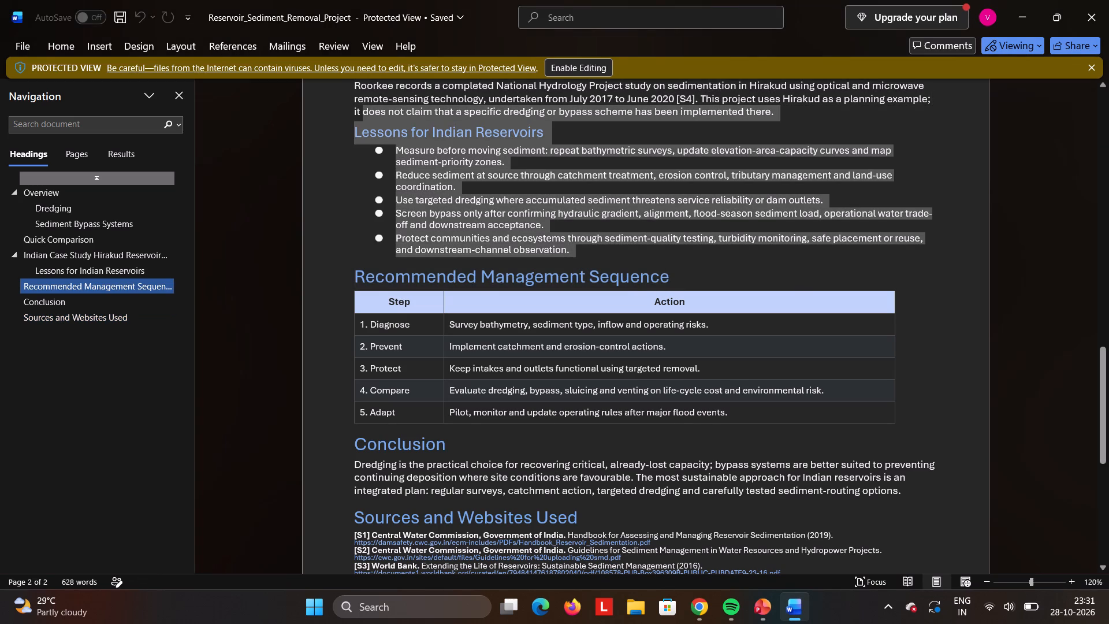
pyautogui.moveTo(362, 107); pyautogui.dragTo(345, 382)
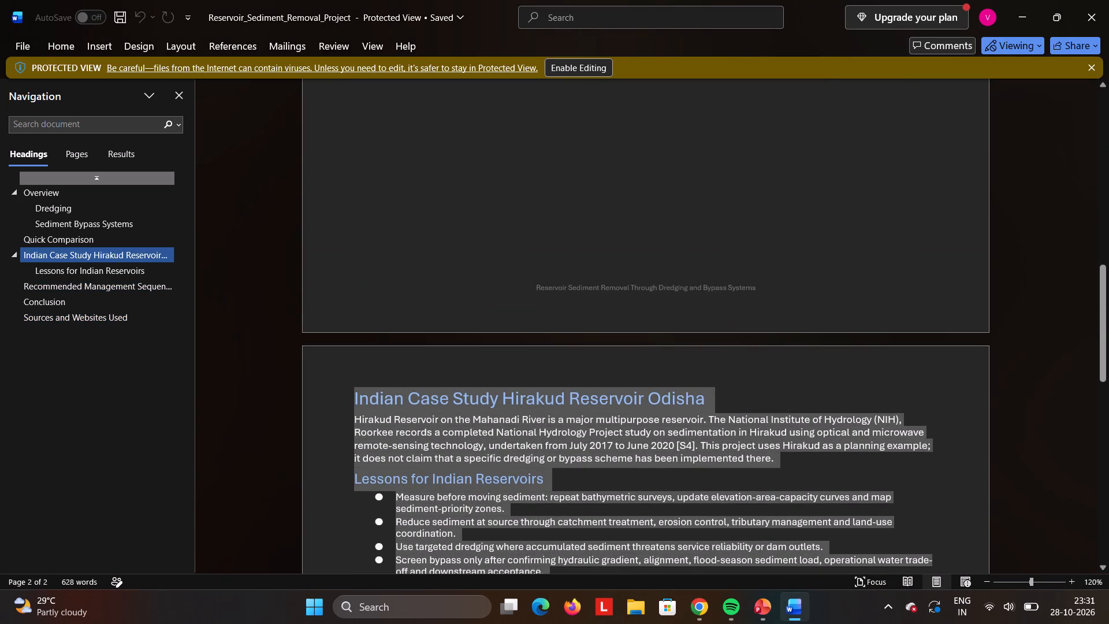
pyautogui.hotkey('ctrl', 'c')
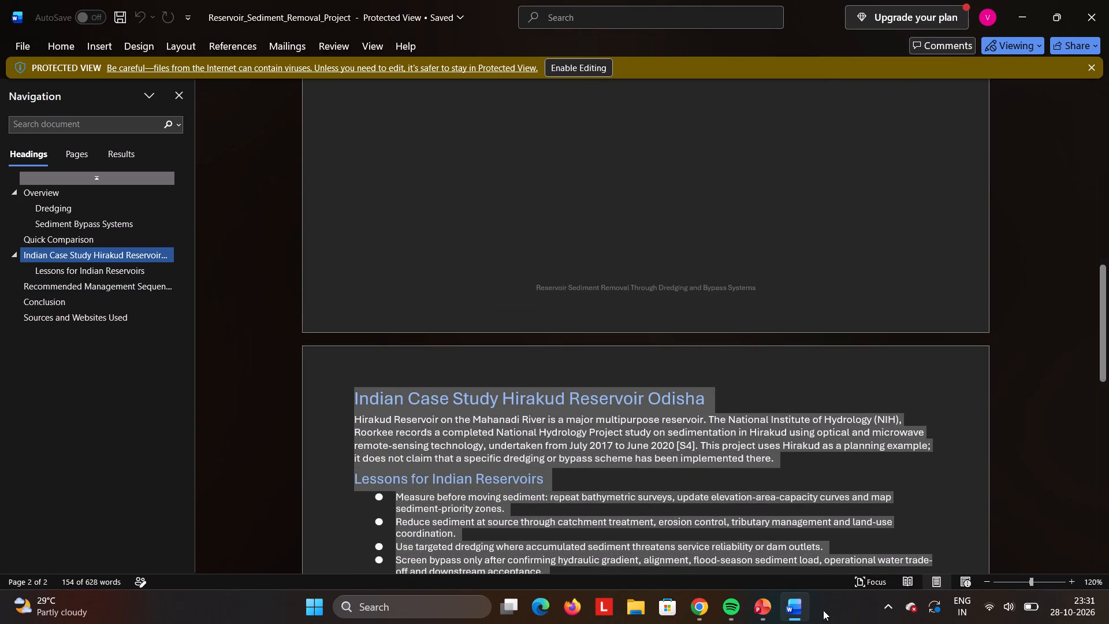
pyautogui.click(792, 564)
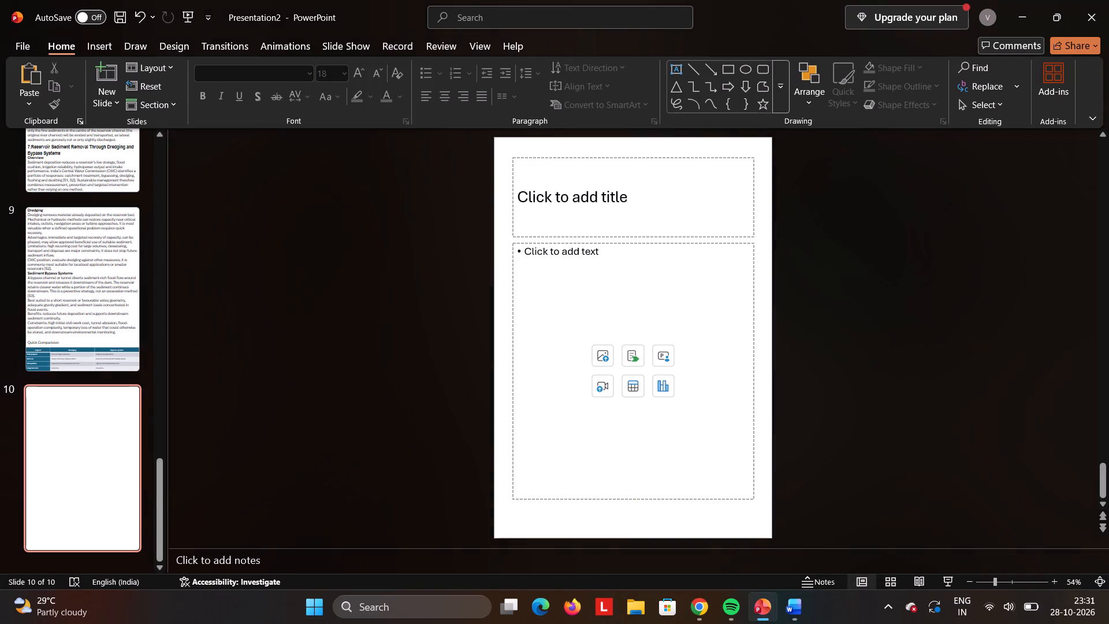
pyautogui.click(617, 226)
pyautogui.hotkey('ctrl', 'v')
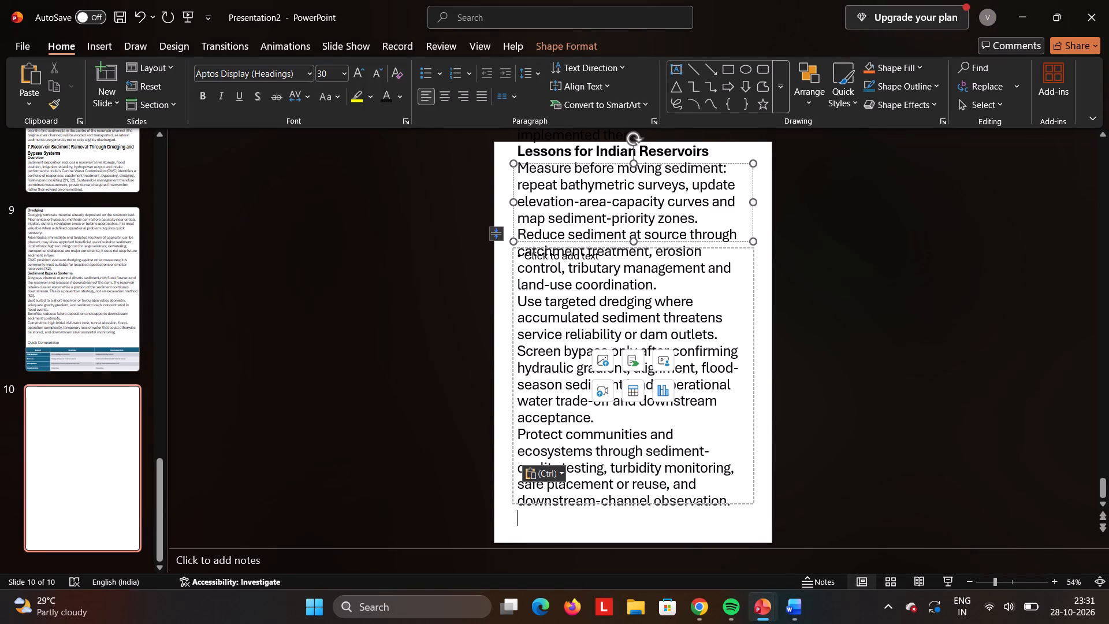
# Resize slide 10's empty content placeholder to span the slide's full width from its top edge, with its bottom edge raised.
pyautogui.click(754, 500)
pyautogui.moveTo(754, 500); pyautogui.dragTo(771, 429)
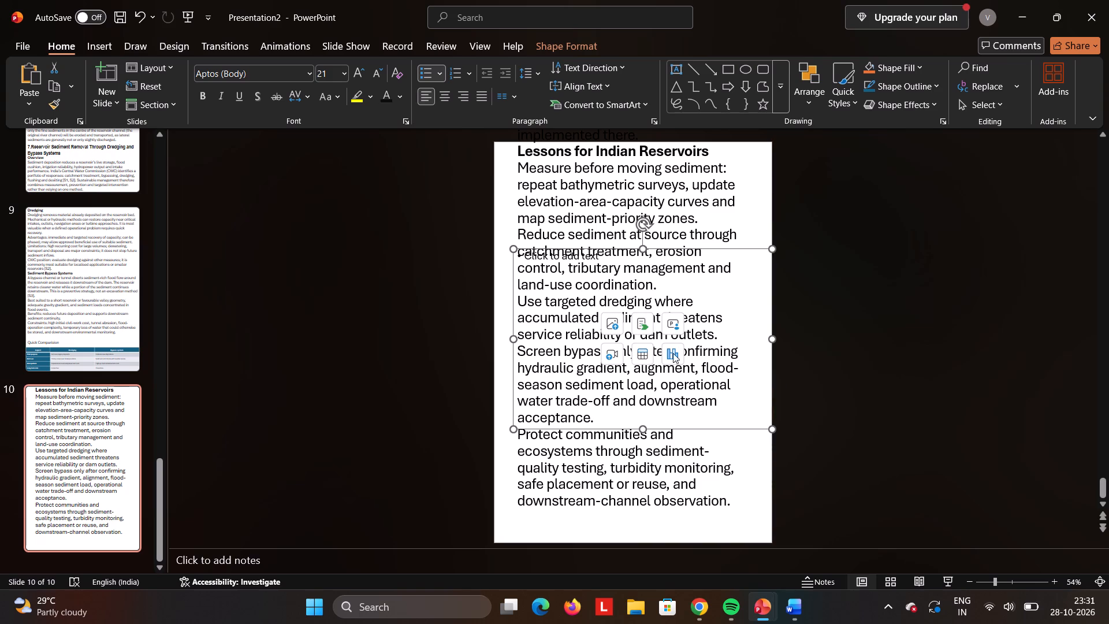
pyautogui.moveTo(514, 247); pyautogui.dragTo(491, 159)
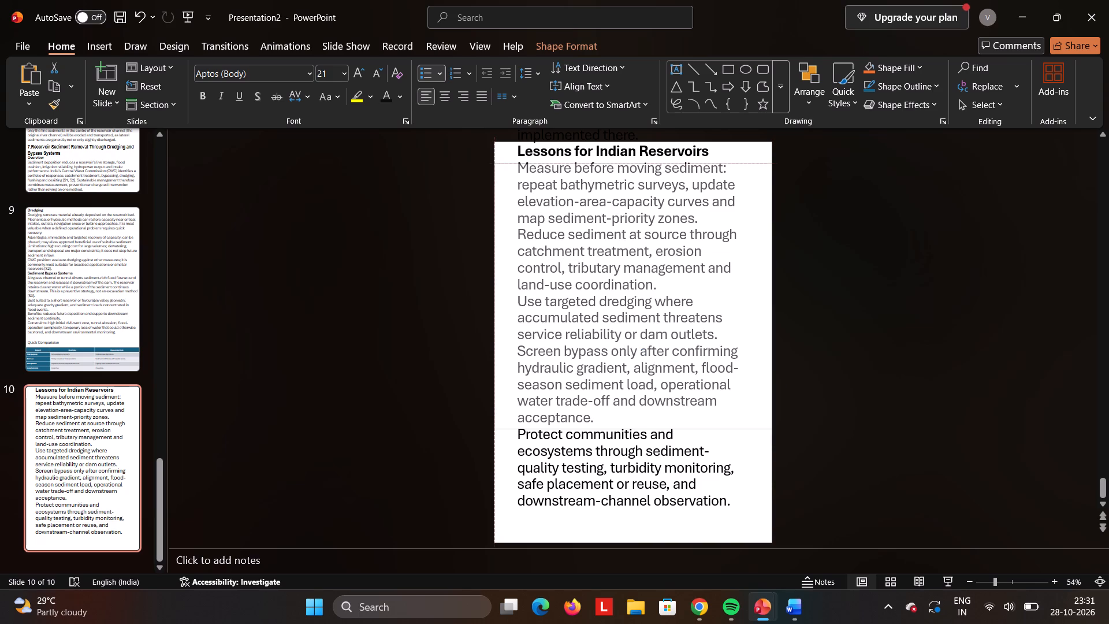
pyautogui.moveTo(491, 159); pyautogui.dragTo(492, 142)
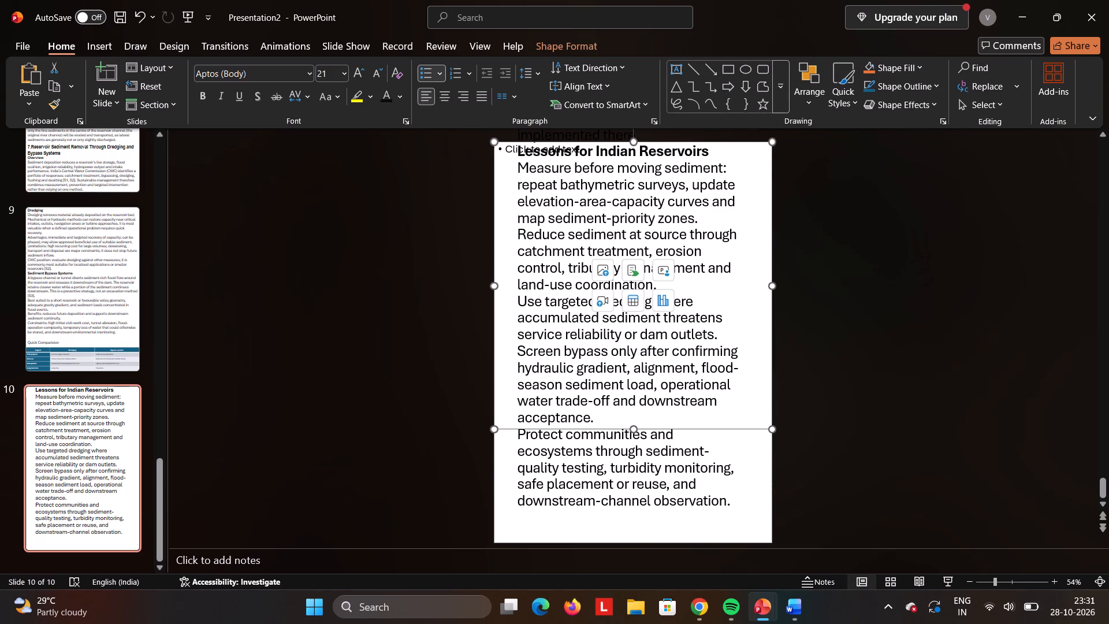
# Set all the pasted Hirakud case study and lessons text on slide 10 to font size 18.
pyautogui.moveTo(733, 505); pyautogui.dragTo(508, 122)
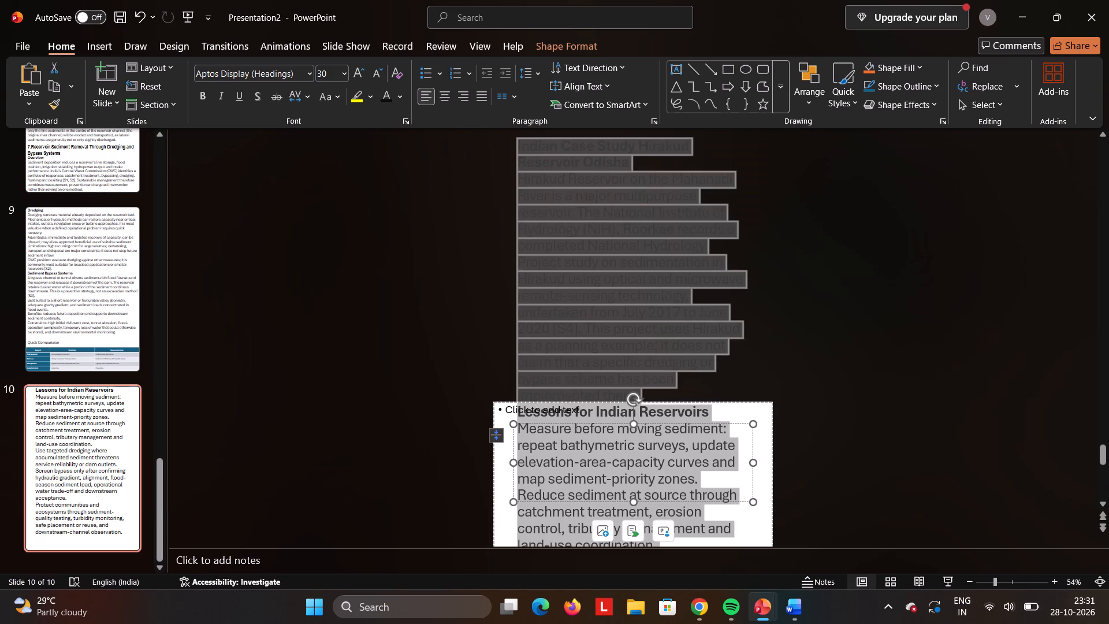
pyautogui.moveTo(508, 122); pyautogui.dragTo(508, 127)
pyautogui.click(347, 73)
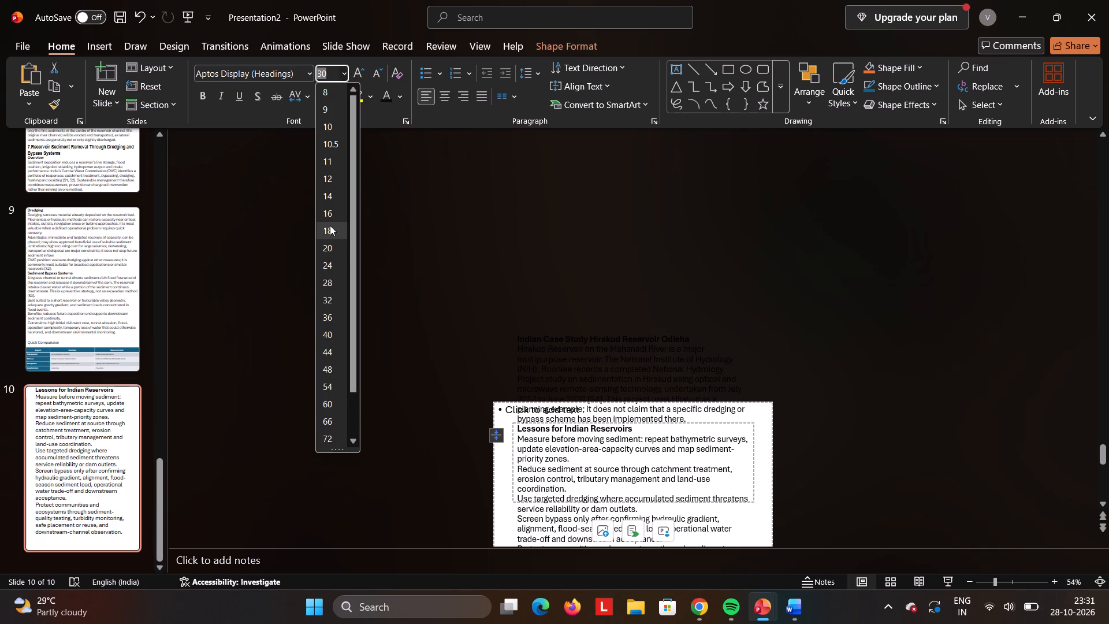
pyautogui.click(330, 225)
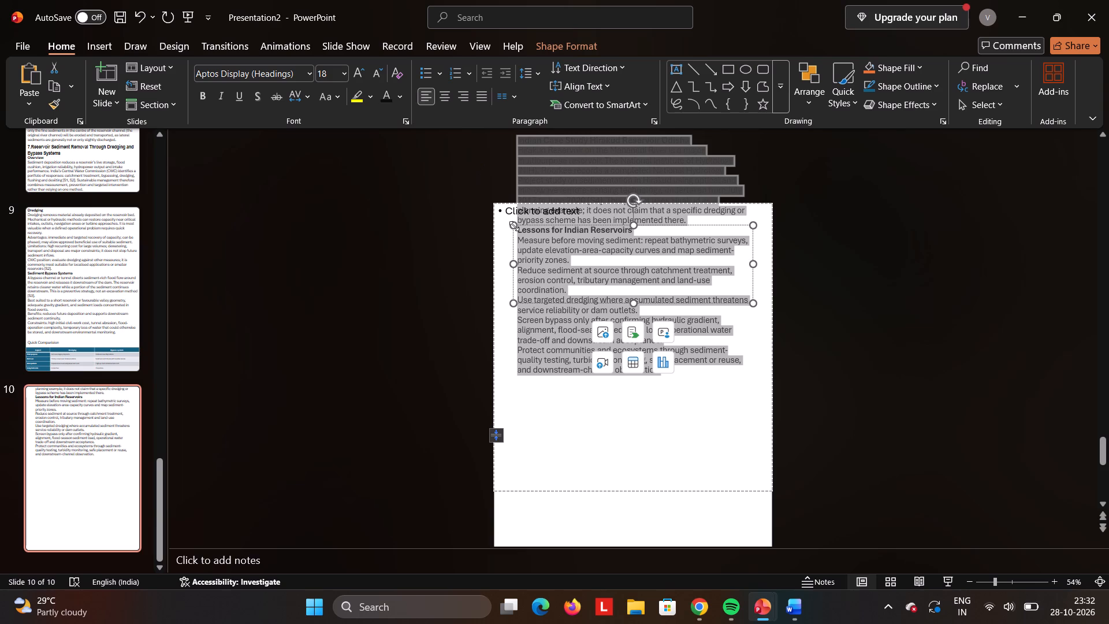
# Narrow the pasted text's box slightly by moving its upper-left corner inward.
pyautogui.moveTo(513, 225); pyautogui.dragTo(509, 355)
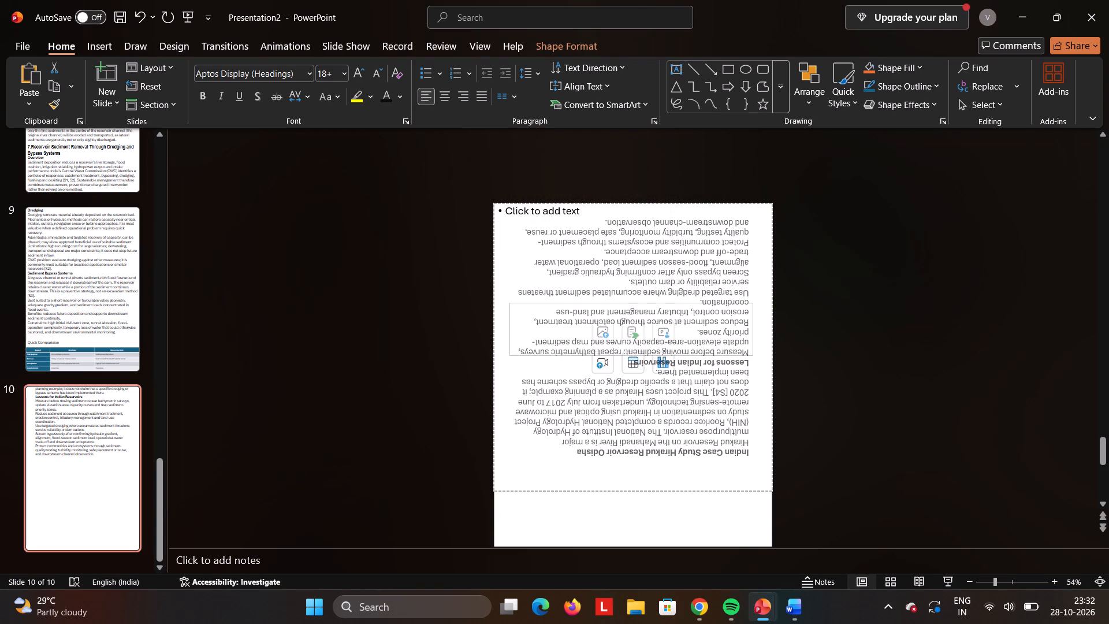
pyautogui.moveTo(509, 355); pyautogui.dragTo(531, 221)
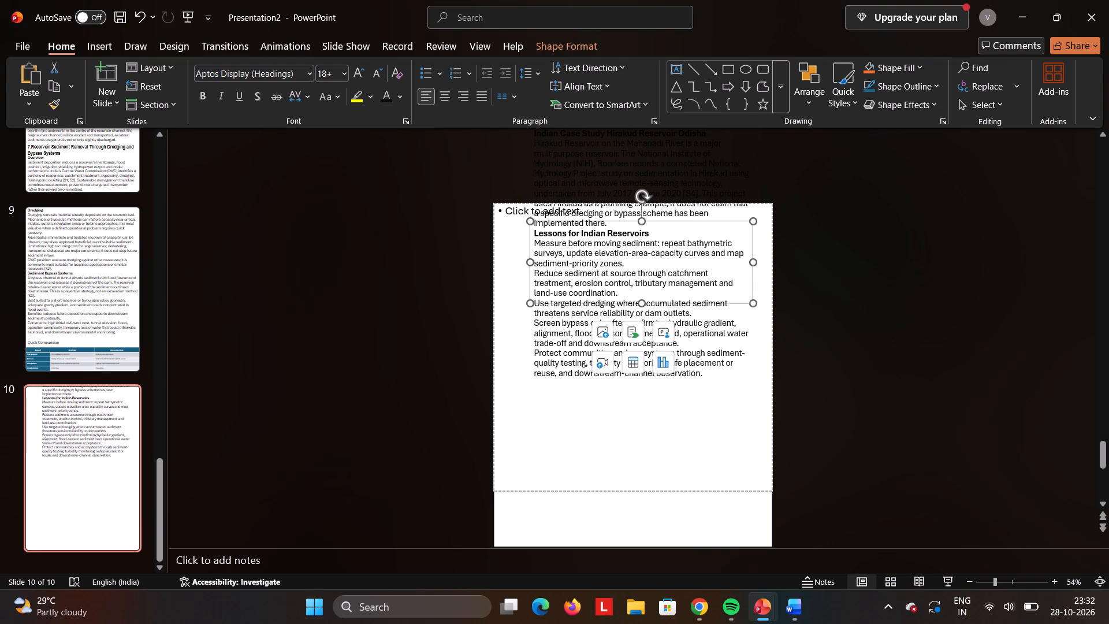
# Move slide 10's empty content placeholder off the pasted text, shrink it to a small box, and cut it from the slide.
pyautogui.click(719, 293)
pyautogui.moveTo(719, 293); pyautogui.dragTo(712, 404)
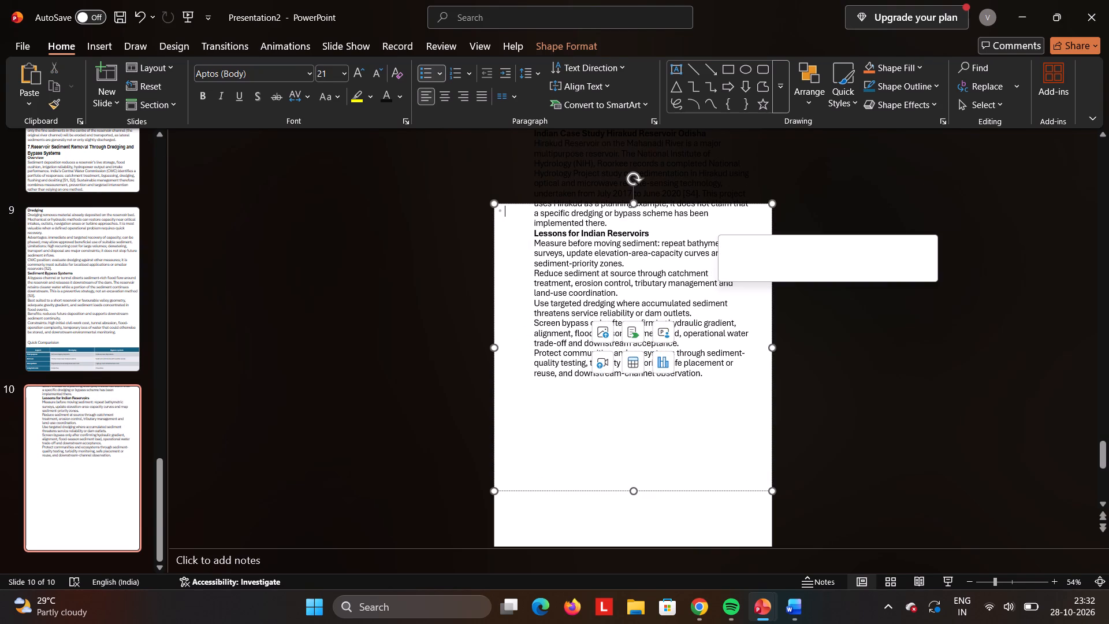
pyautogui.moveTo(712, 404); pyautogui.dragTo(690, 489)
pyautogui.moveTo(677, 493); pyautogui.dragTo(681, 523)
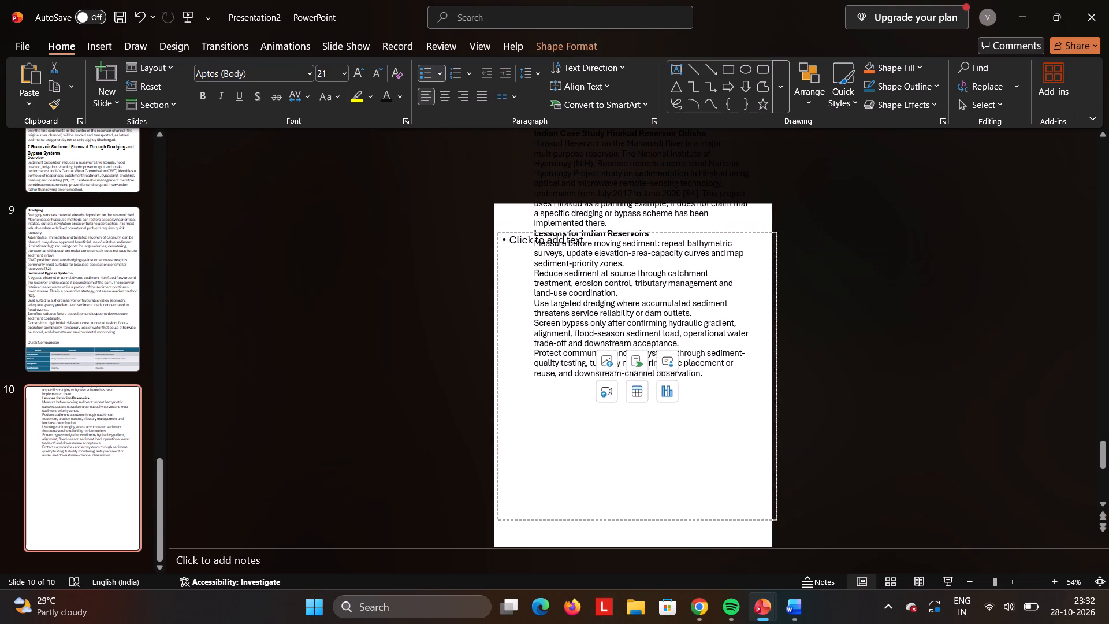
pyautogui.moveTo(681, 523); pyautogui.dragTo(749, 517)
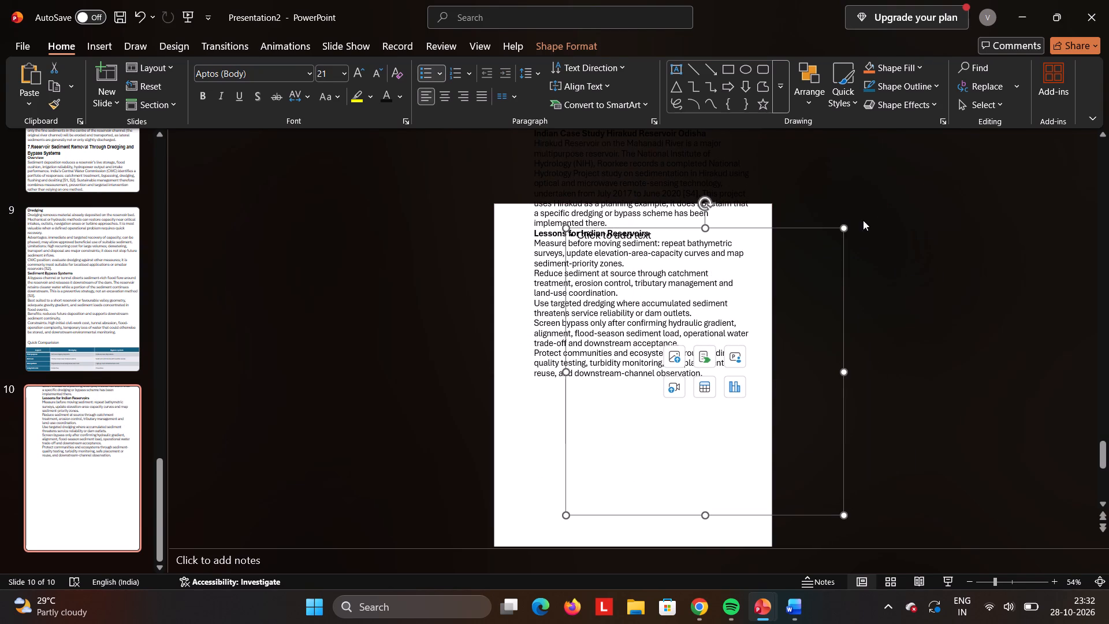
pyautogui.moveTo(848, 225); pyautogui.dragTo(582, 503)
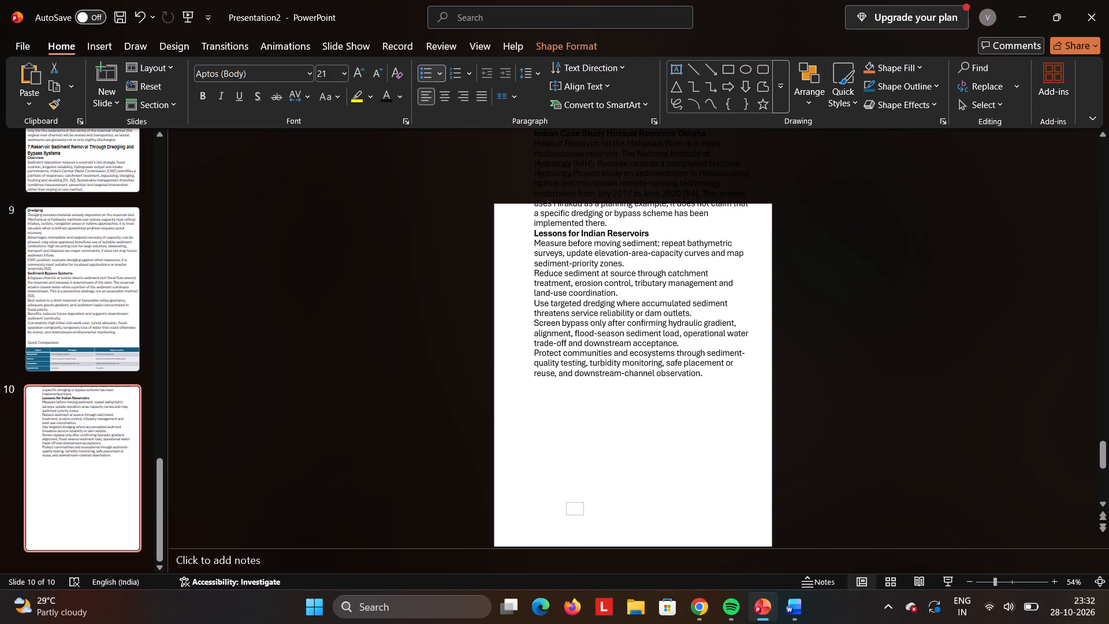
pyautogui.moveTo(582, 503); pyautogui.dragTo(573, 504)
pyautogui.rightClick(573, 504)
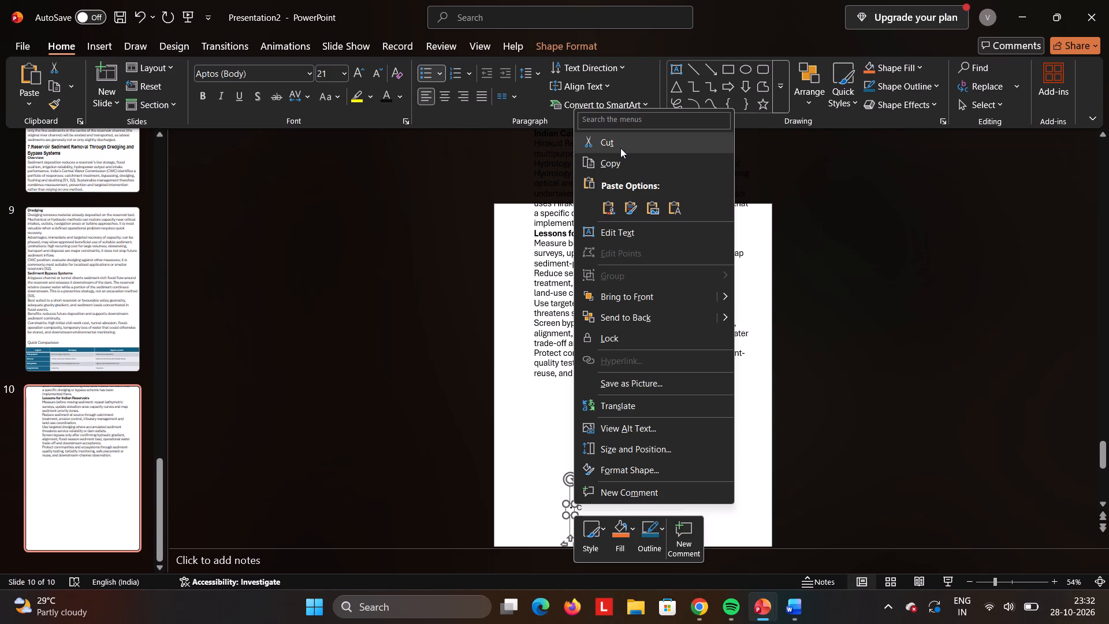
pyautogui.click(620, 148)
# Resize the Hirakud and lessons text box to span slide 10's full width from its top edge, ending just below the text.
pyautogui.click(710, 379)
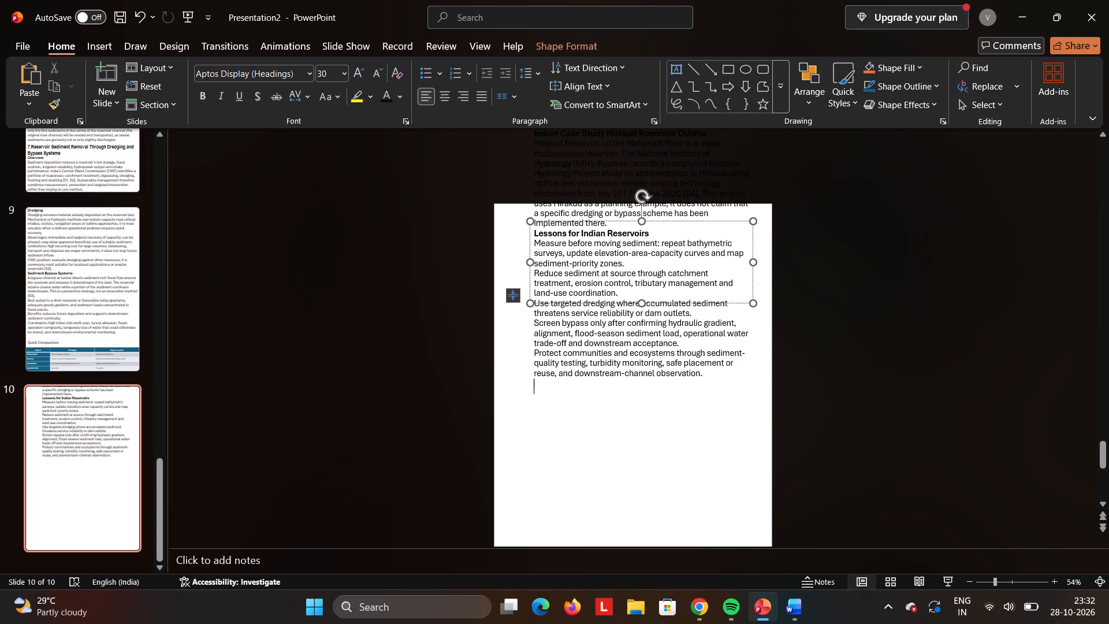
pyautogui.moveTo(752, 306); pyautogui.dragTo(771, 424)
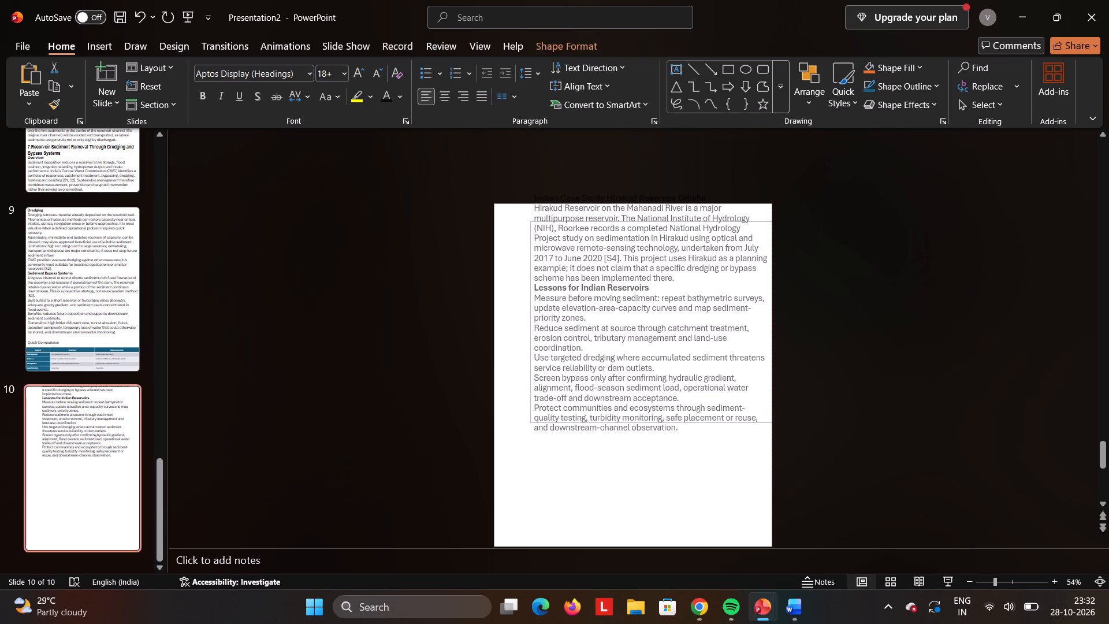
pyautogui.moveTo(771, 424); pyautogui.dragTo(769, 465)
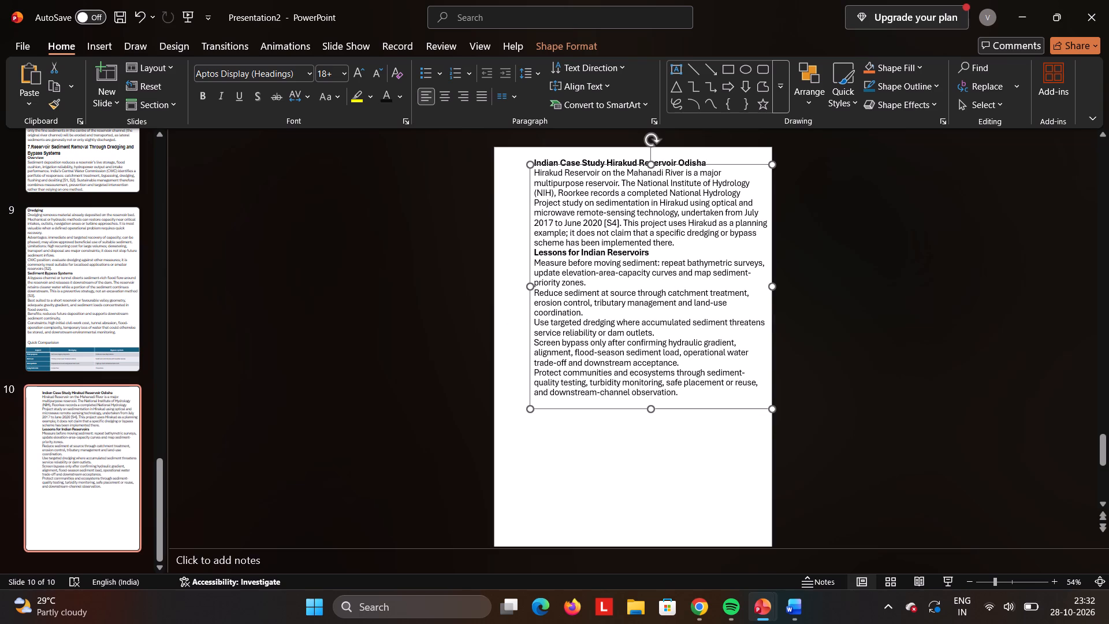
pyautogui.moveTo(531, 286); pyautogui.dragTo(496, 284)
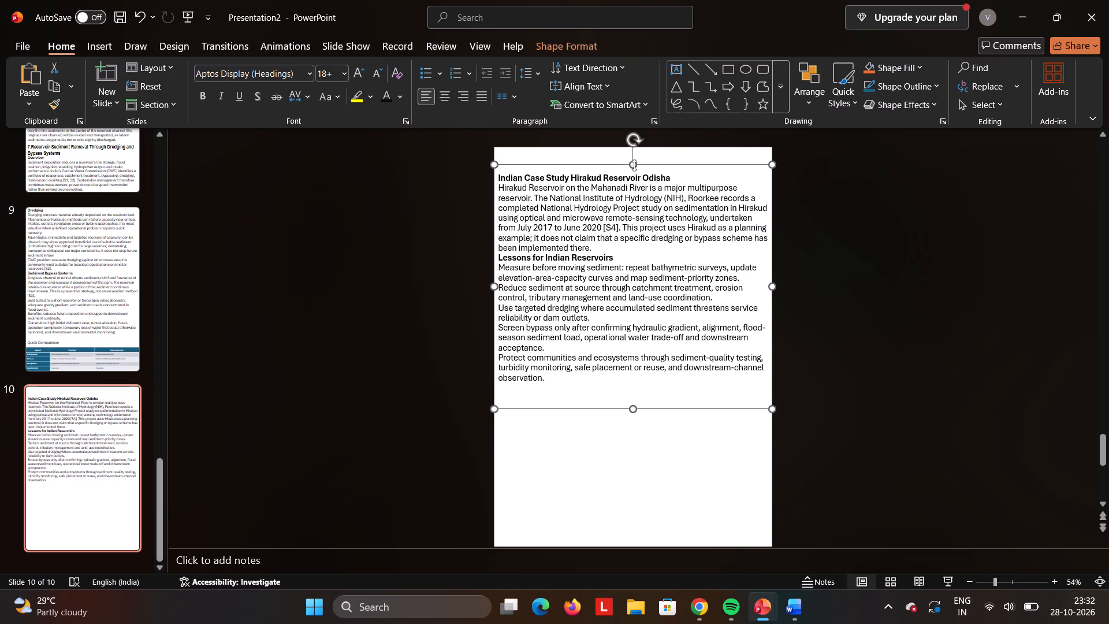
pyautogui.moveTo(632, 168); pyautogui.dragTo(635, 147)
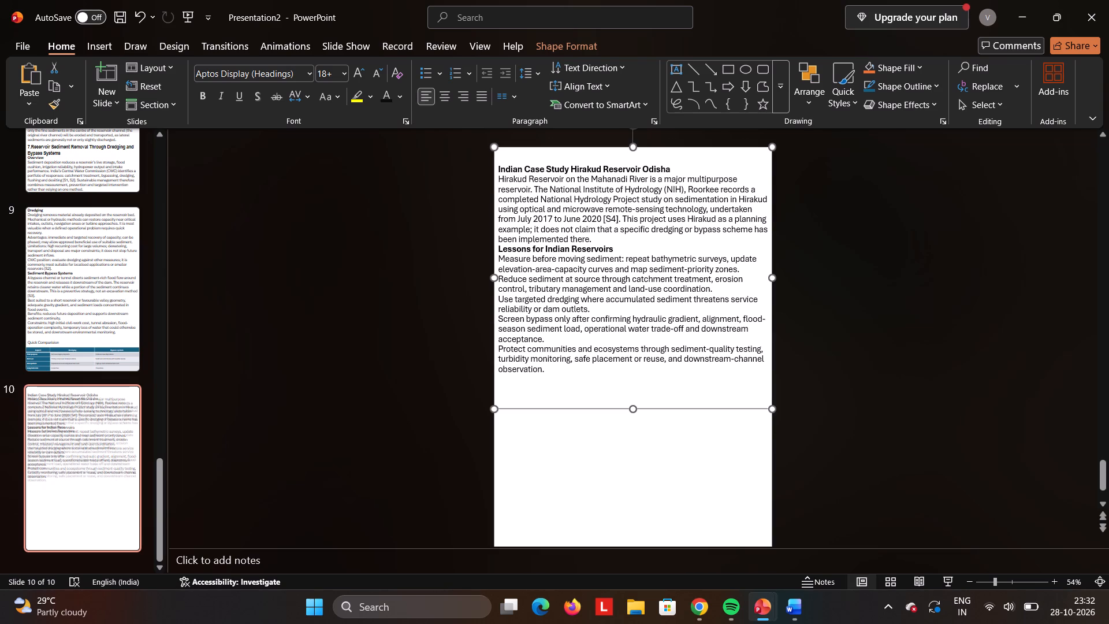
pyautogui.moveTo(632, 407); pyautogui.dragTo(635, 382)
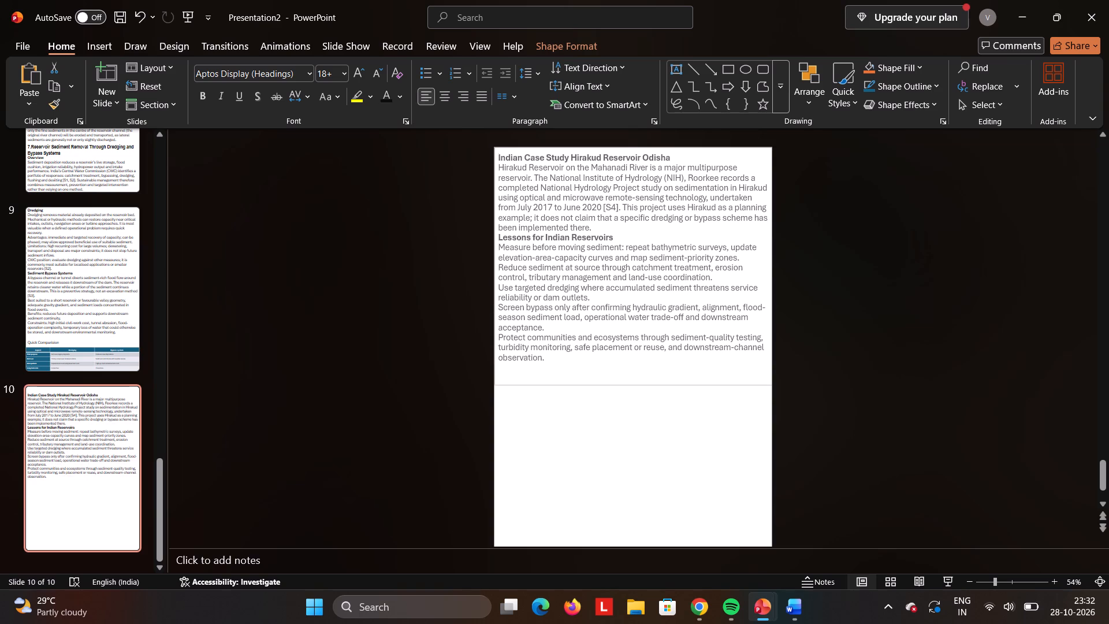
pyautogui.moveTo(635, 382); pyautogui.dragTo(635, 381)
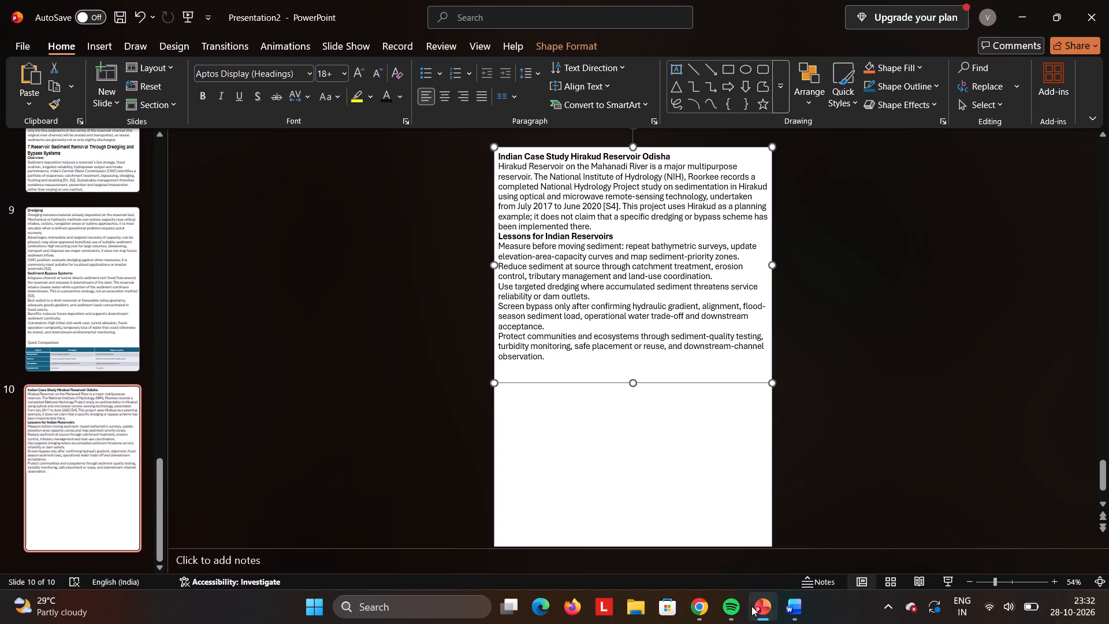
# In the Word document, copy the Recommended Management Sequence heading with its whole Step and Action table, excluding the Conclusion heading.
pyautogui.click(806, 541)
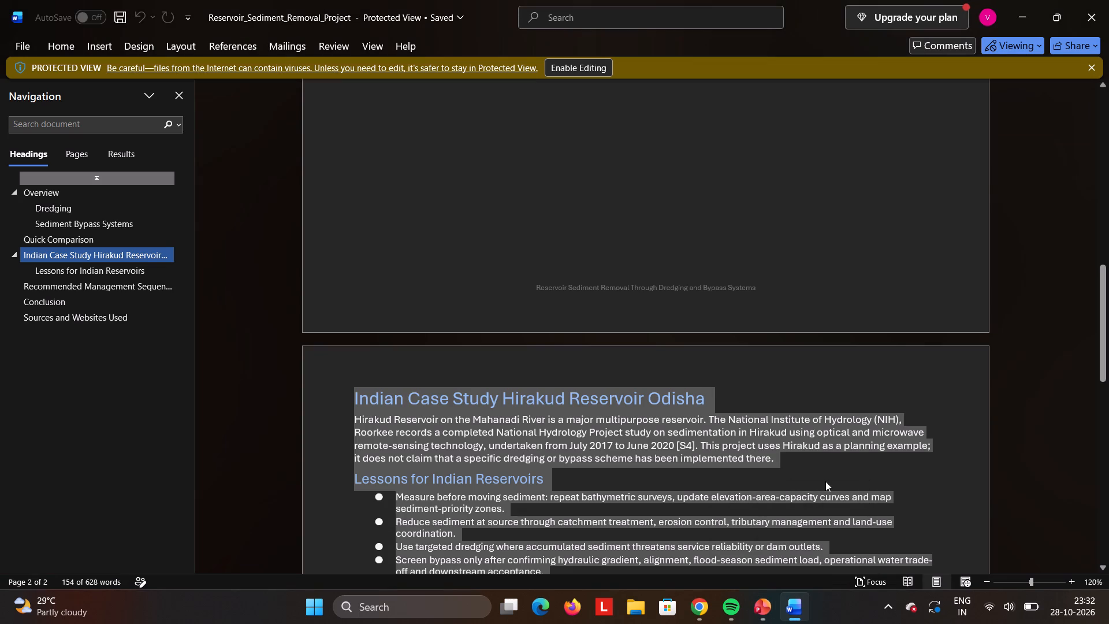
pyautogui.click(877, 307)
pyautogui.scroll(-10, 877, 307)
pyautogui.scroll(1, 877, 307)
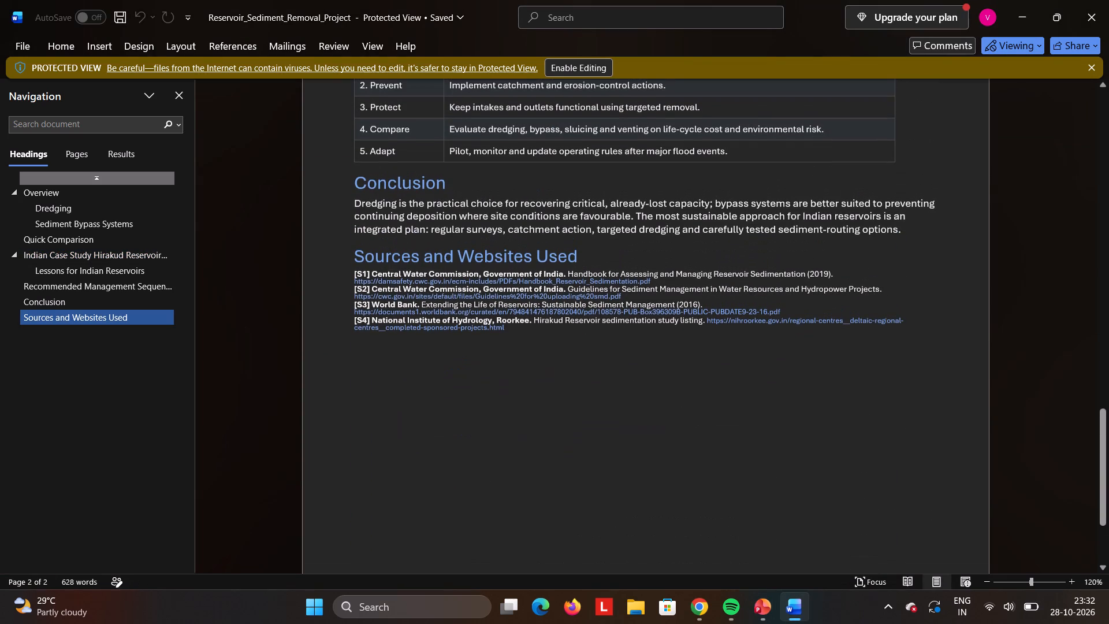
pyautogui.scroll(1, 877, 307)
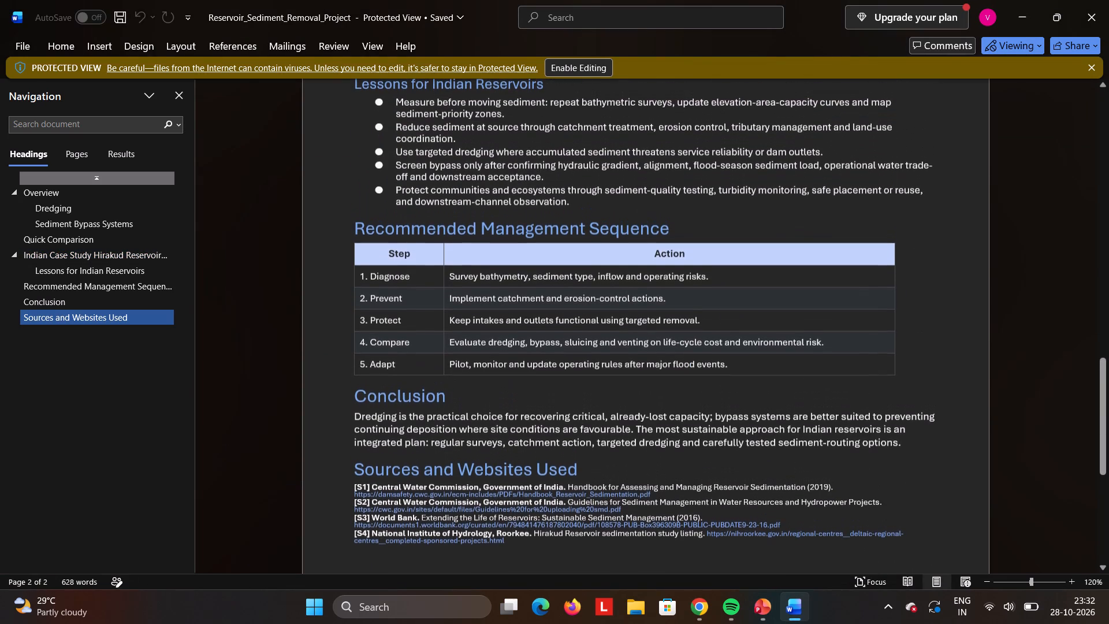
pyautogui.scroll(-1, 466, 222)
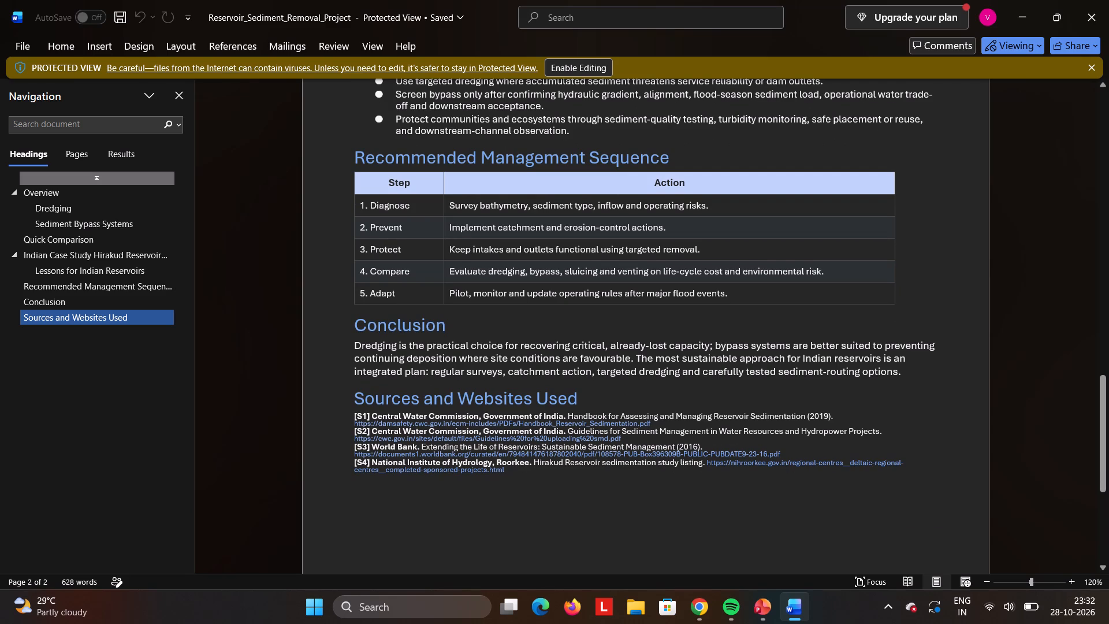
pyautogui.moveTo(354, 157); pyautogui.dragTo(738, 313)
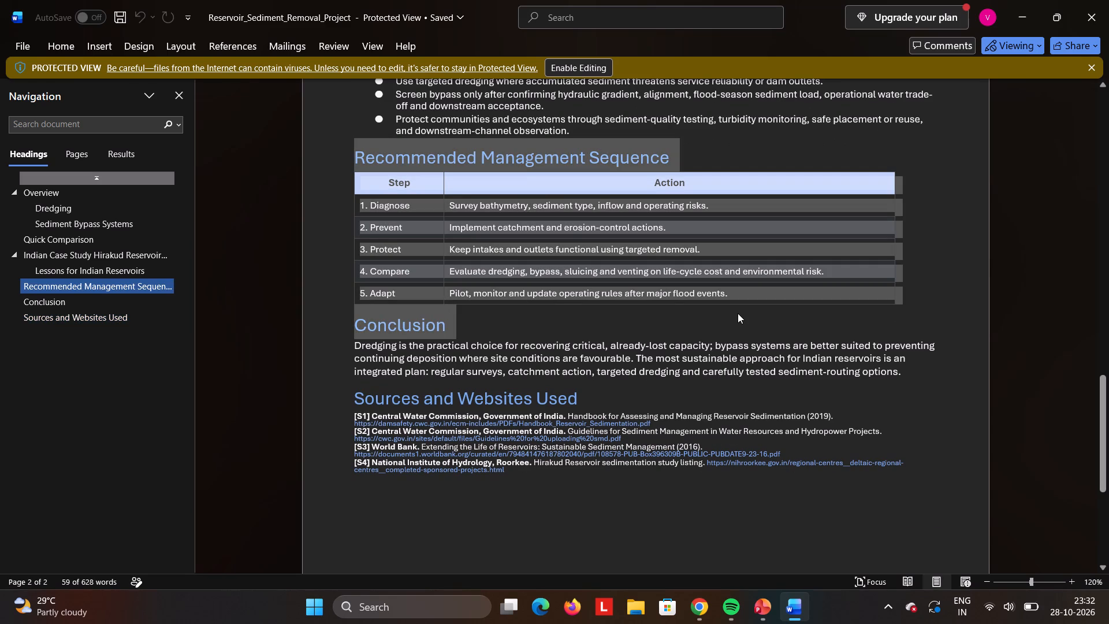
pyautogui.hotkey('ctrl', 'c')
pyautogui.click(762, 474)
pyautogui.moveTo(348, 153); pyautogui.dragTo(773, 306)
pyautogui.click(323, 175)
pyautogui.moveTo(348, 157); pyautogui.dragTo(465, 209)
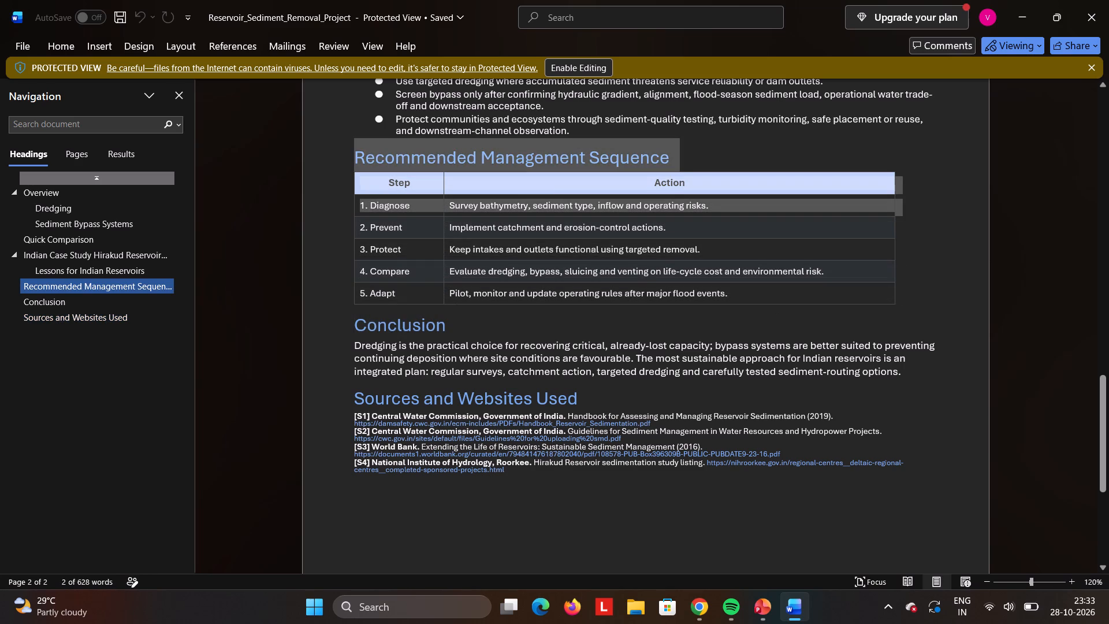
pyautogui.moveTo(465, 209); pyautogui.dragTo(708, 292)
pyautogui.hotkey('ctrl', 'c')
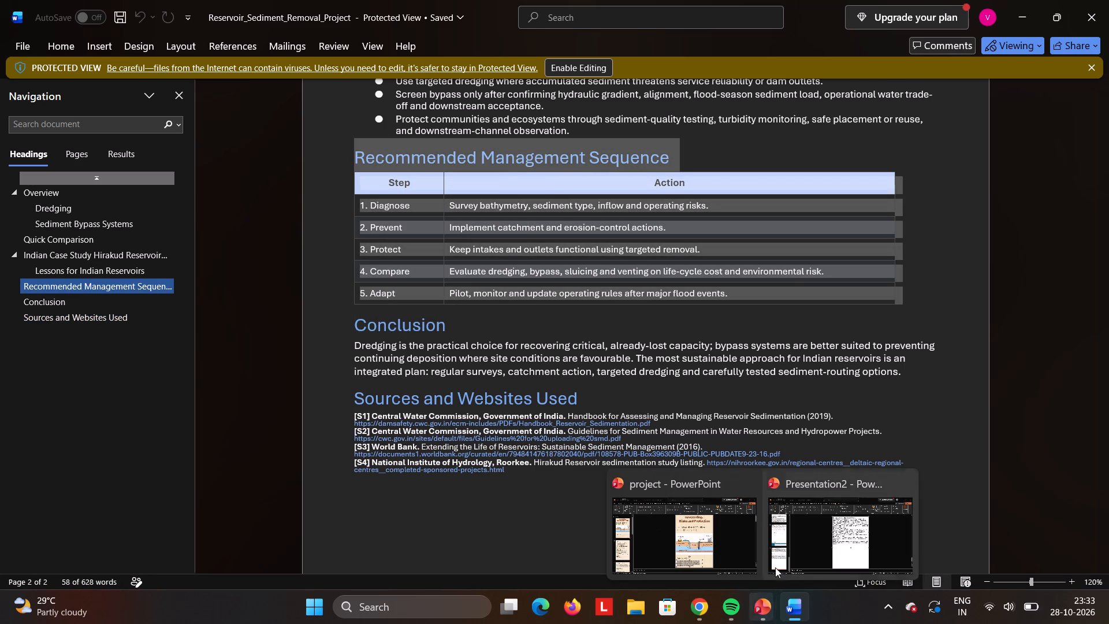
# Back in PowerPoint's Presentation2, add a text box filling slide 10's blank lower area, paste the heading and table, and position them below the text.
pyautogui.click(797, 539)
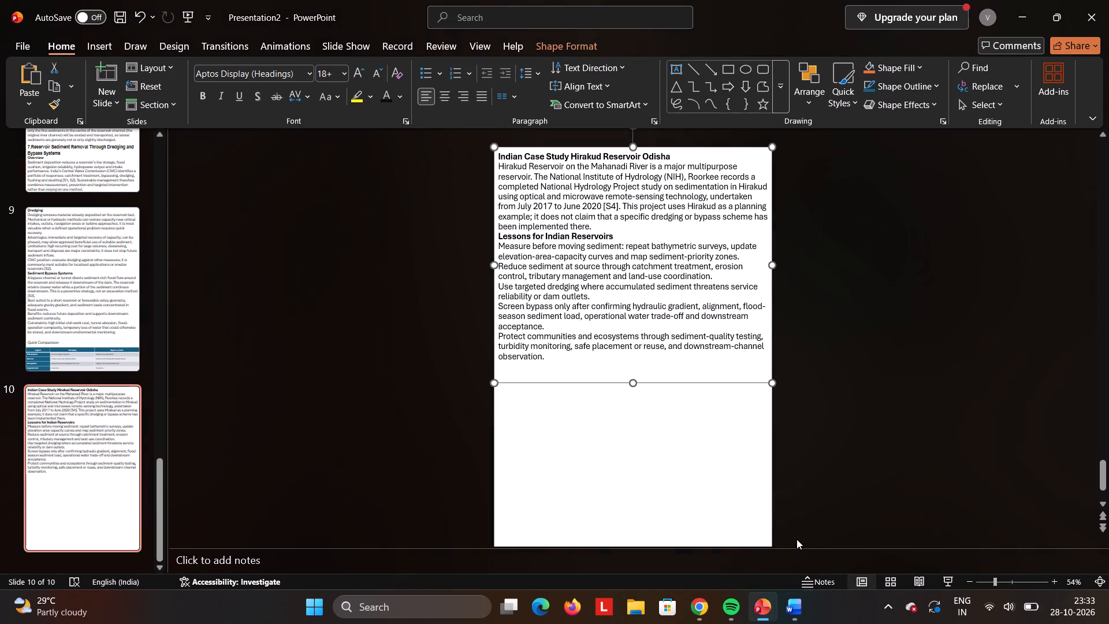
pyautogui.doubleClick(599, 499)
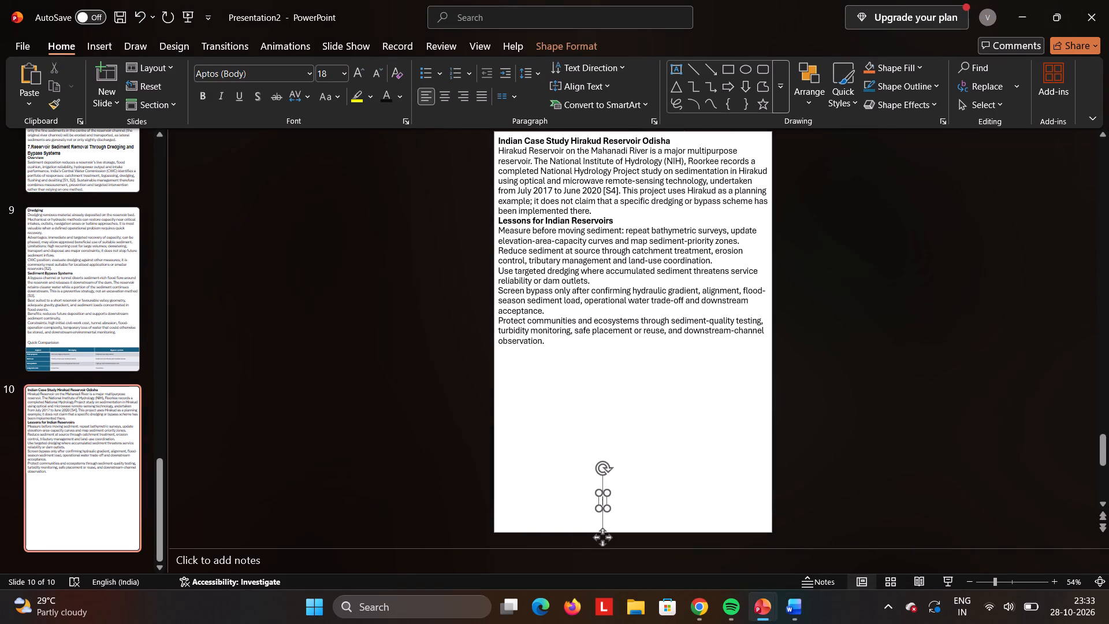
pyautogui.moveTo(596, 492); pyautogui.dragTo(496, 351)
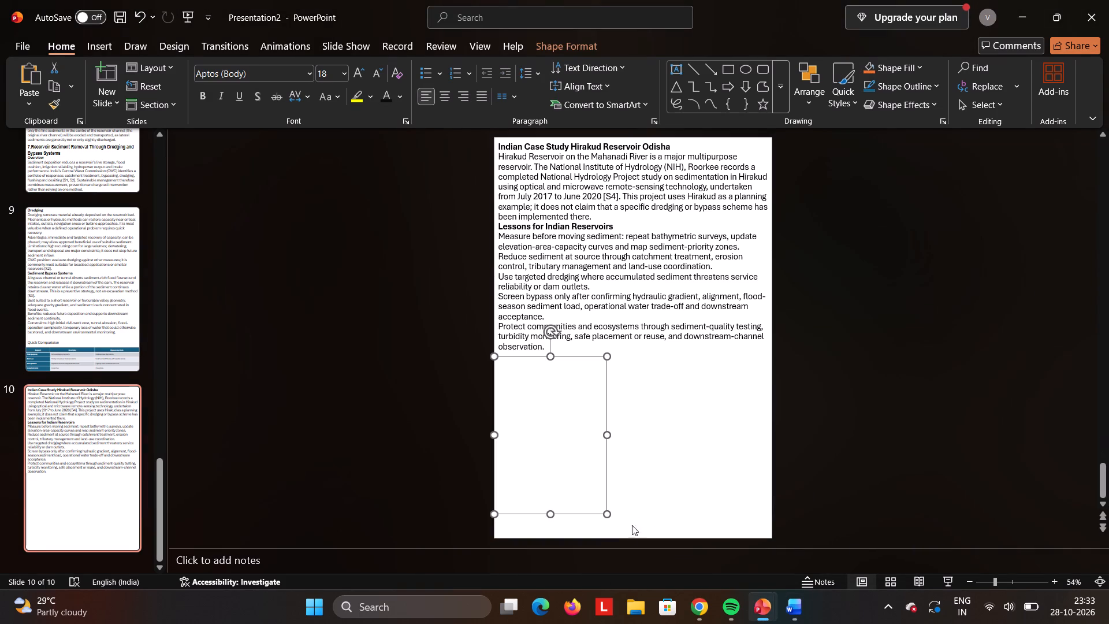
pyautogui.moveTo(607, 514); pyautogui.dragTo(772, 534)
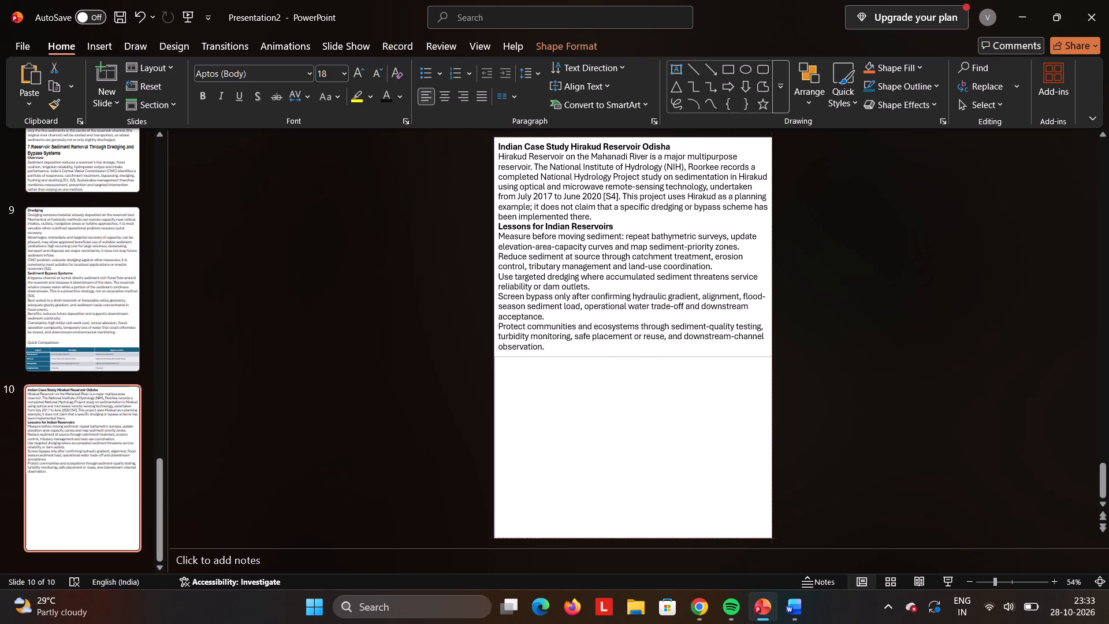
pyautogui.moveTo(772, 534); pyautogui.dragTo(772, 537)
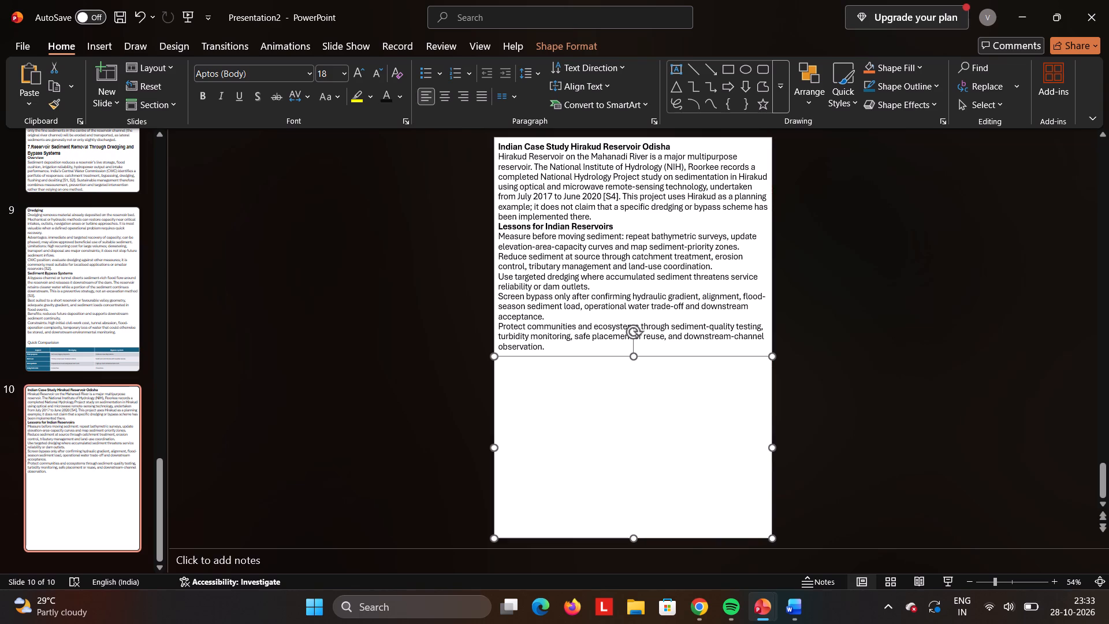
pyautogui.hotkey('ctrl', 'v')
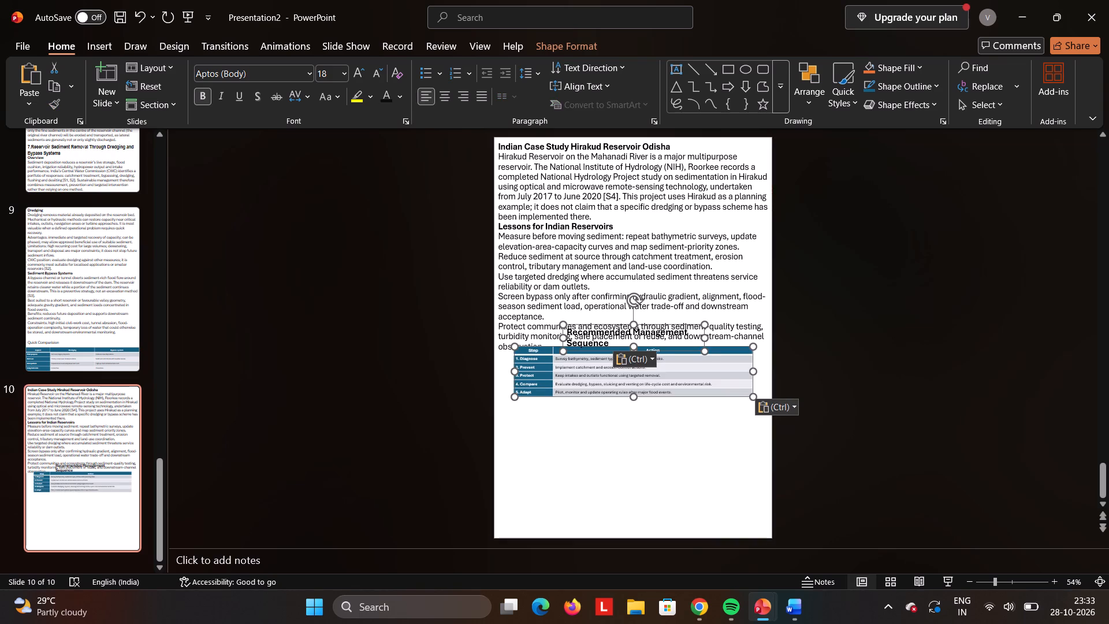
pyautogui.moveTo(668, 388); pyautogui.dragTo(652, 437)
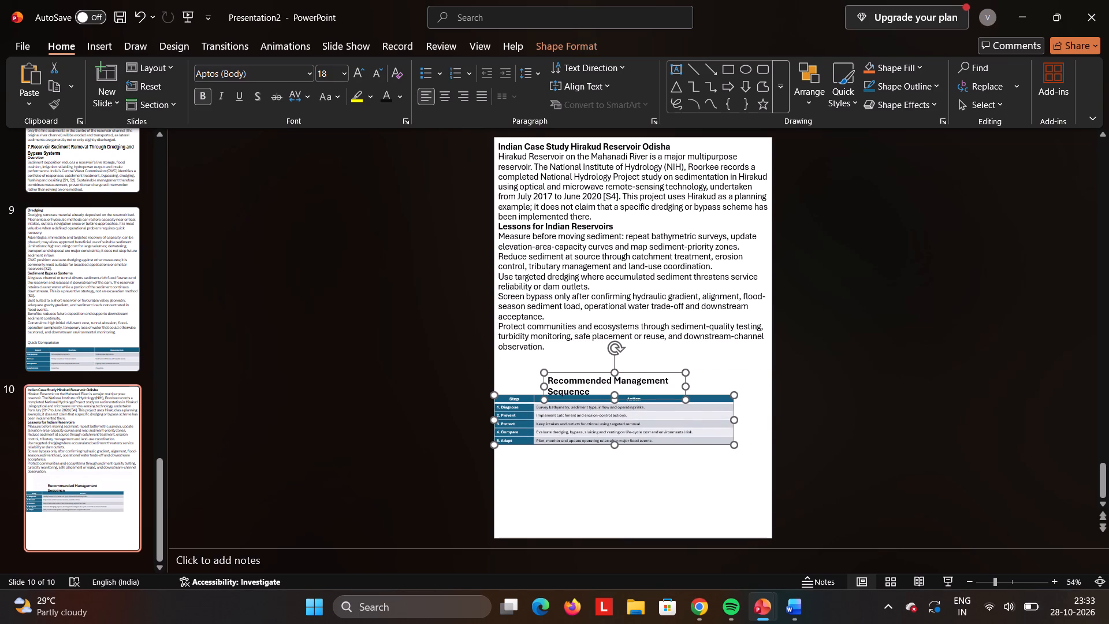
# Copy the Recommended Management Sequence heading text and delete it from its pasted text box above the table.
pyautogui.moveTo(591, 391); pyautogui.dragTo(543, 378)
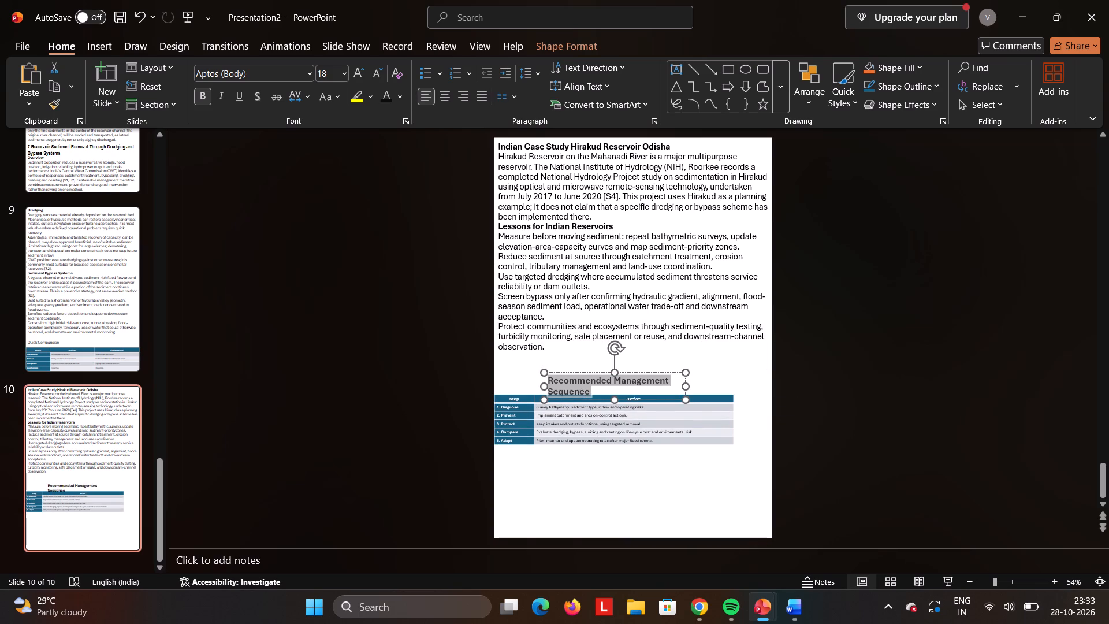
pyautogui.hotkey('ctrl', 'c')
pyautogui.hotkey('ctrl', 'c')
pyautogui.press('BackSpace')
pyautogui.click(843, 383)
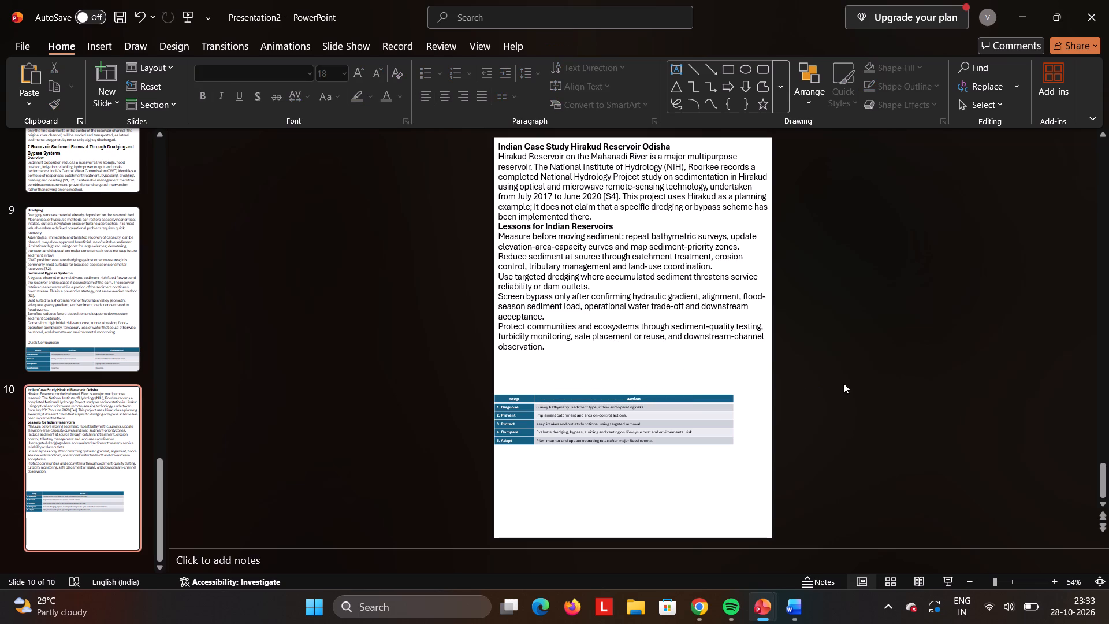
# Move the Step and Action table further down slide 10 and slightly inward from the slide's edge.
pyautogui.moveTo(711, 426); pyautogui.dragTo(717, 439)
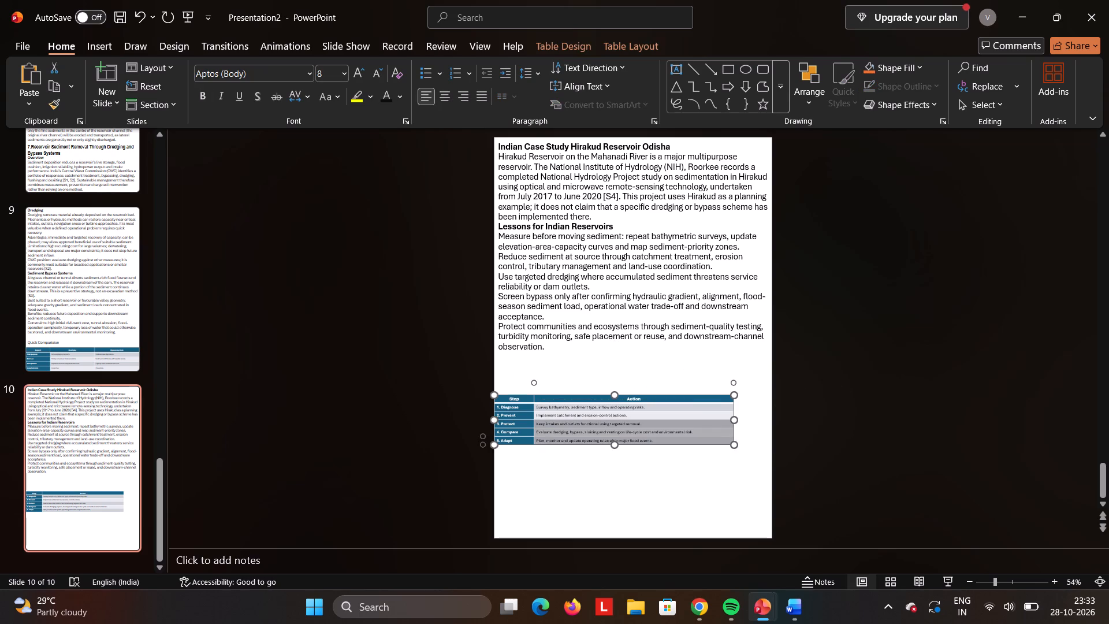
pyautogui.moveTo(720, 446); pyautogui.dragTo(725, 473)
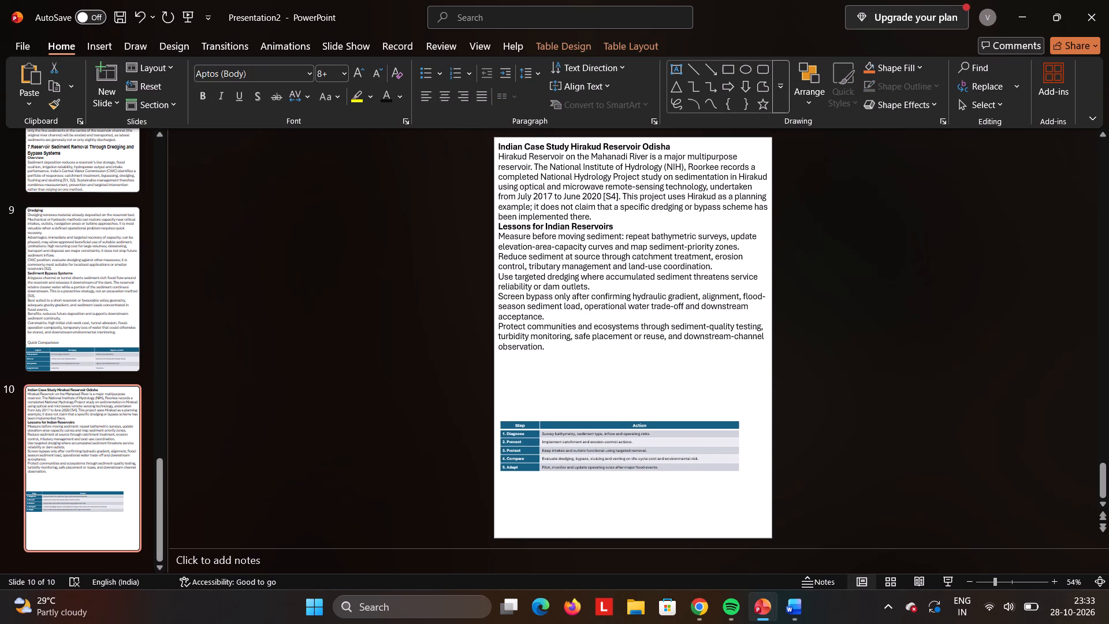
# Paste the Recommended Management Sequence heading into a new text box in the gap above the table.
pyautogui.doubleClick(601, 381)
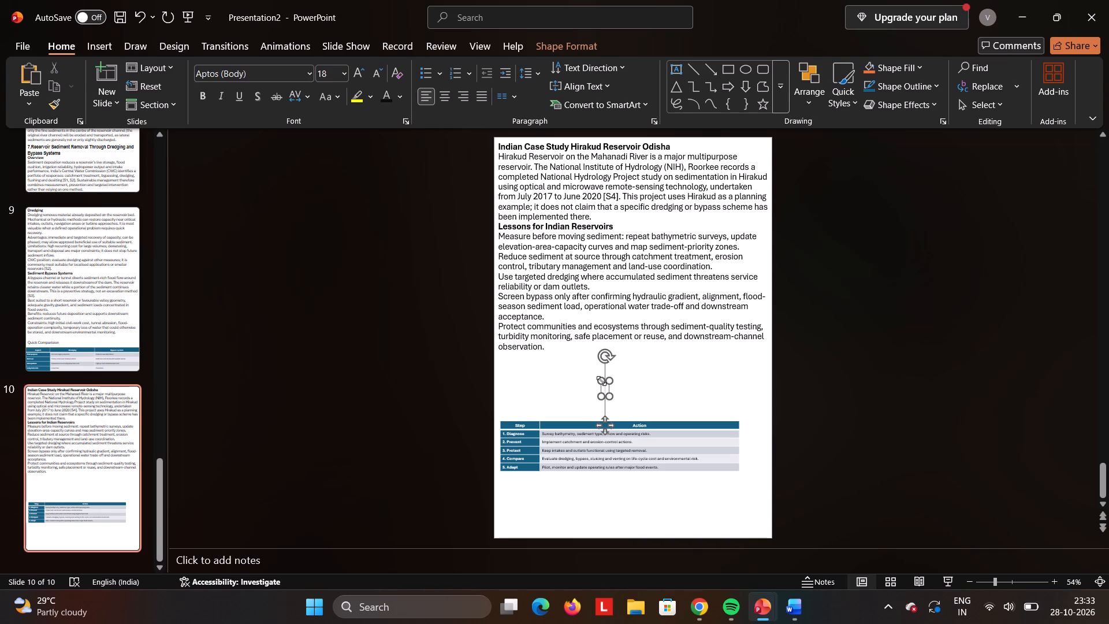
pyautogui.hotkey('ctrl', 'v')
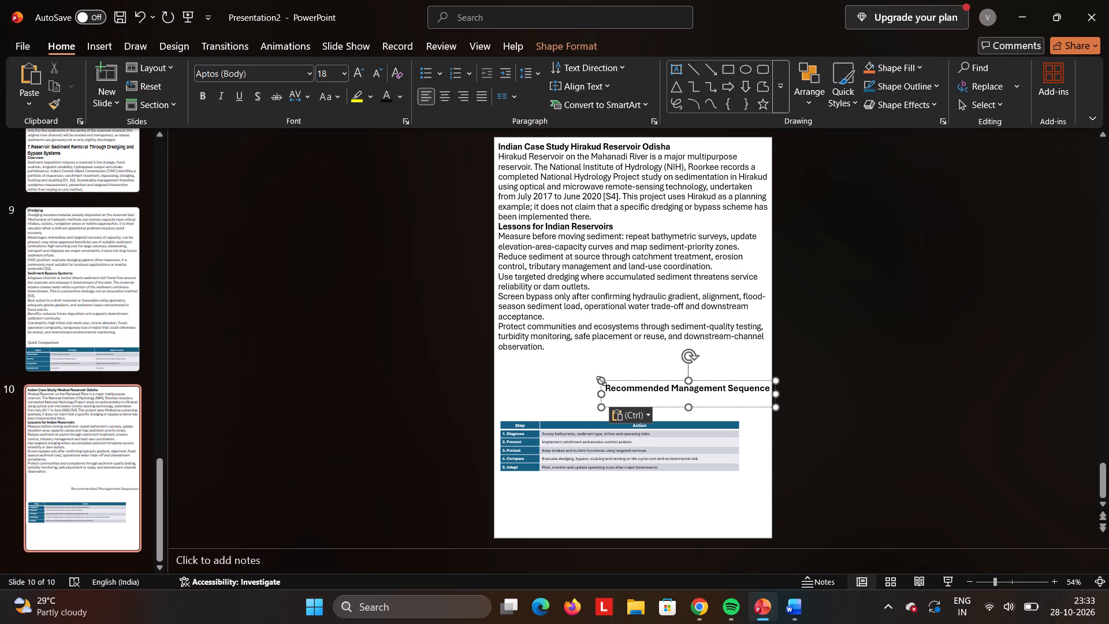
# Move the Recommended Management Sequence heading directly below the lessons text on slide 10, aligned with the start of its lines.
pyautogui.moveTo(735, 408); pyautogui.dragTo(649, 406)
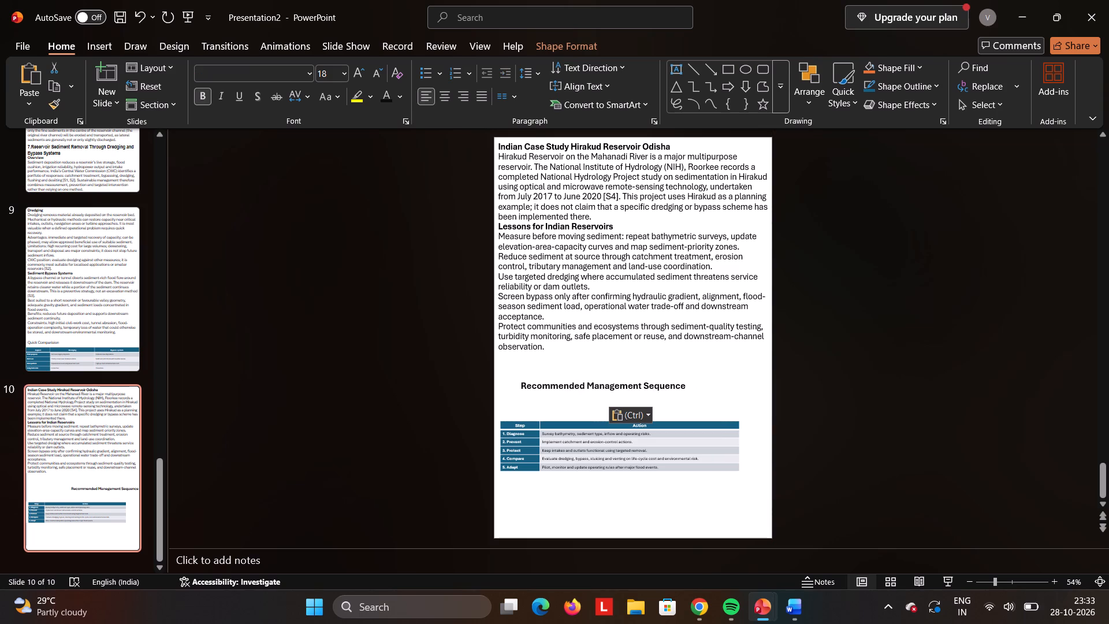
pyautogui.moveTo(649, 406); pyautogui.dragTo(627, 386)
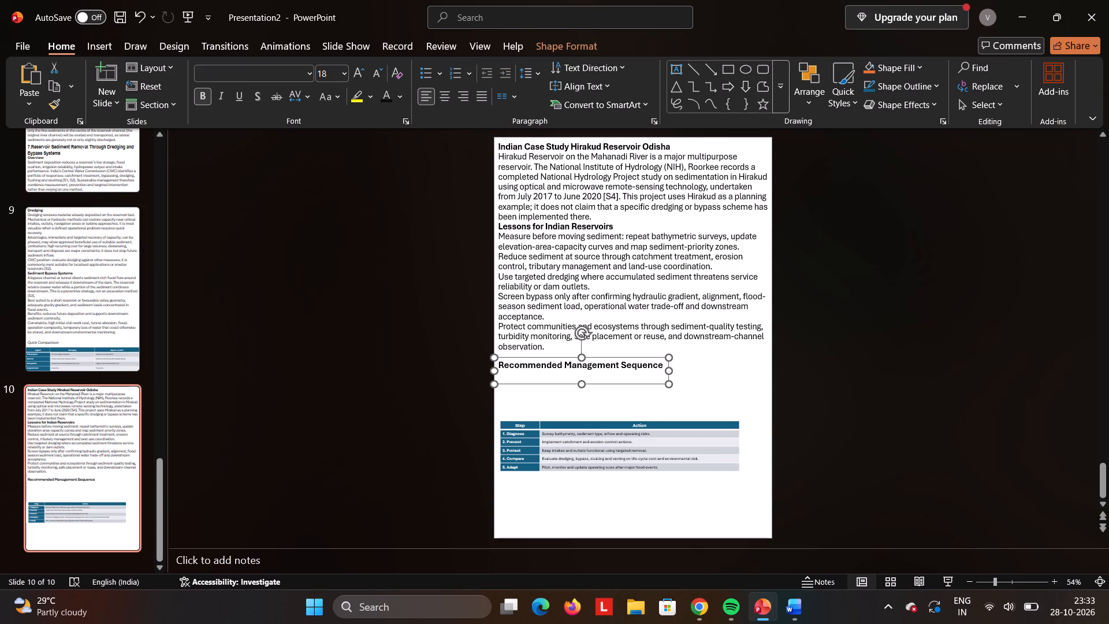
# Stretch the Step and Action table across slide 10's full width and make it slightly taller.
pyautogui.moveTo(737, 450); pyautogui.dragTo(743, 447)
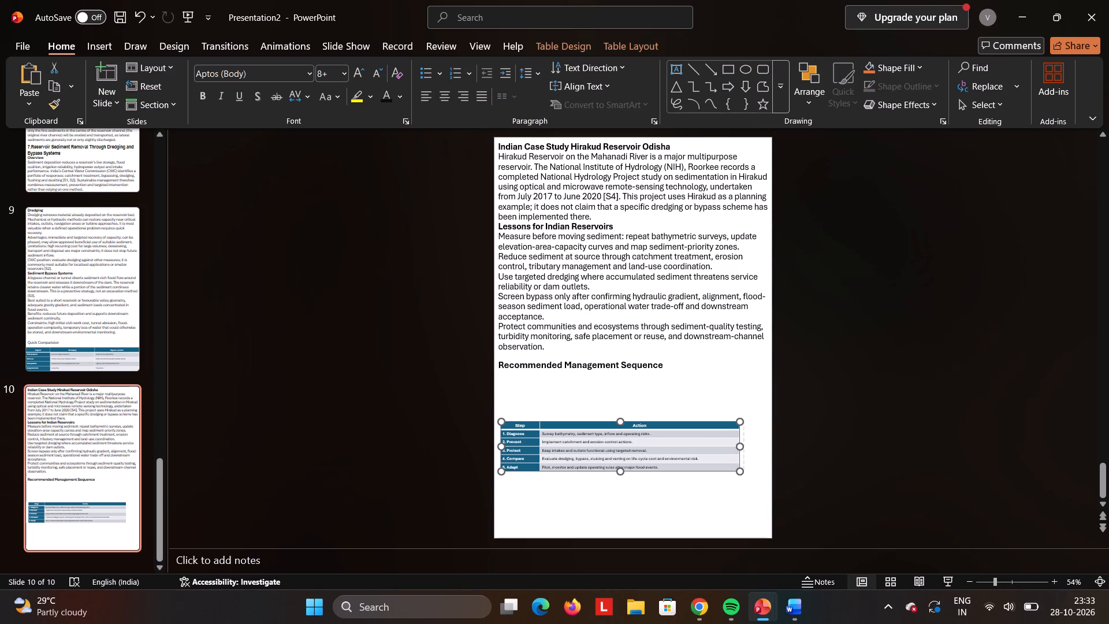
pyautogui.moveTo(743, 447); pyautogui.dragTo(772, 446)
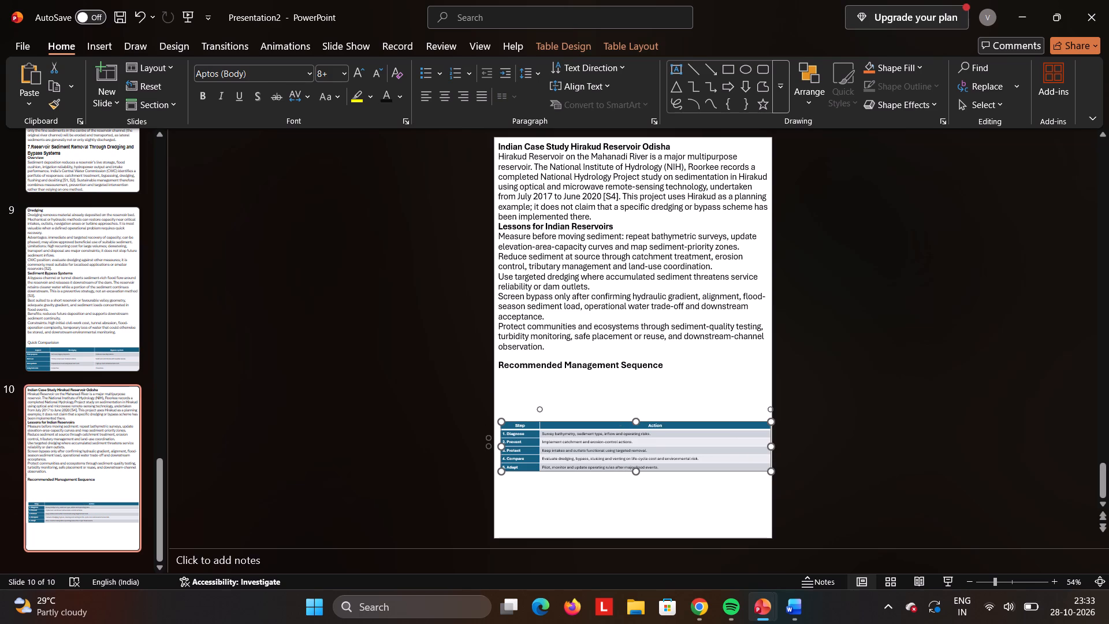
pyautogui.moveTo(503, 448); pyautogui.dragTo(496, 448)
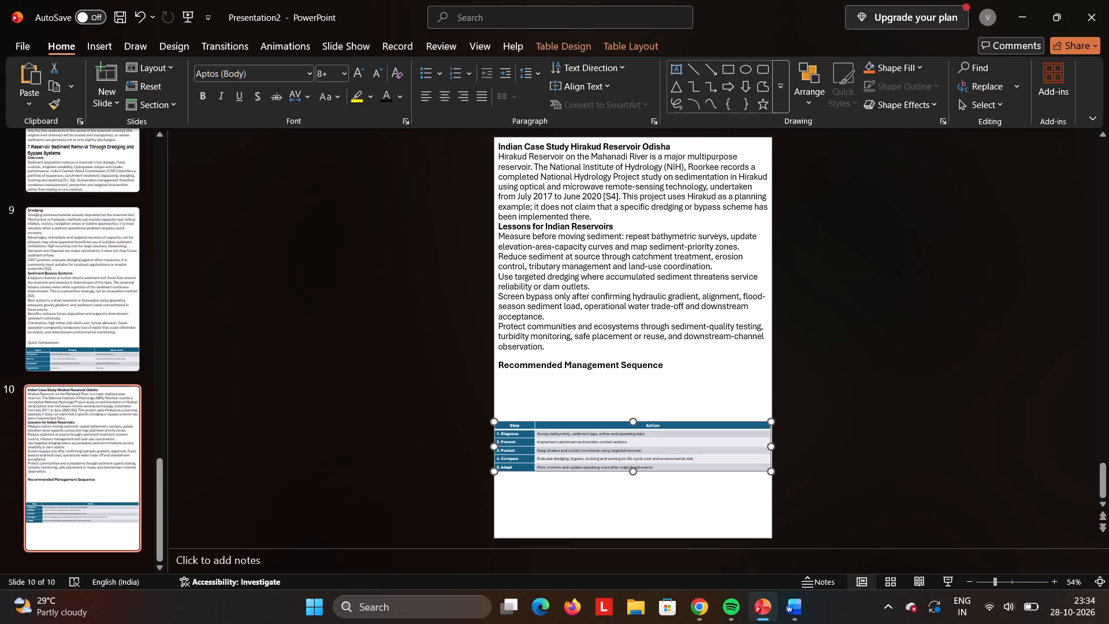
pyautogui.moveTo(632, 470); pyautogui.dragTo(632, 481)
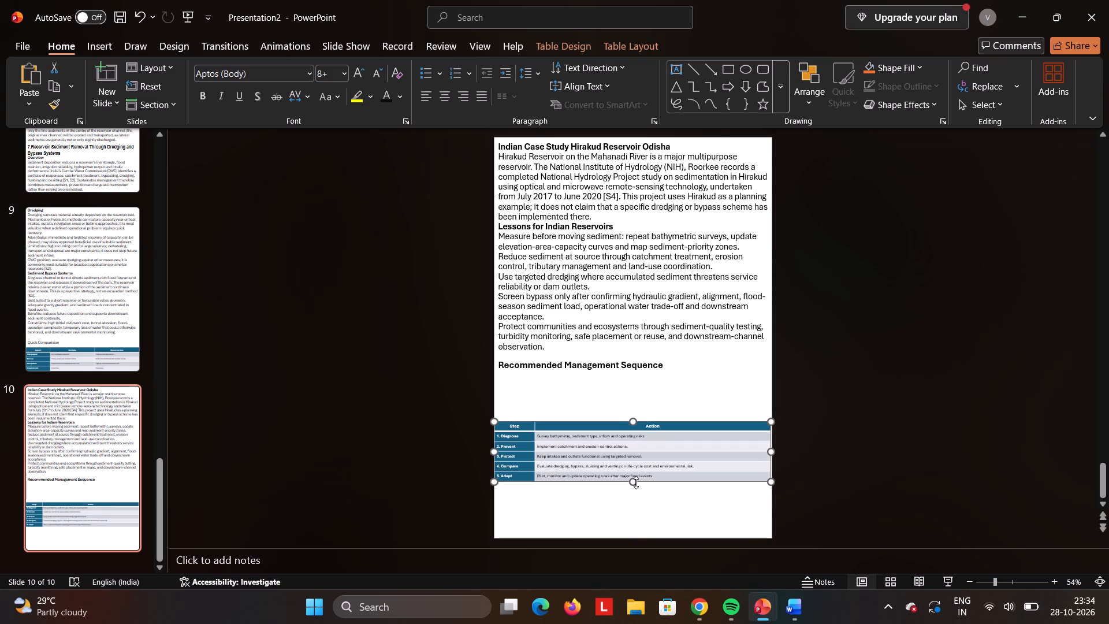
# Move the Step and Action table up to sit just beneath the Recommended Management Sequence heading, centred on the slide.
pyautogui.moveTo(676, 478); pyautogui.dragTo(673, 443)
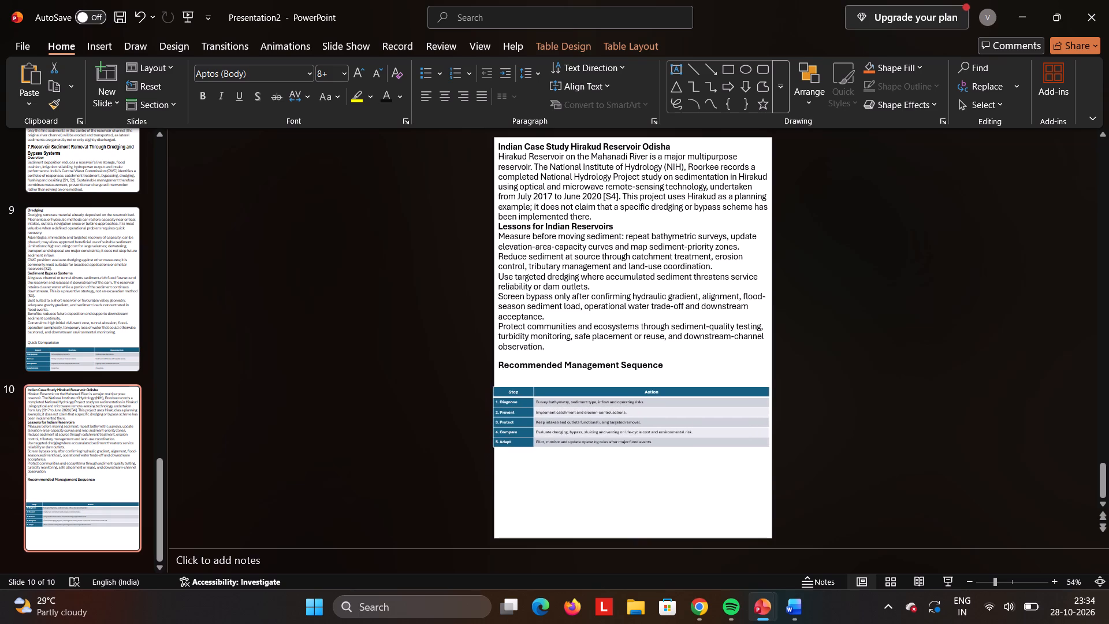
pyautogui.moveTo(673, 443); pyautogui.dragTo(677, 433)
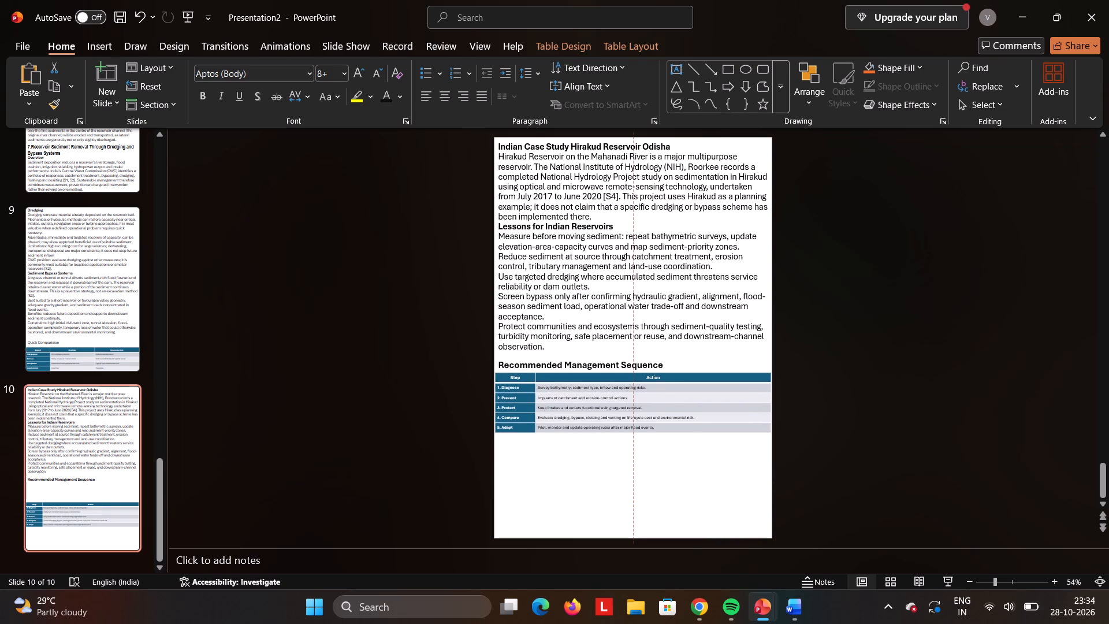
pyautogui.moveTo(677, 433); pyautogui.dragTo(677, 434)
pyautogui.click(853, 389)
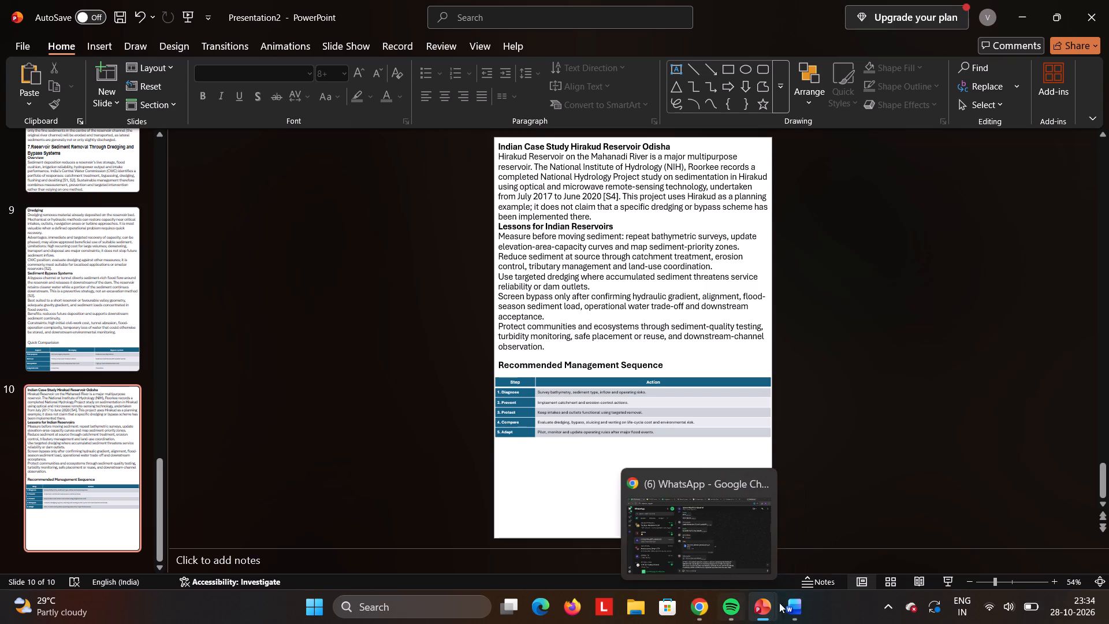
# Switch to the Word document and copy the Conclusion and Sources and Websites Used sections, including entries S1 to S4.
pyautogui.click(798, 601)
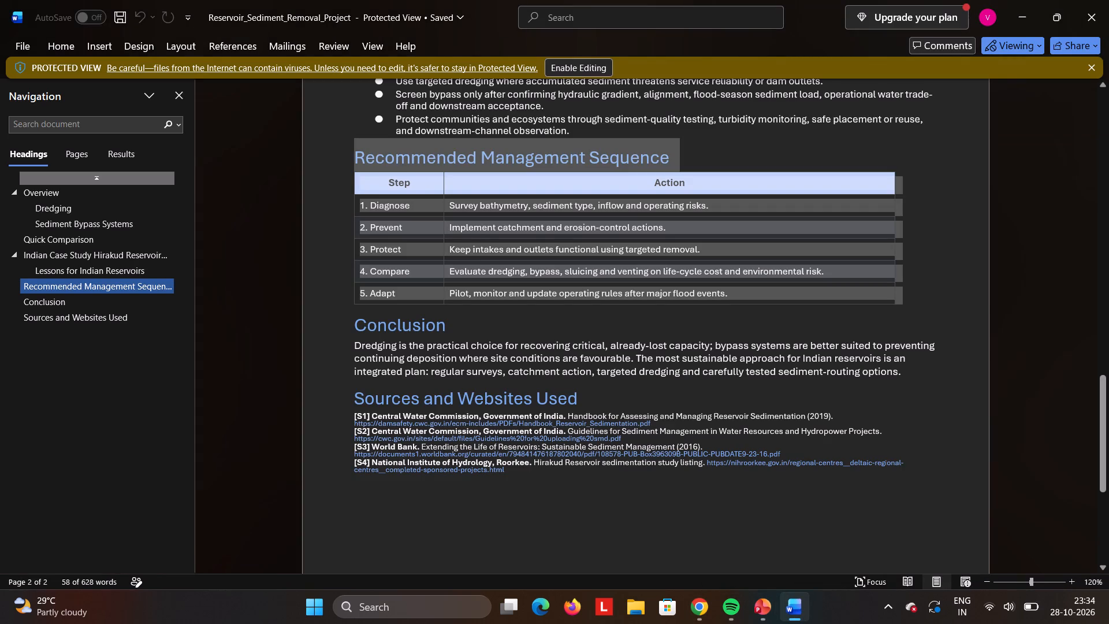
pyautogui.moveTo(353, 329); pyautogui.dragTo(658, 503)
pyautogui.hotkey('ctrl', 'c')
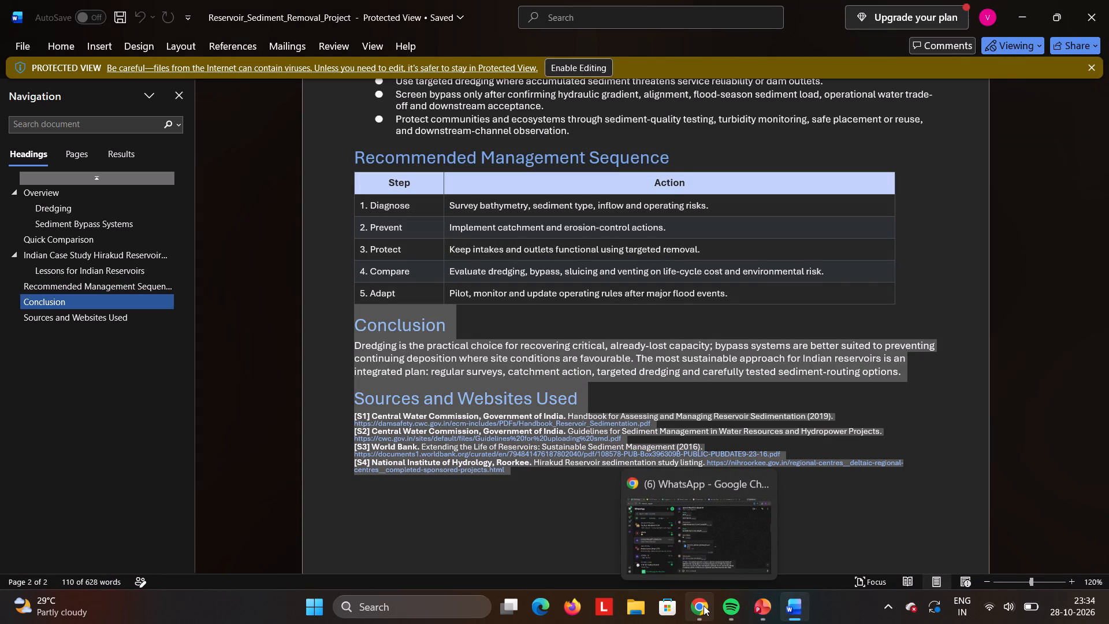
# Back in PowerPoint, add a text box filling slide 10's blank area below the table and paste the Conclusion and Sources text.
pyautogui.click(811, 542)
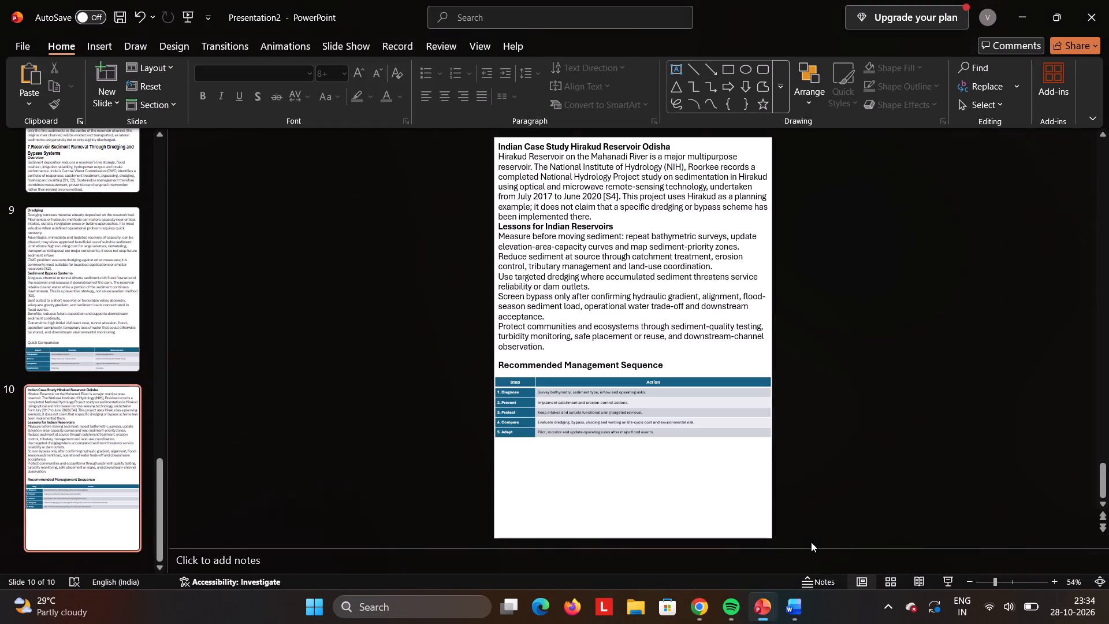
pyautogui.click(609, 462)
pyautogui.doubleClick(609, 462)
pyautogui.moveTo(609, 462); pyautogui.dragTo(581, 457)
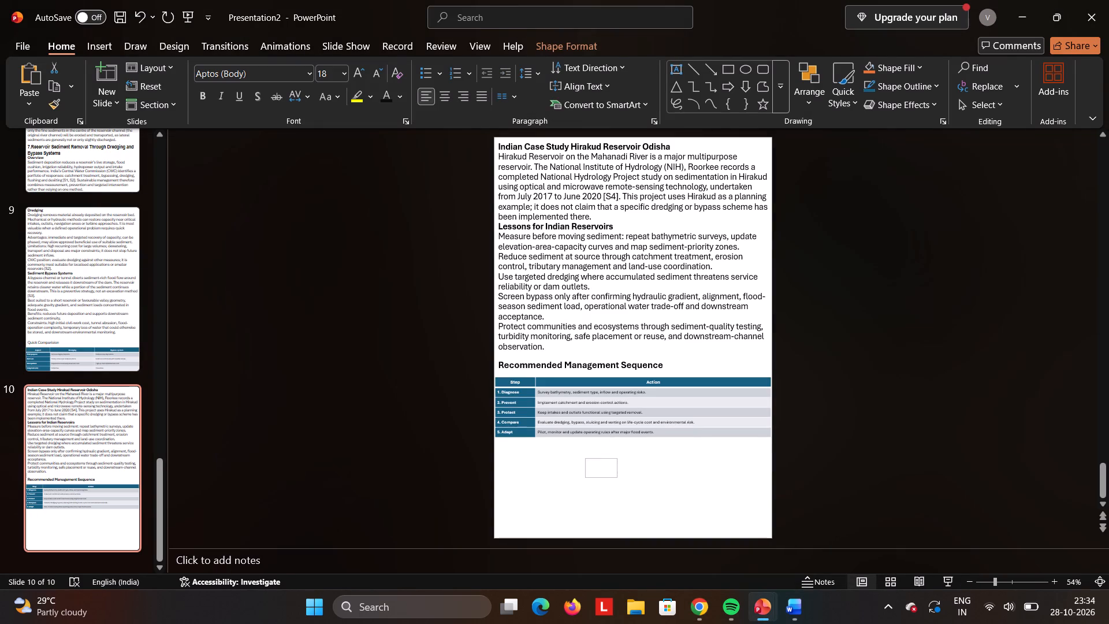
pyautogui.moveTo(581, 457); pyautogui.dragTo(492, 436)
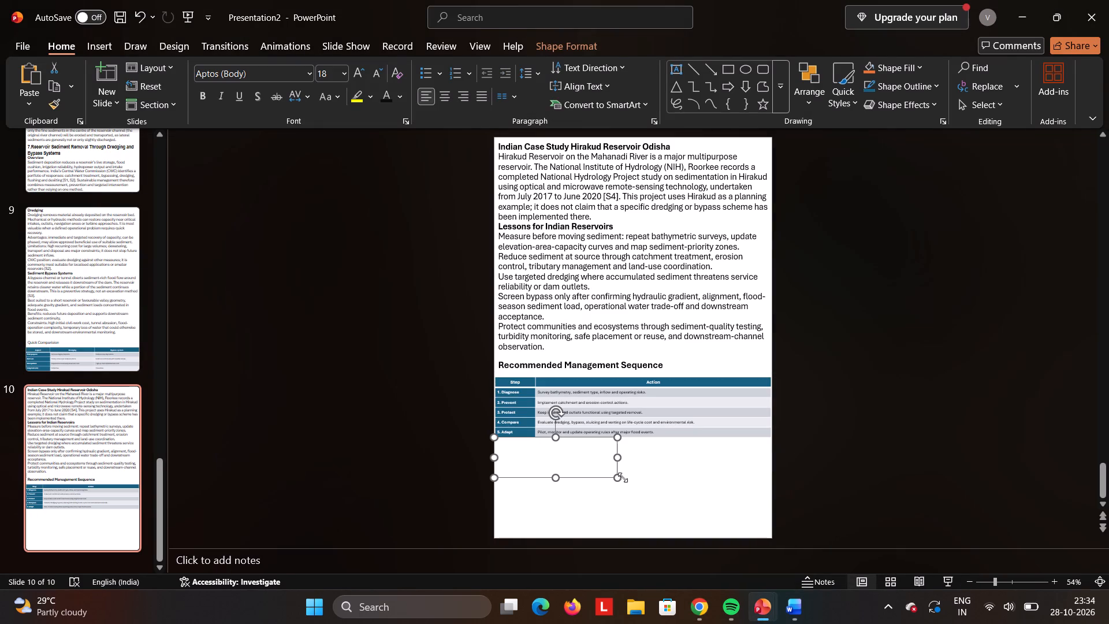
pyautogui.moveTo(619, 478); pyautogui.dragTo(775, 538)
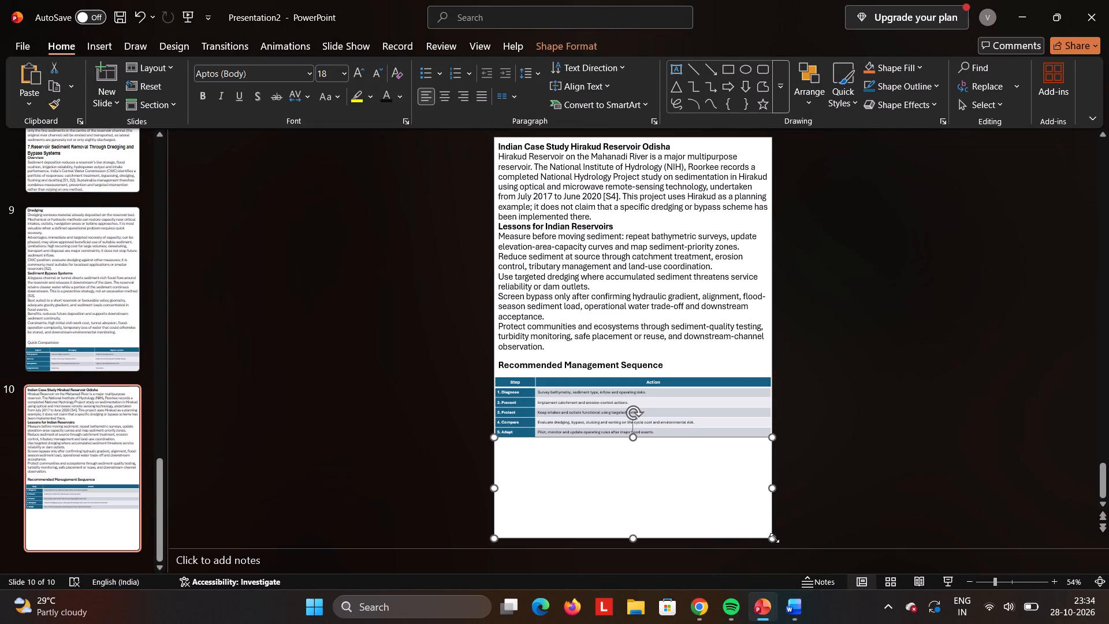
pyautogui.hotkey('ctrl', 'v')
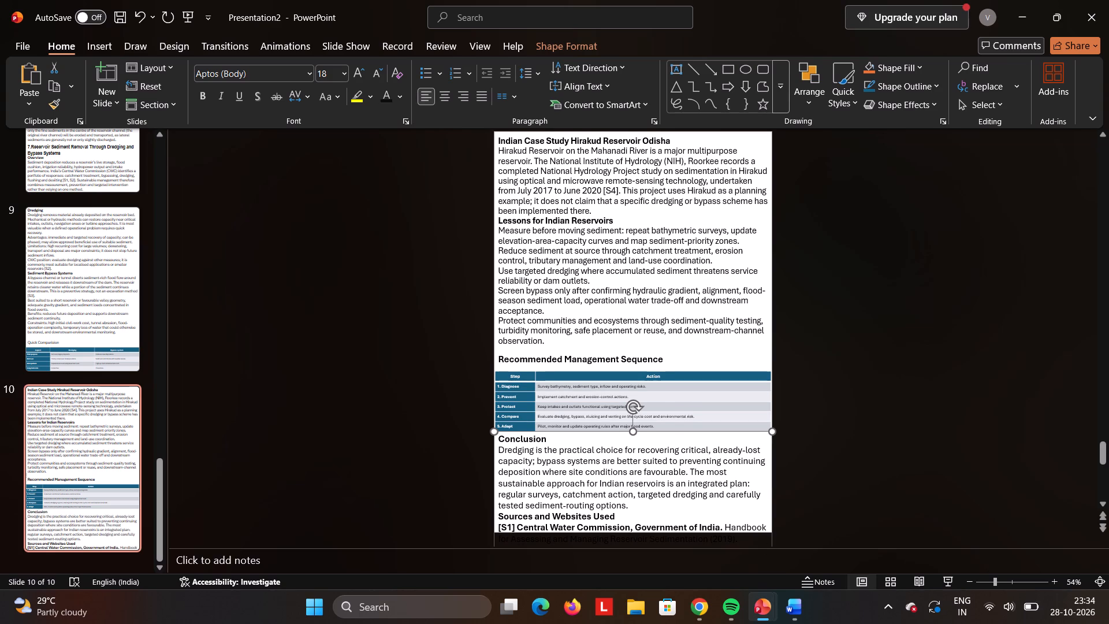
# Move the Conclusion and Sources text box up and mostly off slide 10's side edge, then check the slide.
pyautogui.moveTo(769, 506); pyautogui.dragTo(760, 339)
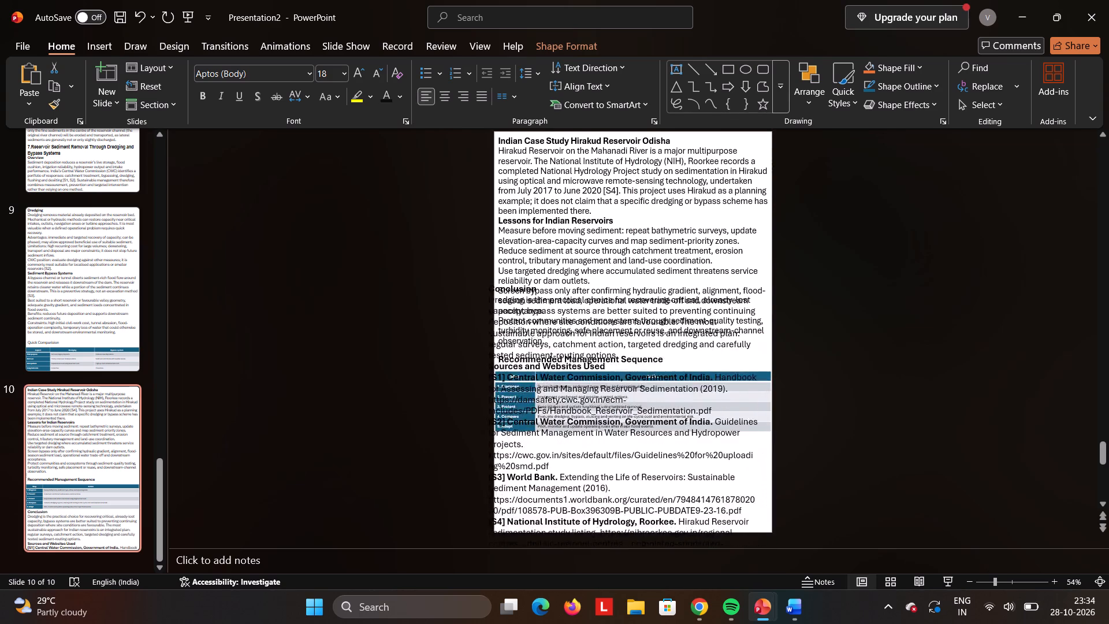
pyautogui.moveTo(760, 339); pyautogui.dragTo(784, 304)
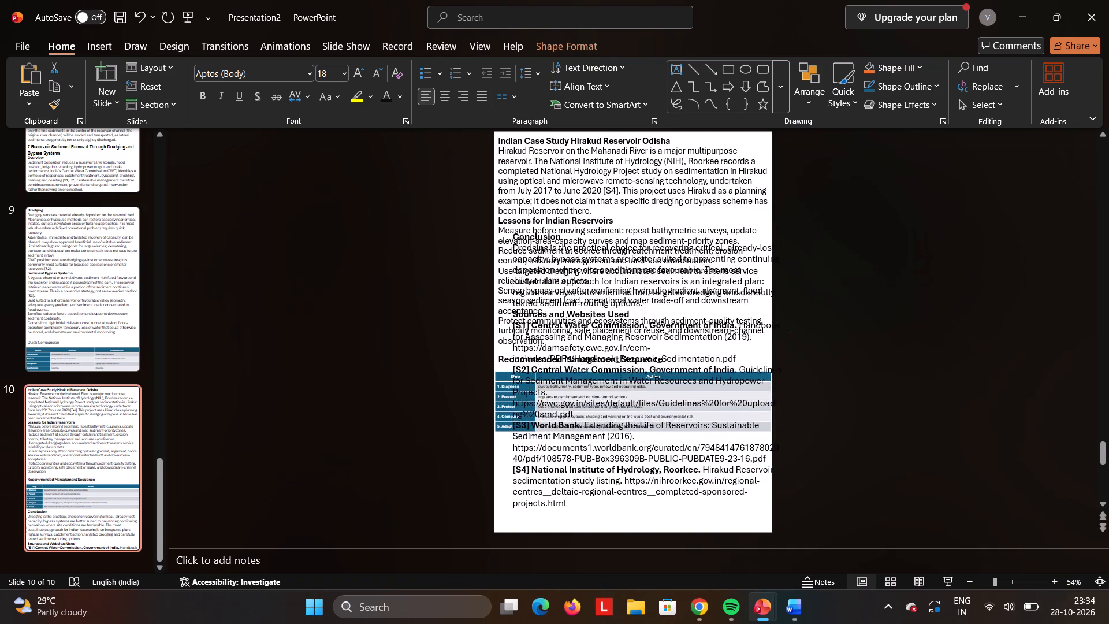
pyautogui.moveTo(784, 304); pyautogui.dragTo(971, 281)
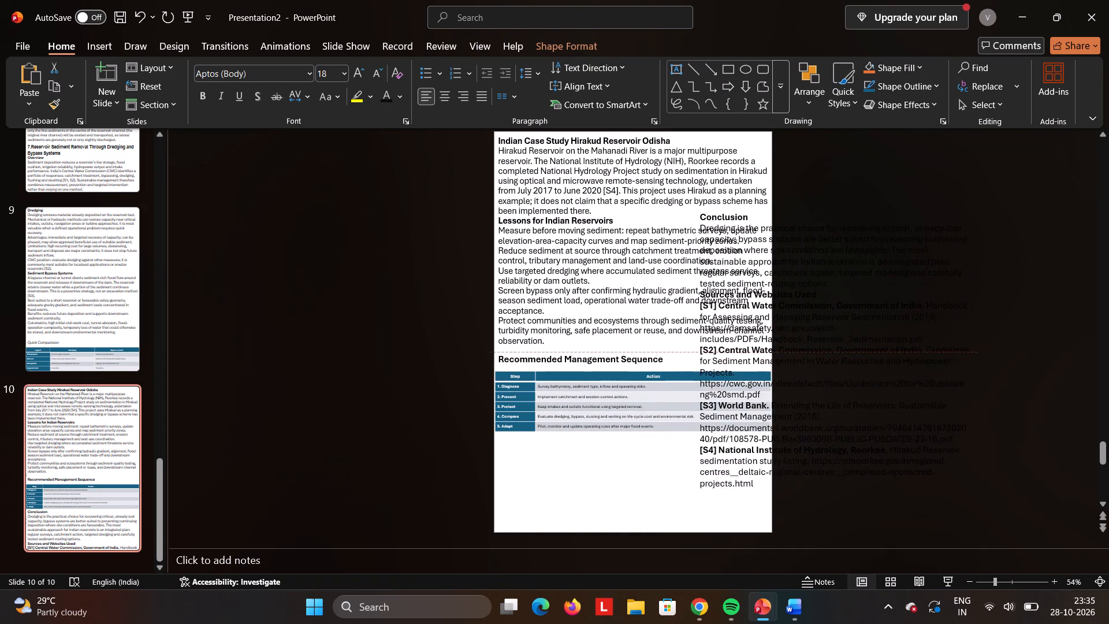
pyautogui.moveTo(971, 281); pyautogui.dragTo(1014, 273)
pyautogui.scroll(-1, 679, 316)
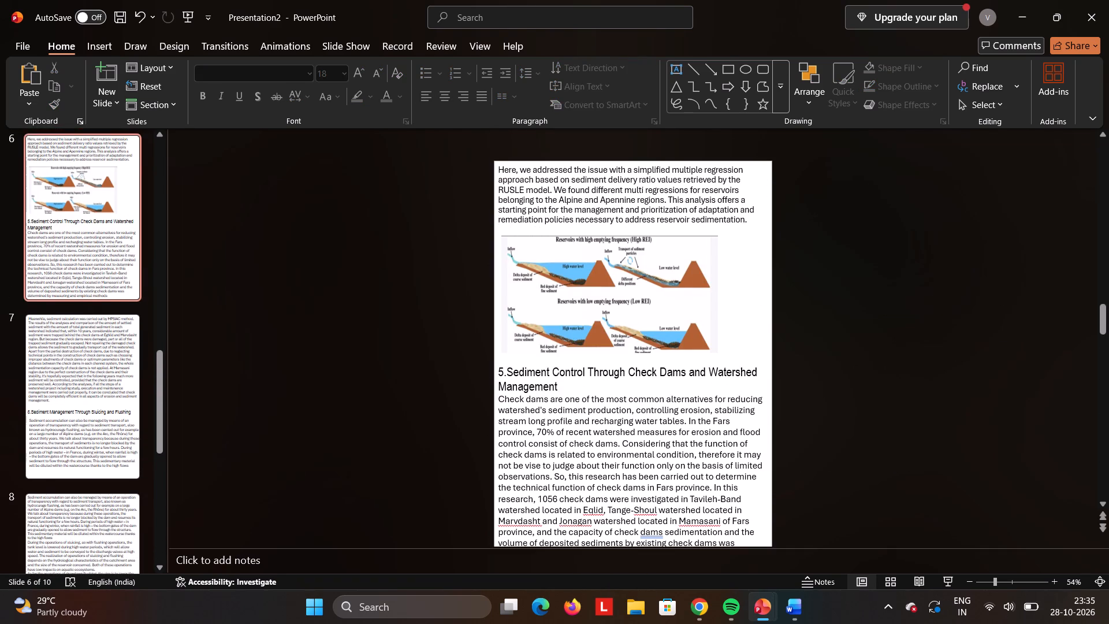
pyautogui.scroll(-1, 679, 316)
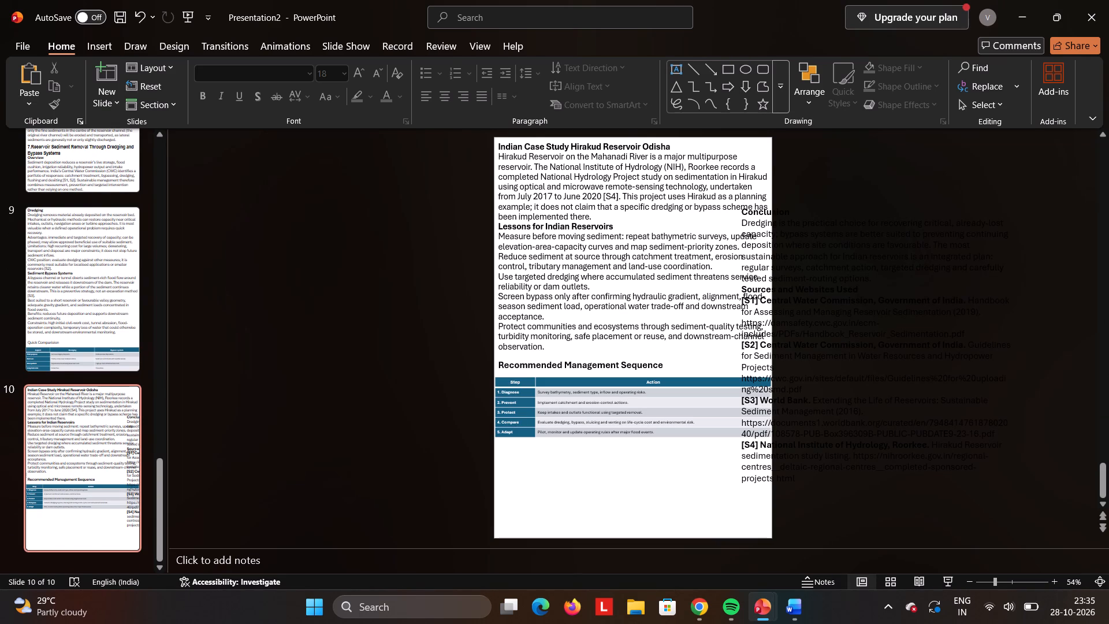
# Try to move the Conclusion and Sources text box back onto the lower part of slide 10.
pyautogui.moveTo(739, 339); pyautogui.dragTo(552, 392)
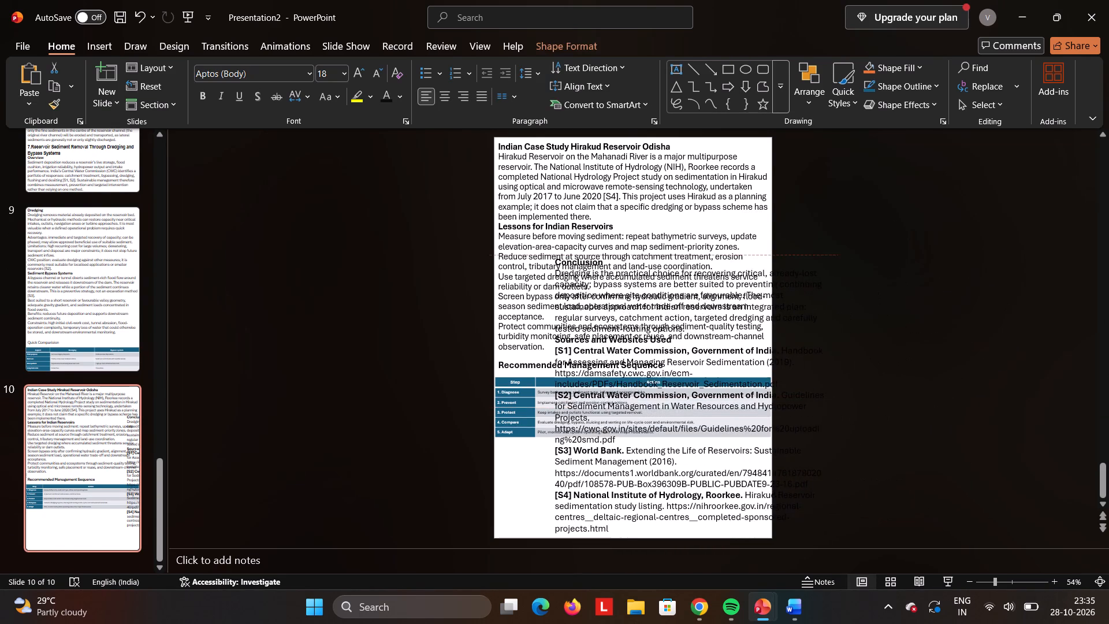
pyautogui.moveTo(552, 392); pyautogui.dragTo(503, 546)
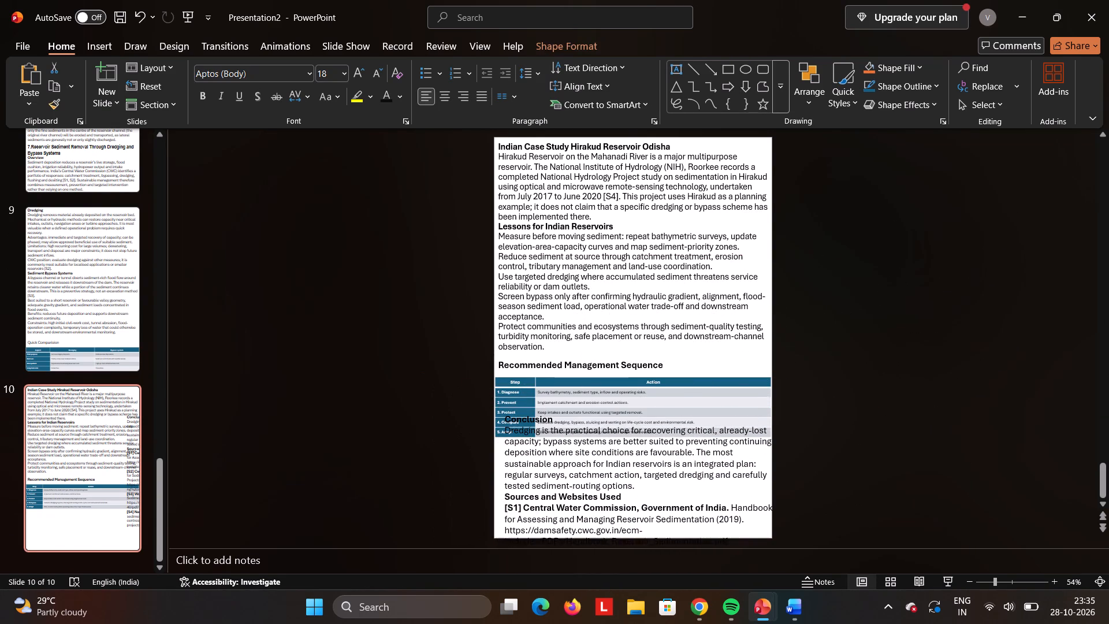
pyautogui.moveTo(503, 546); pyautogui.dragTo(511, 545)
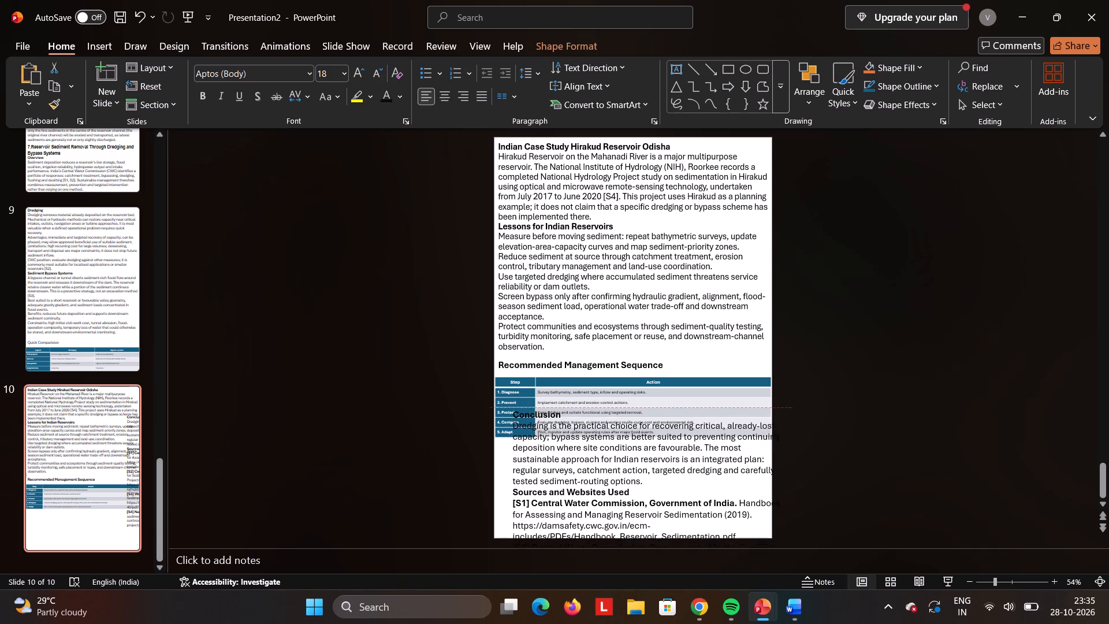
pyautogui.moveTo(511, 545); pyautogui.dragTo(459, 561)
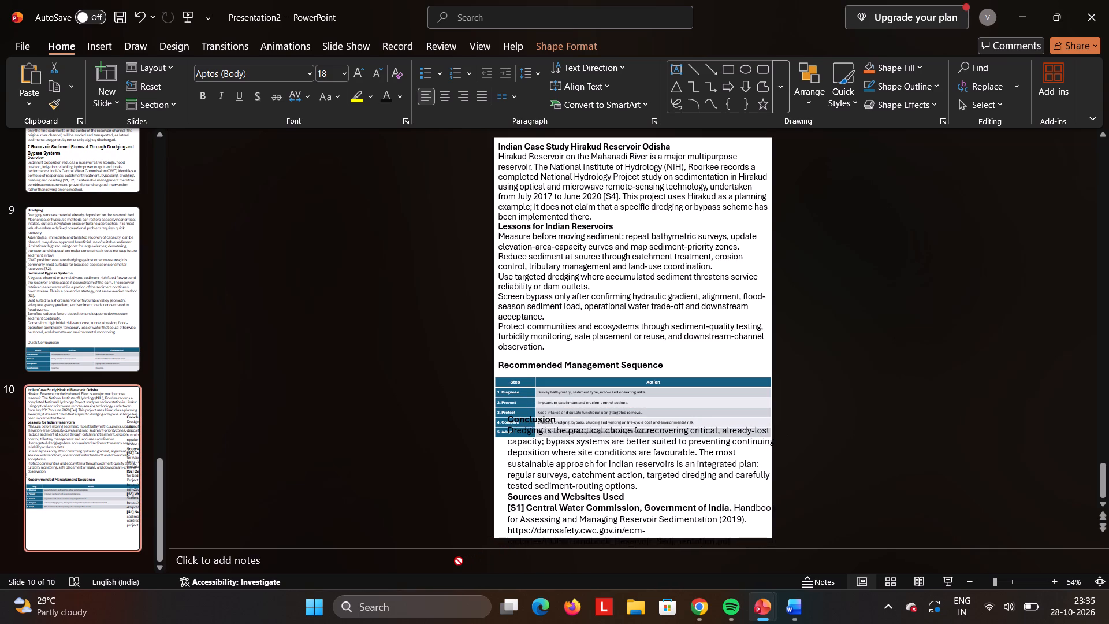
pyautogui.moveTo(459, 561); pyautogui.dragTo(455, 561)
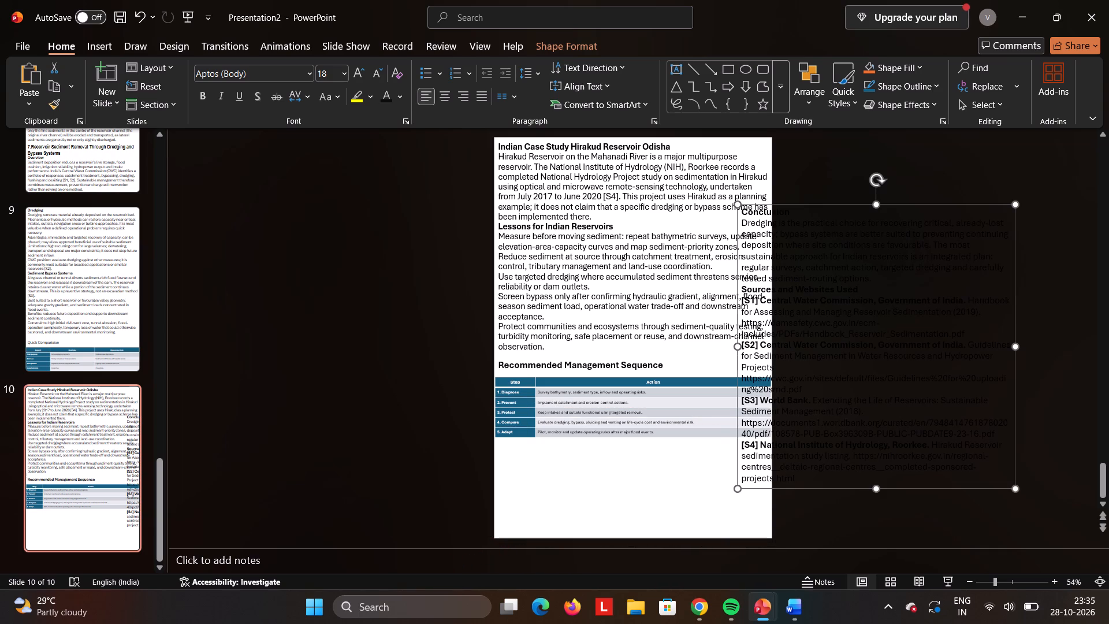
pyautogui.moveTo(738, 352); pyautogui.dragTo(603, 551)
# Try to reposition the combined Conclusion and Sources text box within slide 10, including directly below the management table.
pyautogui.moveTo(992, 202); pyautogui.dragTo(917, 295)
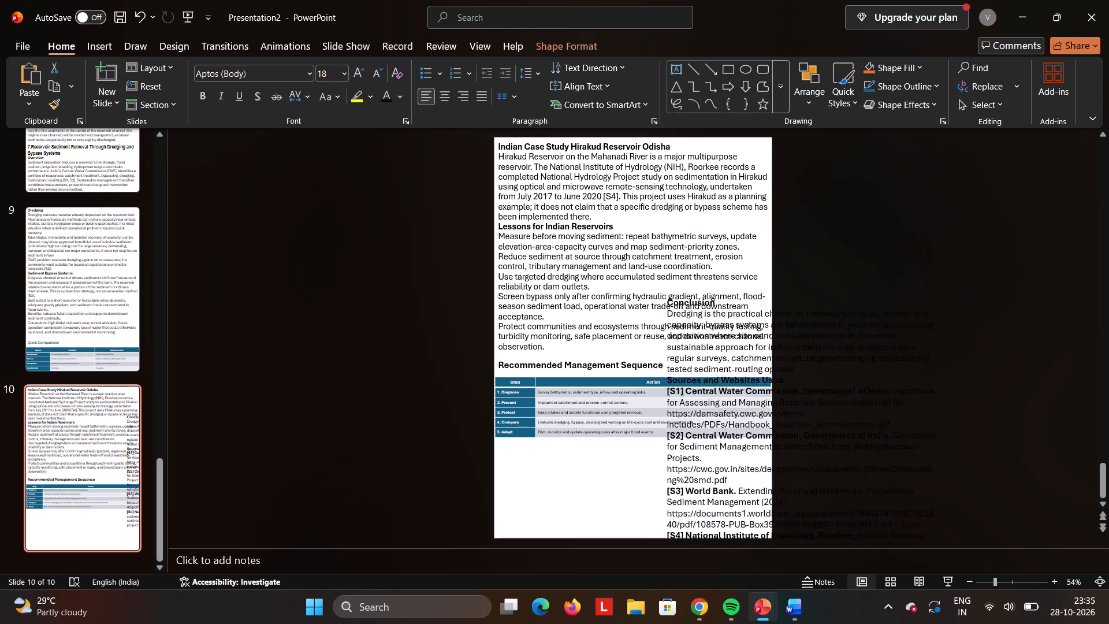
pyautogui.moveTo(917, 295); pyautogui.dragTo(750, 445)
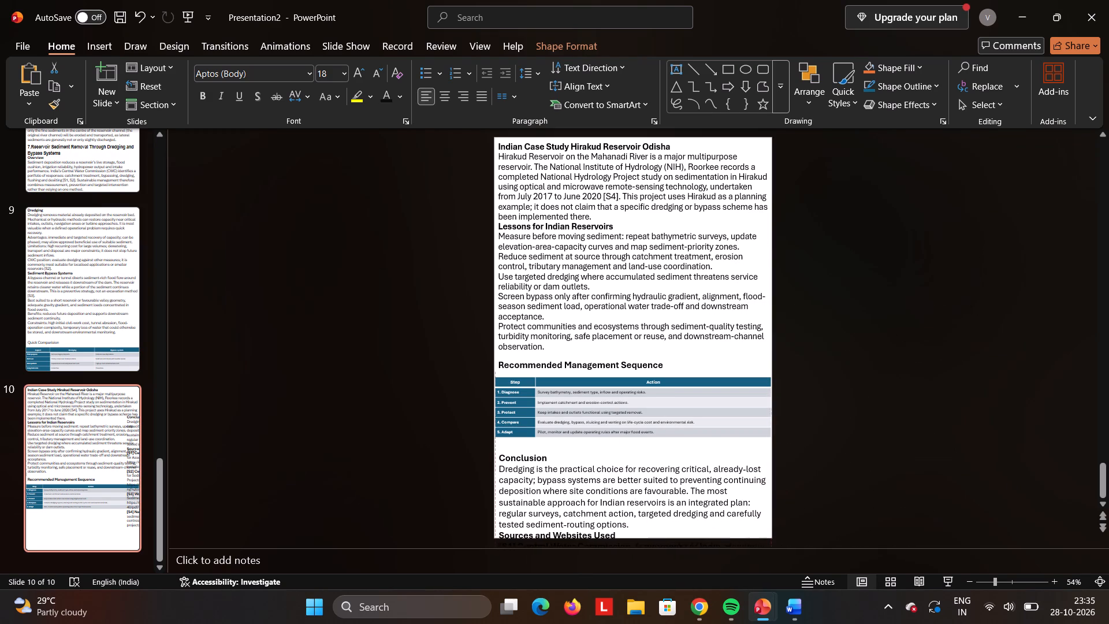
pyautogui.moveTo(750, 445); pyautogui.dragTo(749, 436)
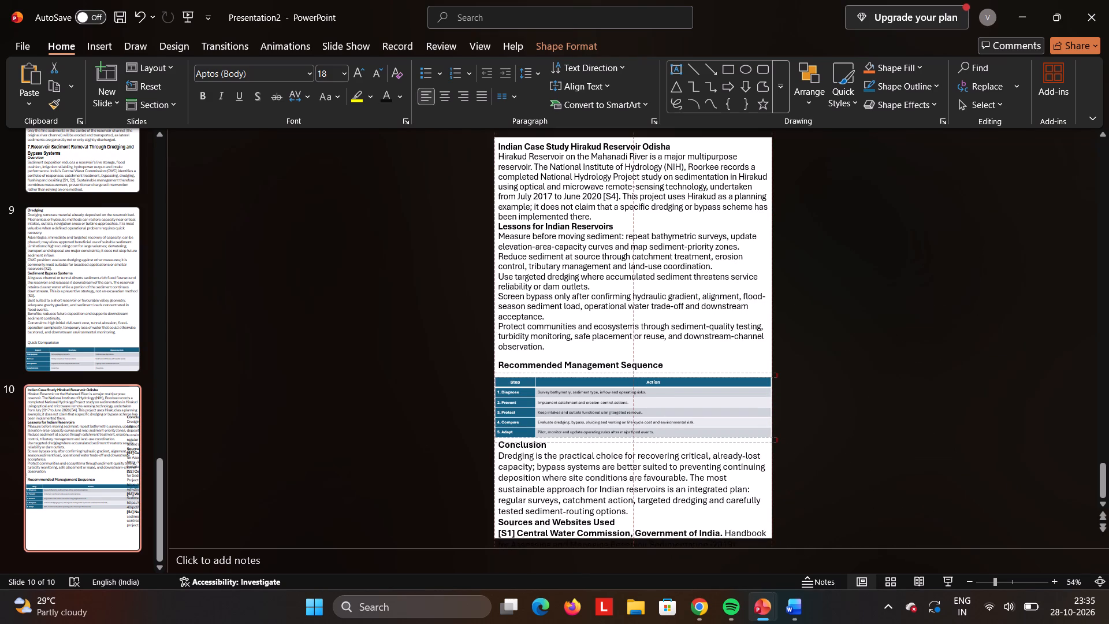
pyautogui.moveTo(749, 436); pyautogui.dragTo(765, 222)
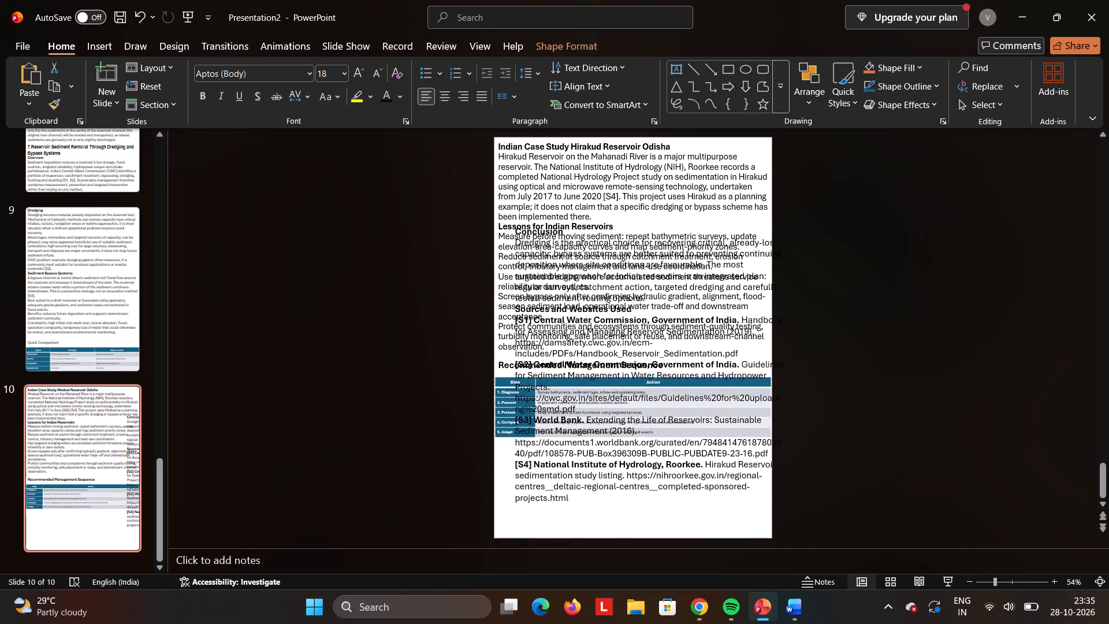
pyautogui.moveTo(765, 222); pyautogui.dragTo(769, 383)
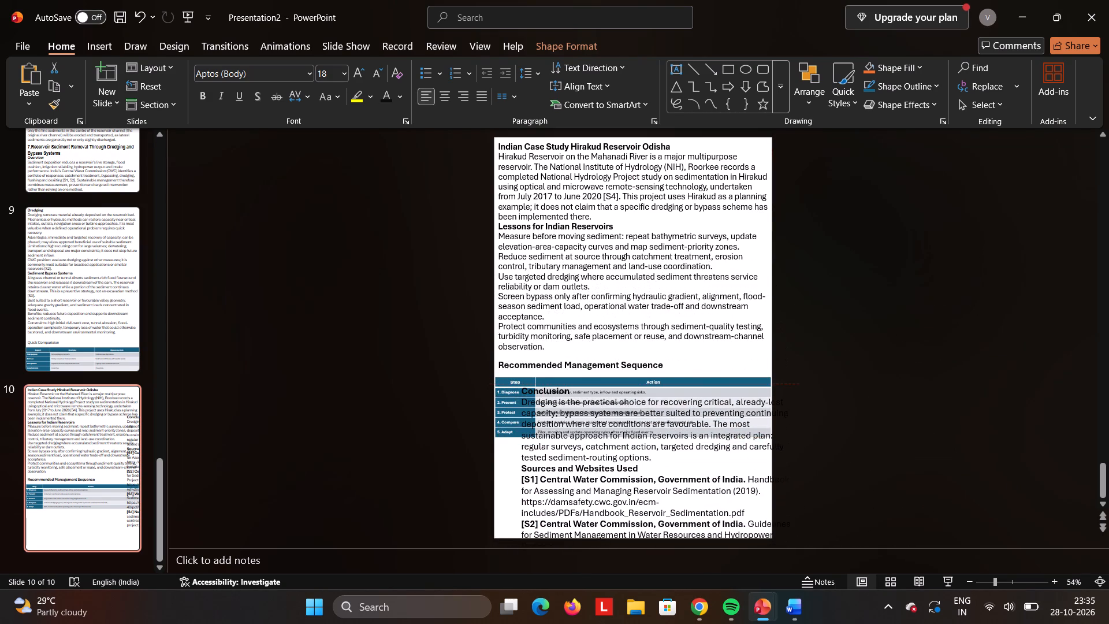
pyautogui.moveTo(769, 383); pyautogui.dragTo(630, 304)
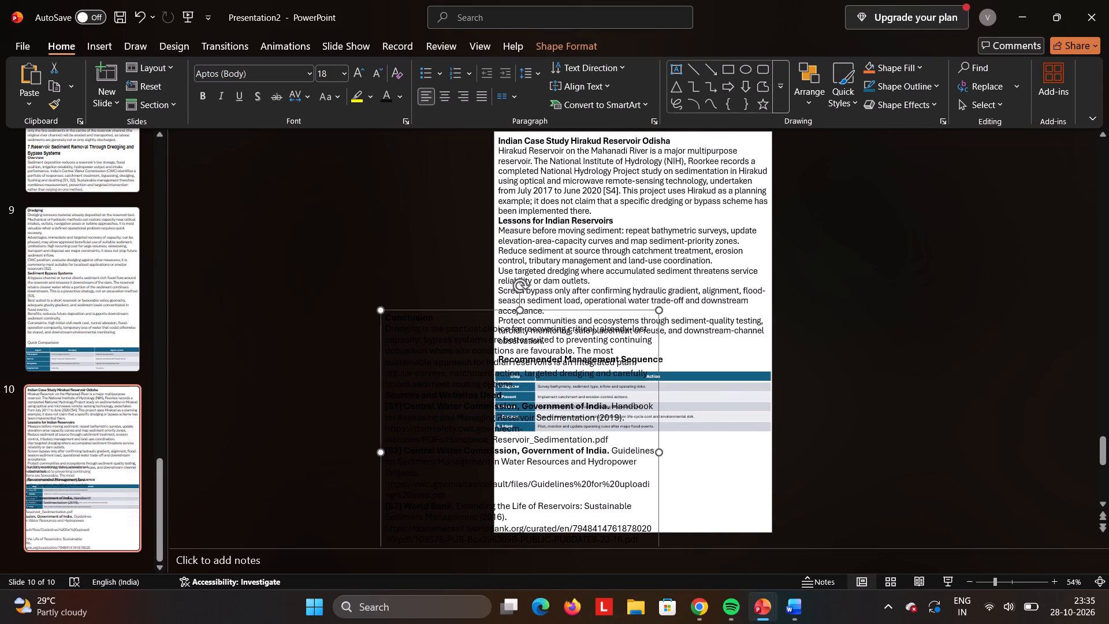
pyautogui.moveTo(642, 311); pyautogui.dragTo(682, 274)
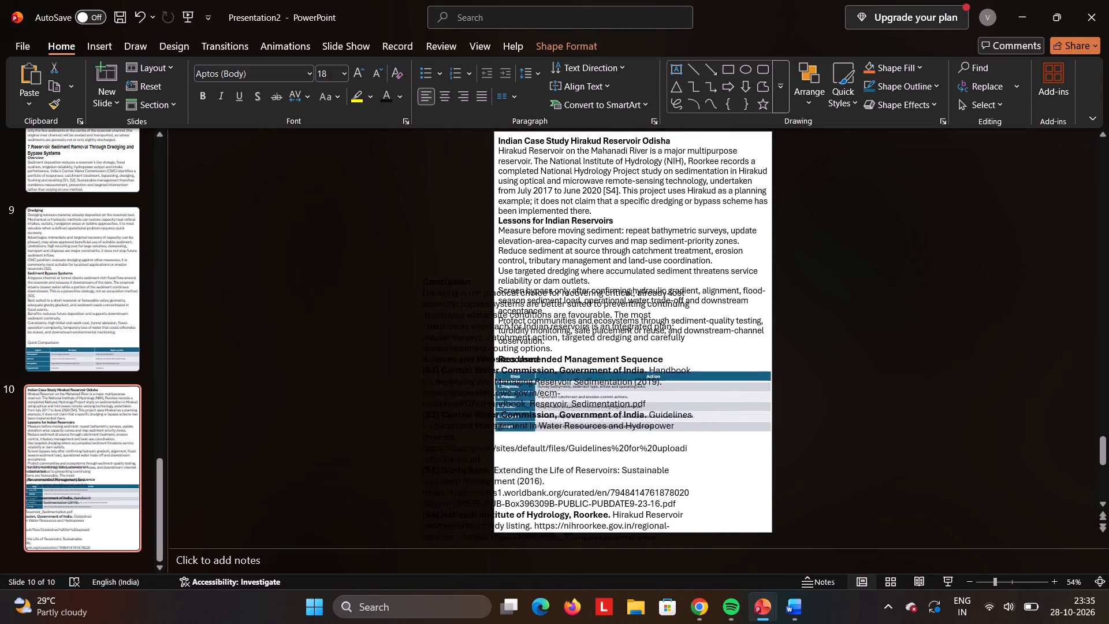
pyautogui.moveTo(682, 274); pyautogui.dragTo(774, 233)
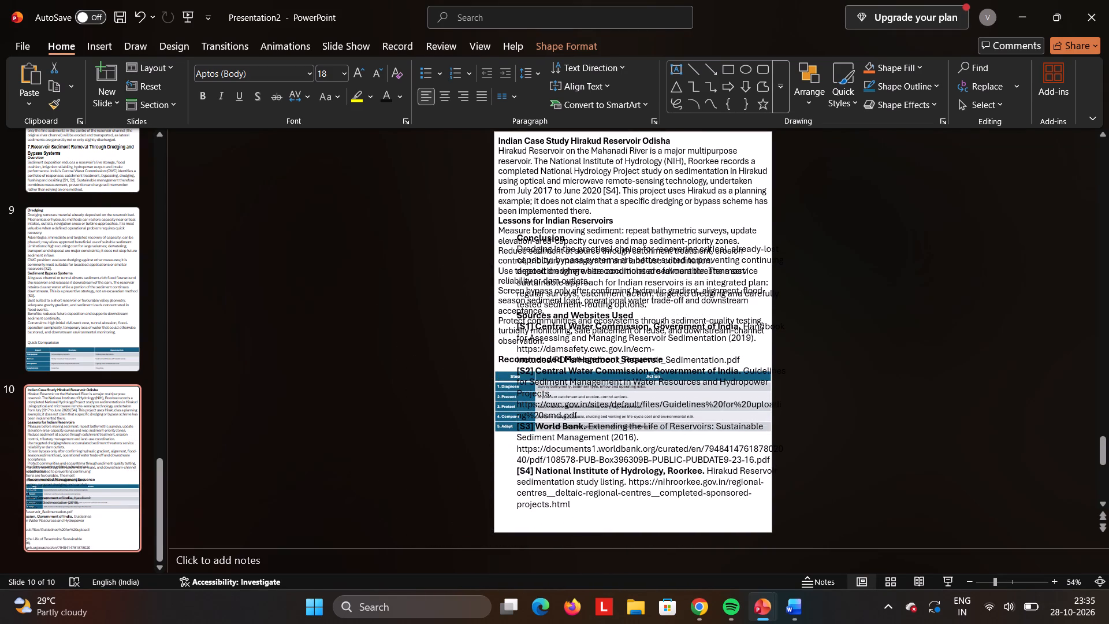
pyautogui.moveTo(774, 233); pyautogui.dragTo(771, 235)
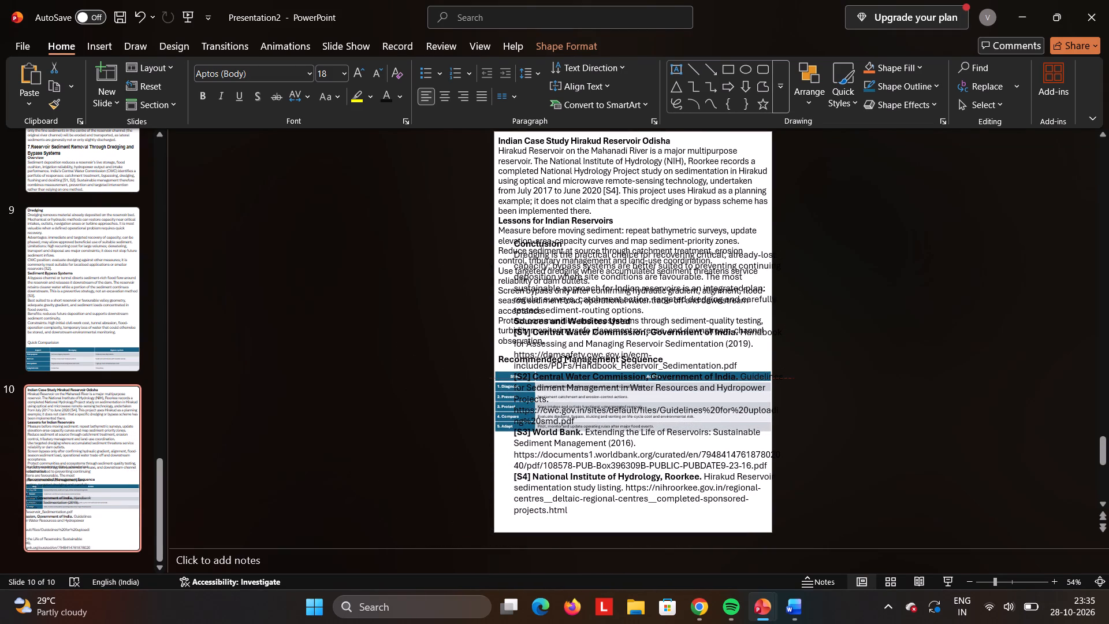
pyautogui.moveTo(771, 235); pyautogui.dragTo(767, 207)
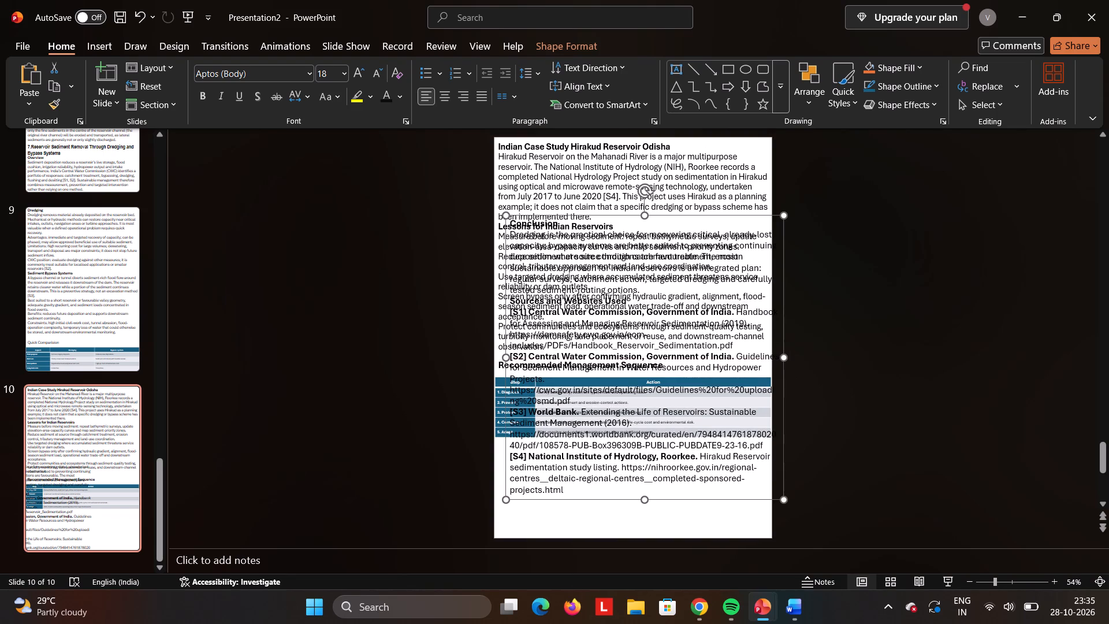
# Cut the combined Conclusion and Sources text box from slide 10.
pyautogui.rightClick(724, 214)
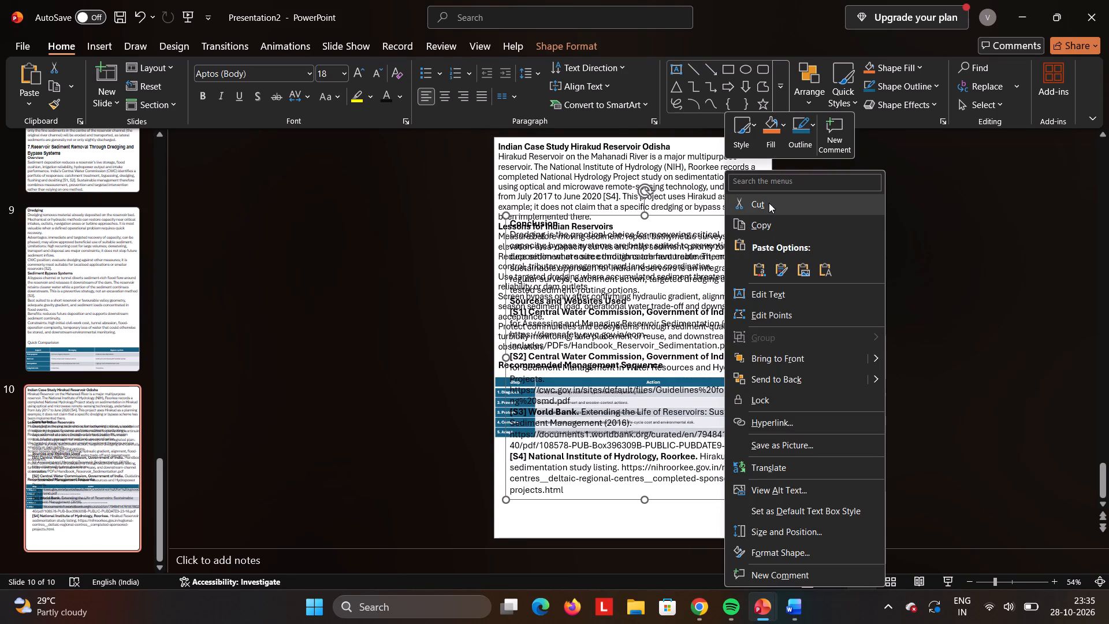
pyautogui.click(769, 203)
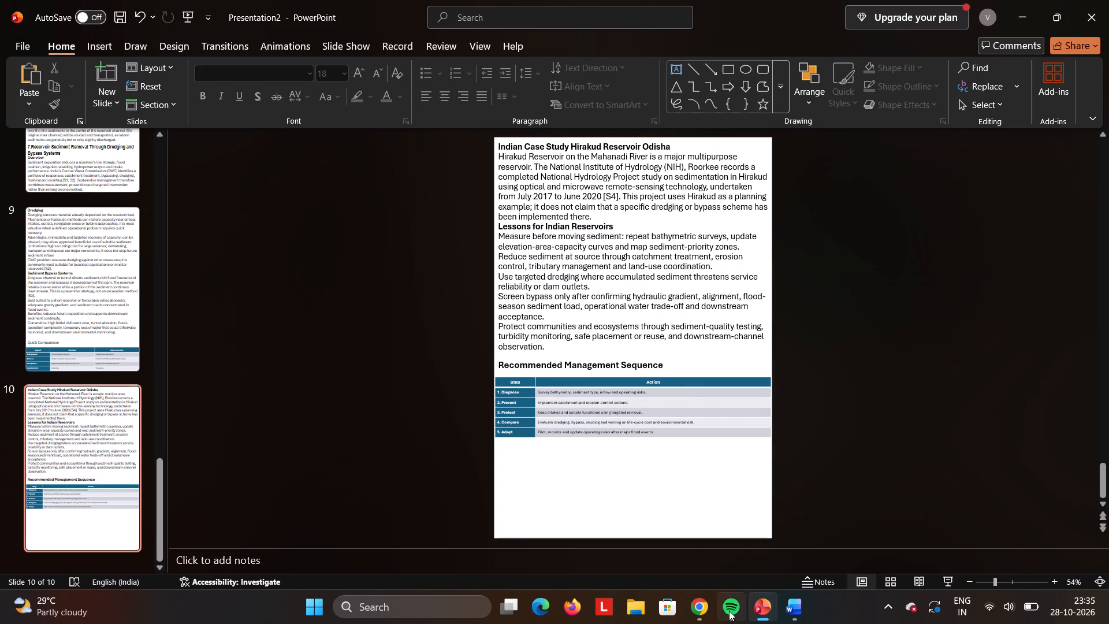
# Switch to the Word document and copy only the Conclusion heading and its paragraph.
pyautogui.click(788, 596)
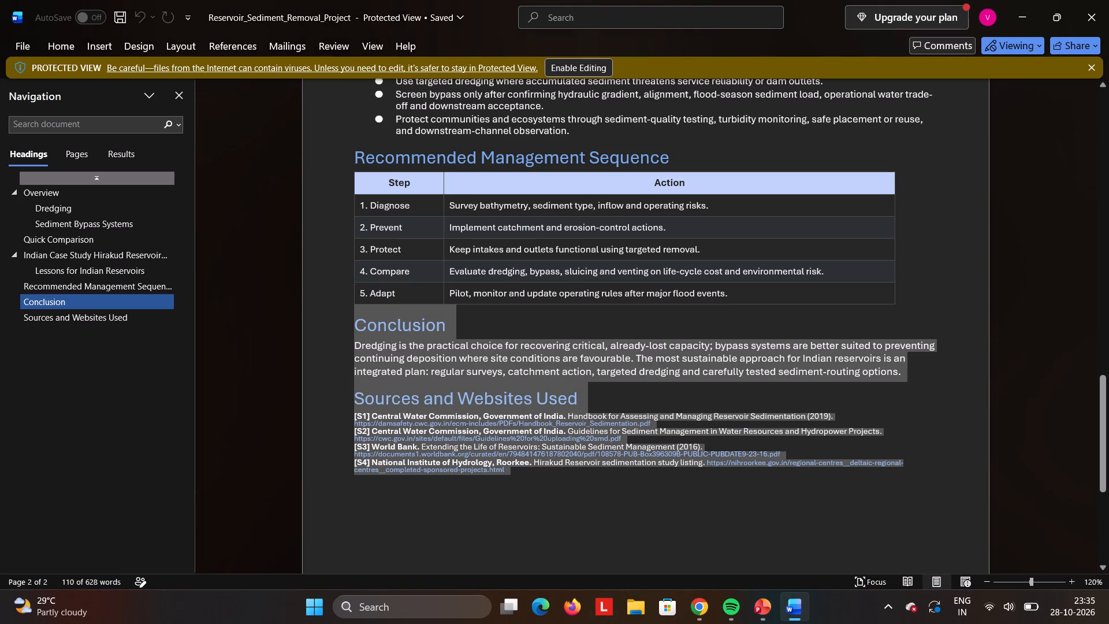
pyautogui.click(349, 326)
pyautogui.moveTo(353, 327); pyautogui.dragTo(349, 347)
pyautogui.click(349, 347)
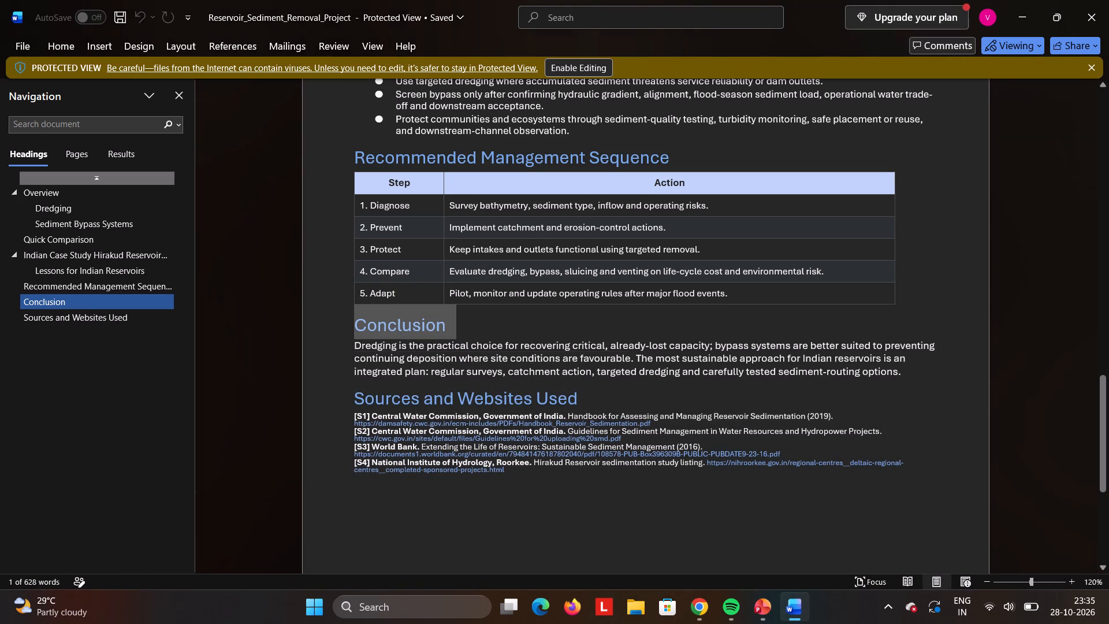
pyautogui.moveTo(355, 327); pyautogui.dragTo(830, 359)
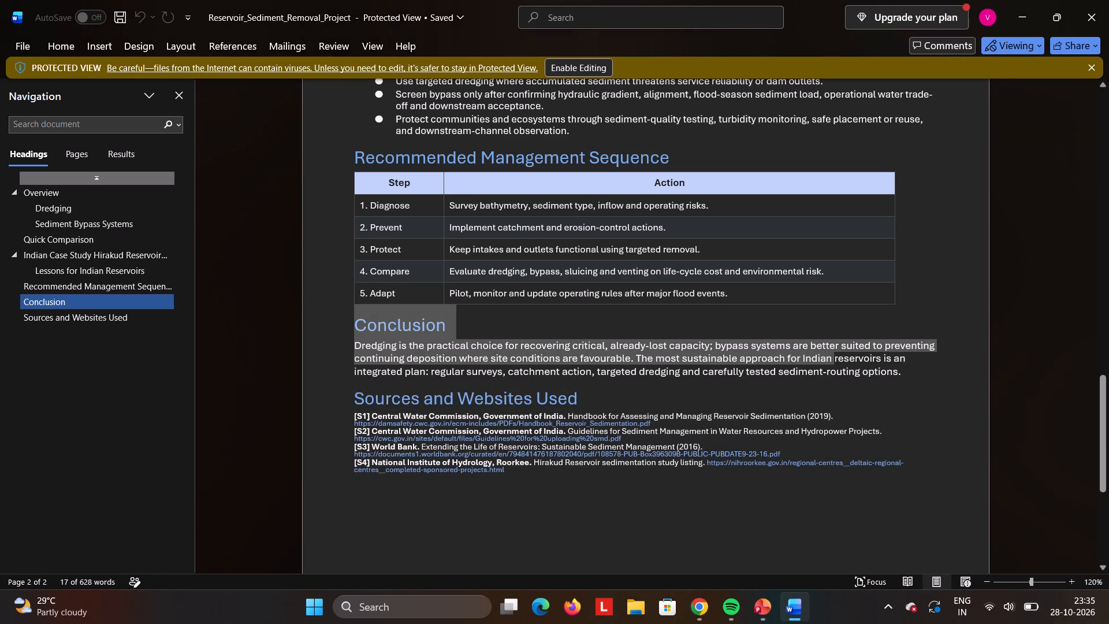
pyautogui.moveTo(830, 359); pyautogui.dragTo(906, 373)
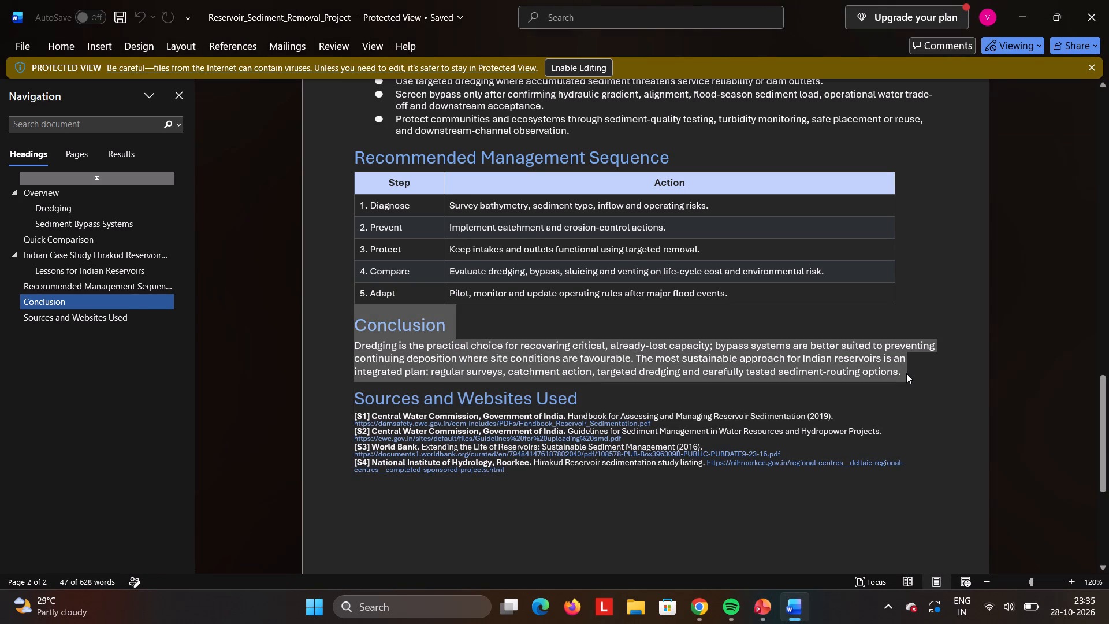
pyautogui.hotkey('ctrl', 'c')
pyautogui.hotkey('ctrl', 'c')
pyautogui.hotkey('ctrl', 'c')
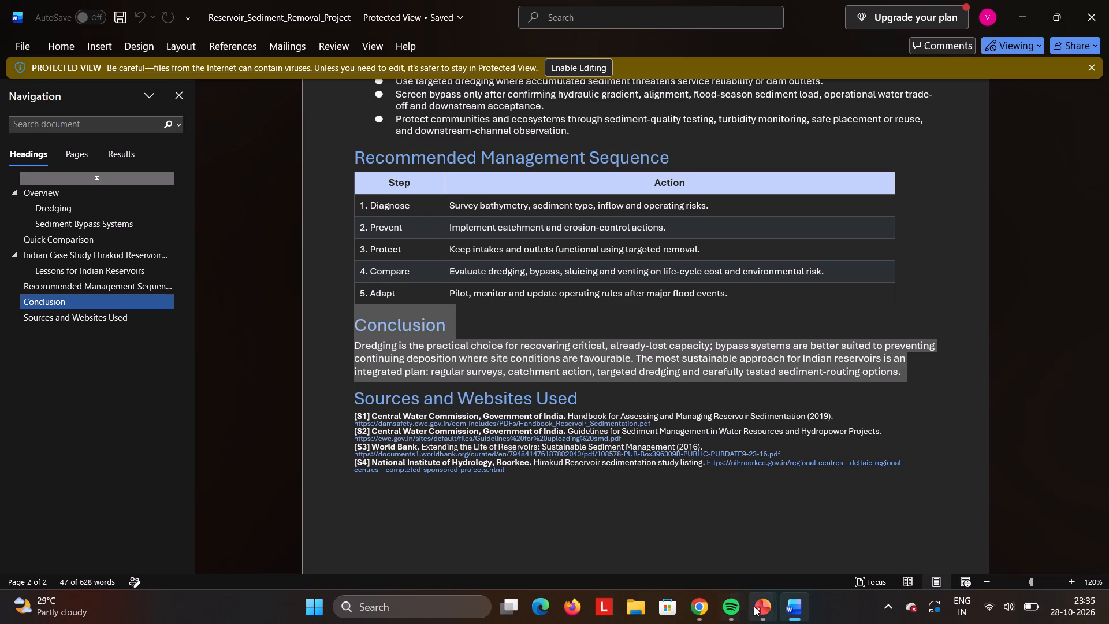
# Back in Presentation2 in PowerPoint, add a text box filling slide 10's blank area below the table and paste the Conclusion text.
pyautogui.click(762, 604)
pyautogui.click(809, 549)
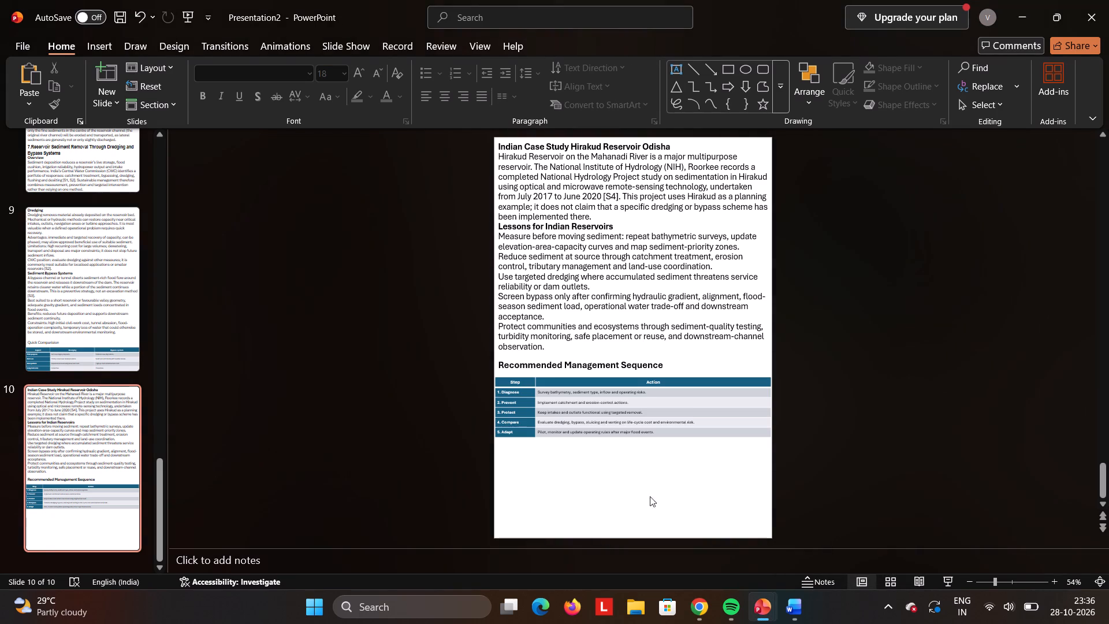
pyautogui.doubleClick(604, 488)
pyautogui.moveTo(604, 488); pyautogui.dragTo(526, 448)
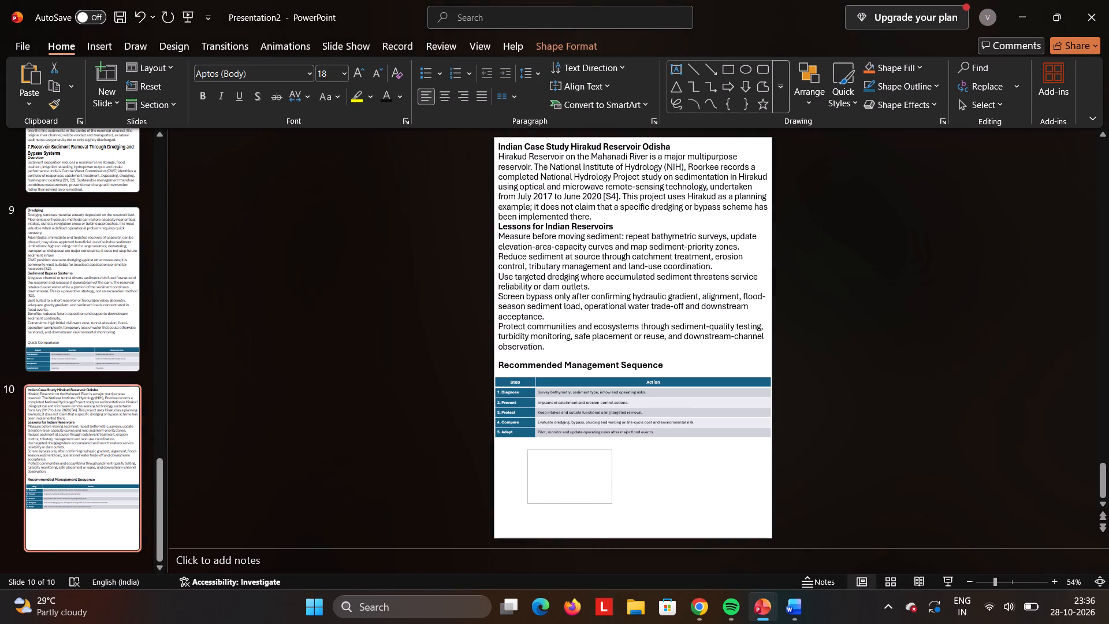
pyautogui.moveTo(526, 448); pyautogui.dragTo(497, 437)
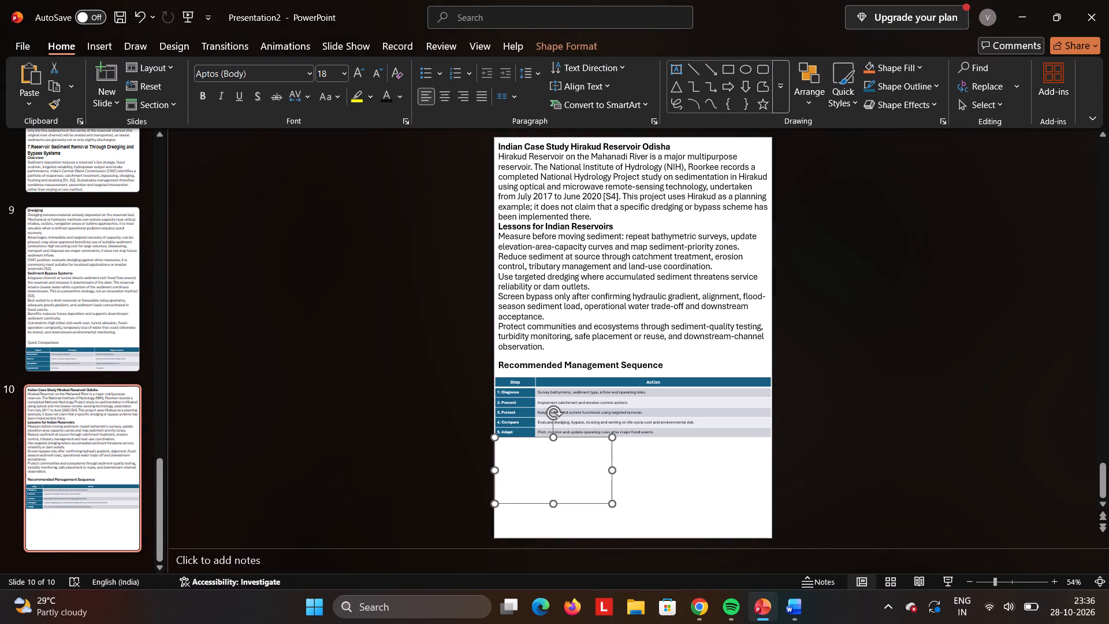
pyautogui.moveTo(615, 504); pyautogui.dragTo(779, 534)
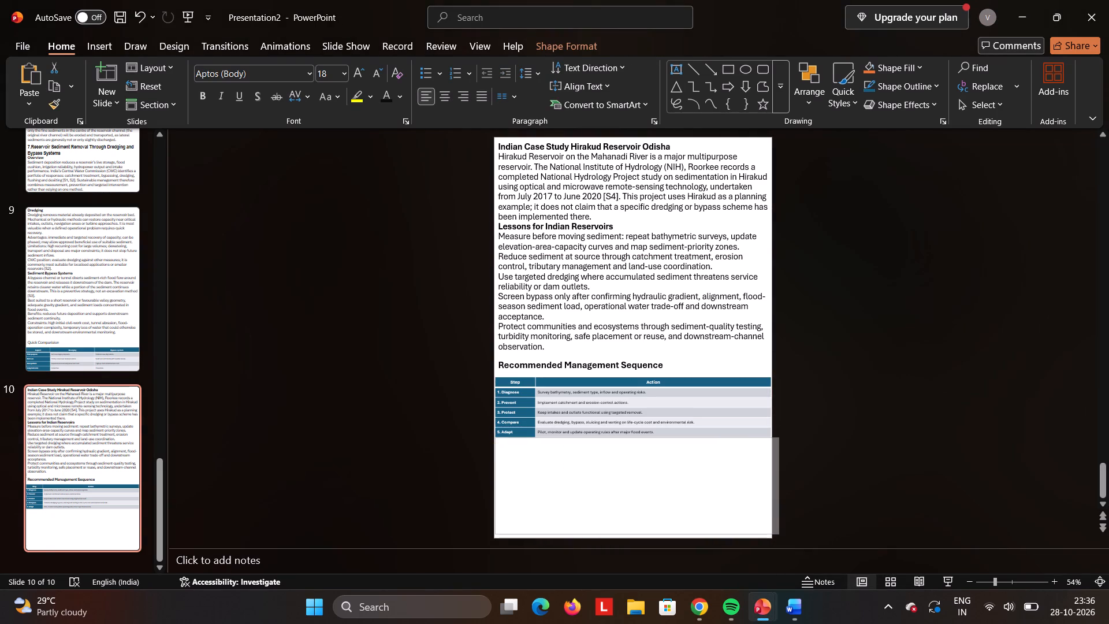
pyautogui.moveTo(779, 534); pyautogui.dragTo(772, 537)
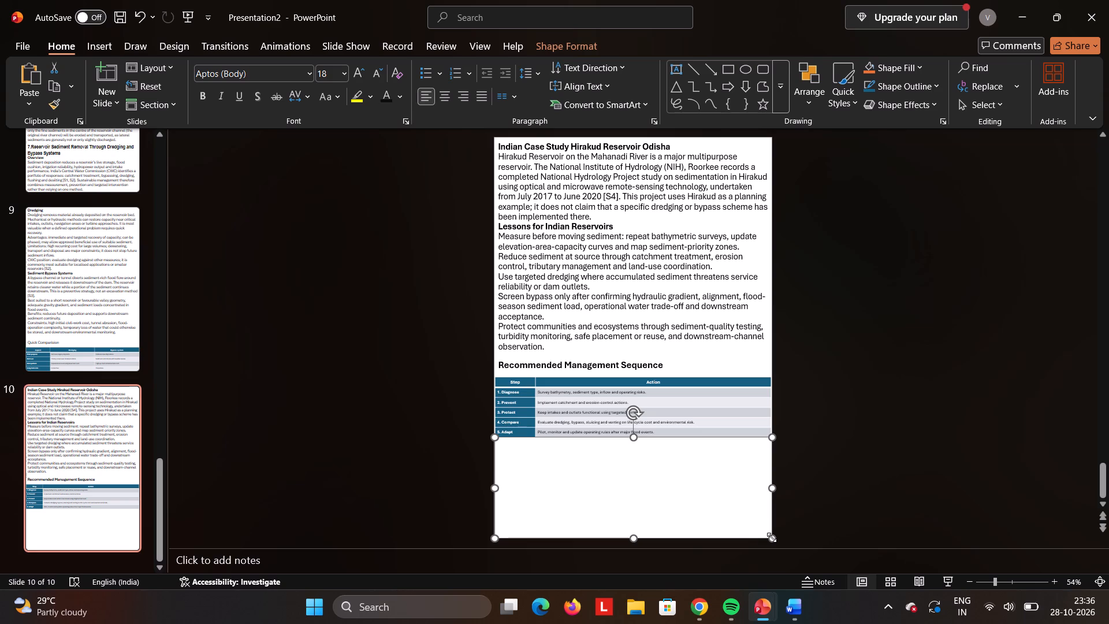
pyautogui.hotkey('ctrl', 'v')
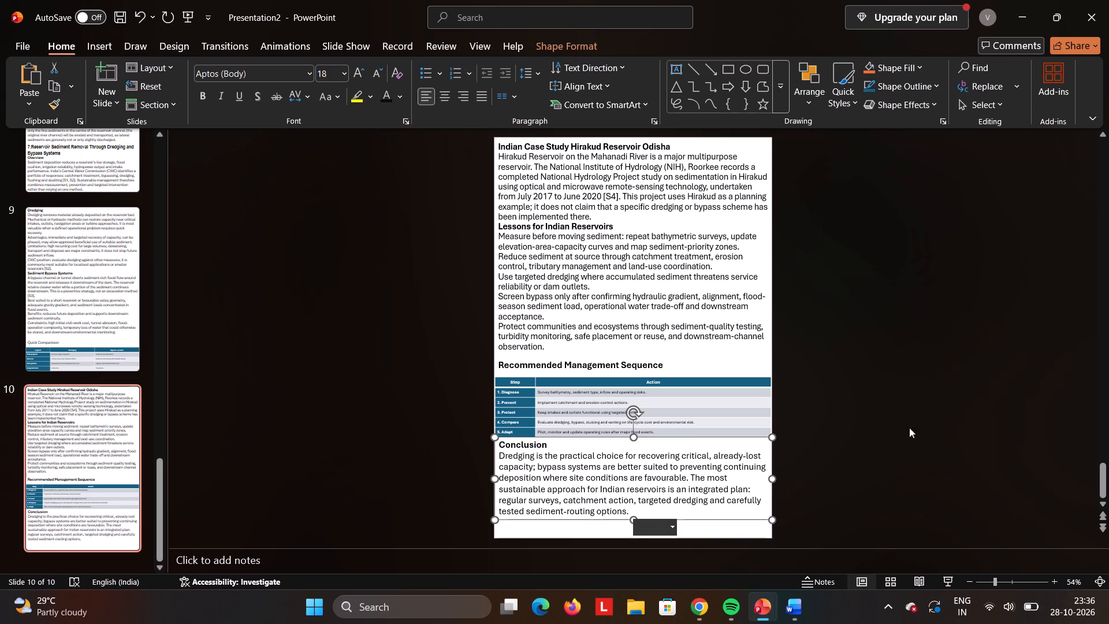
# Move the Conclusion text box slightly down, leaving a gap below the management table, and deselect it.
pyautogui.moveTo(757, 521); pyautogui.dragTo(758, 532)
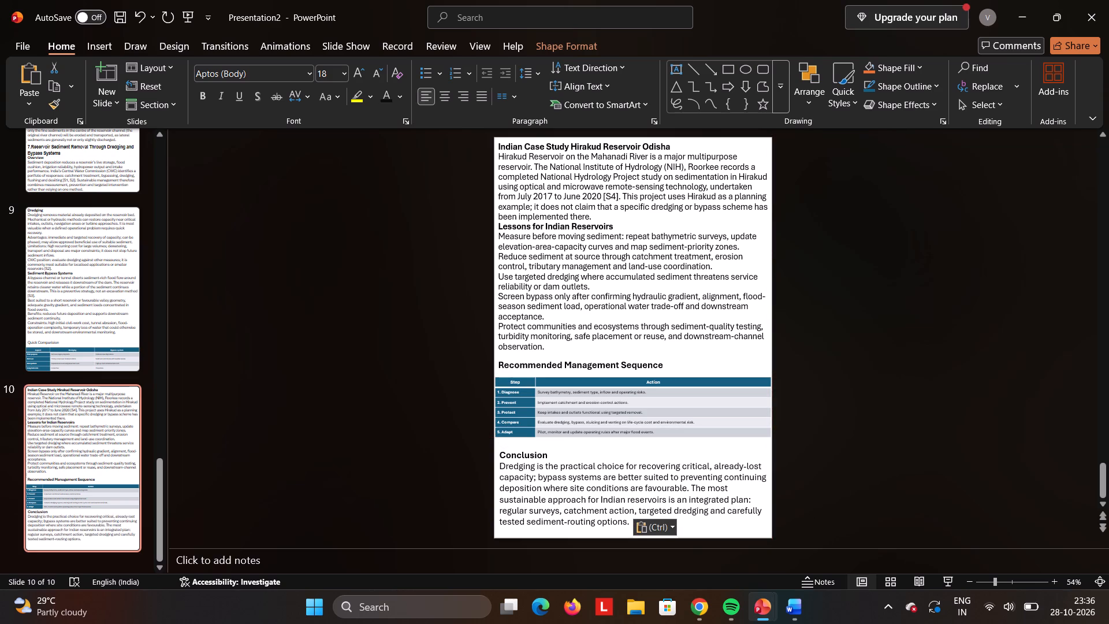
pyautogui.moveTo(758, 532); pyautogui.dragTo(758, 532)
pyautogui.scroll(-1, 438, 307)
pyautogui.click(436, 301)
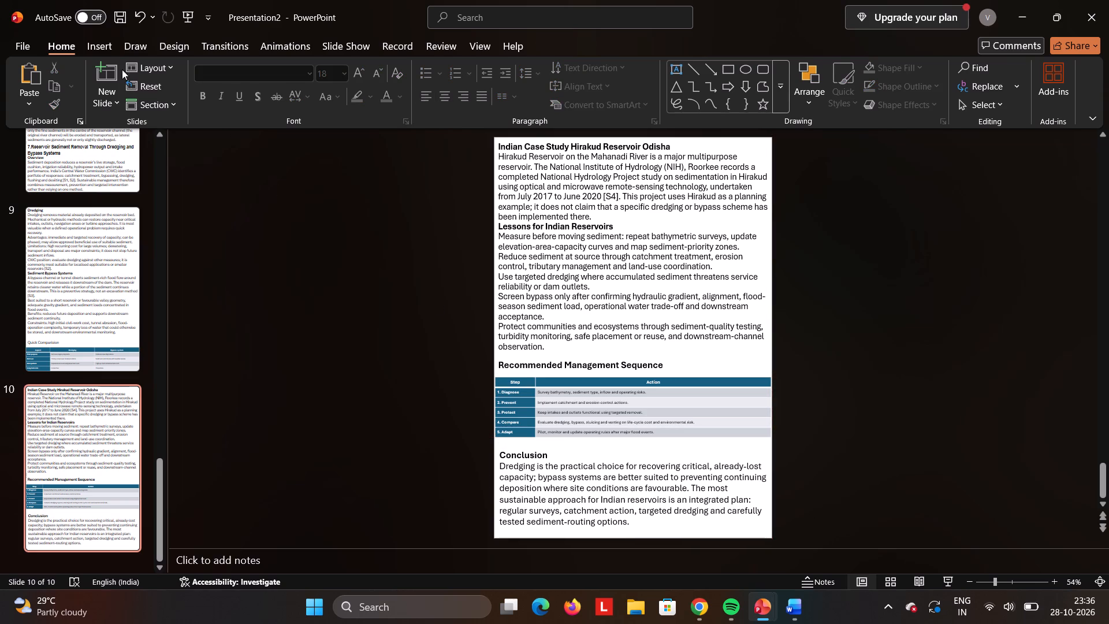
# Add a new slide after slide 10 and place the cursor in its title placeholder.
pyautogui.click(113, 69)
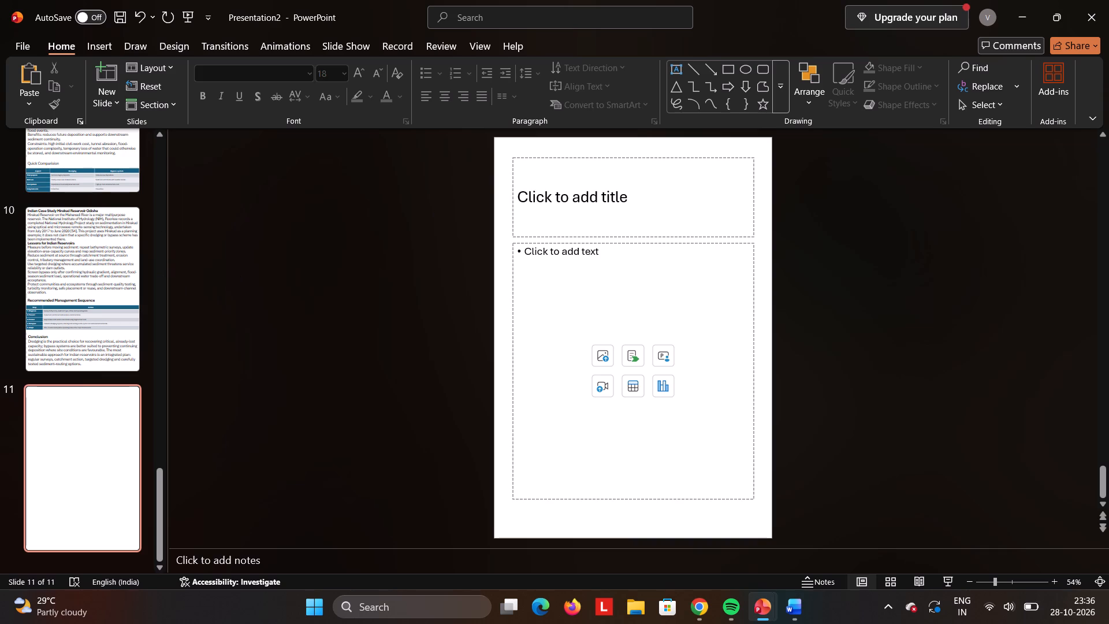
pyautogui.click(628, 180)
# Switch to the Word document and copy the Sources and Websites Used heading with entries S1 to S4.
pyautogui.click(794, 597)
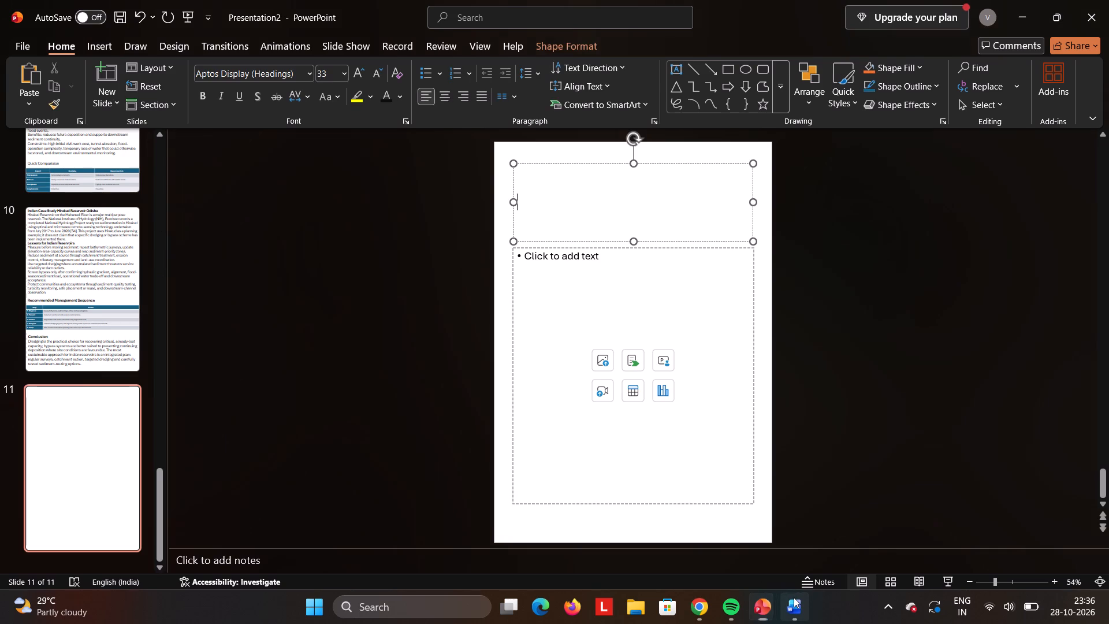
pyautogui.moveTo(508, 476); pyautogui.dragTo(507, 474)
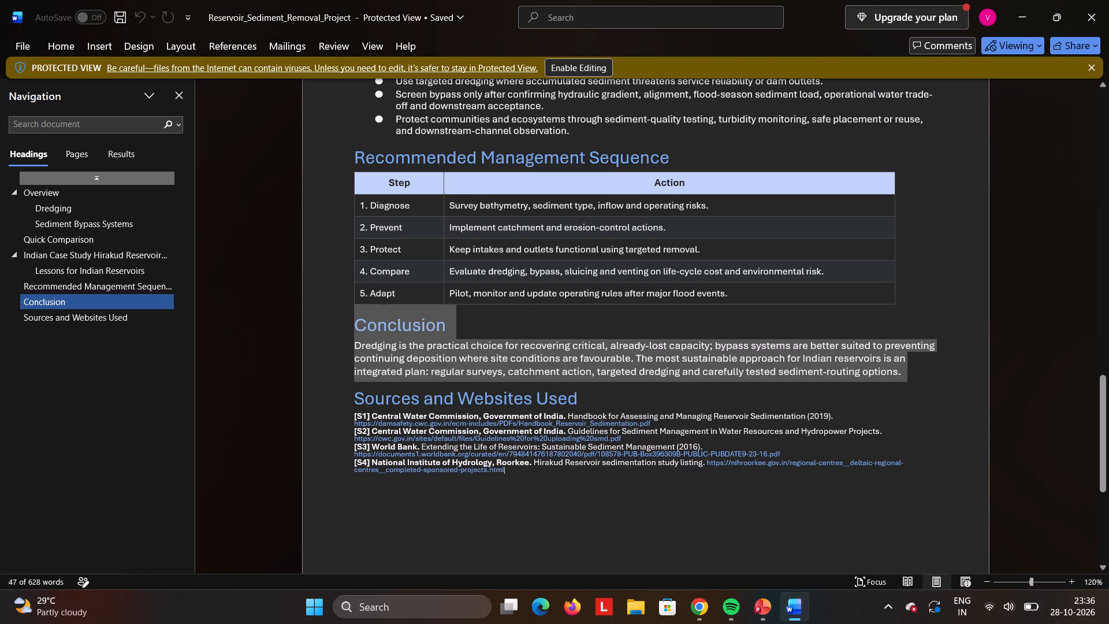
pyautogui.moveTo(507, 474); pyautogui.dragTo(358, 408)
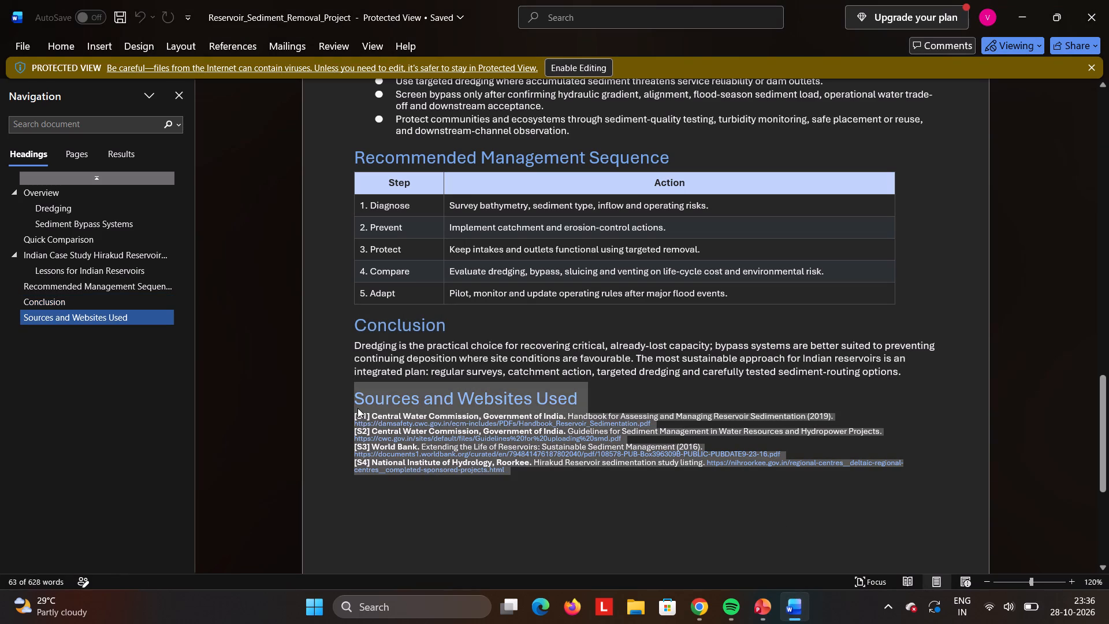
pyautogui.hotkey('ctrl', 'c')
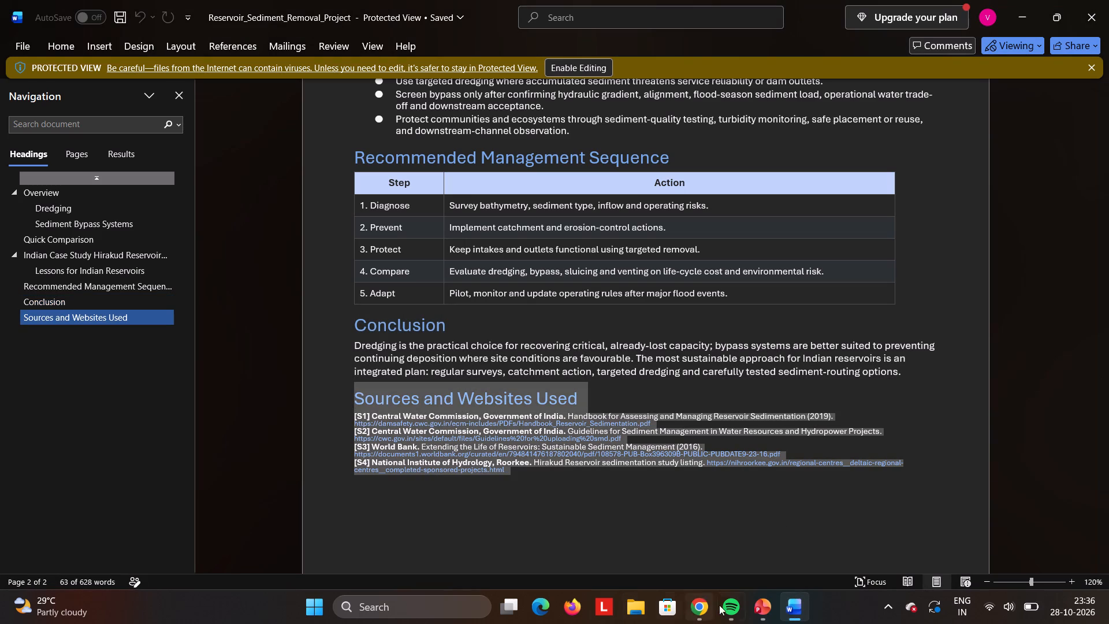
# Back in Presentation2 in PowerPoint, paste the Sources and Websites Used text into slide 11's title placeholder.
pyautogui.click(794, 551)
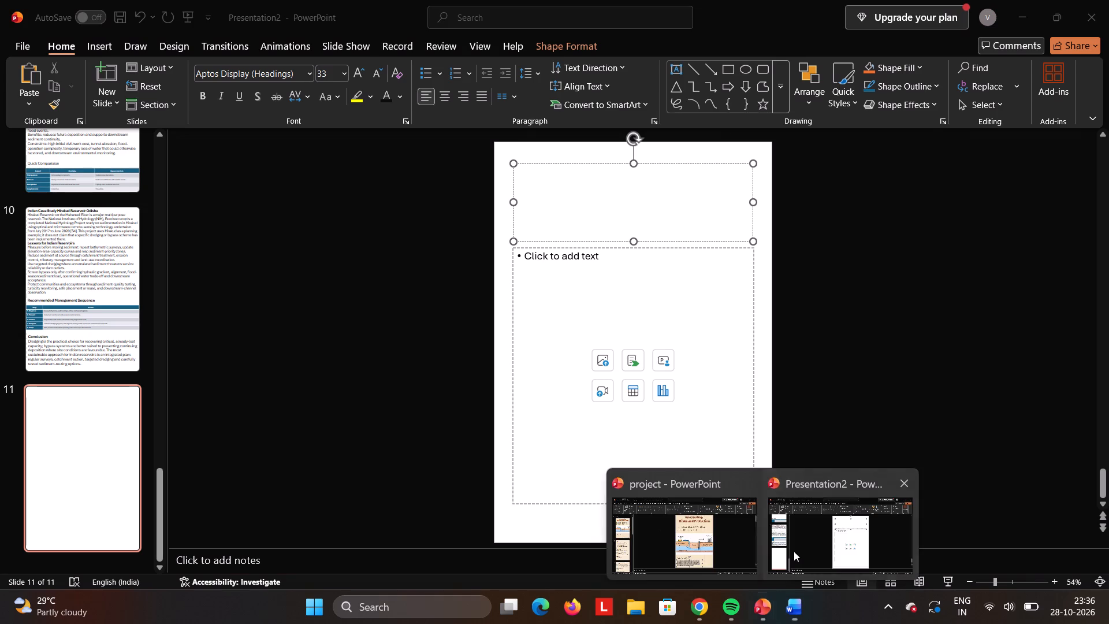
pyautogui.hotkey('ctrl', 'v')
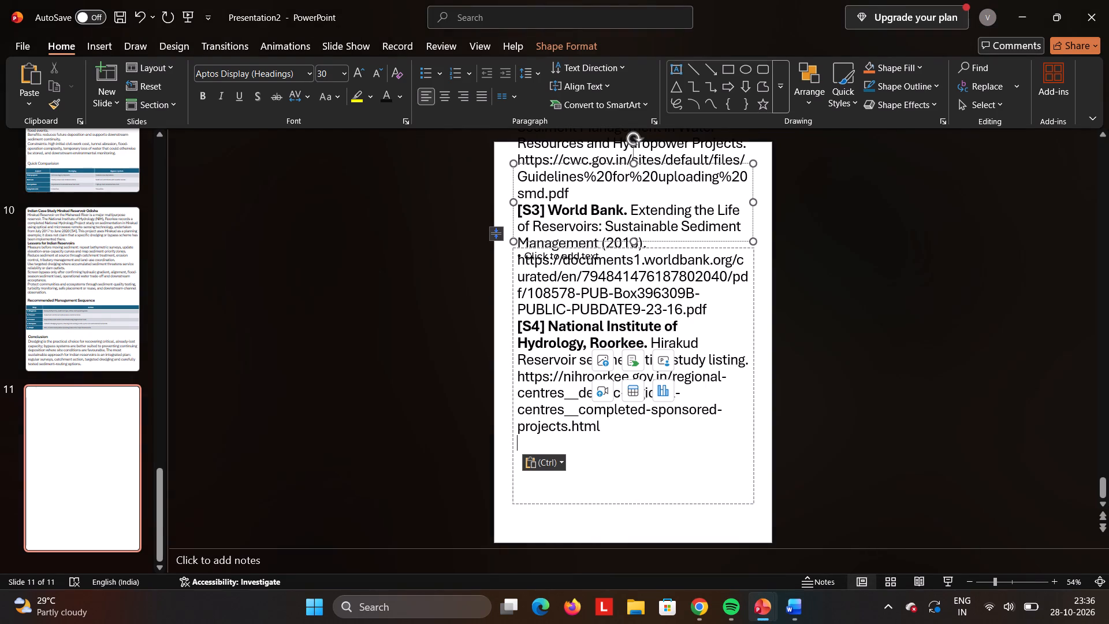
# Shrink the empty content placeholder overlapping the sources text on slide 11 and cut it from the slide.
pyautogui.click(606, 420)
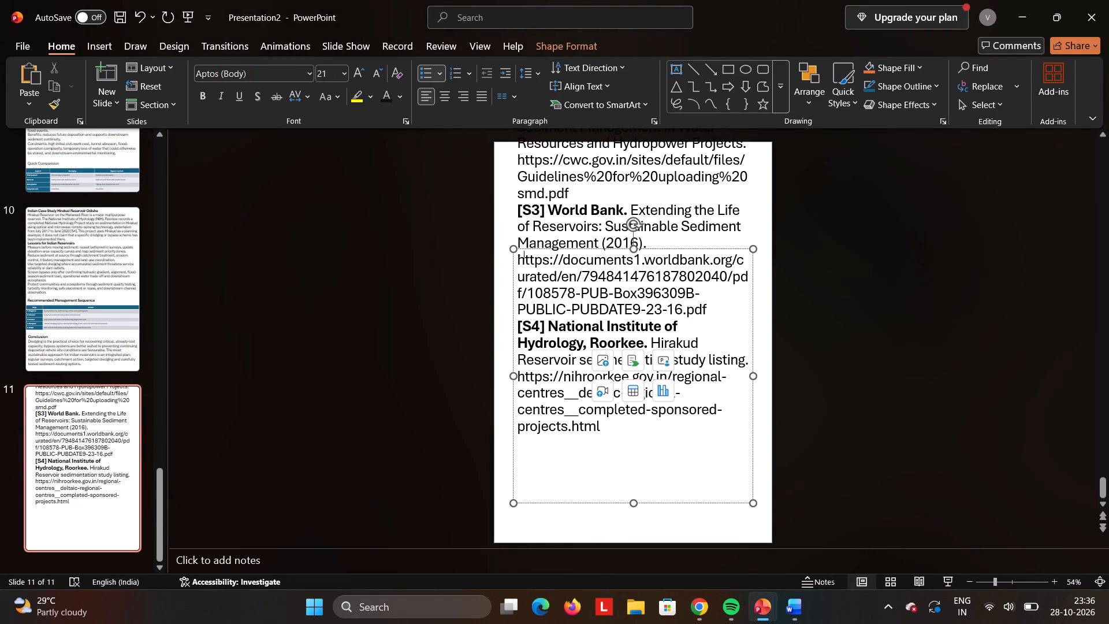
pyautogui.moveTo(604, 424); pyautogui.dragTo(609, 429)
pyautogui.moveTo(609, 429); pyautogui.dragTo(600, 427)
pyautogui.click(600, 427)
pyautogui.doubleClick(600, 426)
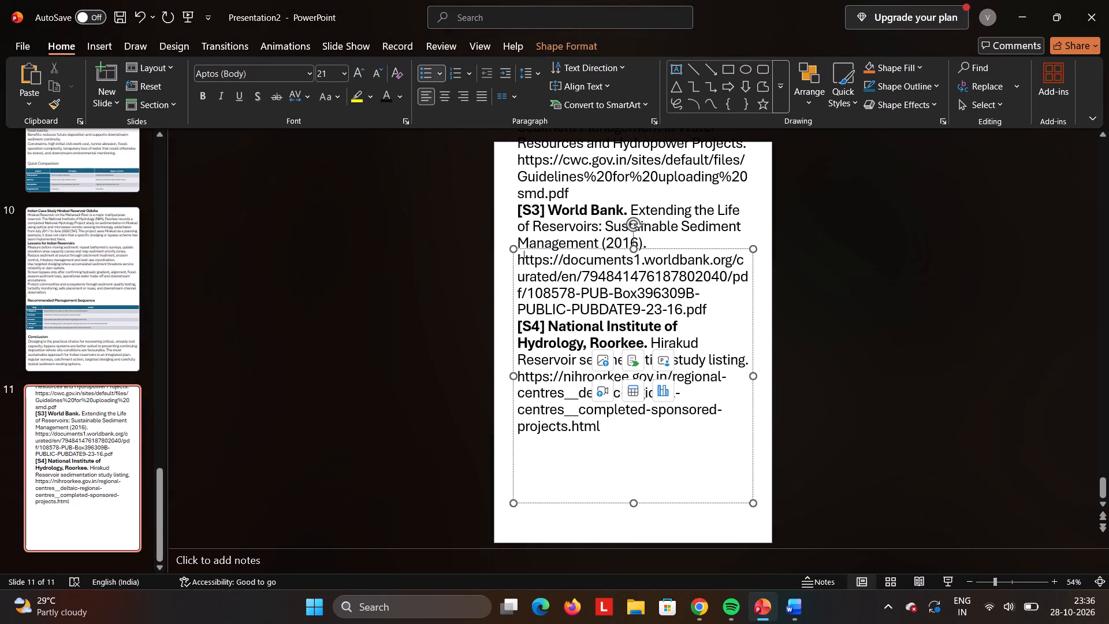
pyautogui.moveTo(600, 426); pyautogui.dragTo(569, 425)
pyautogui.moveTo(569, 425); pyautogui.dragTo(989, 385)
pyautogui.click(989, 385)
pyautogui.moveTo(598, 431); pyautogui.dragTo(611, 425)
pyautogui.moveTo(611, 425); pyautogui.dragTo(748, 248)
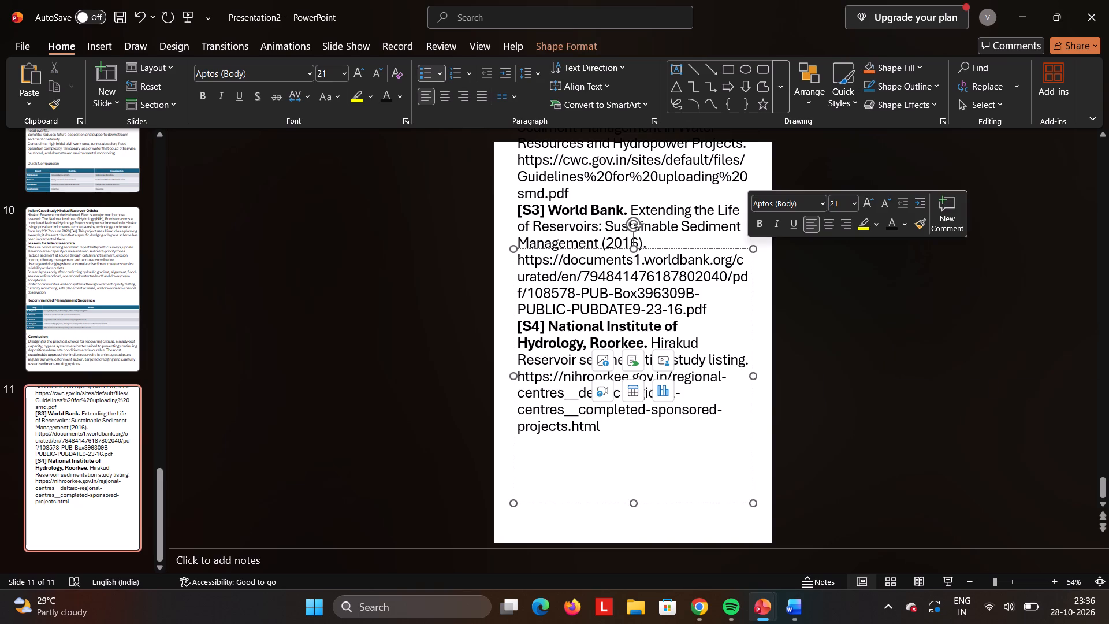
pyautogui.moveTo(751, 248); pyautogui.dragTo(547, 499)
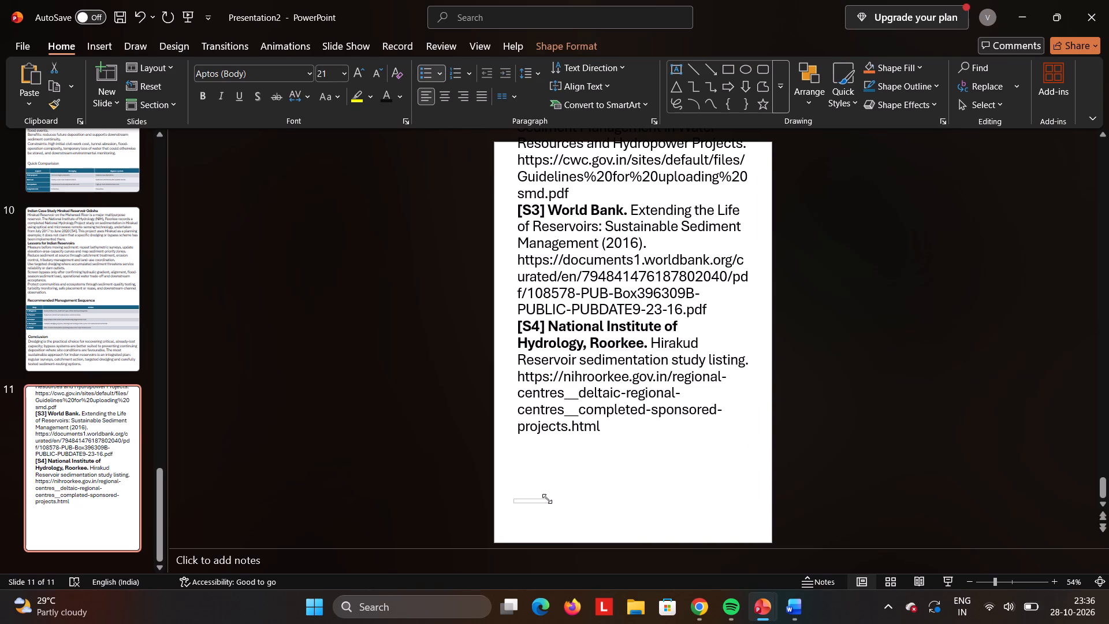
pyautogui.rightClick(537, 500)
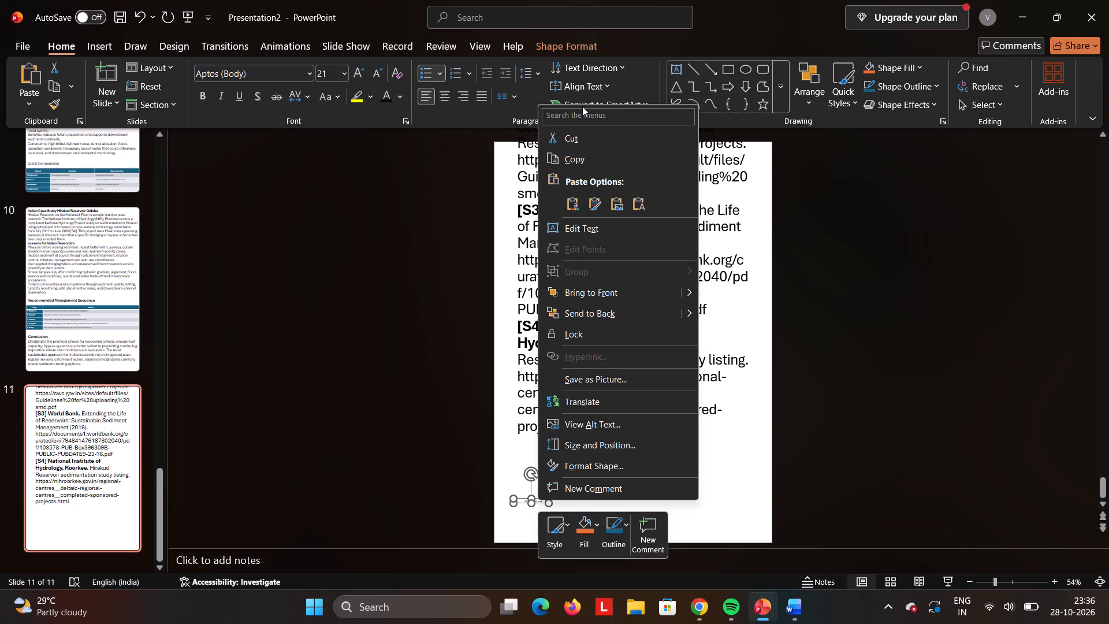
pyautogui.click(581, 132)
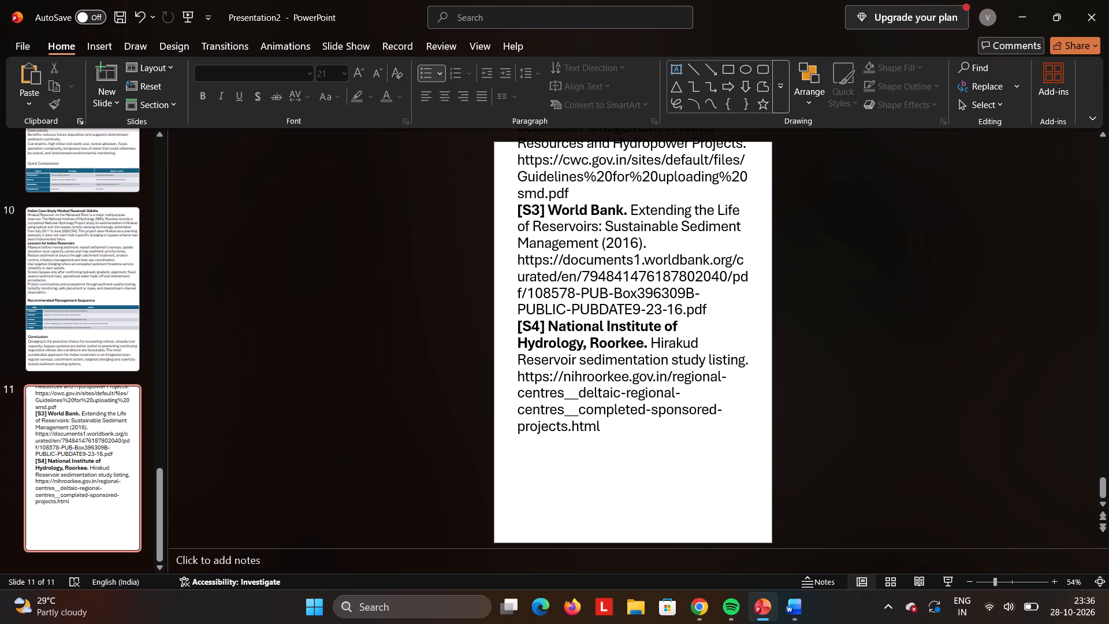
# Set the whole Sources and Websites Used text on slide 11 to font size 18.
pyautogui.moveTo(597, 430); pyautogui.dragTo(494, 122)
pyautogui.click(346, 79)
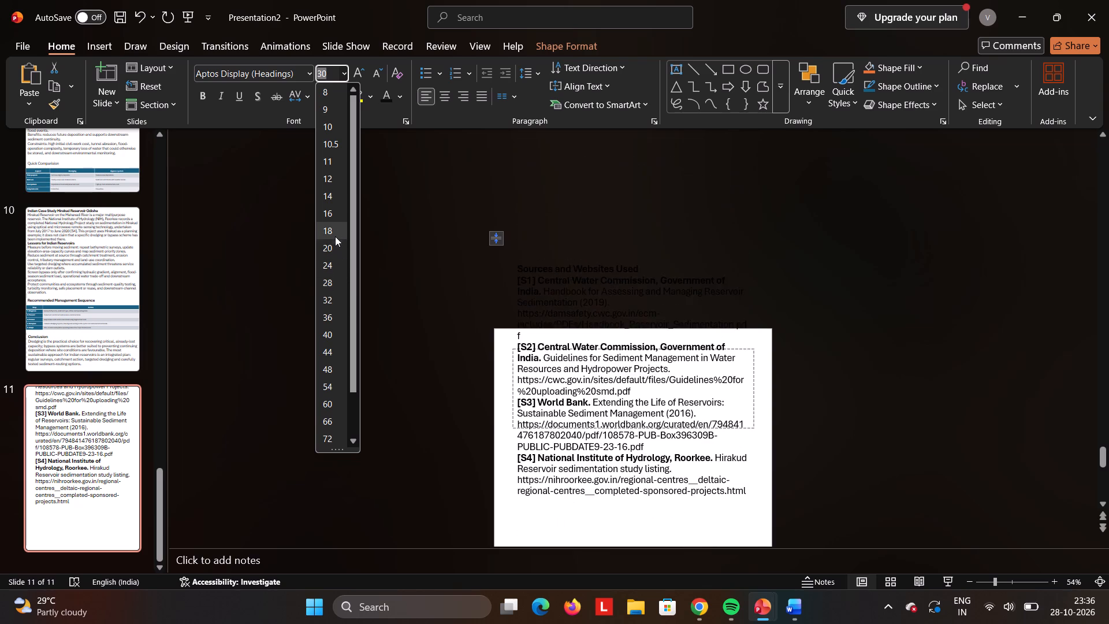
pyautogui.click(335, 229)
pyautogui.click(307, 75)
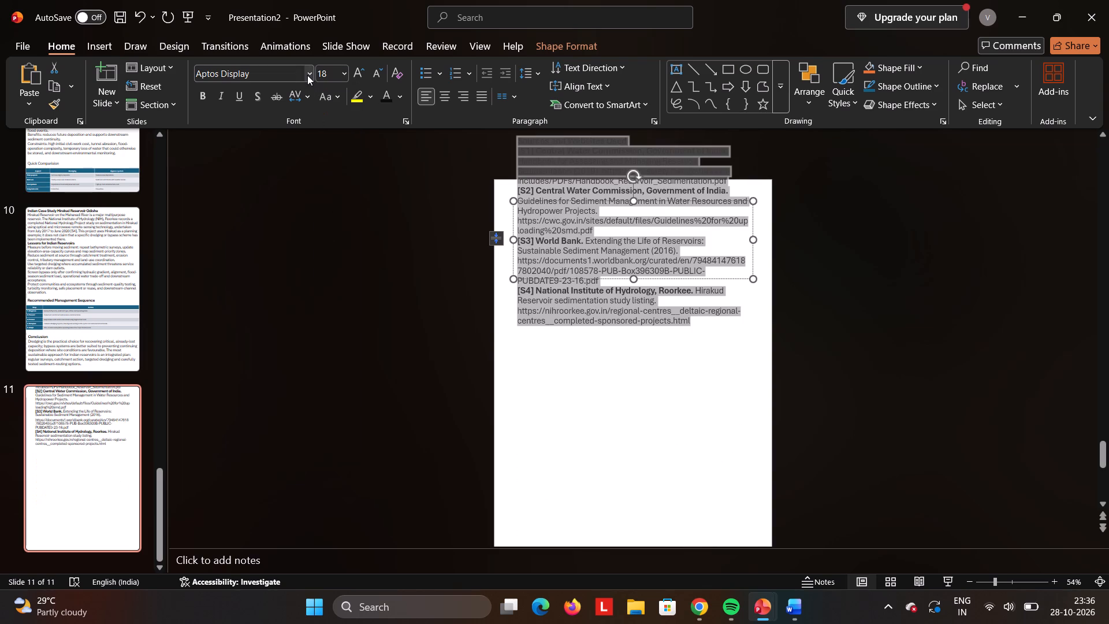
pyautogui.click(449, 214)
# Reposition the sources text box so its heading starts at the top edge of slide 11, slightly further left, and deselect it.
pyautogui.moveTo(743, 278); pyautogui.dragTo(729, 350)
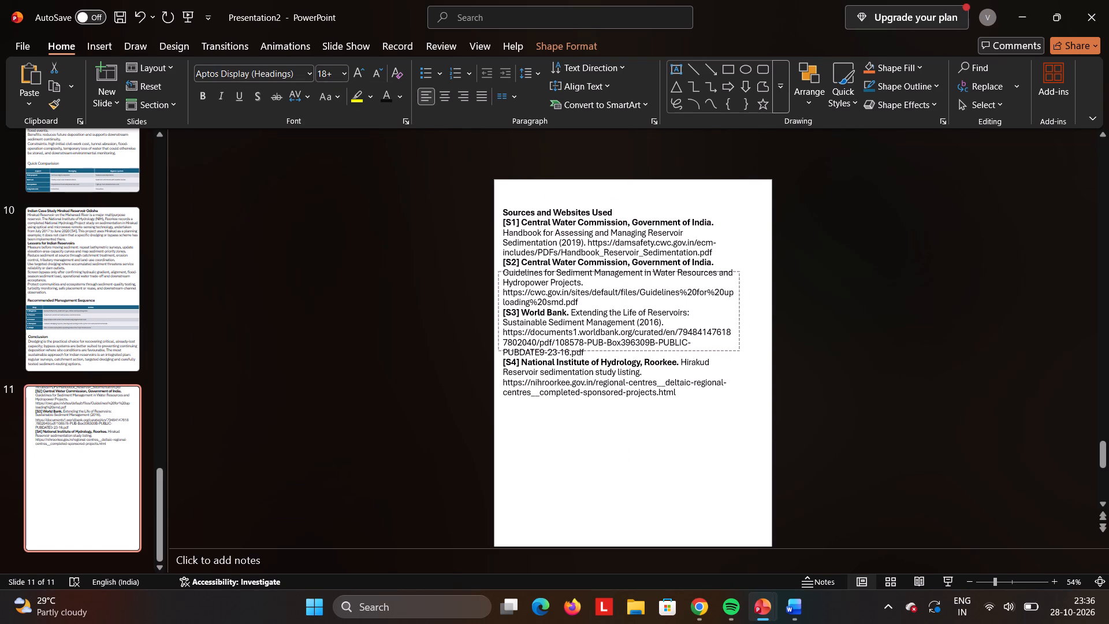
pyautogui.moveTo(729, 350); pyautogui.dragTo(728, 327)
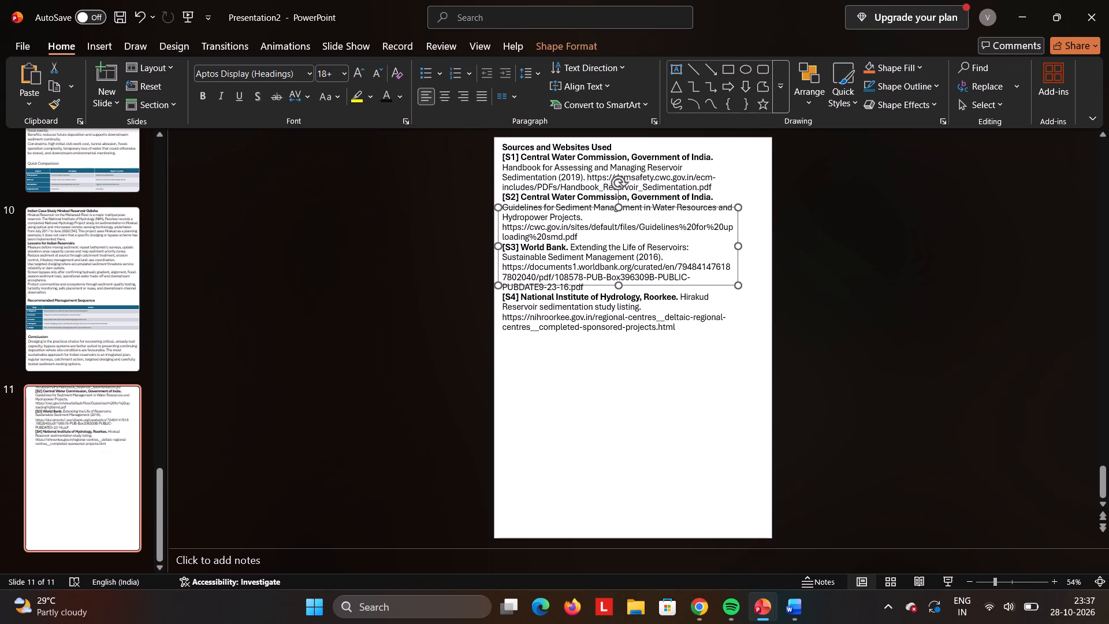
pyautogui.click(864, 283)
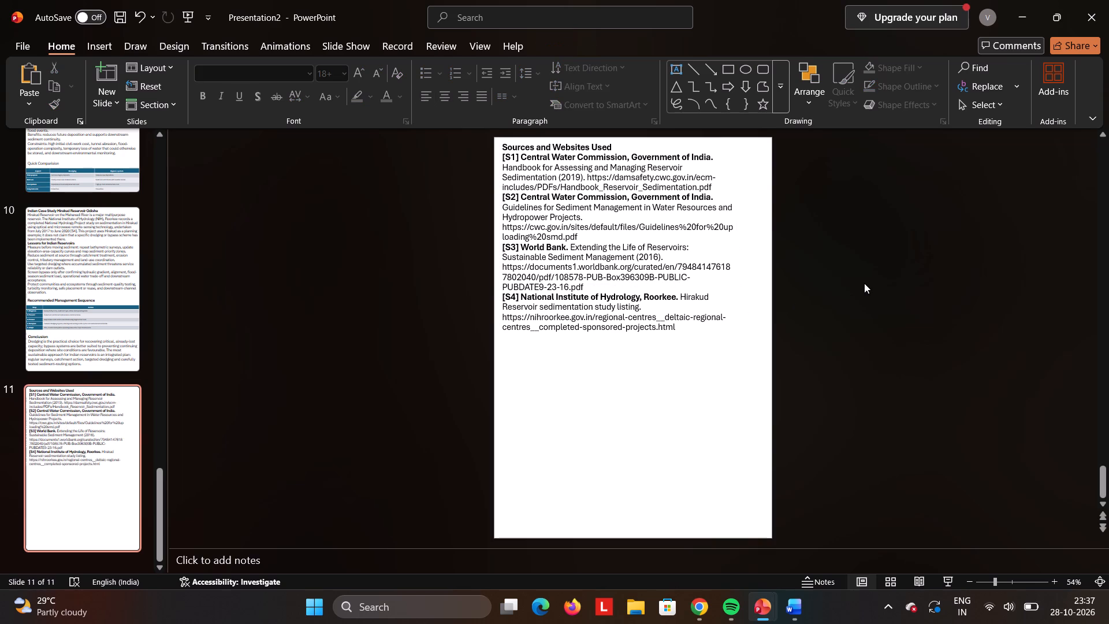
pyautogui.click(587, 177)
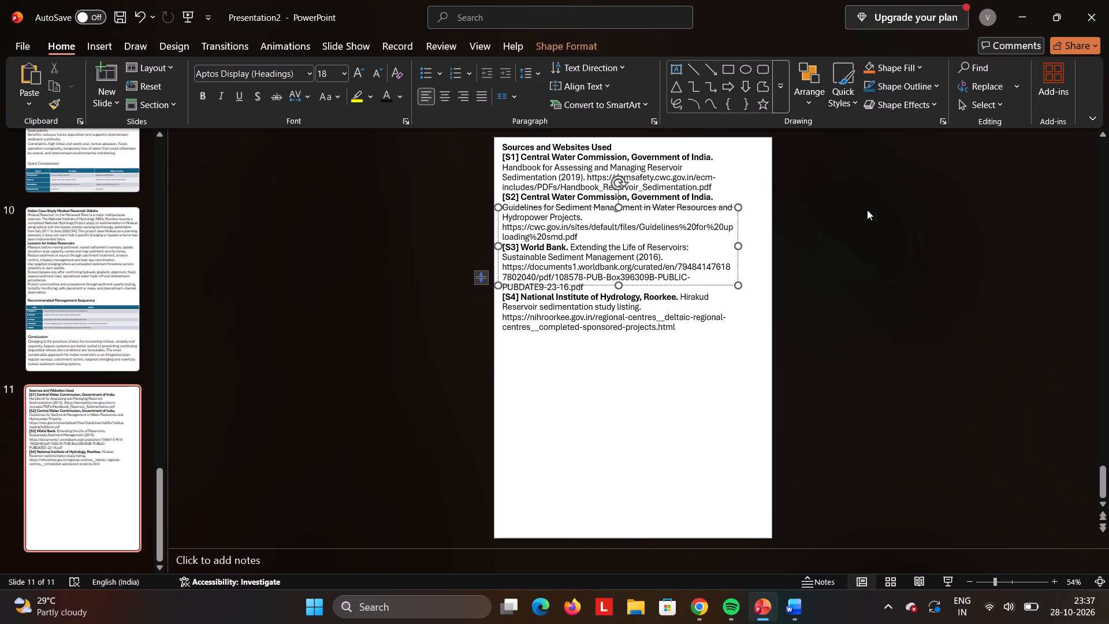
pyautogui.click(867, 210)
# Open slide 10 and review the slide thumbnails from the title slide and index through the early content slides.
pyautogui.click(104, 318)
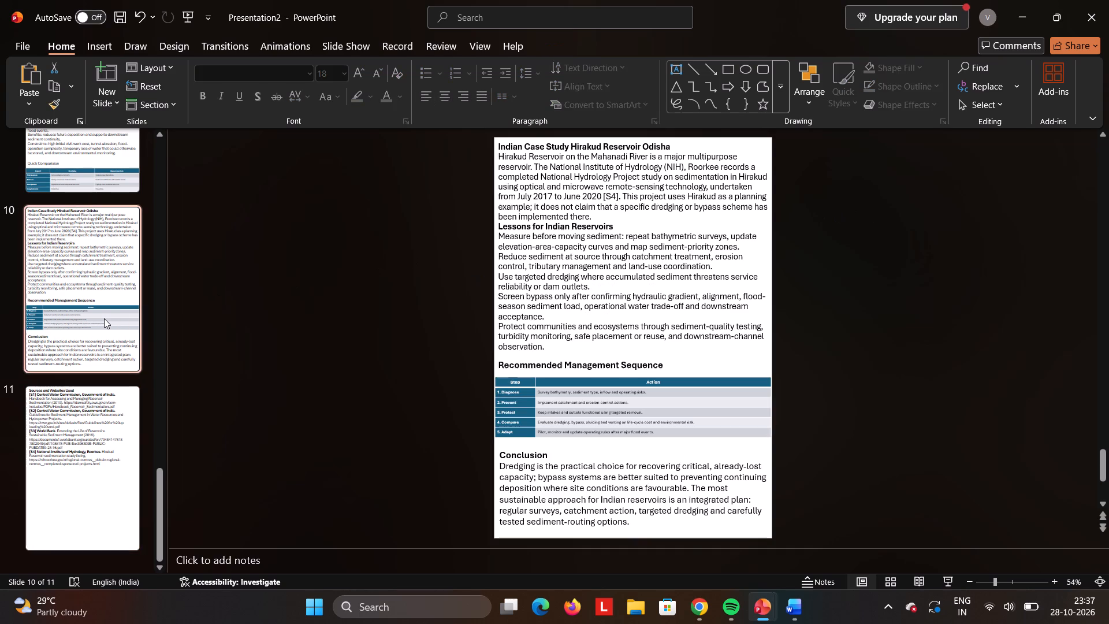
pyautogui.scroll(3, 104, 342)
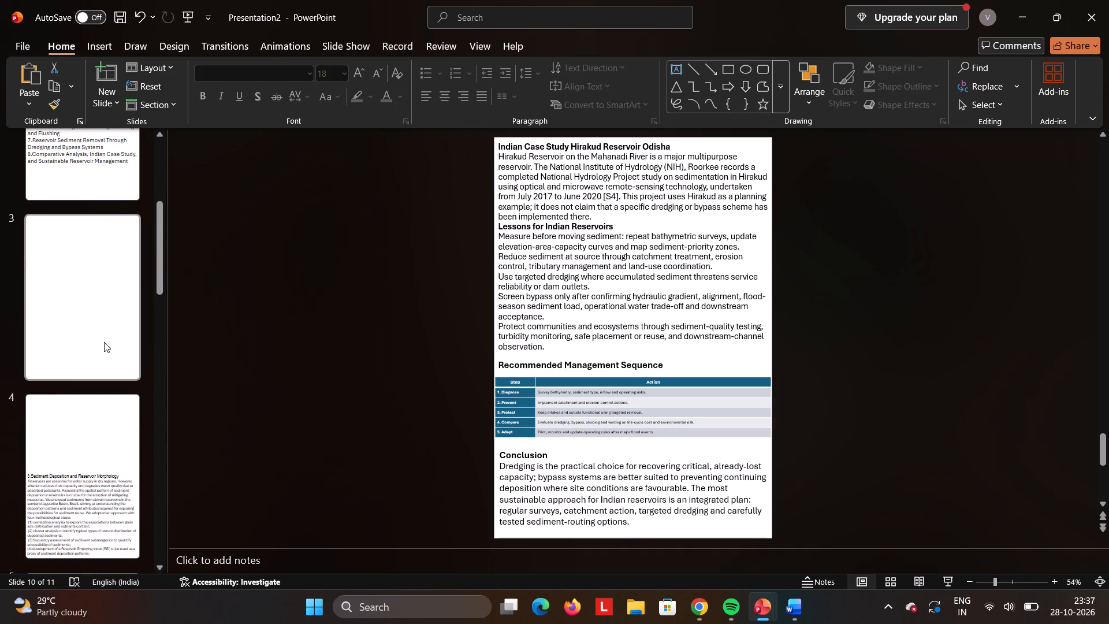
pyautogui.scroll(12, 104, 342)
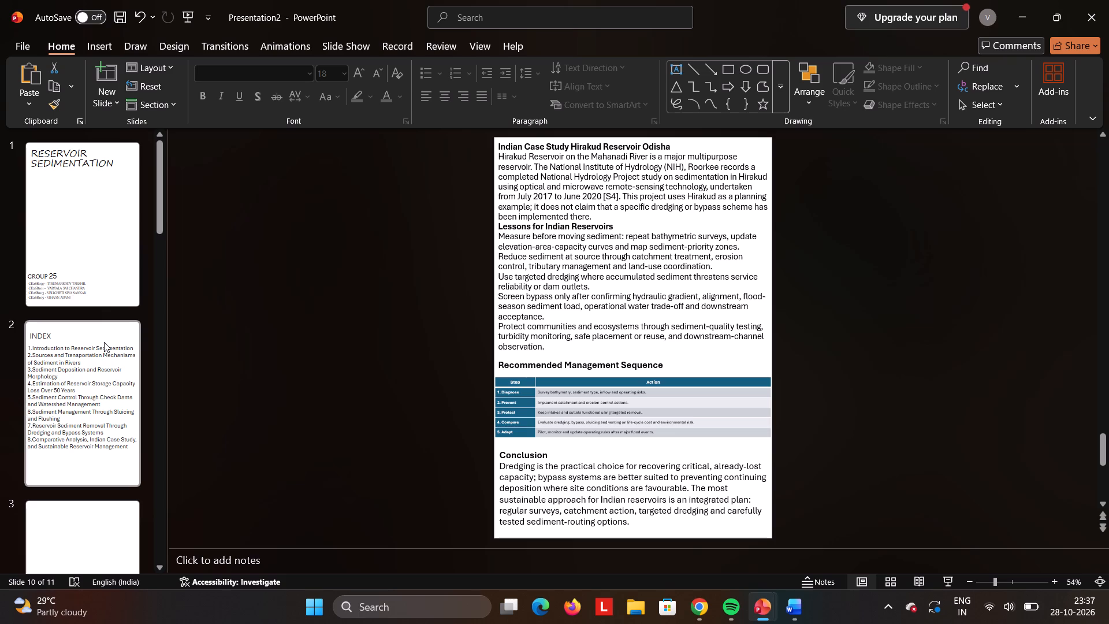
pyautogui.scroll(-1, 104, 342)
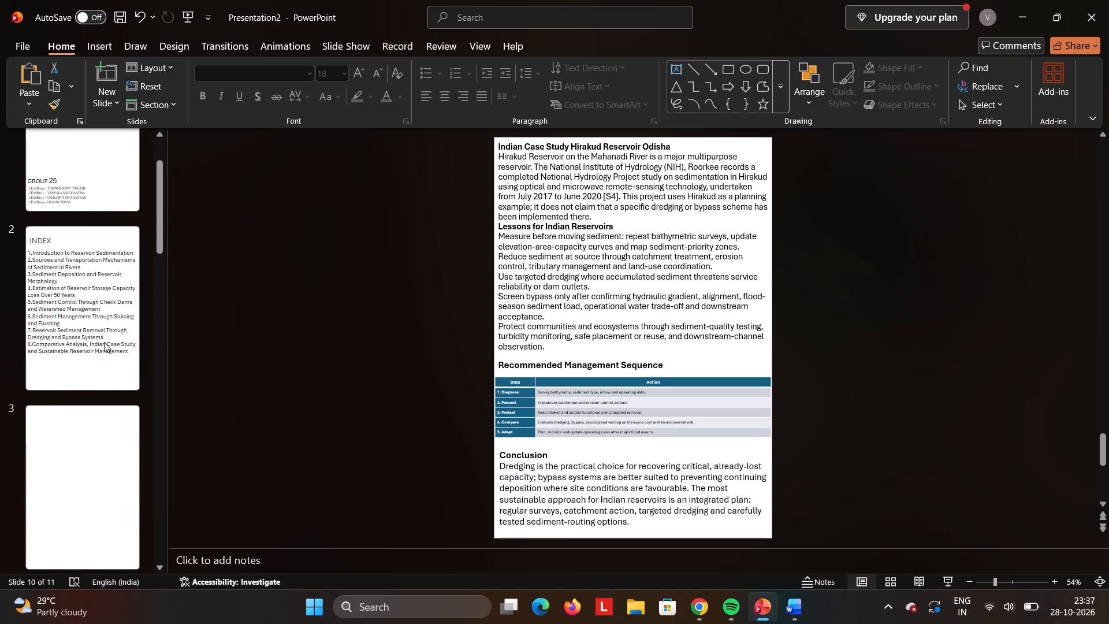
pyautogui.scroll(-2, 104, 342)
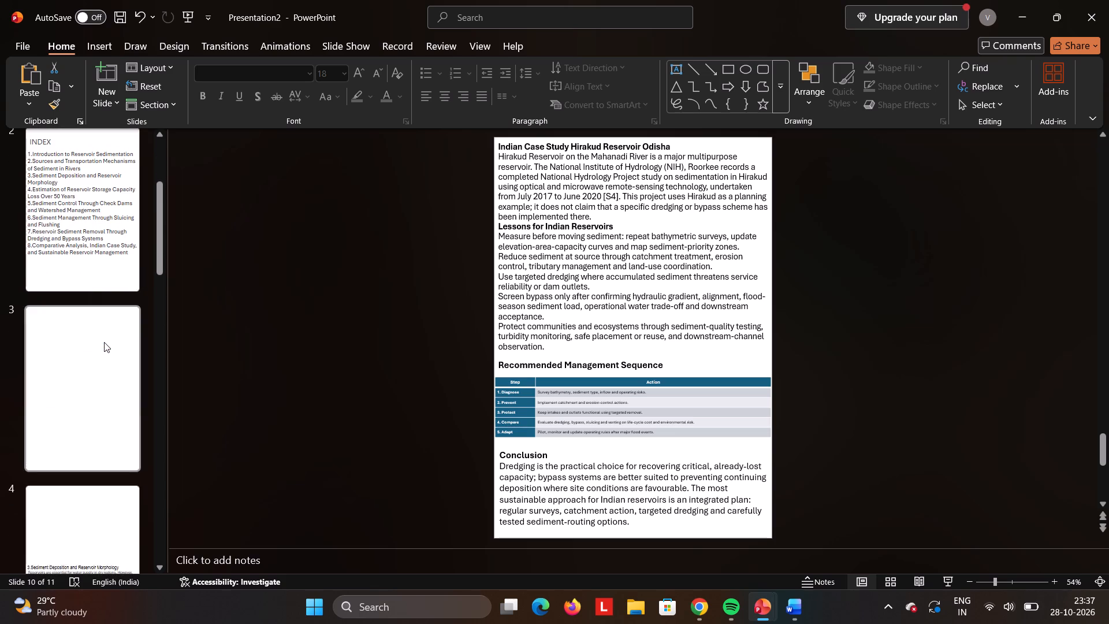
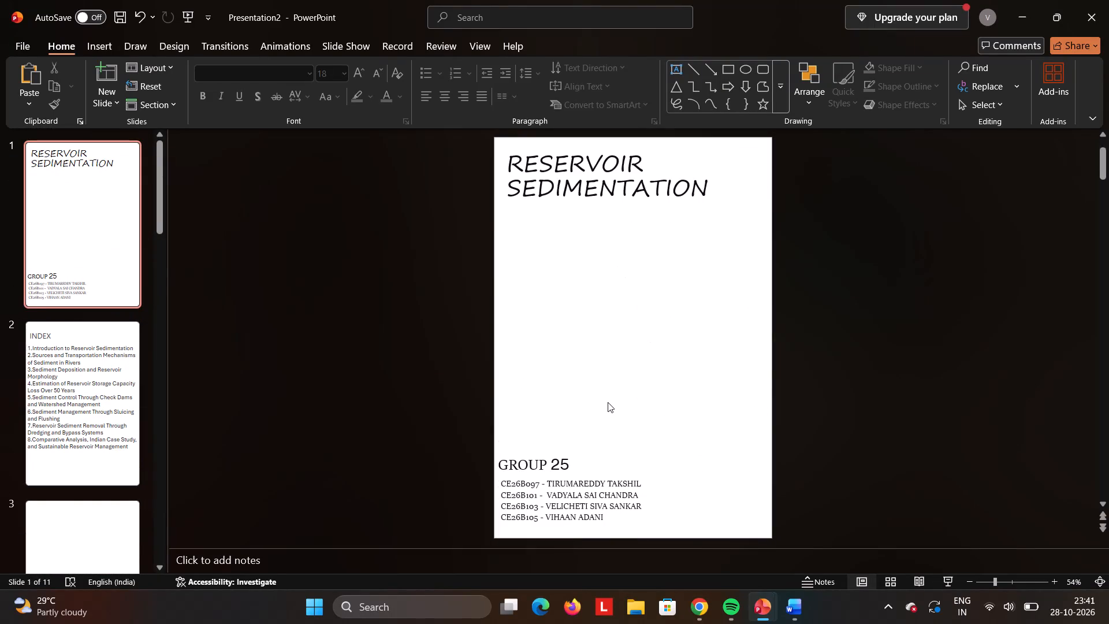
# Enter "1. INTRODUCTION" as the title of slide 3.
pyautogui.scroll(-1, 608, 402)
pyautogui.click(110, 504)
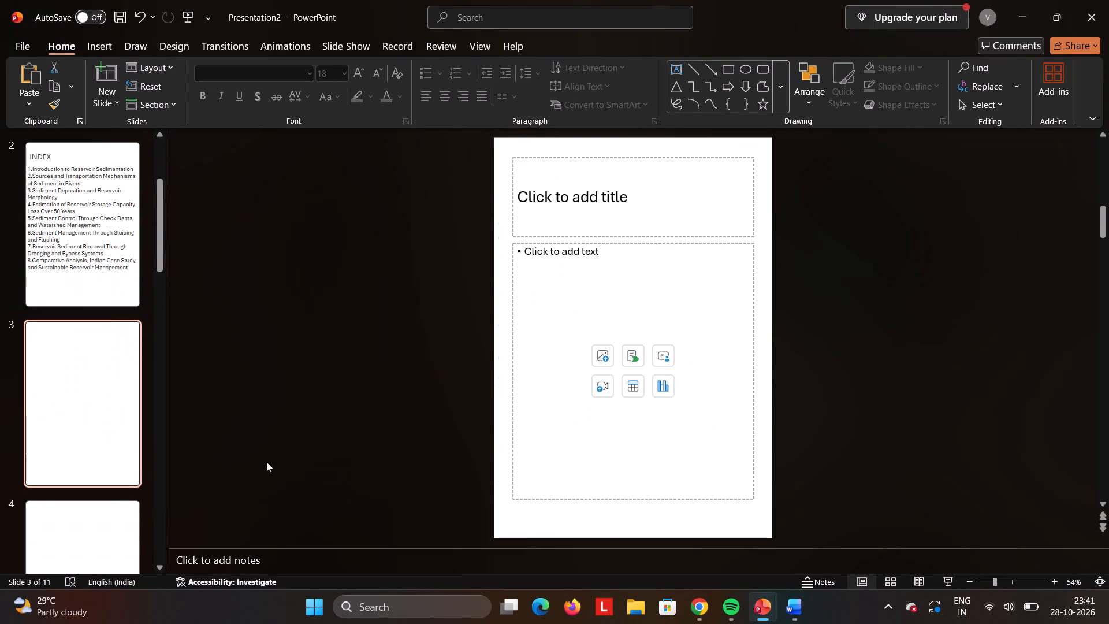
pyautogui.click(630, 220)
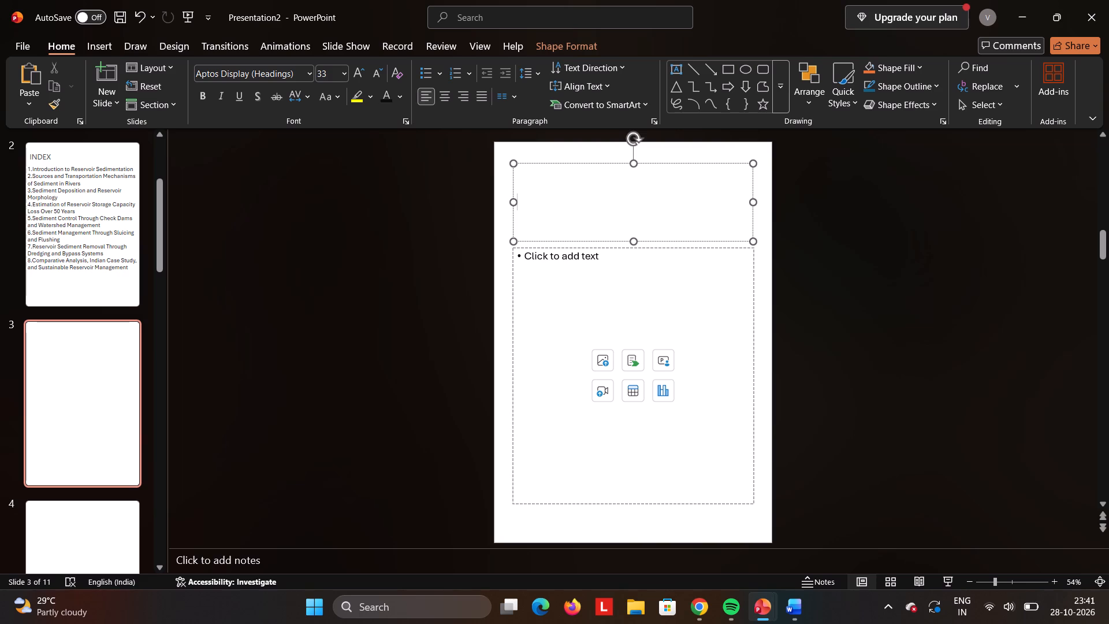
pyautogui.click(644, 181)
pyautogui.write('1.')
pyautogui.press('space')
pyautogui.write('INTRO')
pyautogui.write('DUCTIO')
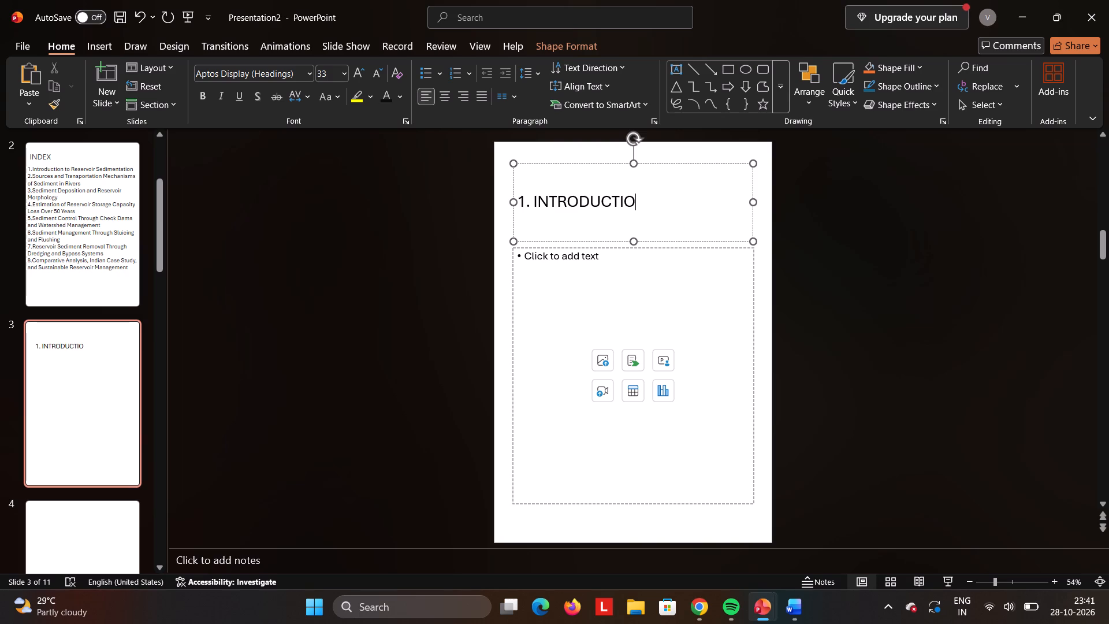
pyautogui.press('n')
# Format the slide 3 title text in Arial Narrow at size 24.
pyautogui.moveTo(647, 200); pyautogui.dragTo(608, 200)
pyautogui.moveTo(608, 200); pyautogui.dragTo(472, 200)
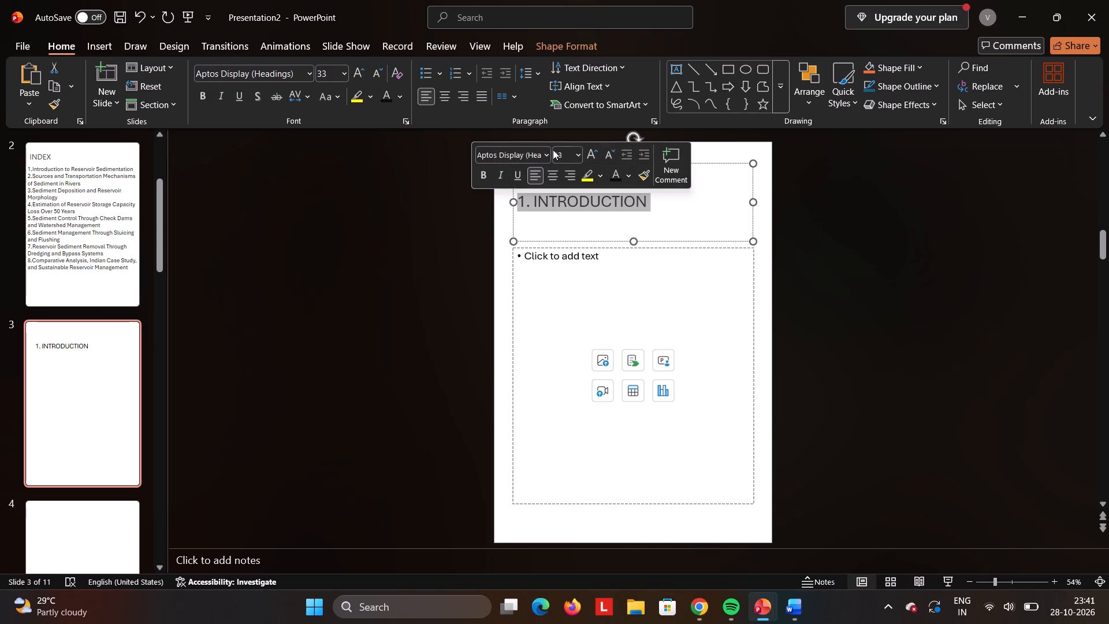
pyautogui.click(568, 149)
pyautogui.click(578, 152)
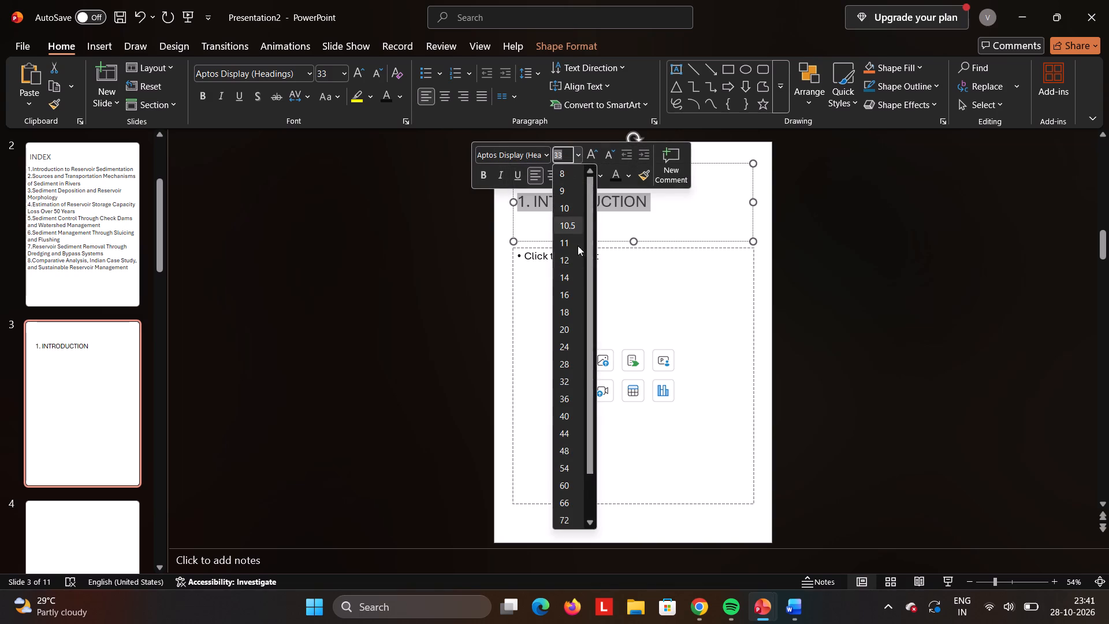
pyautogui.click(563, 342)
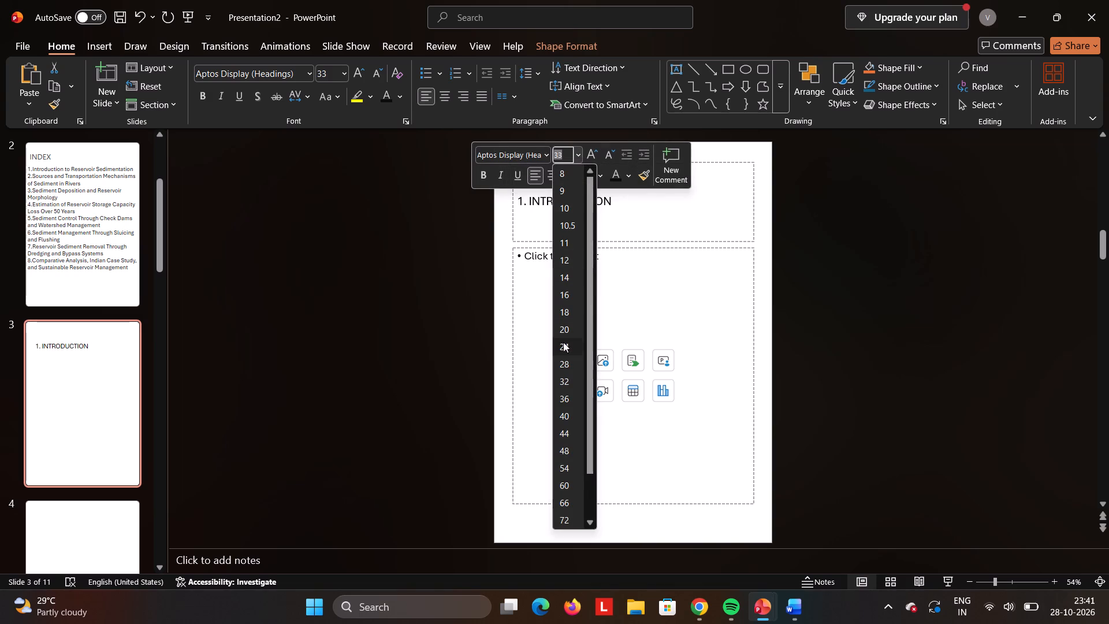
pyautogui.click(545, 155)
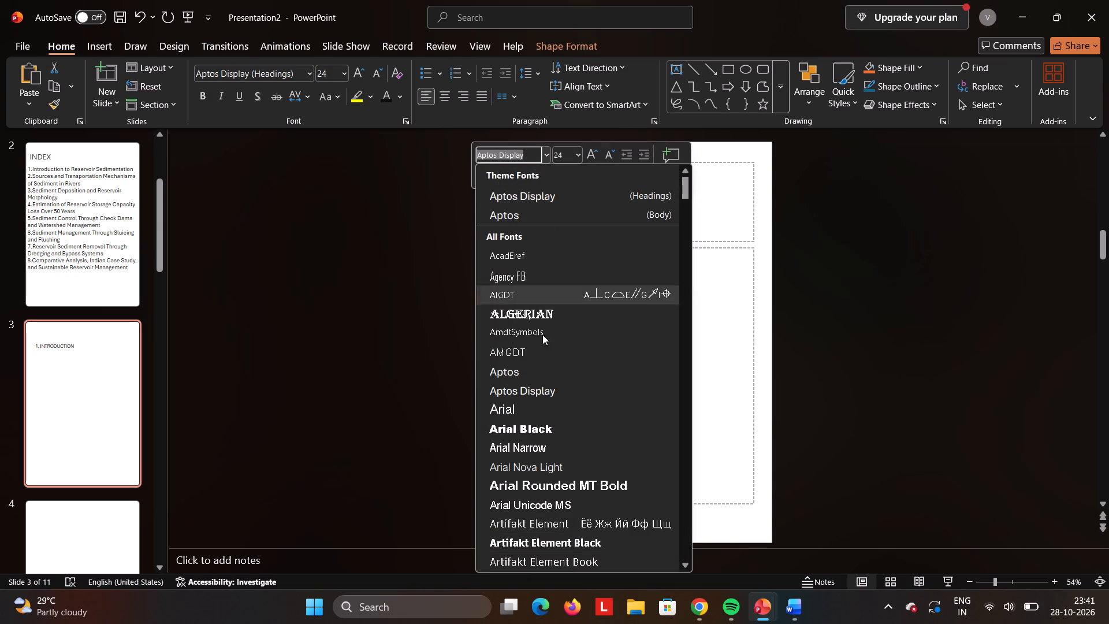
pyautogui.click(527, 448)
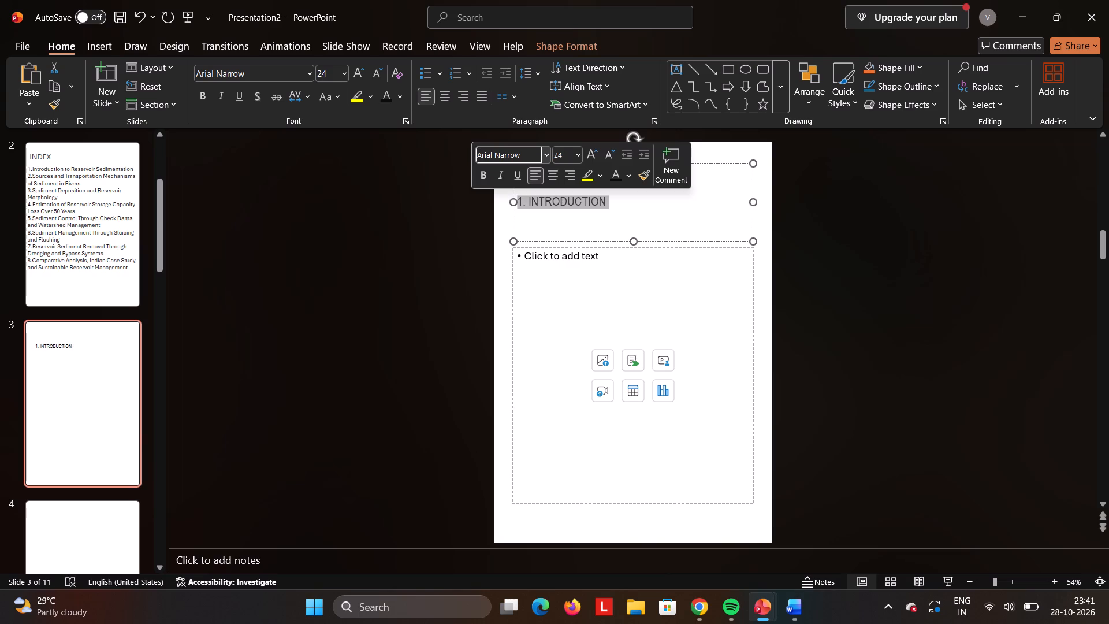
# Shrink the title box to about one line high and move it to the upper-left corner of slide 3.
pyautogui.moveTo(723, 241); pyautogui.dragTo(722, 226)
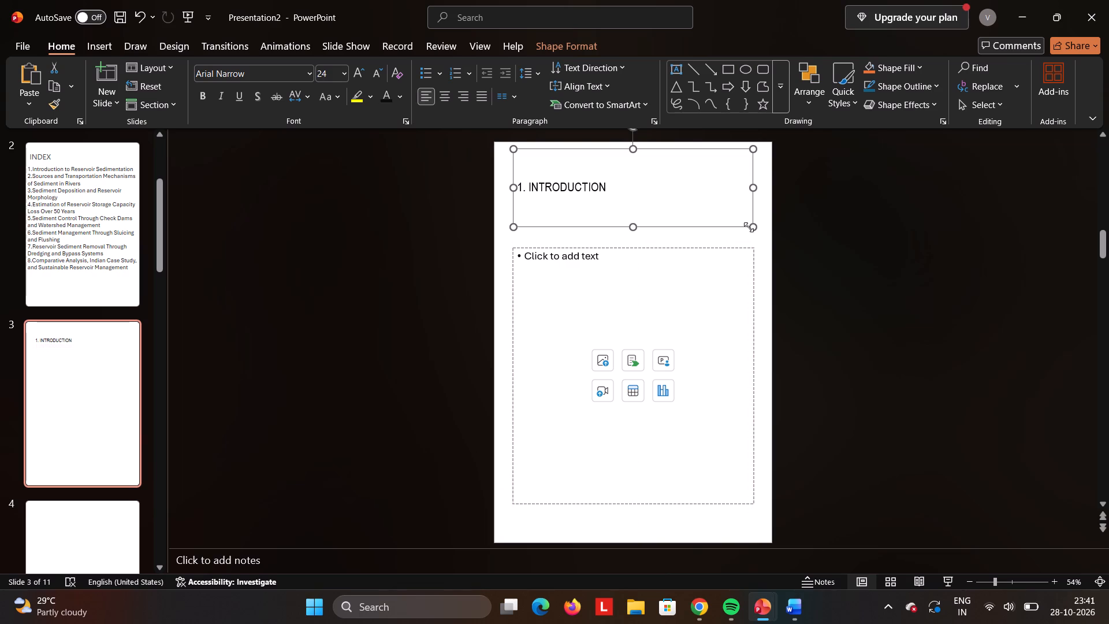
pyautogui.moveTo(750, 227); pyautogui.dragTo(759, 176)
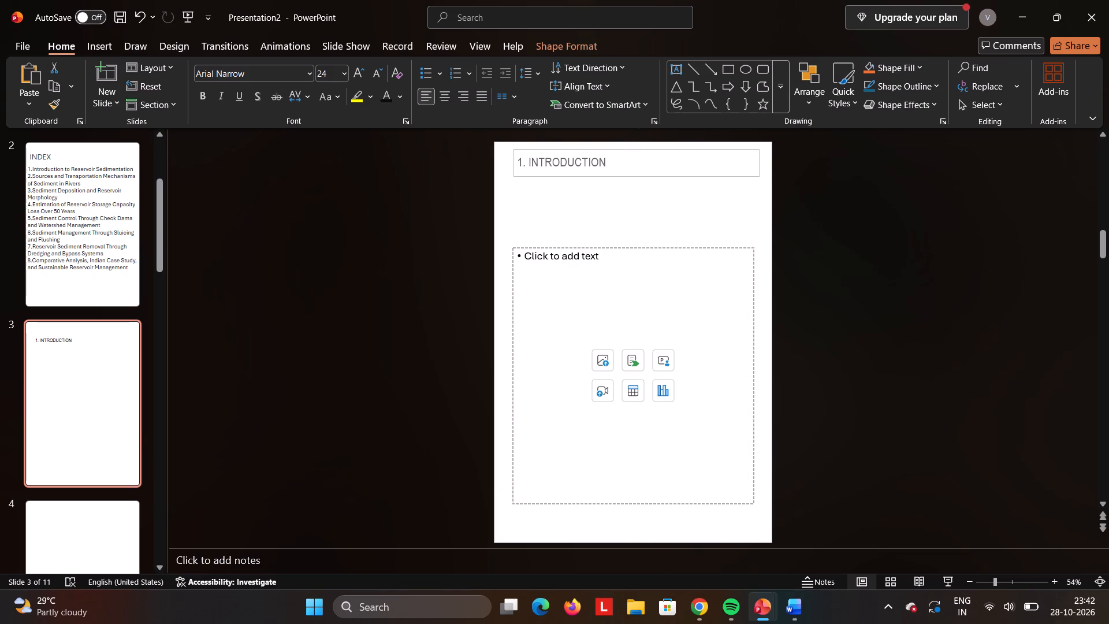
pyautogui.moveTo(759, 176); pyautogui.dragTo(757, 172)
pyautogui.moveTo(710, 172); pyautogui.dragTo(697, 170)
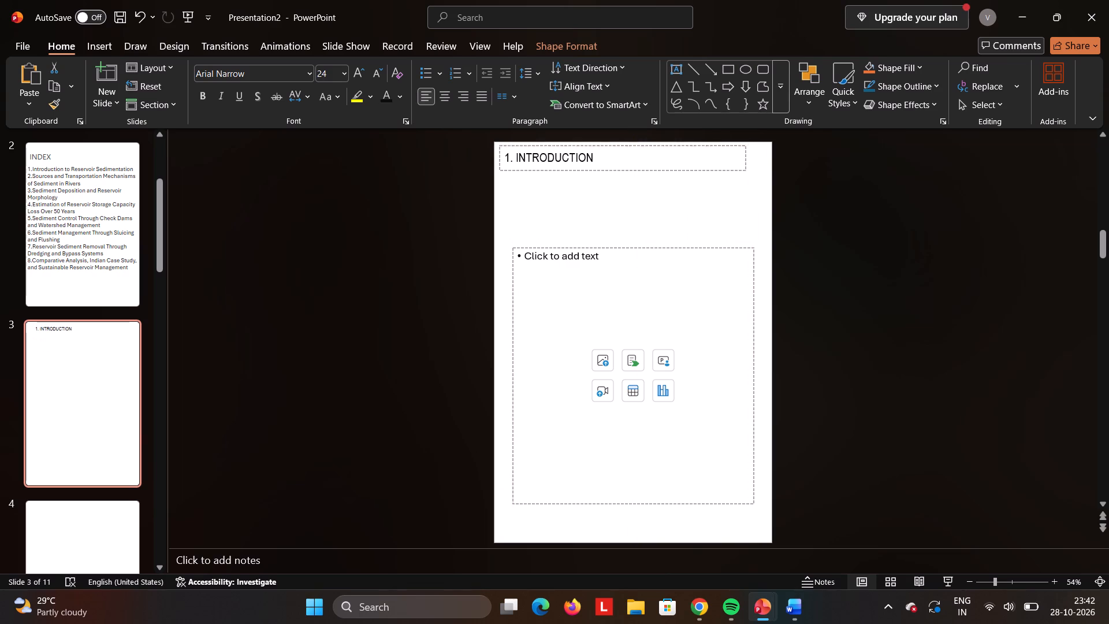
pyautogui.moveTo(697, 170); pyautogui.dragTo(697, 169)
pyautogui.click(898, 222)
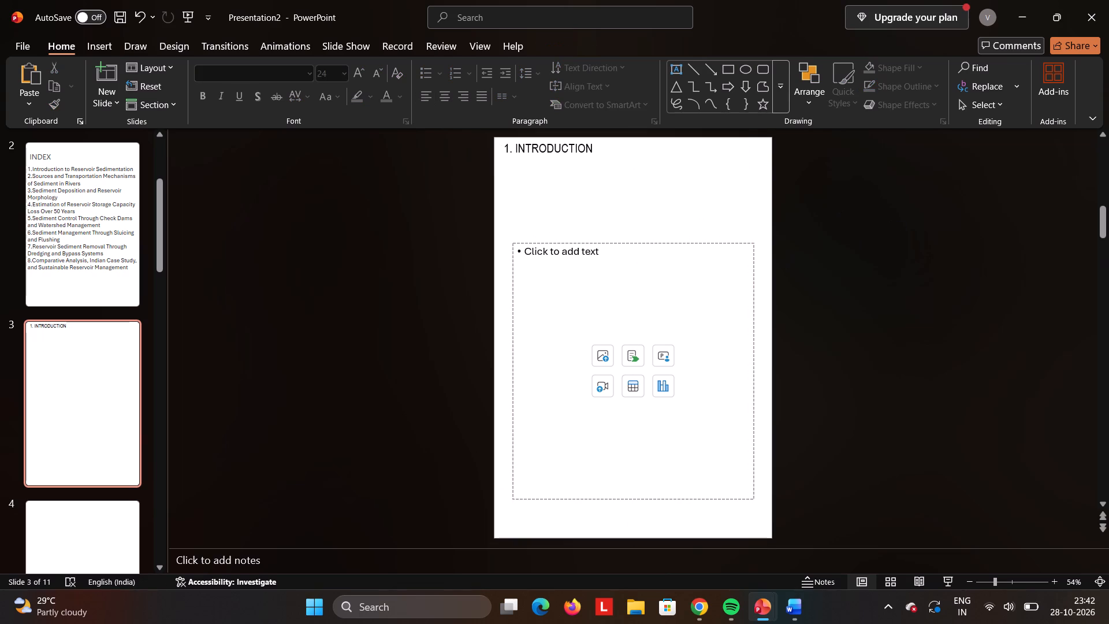
# Shrink the empty content placeholder on slide 3 to a small box near the slide's lower-left corner.
pyautogui.click(751, 244)
pyautogui.moveTo(751, 244); pyautogui.dragTo(611, 411)
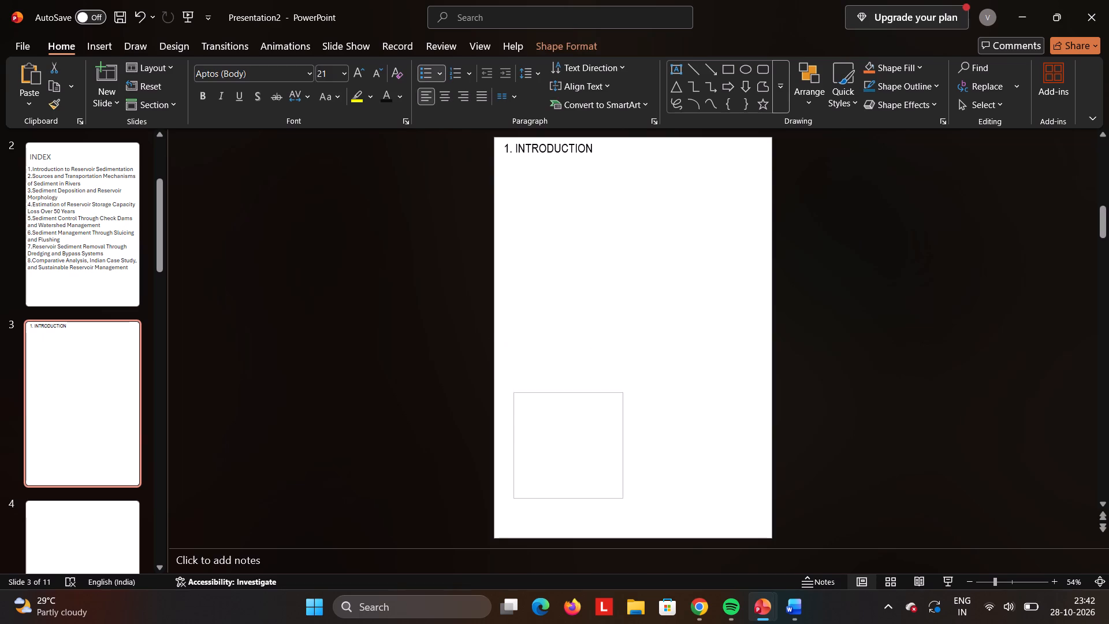
# Shrink the empty content placeholder on slide 3 further, to a tiny box at the slide's lower-left corner, and bring up its editing options.
pyautogui.moveTo(611, 411); pyautogui.dragTo(526, 493)
pyautogui.rightClick(526, 493)
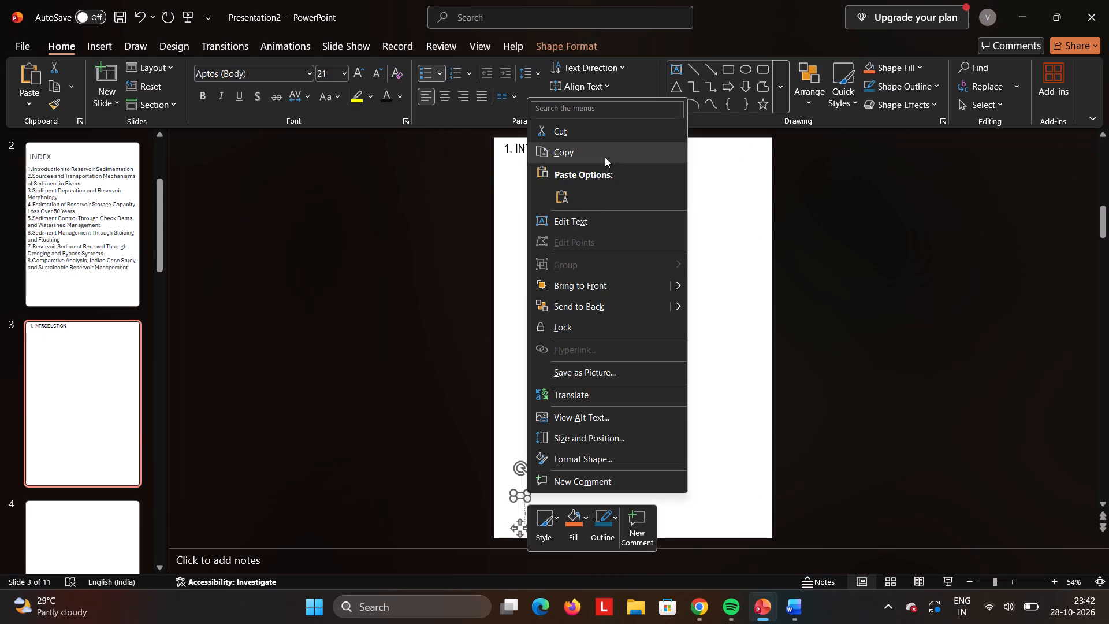
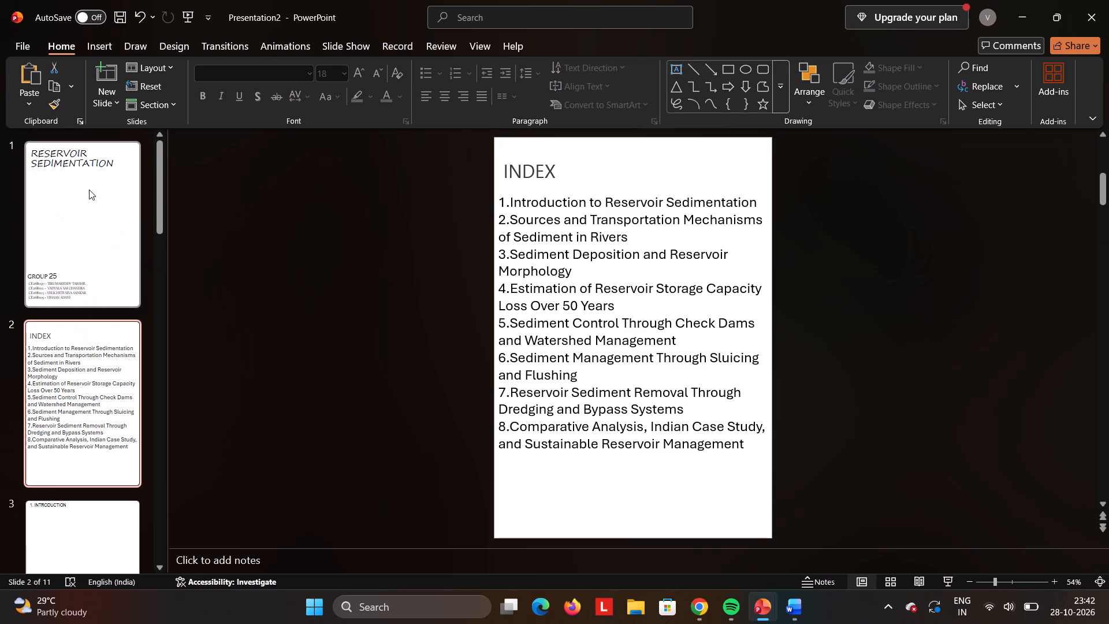
# Move the empty text box on slide 3 directly below the title and enlarge it to fill the rest of the slide.
pyautogui.scroll(-2, 89, 190)
pyautogui.scroll(1, 89, 190)
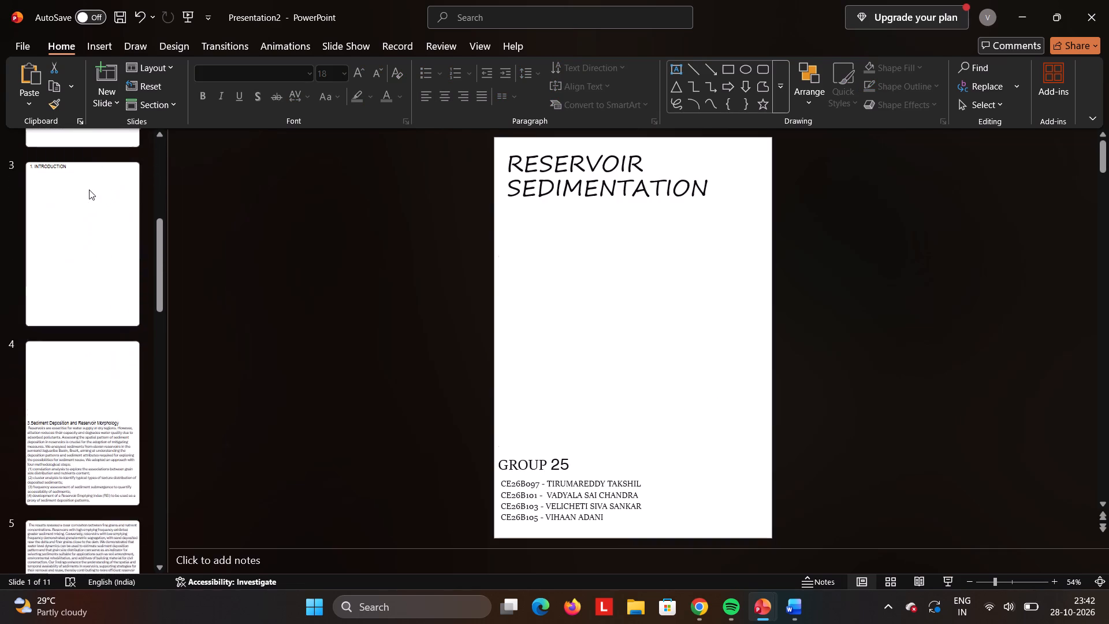
pyautogui.scroll(1, 89, 190)
pyautogui.click(87, 325)
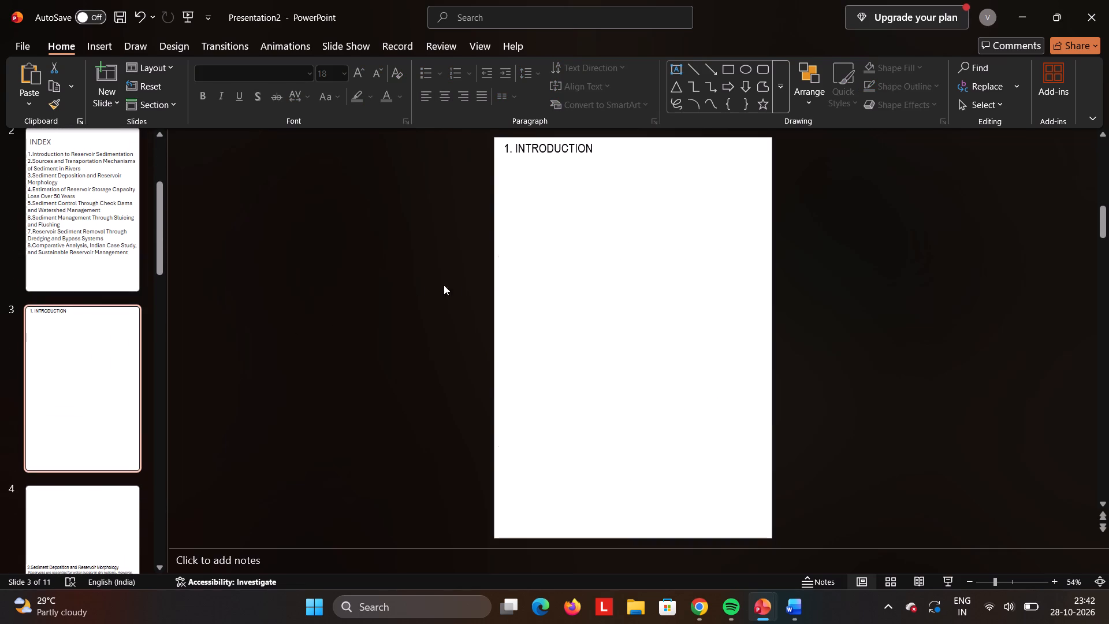
pyautogui.click(527, 283)
pyautogui.doubleClick(527, 283)
pyautogui.moveTo(527, 283); pyautogui.dragTo(497, 155)
pyautogui.moveTo(537, 300); pyautogui.dragTo(629, 354)
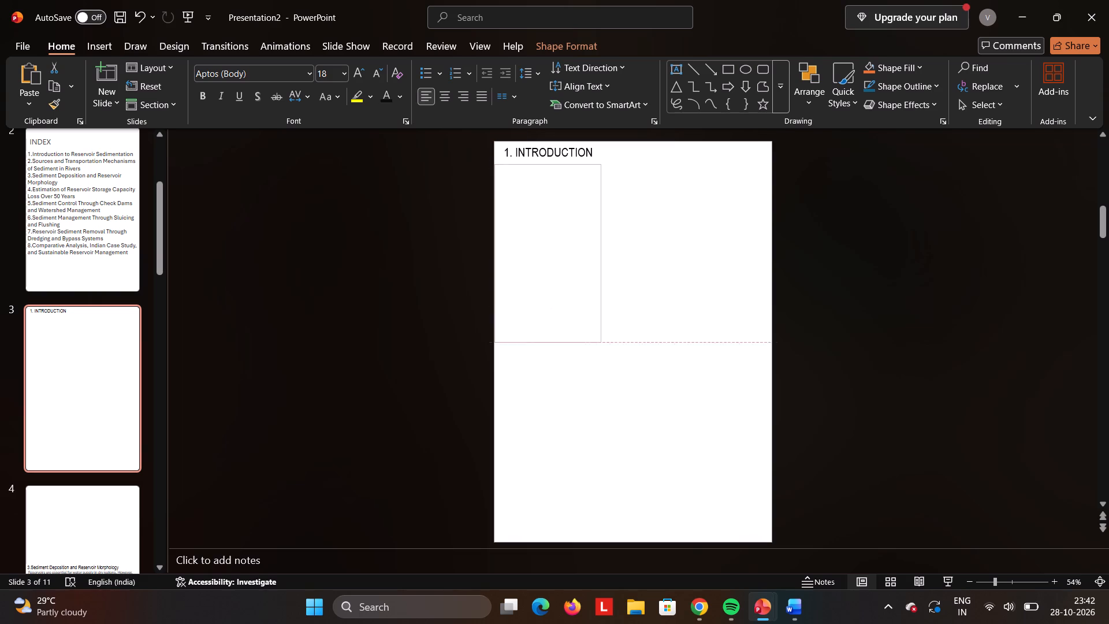
pyautogui.moveTo(629, 354); pyautogui.dragTo(776, 543)
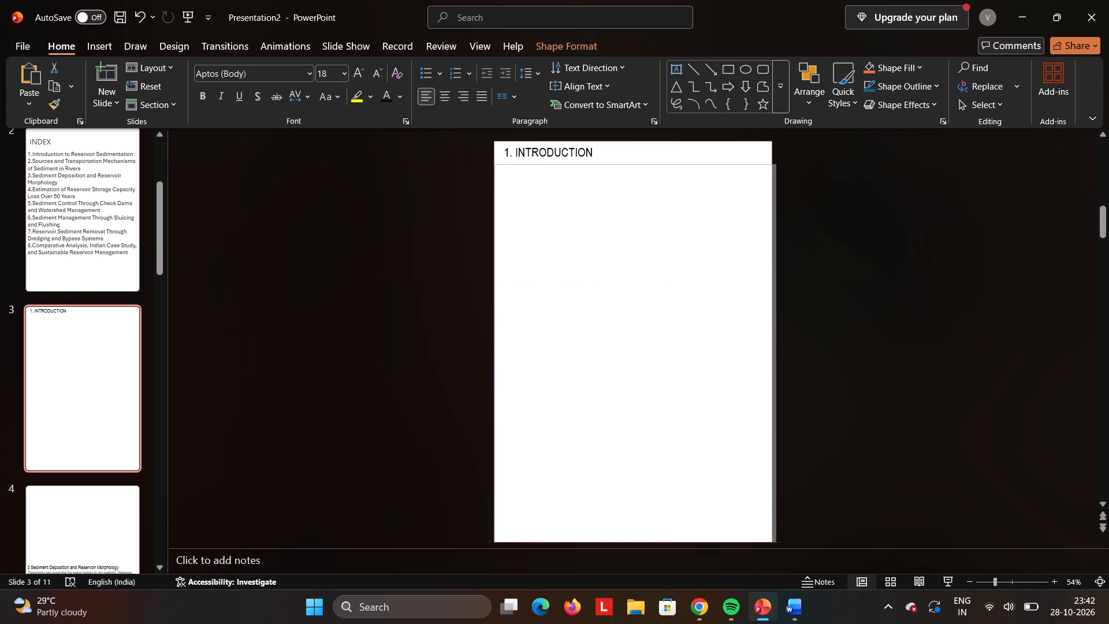
pyautogui.moveTo(776, 543); pyautogui.dragTo(771, 543)
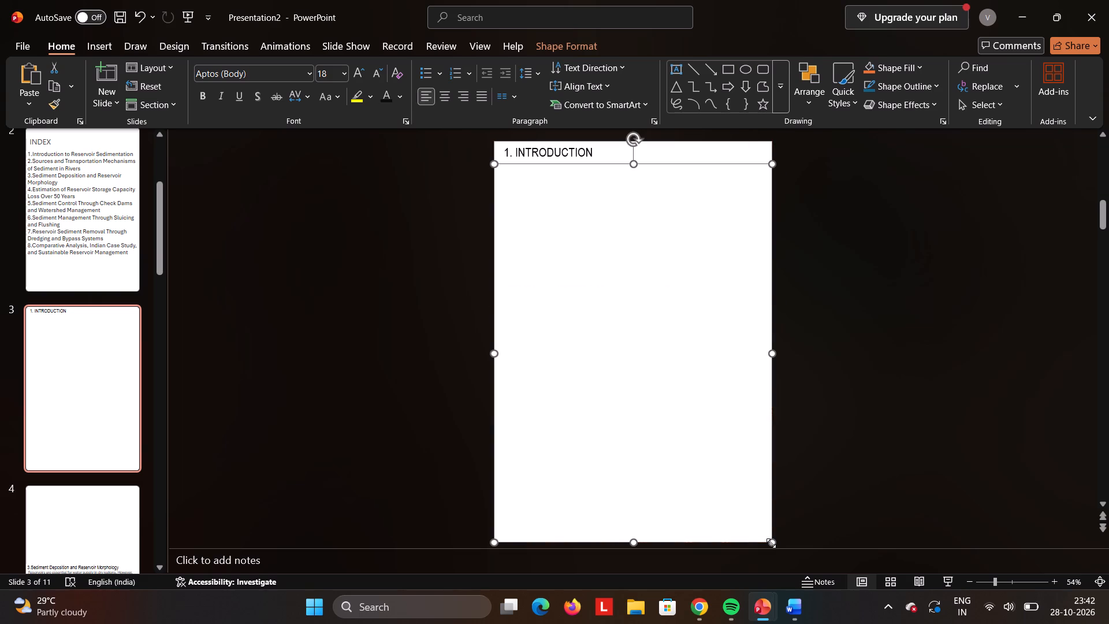
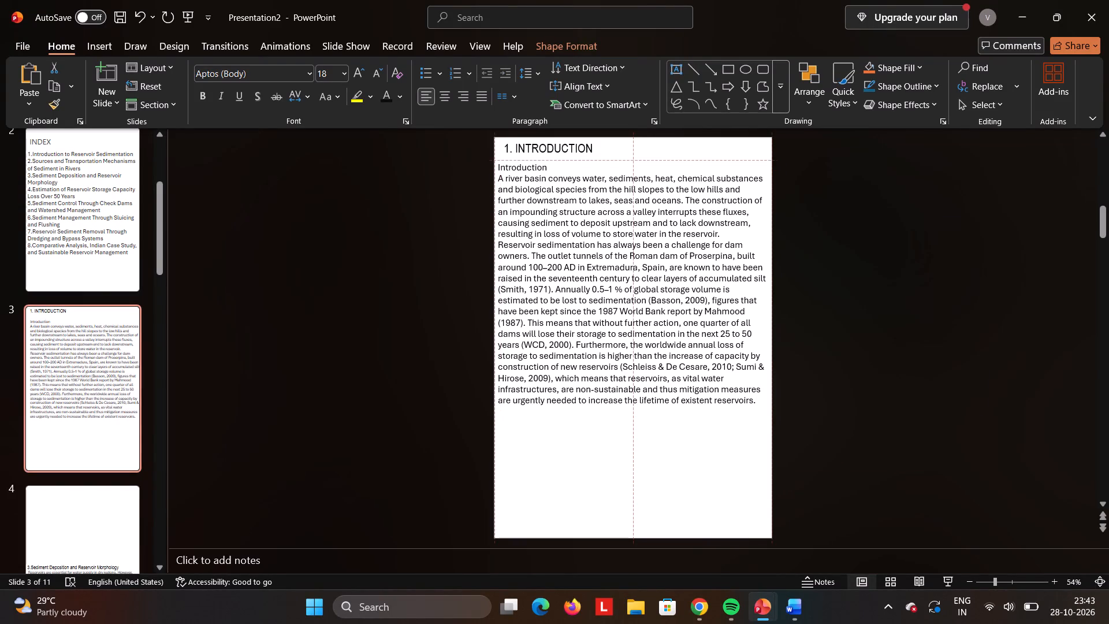
# Delete the redundant "Introduction" heading line at the start of the body text on slide 3.
pyautogui.moveTo(552, 170); pyautogui.dragTo(494, 169)
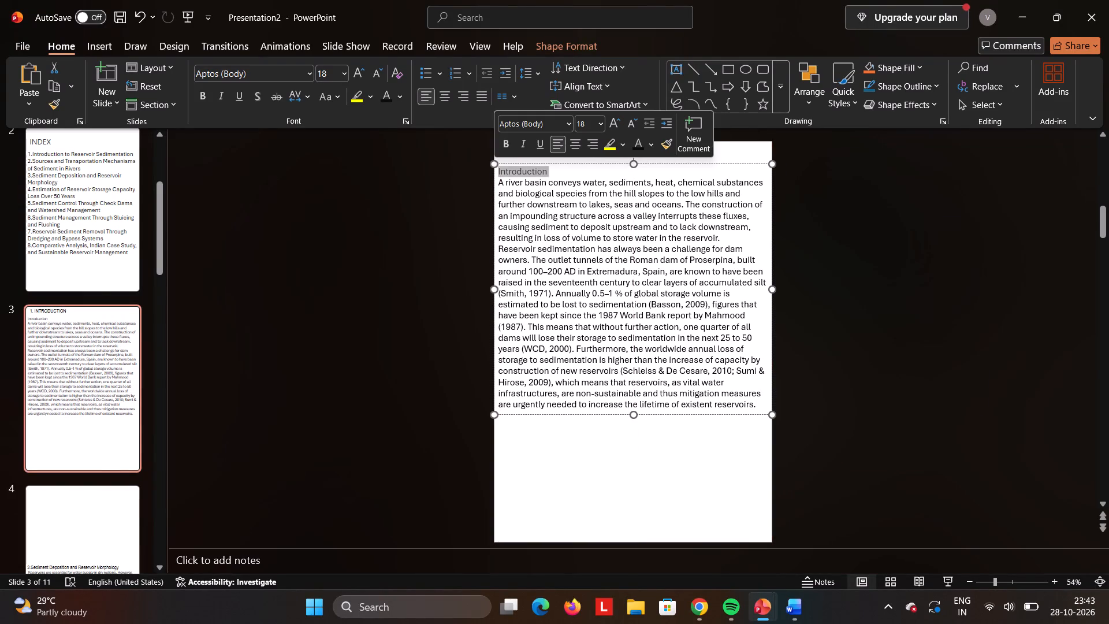
pyautogui.press('BackSpace')
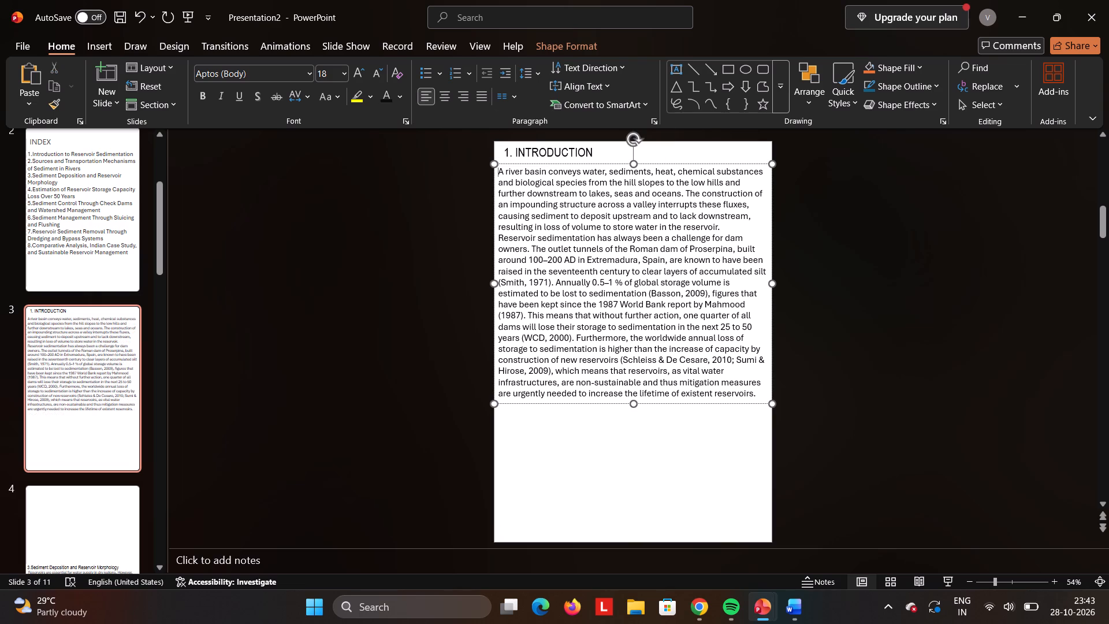
# Copy the entry "2.Sources and Transportation Mechanisms of Sediment in Rivers" from the index on slide 2.
pyautogui.click(875, 210)
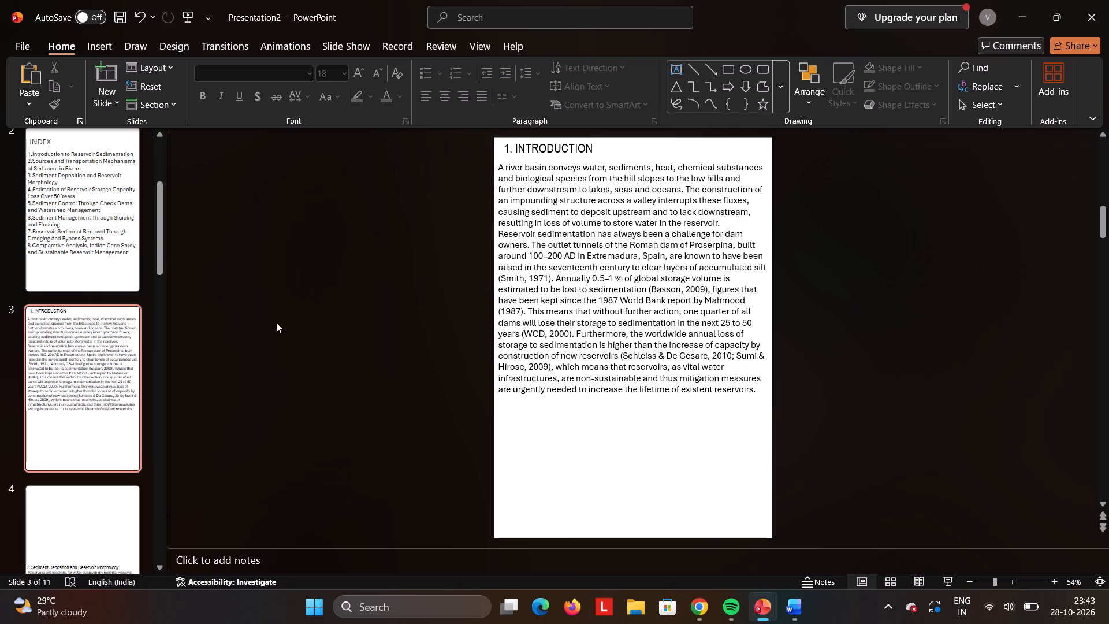
pyautogui.scroll(-1, 118, 459)
pyautogui.click(107, 368)
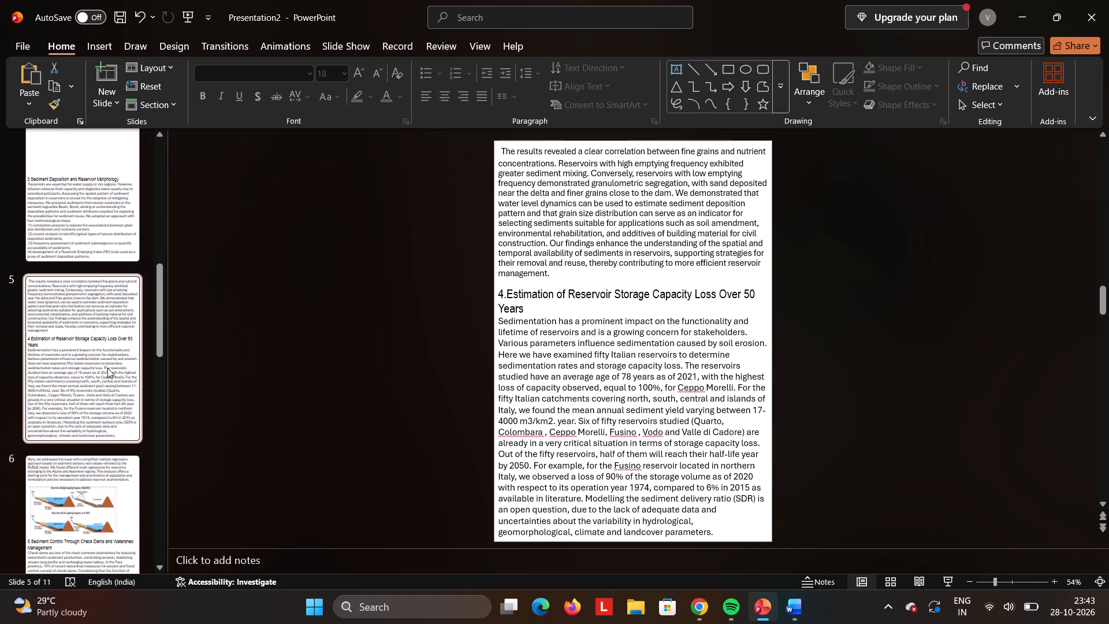
pyautogui.scroll(3, 107, 368)
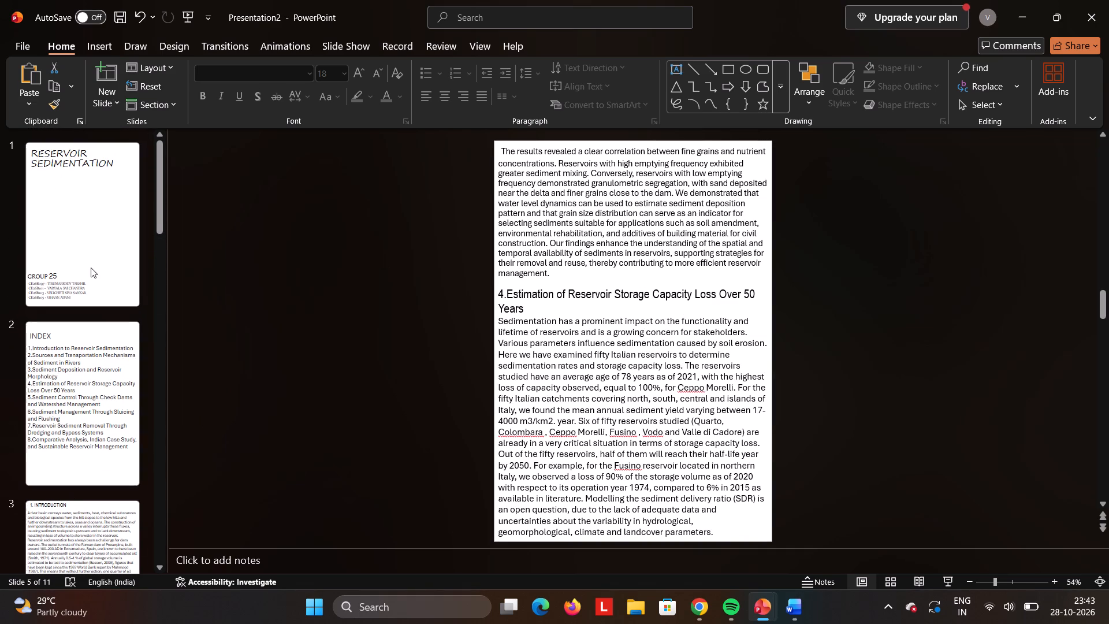
pyautogui.click(92, 362)
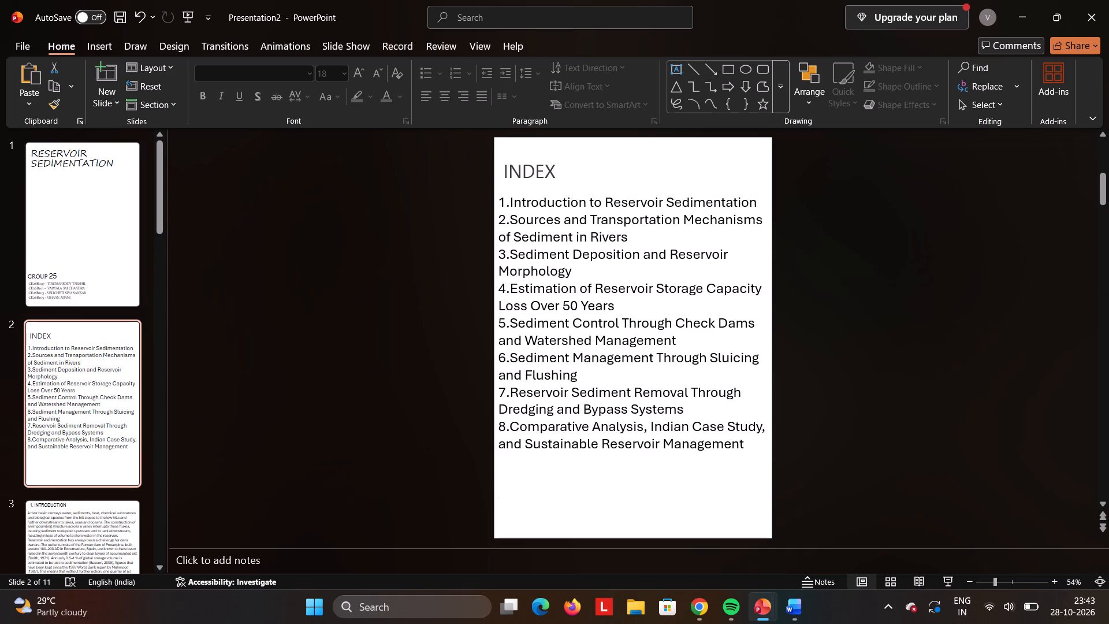
pyautogui.moveTo(639, 242); pyautogui.dragTo(496, 223)
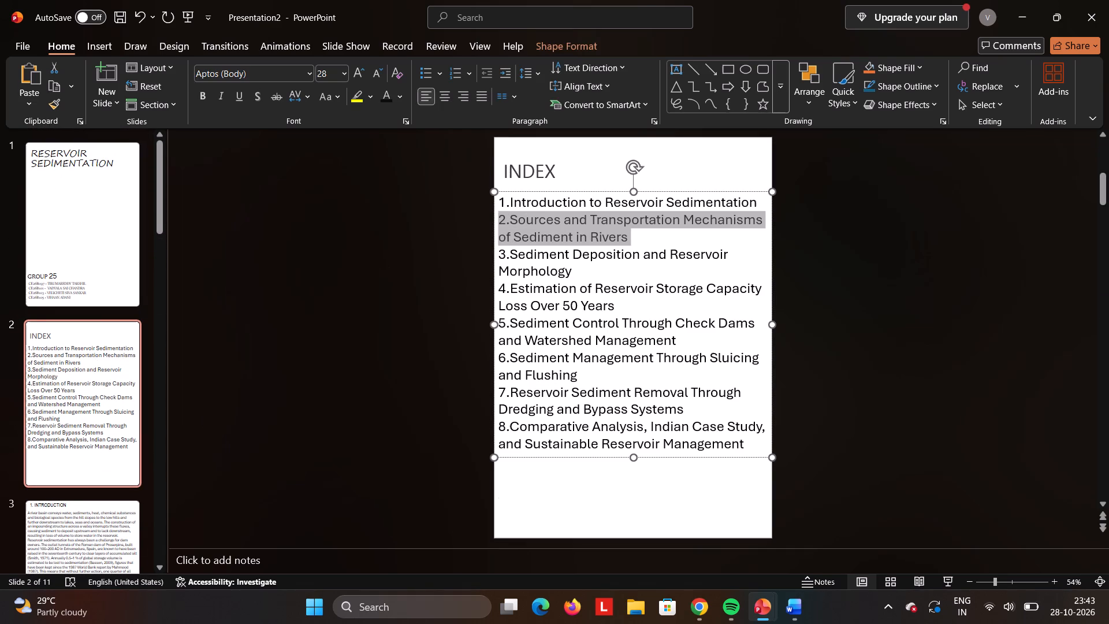
pyautogui.moveTo(496, 223); pyautogui.dragTo(485, 224)
pyautogui.hotkey('ctrl', 'c')
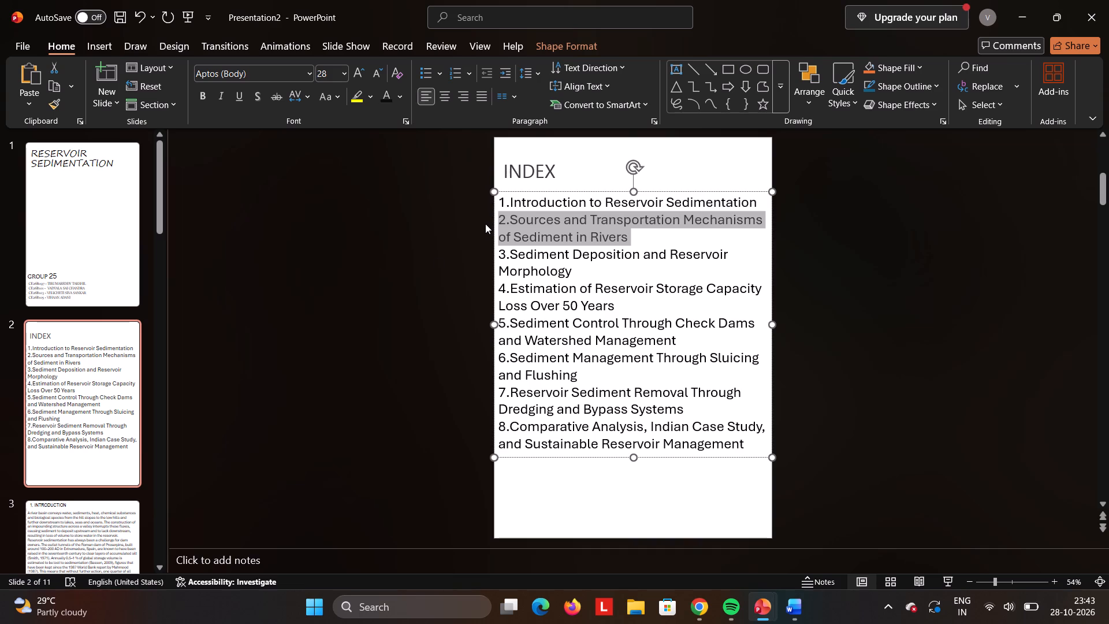
# Stretch the small empty box on slide 3 to fill the area below the introduction paragraph and paste the copied heading into it.
pyautogui.scroll(-1, 29, 514)
pyautogui.click(65, 448)
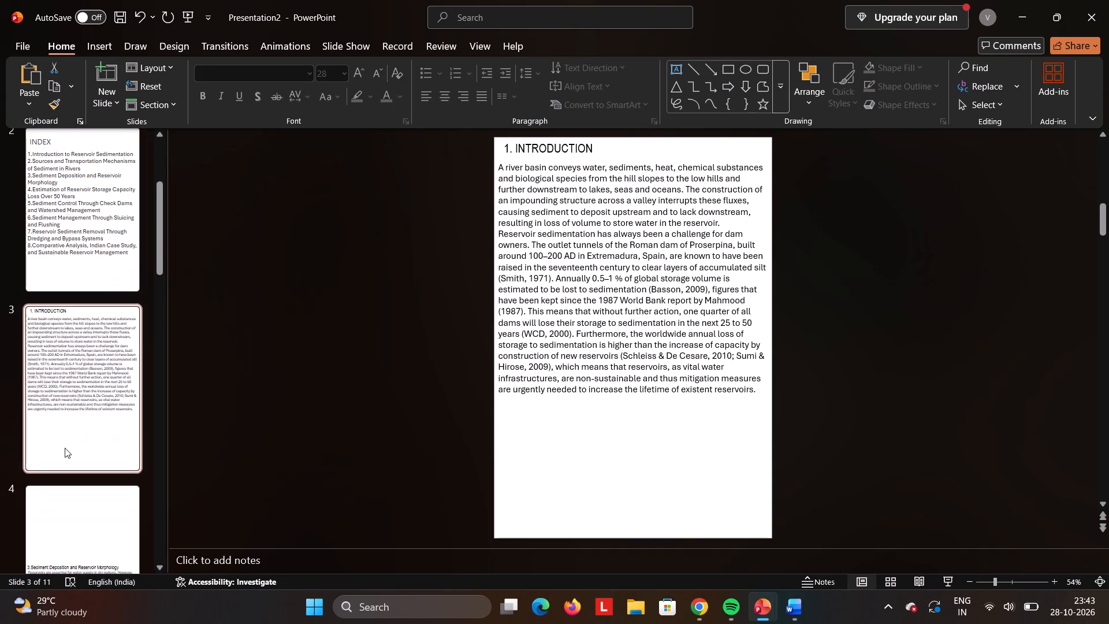
pyautogui.doubleClick(559, 458)
pyautogui.moveTo(559, 458); pyautogui.dragTo(518, 422)
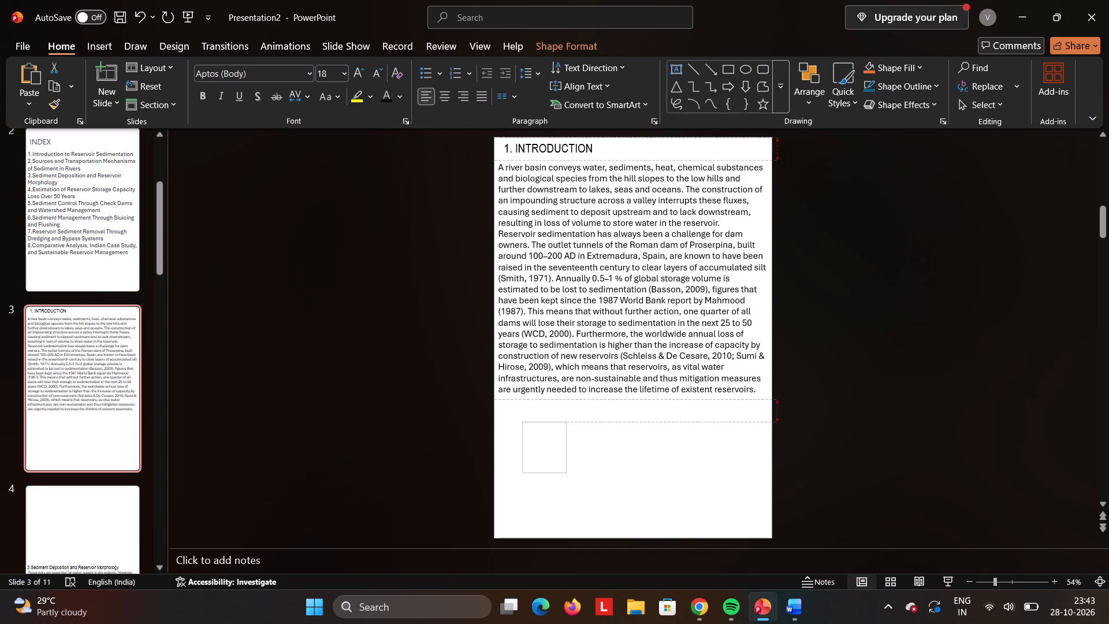
pyautogui.moveTo(518, 422); pyautogui.dragTo(495, 400)
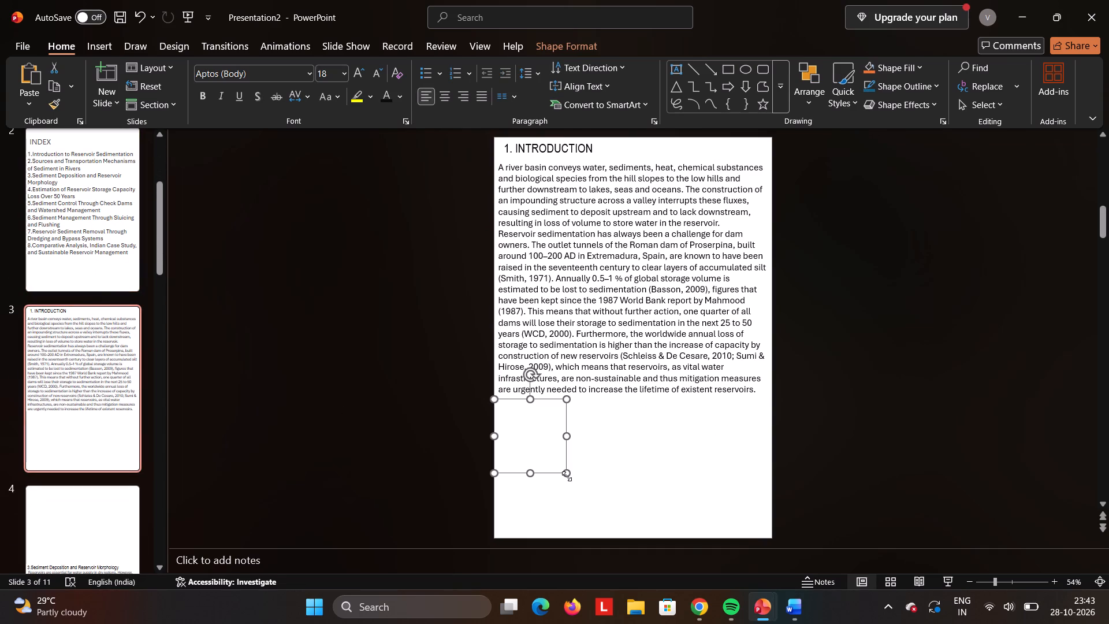
pyautogui.moveTo(567, 476); pyautogui.dragTo(773, 538)
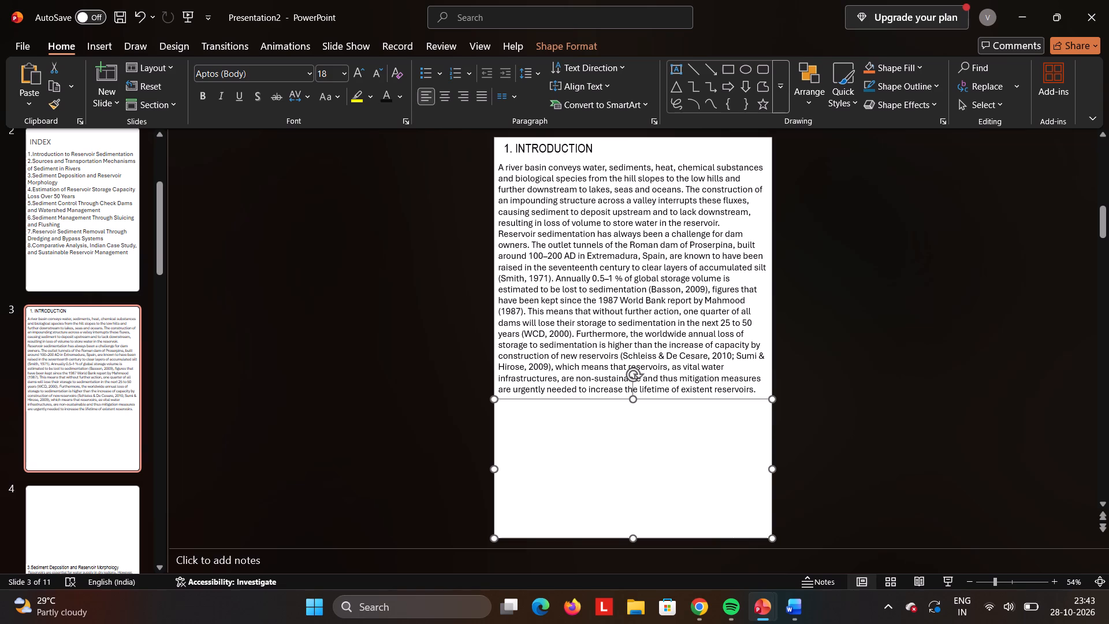
pyautogui.hotkey('ctrl', 'v')
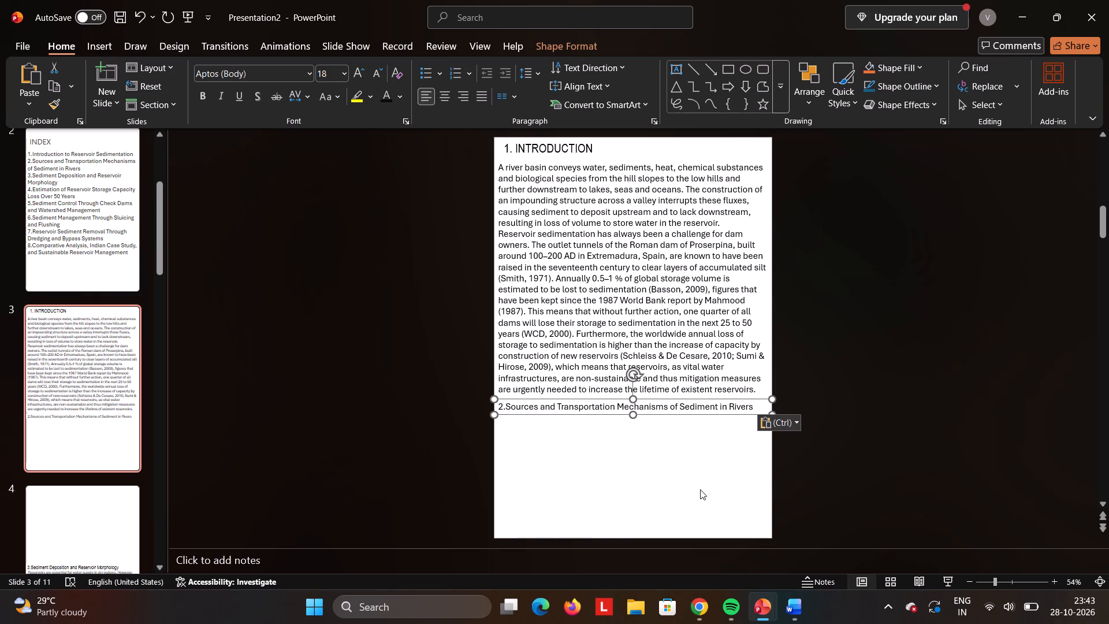
# Format the "2.Sources and Transportation Mechanisms of Sediment in Rivers" heading on slide 3 in Arial Narrow at size 24.
pyautogui.click(760, 403)
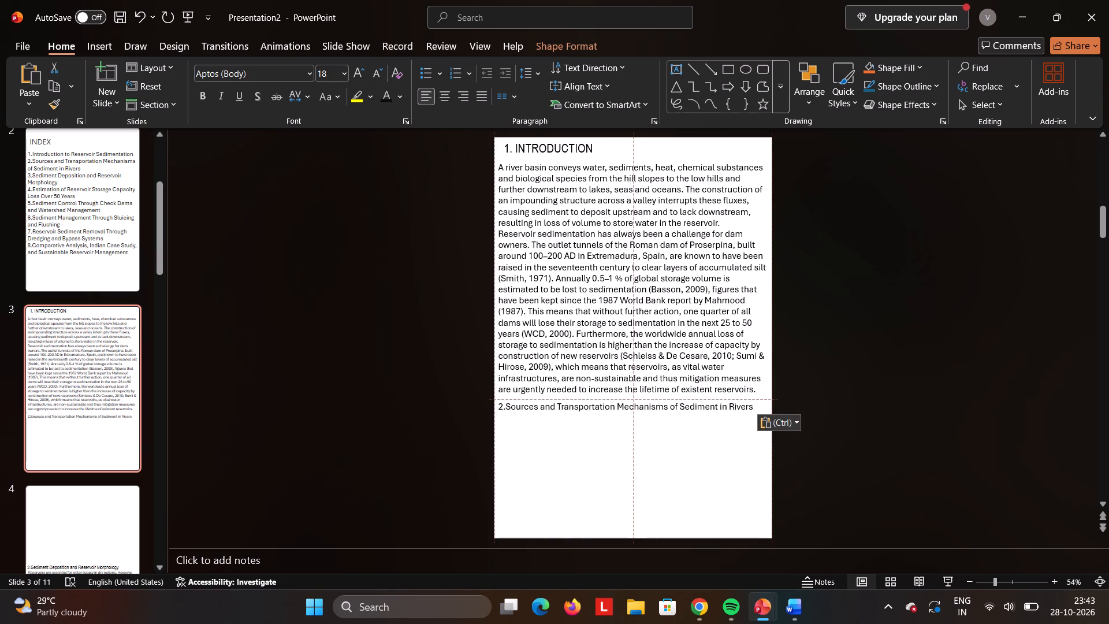
pyautogui.moveTo(753, 408); pyautogui.dragTo(663, 407)
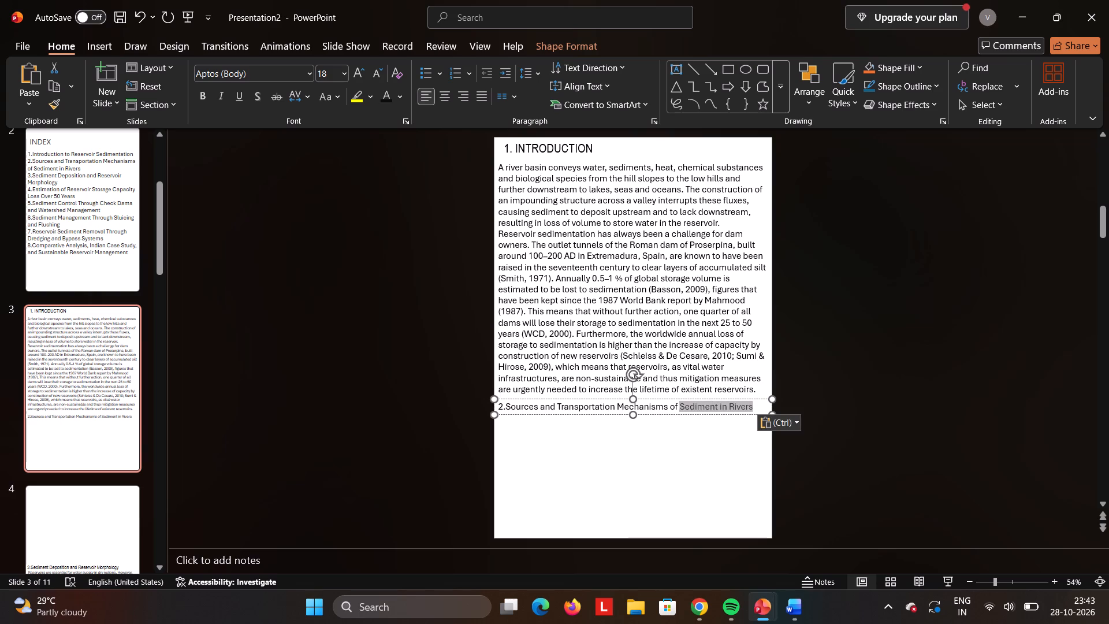
pyautogui.moveTo(663, 407); pyautogui.dragTo(478, 400)
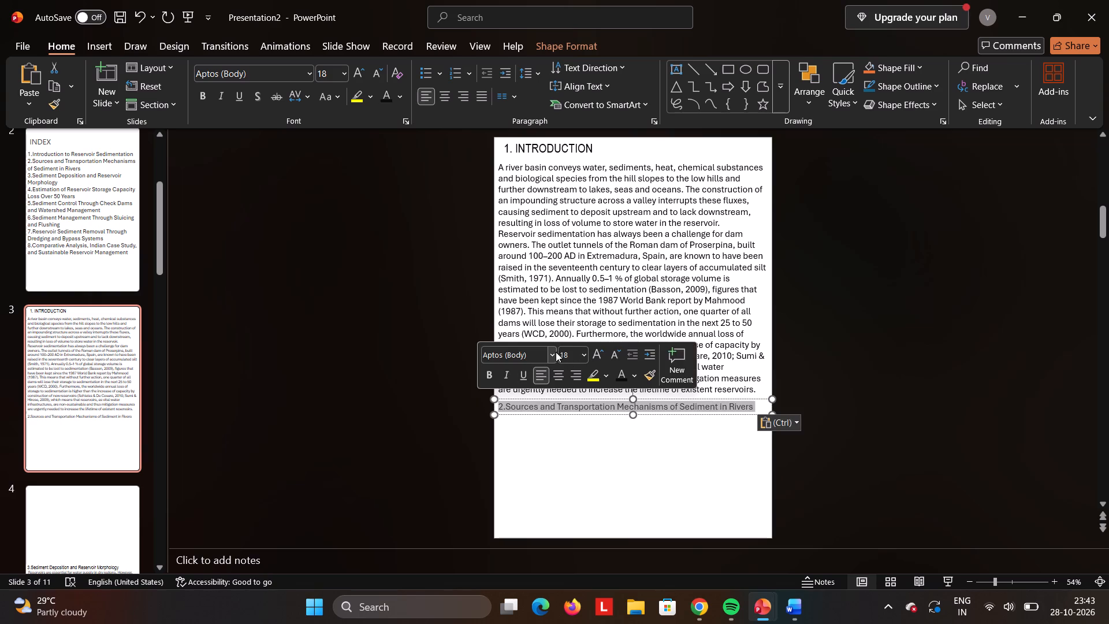
pyautogui.click(554, 352)
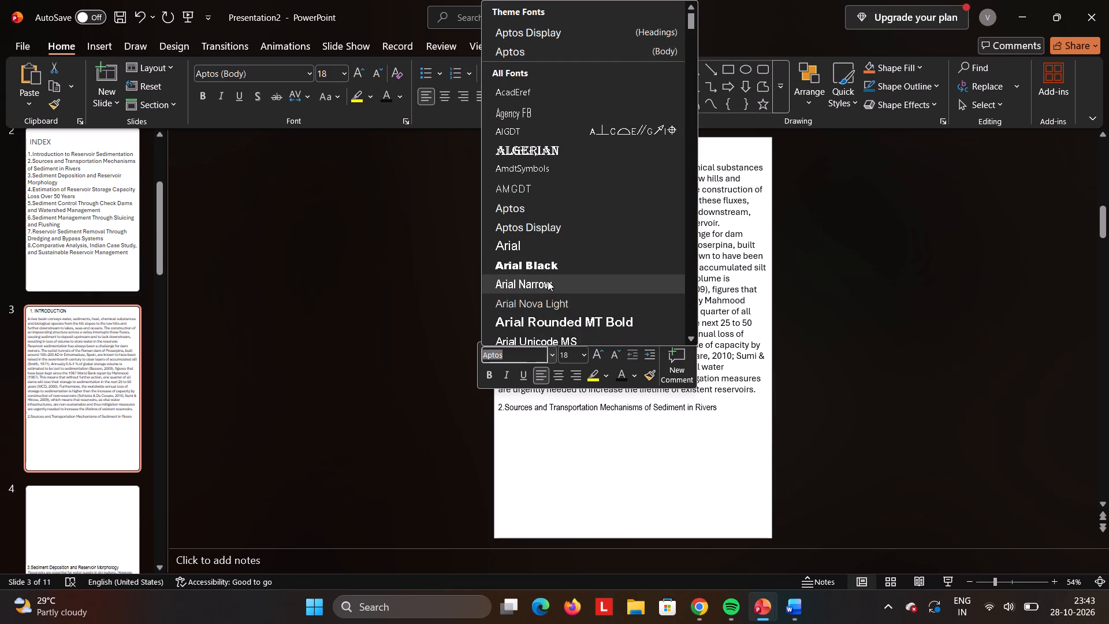
pyautogui.click(548, 281)
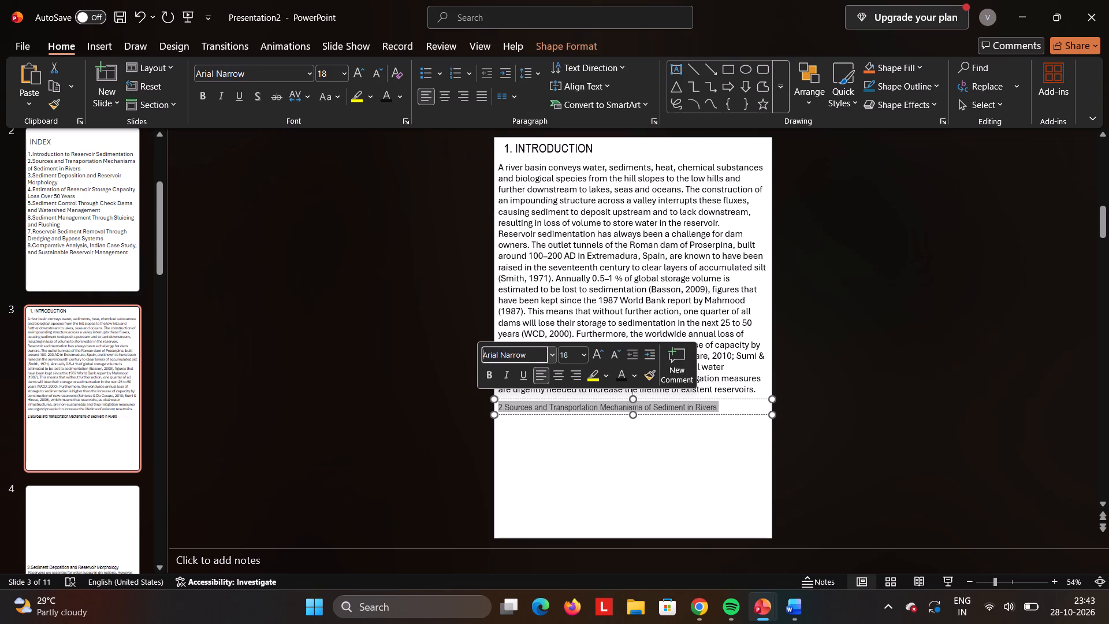
pyautogui.click(585, 360)
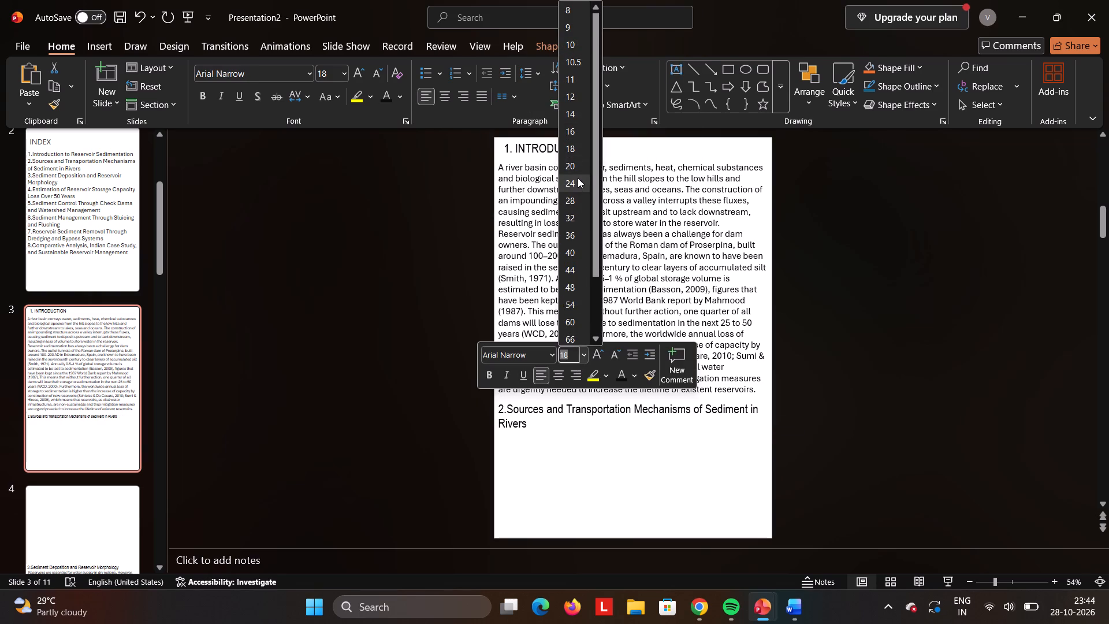
pyautogui.click(578, 178)
pyautogui.click(911, 269)
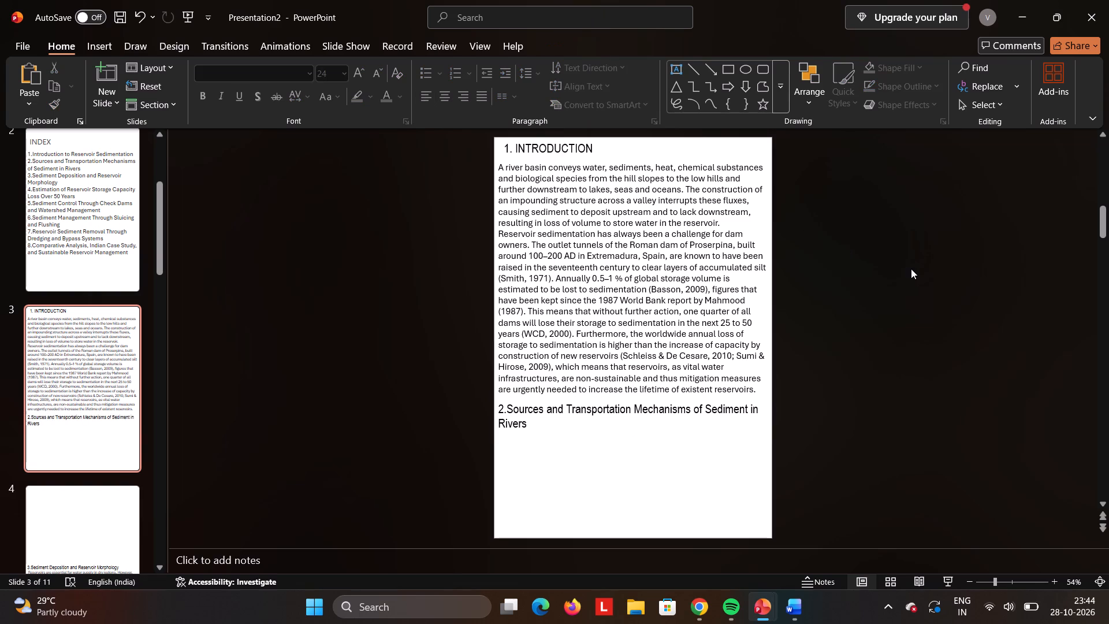
# Move the "1. INTRODUCTION" title box flush with the slide's left edge, in line with the paragraph below.
pyautogui.click(593, 154)
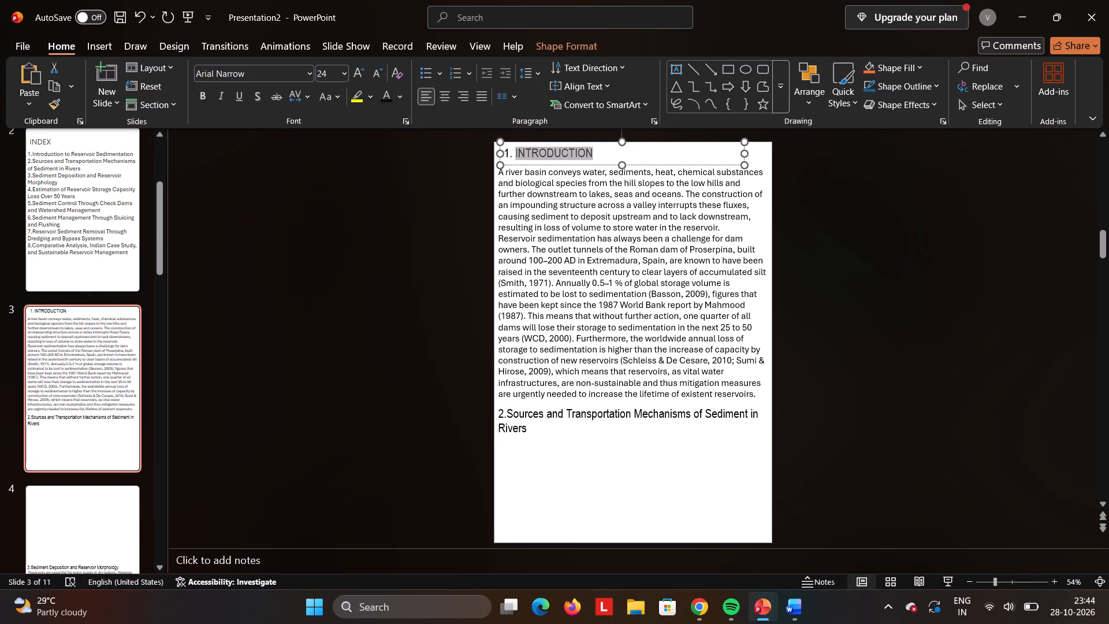
pyautogui.click(496, 155)
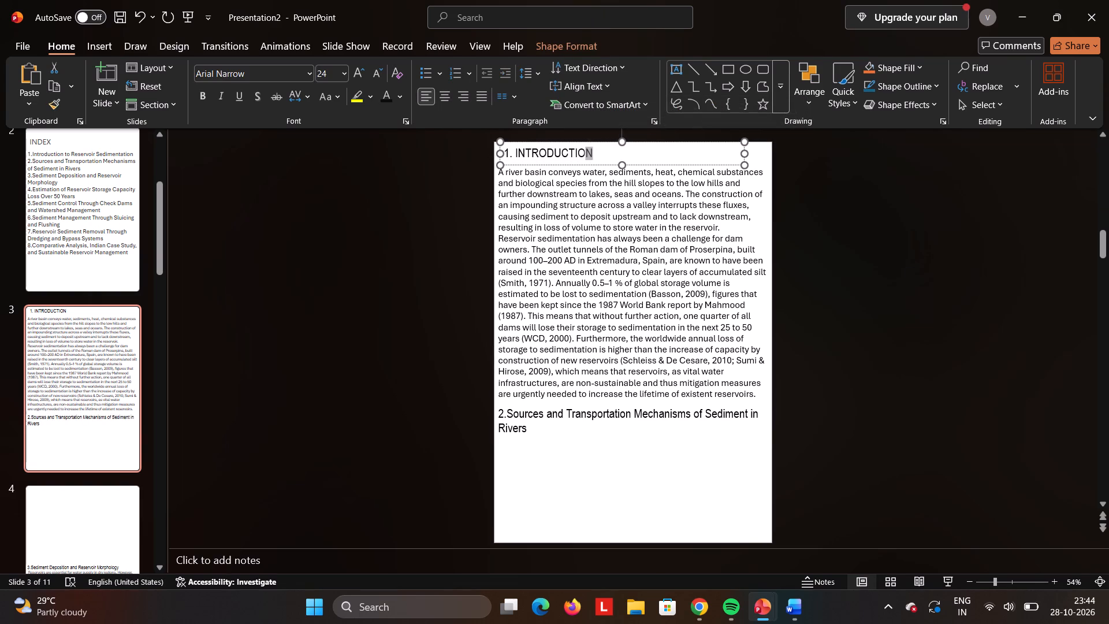
pyautogui.moveTo(512, 163); pyautogui.dragTo(507, 163)
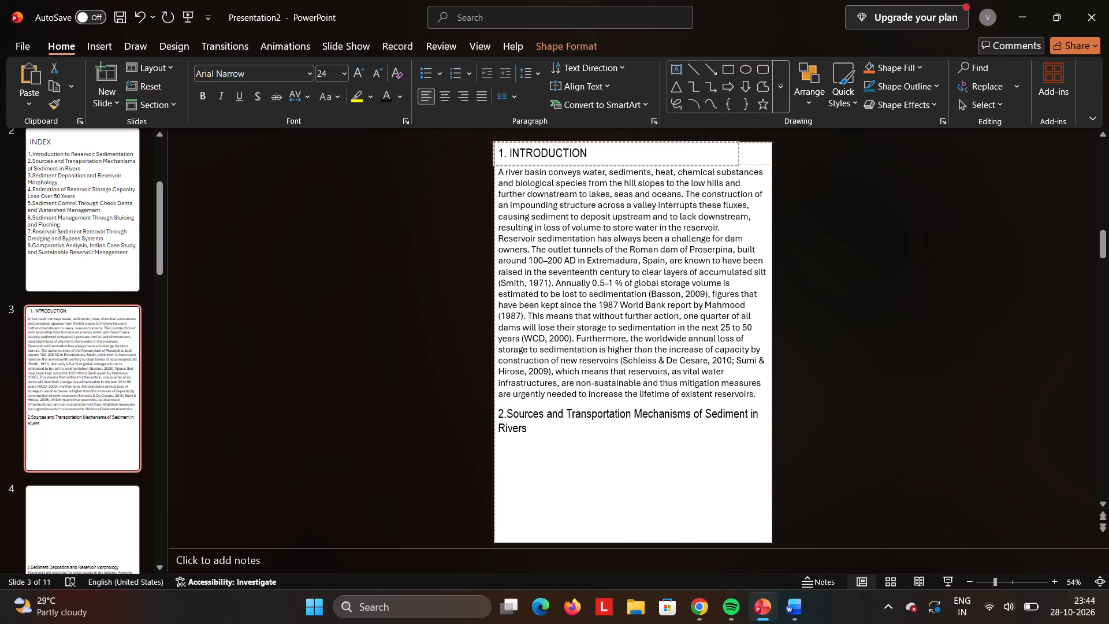
pyautogui.moveTo(507, 163); pyautogui.dragTo(507, 163)
pyautogui.click(840, 277)
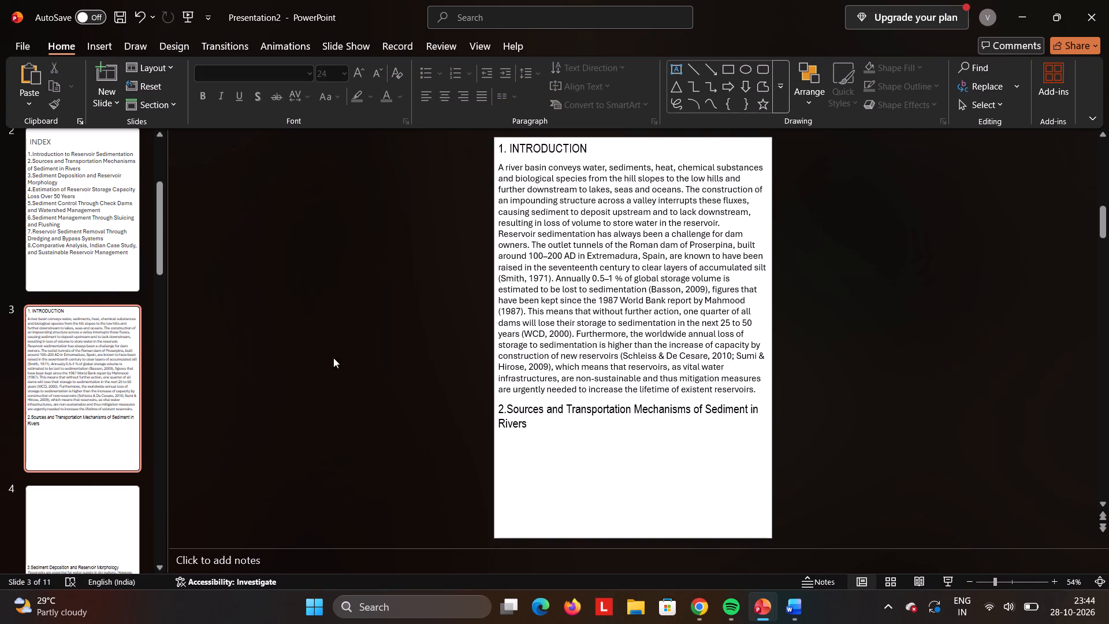
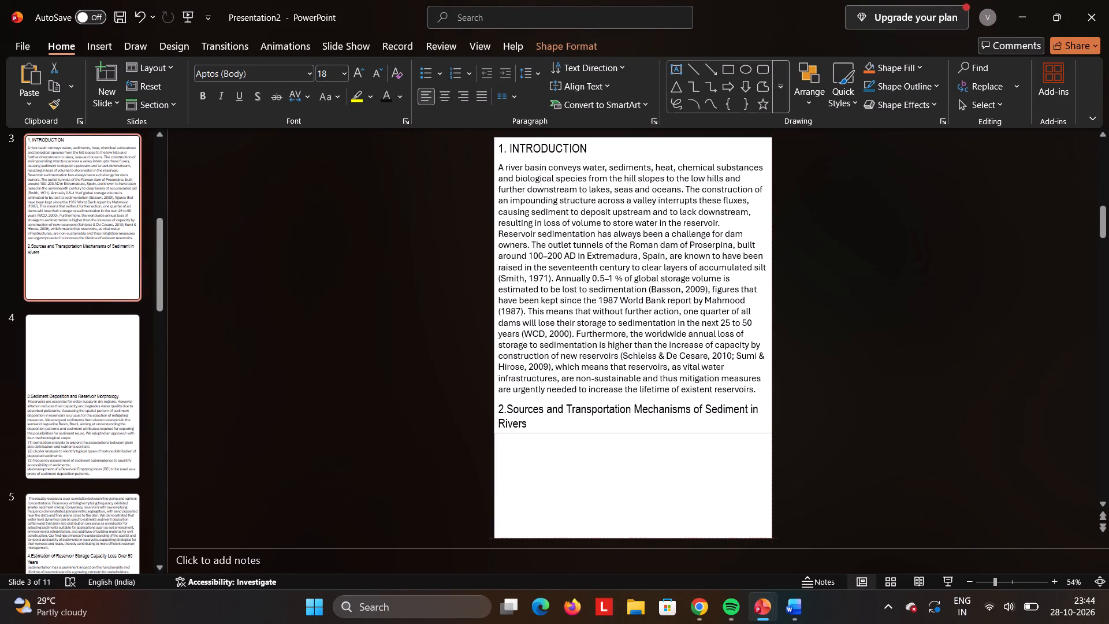
# Fit an empty text box below the section 2 heading on slide 3 and paste the "Movement of sediment particles" text into it.
pyautogui.moveTo(770, 536); pyautogui.dragTo(775, 536)
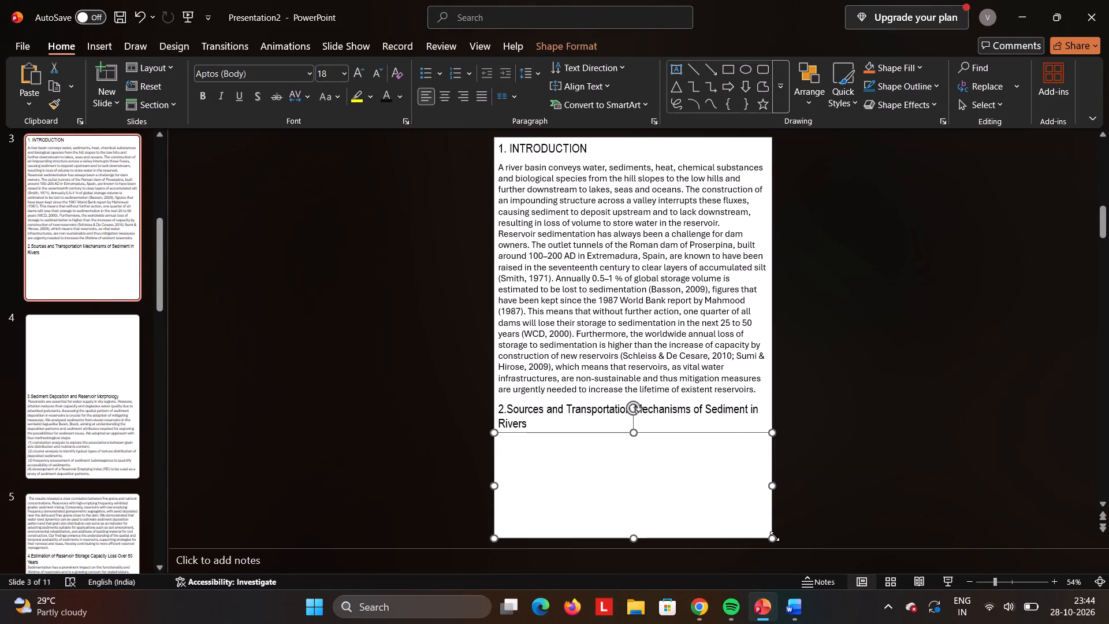
pyautogui.hotkey('ctrl', 'v')
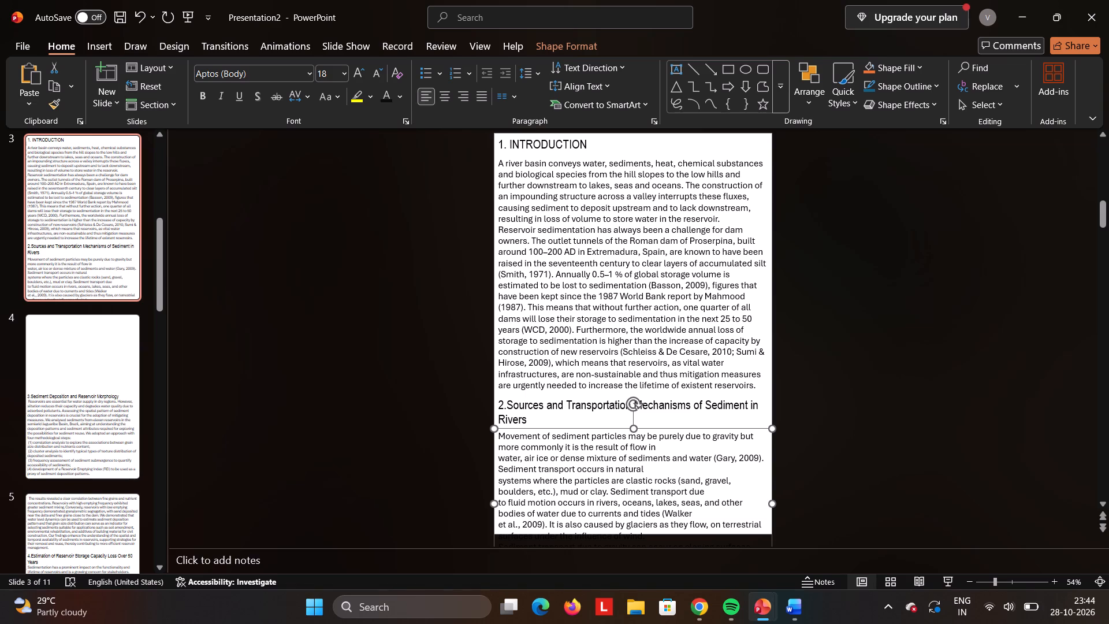
# Remove the line breaks before "water, air ice" and "systems where" in the pasted section 2 paragraph, keeping spaces between the words.
pyautogui.click(500, 457)
pyautogui.press('BackSpace')
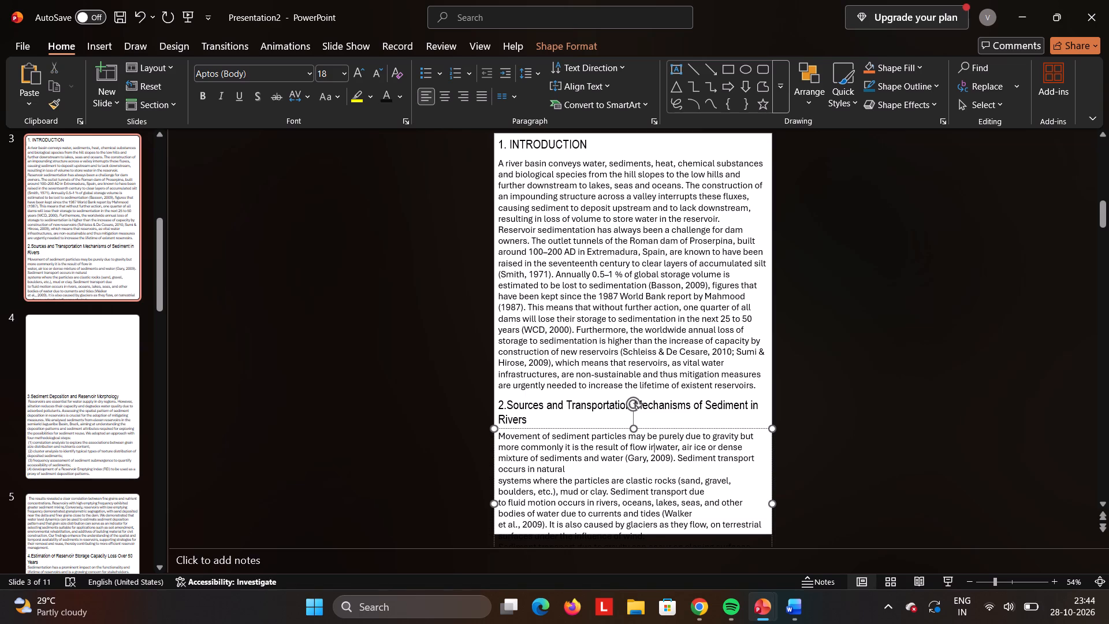
pyautogui.press('space')
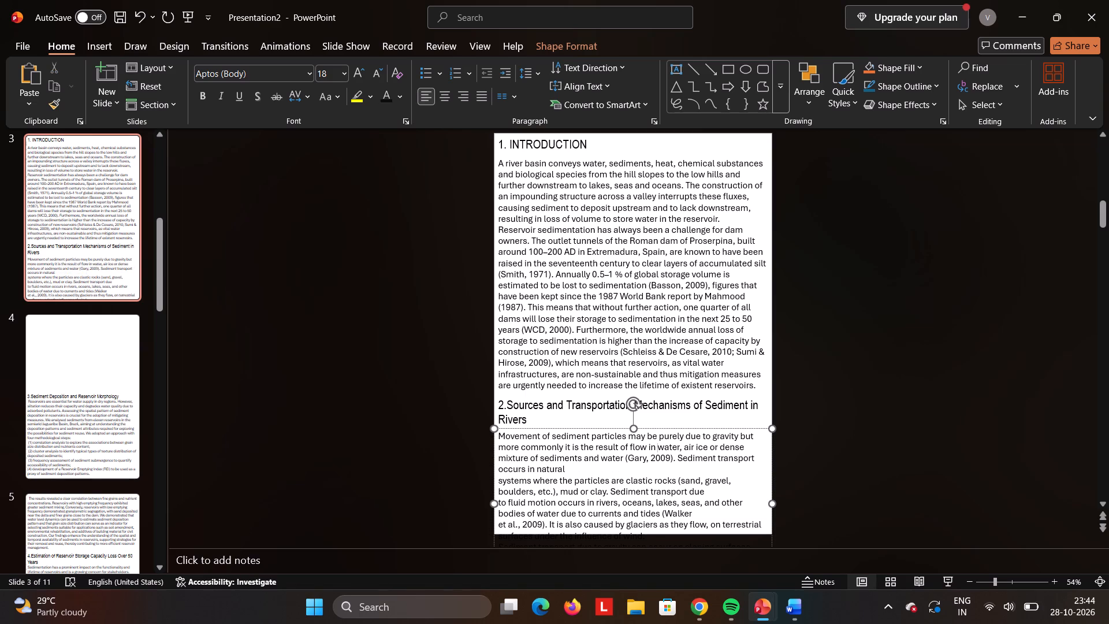
pyautogui.click(500, 484)
pyautogui.press('BackSpace')
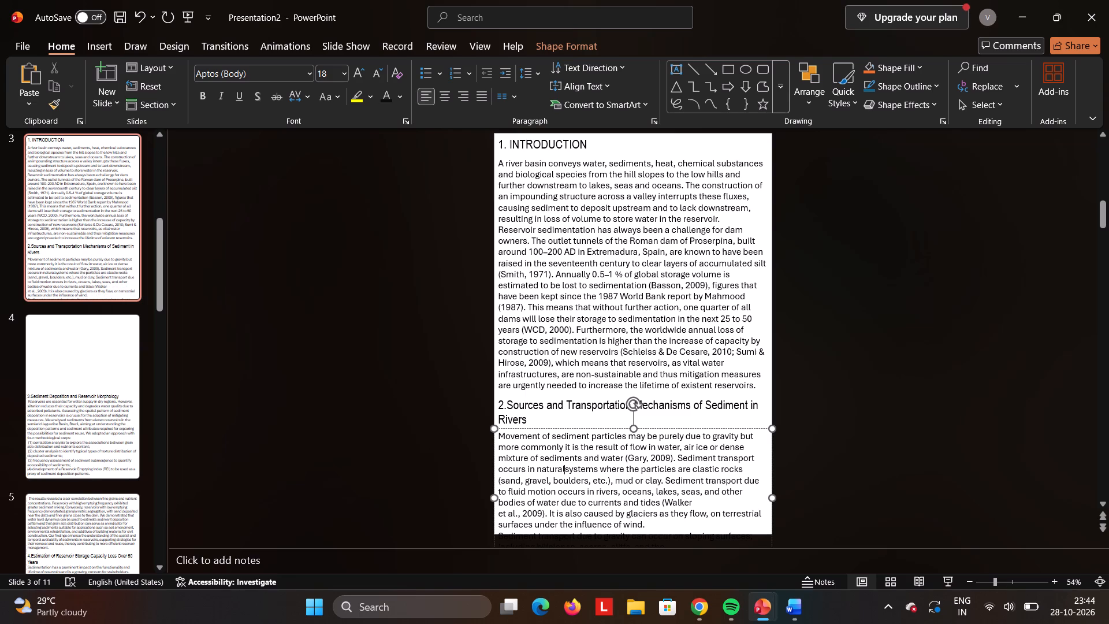
pyautogui.click(500, 484)
pyautogui.press('space')
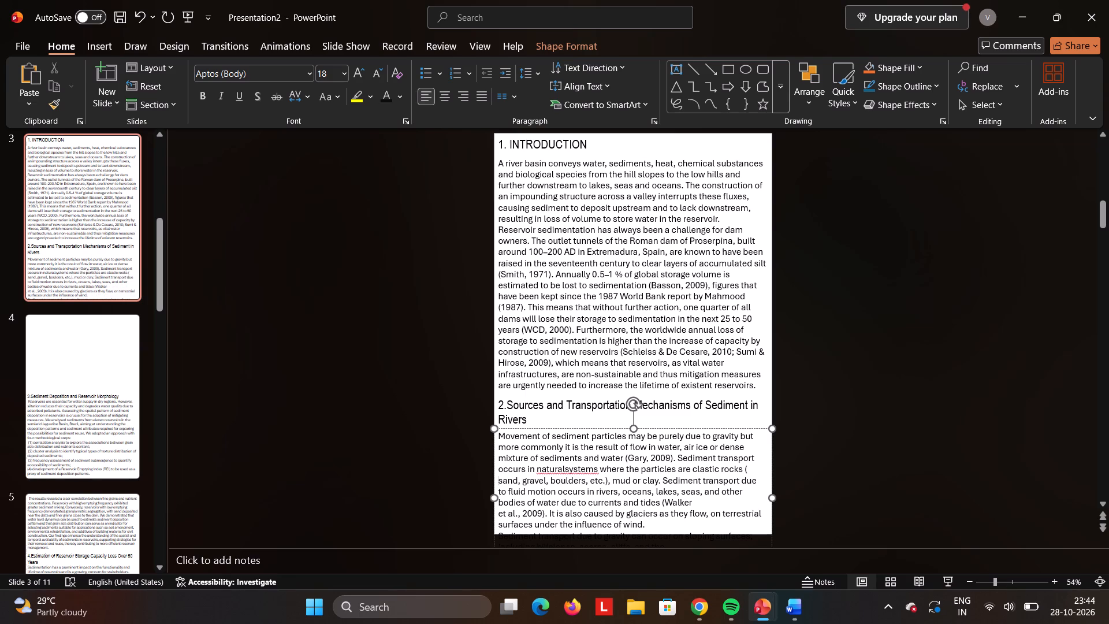
pyautogui.press('Return')
pyautogui.press('BackSpace')
pyautogui.press('BackSpace')
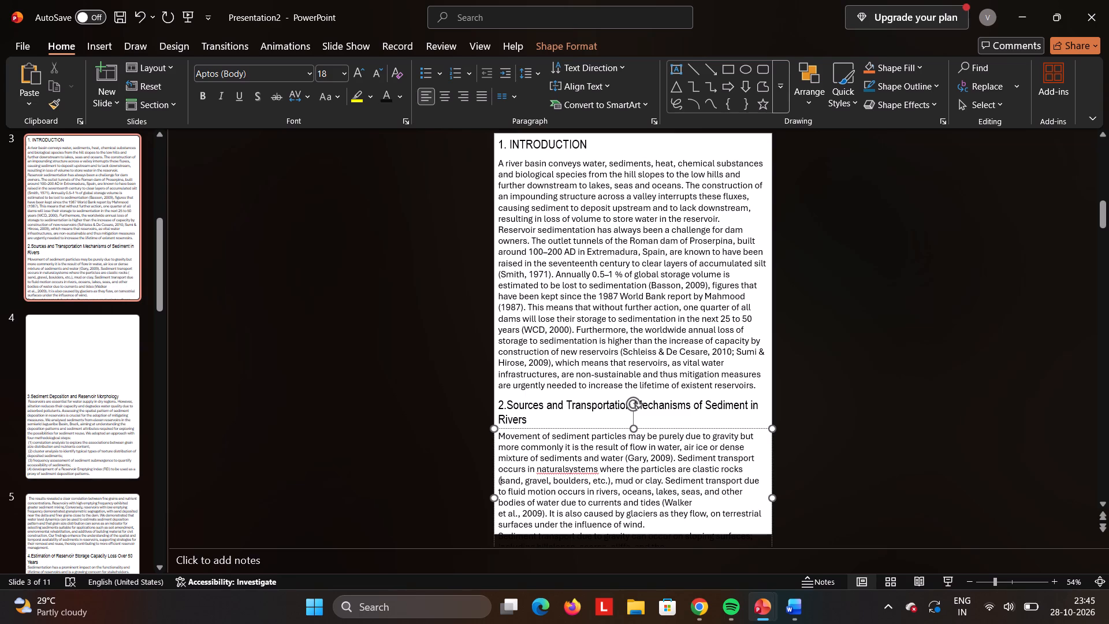
pyautogui.click(564, 466)
pyautogui.press('space')
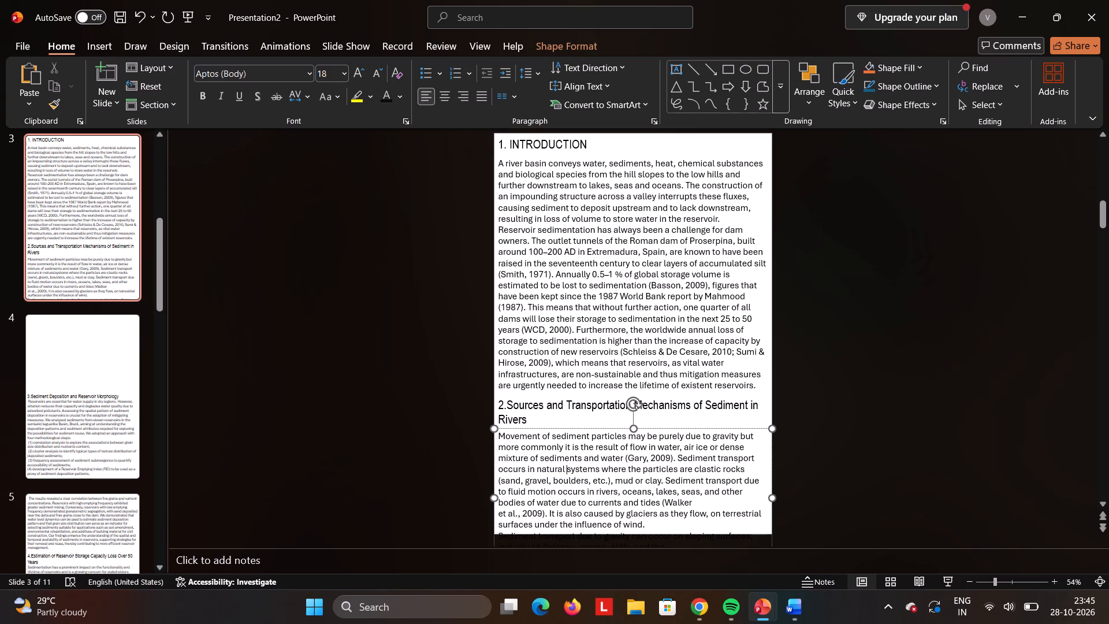
# Raise the section 2 text box and remove the line breaks before "et al., 2009" and "Sediment transport due to gravity".
pyautogui.scroll(-1, 564, 466)
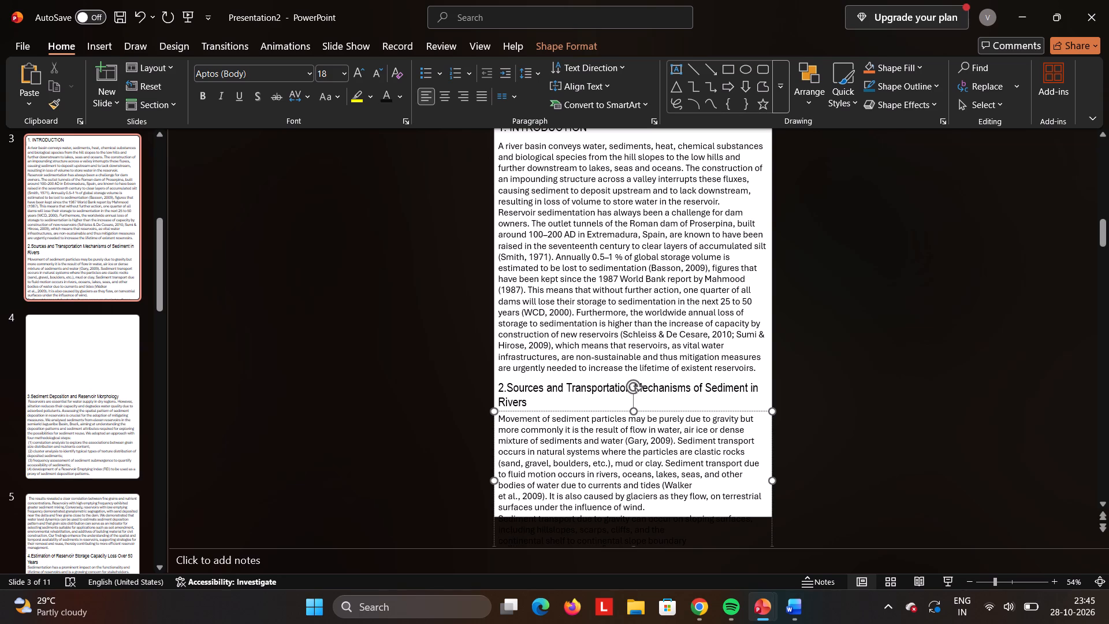
pyautogui.moveTo(658, 411); pyautogui.dragTo(663, 384)
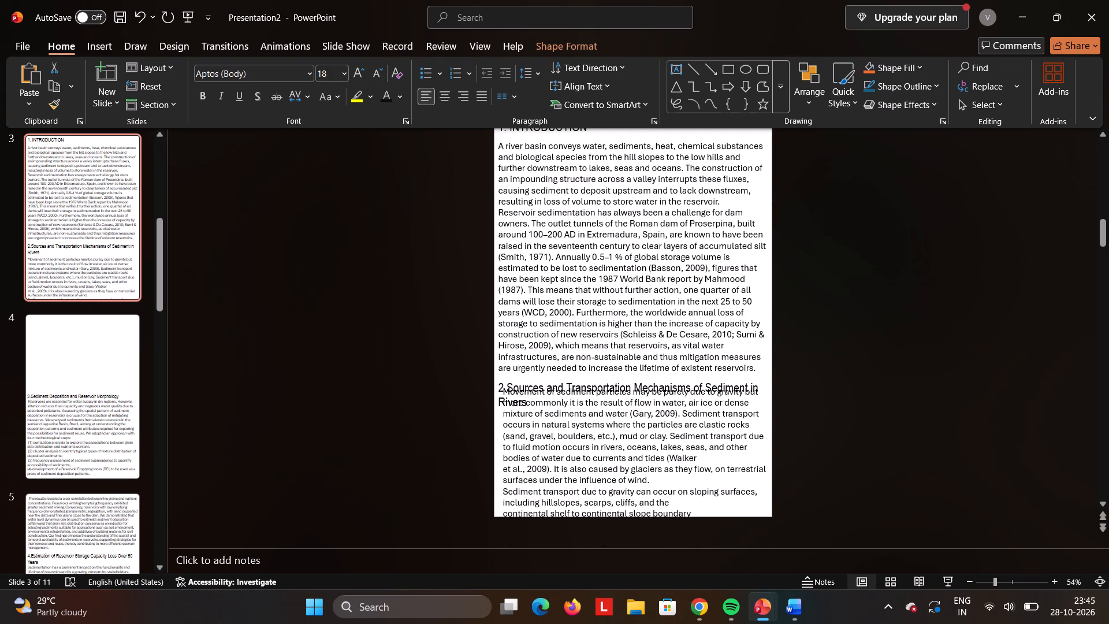
pyautogui.moveTo(663, 384); pyautogui.dragTo(669, 369)
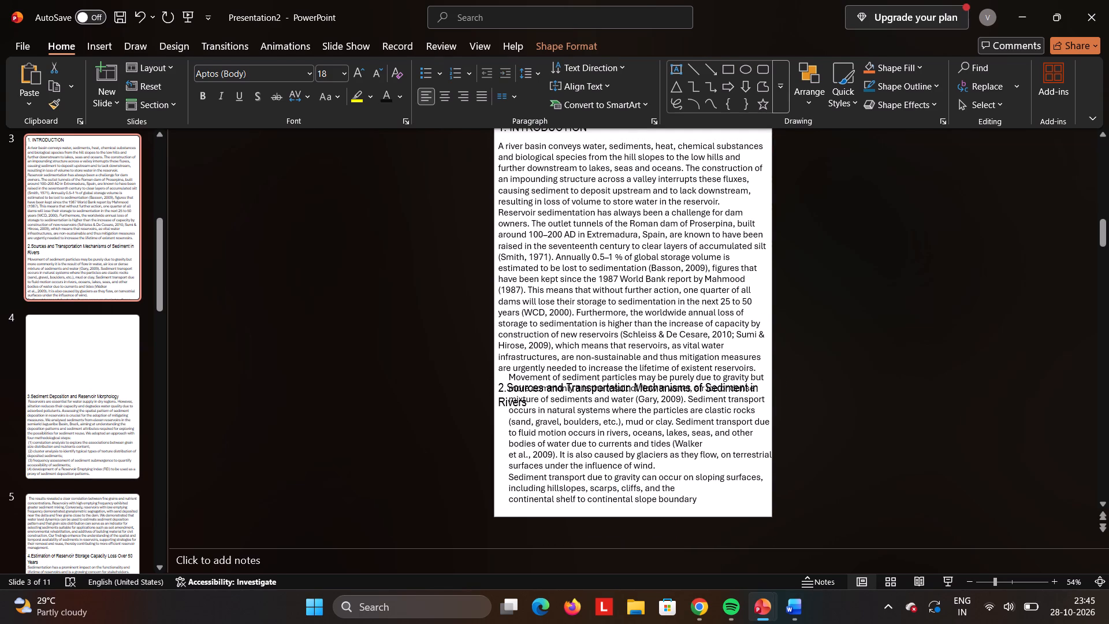
pyautogui.moveTo(669, 369); pyautogui.dragTo(666, 379)
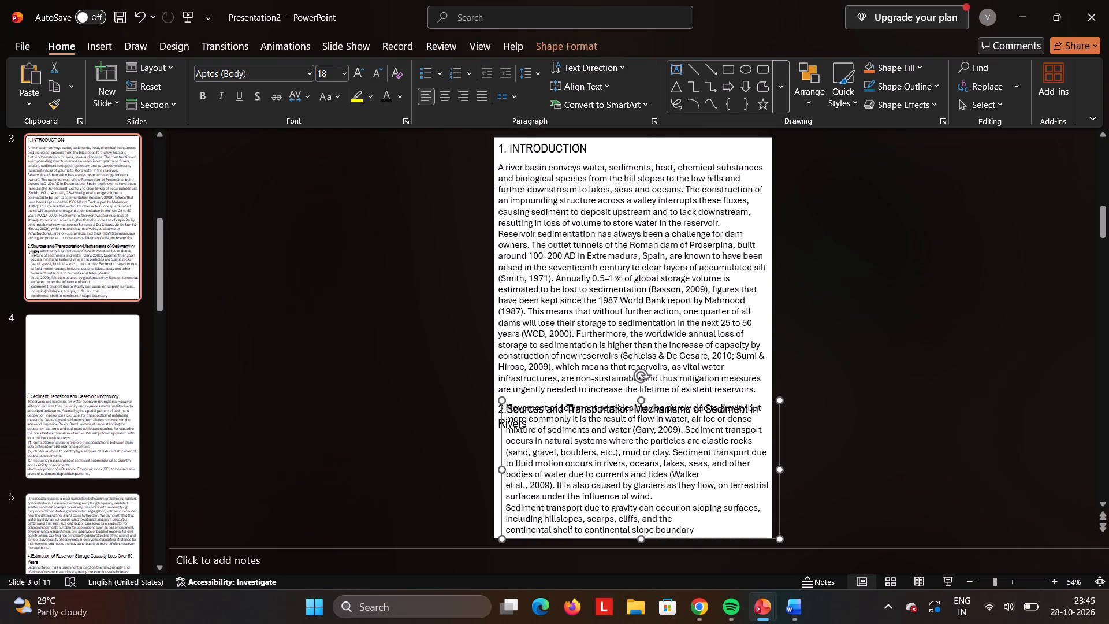
pyautogui.click(508, 486)
pyautogui.press('BackSpace')
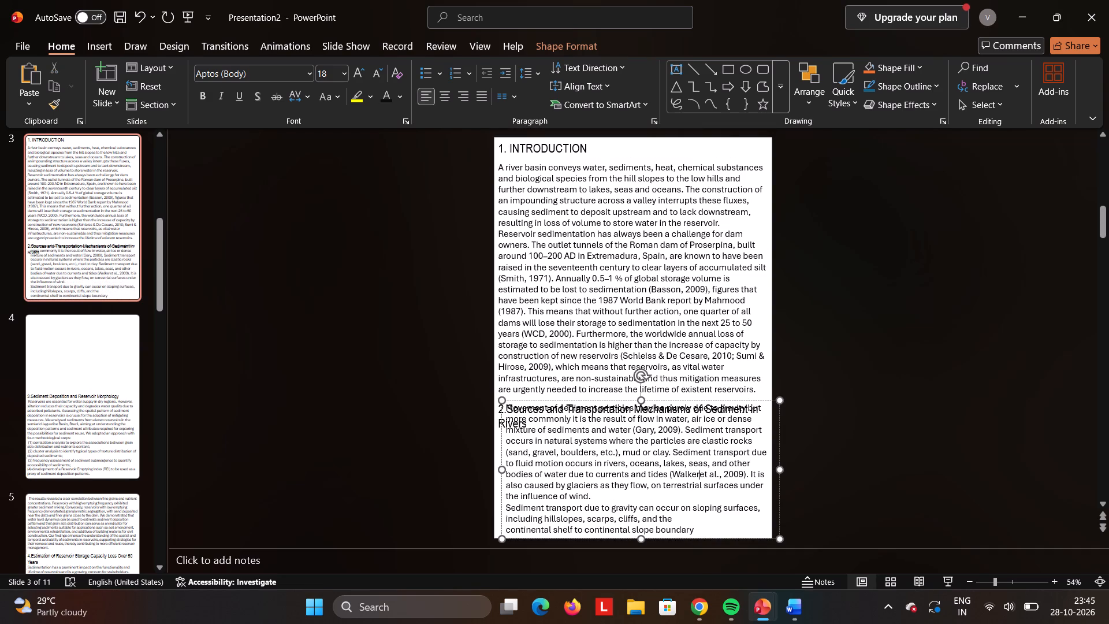
pyautogui.click(508, 506)
pyautogui.press('Left')
pyautogui.press('BackSpace')
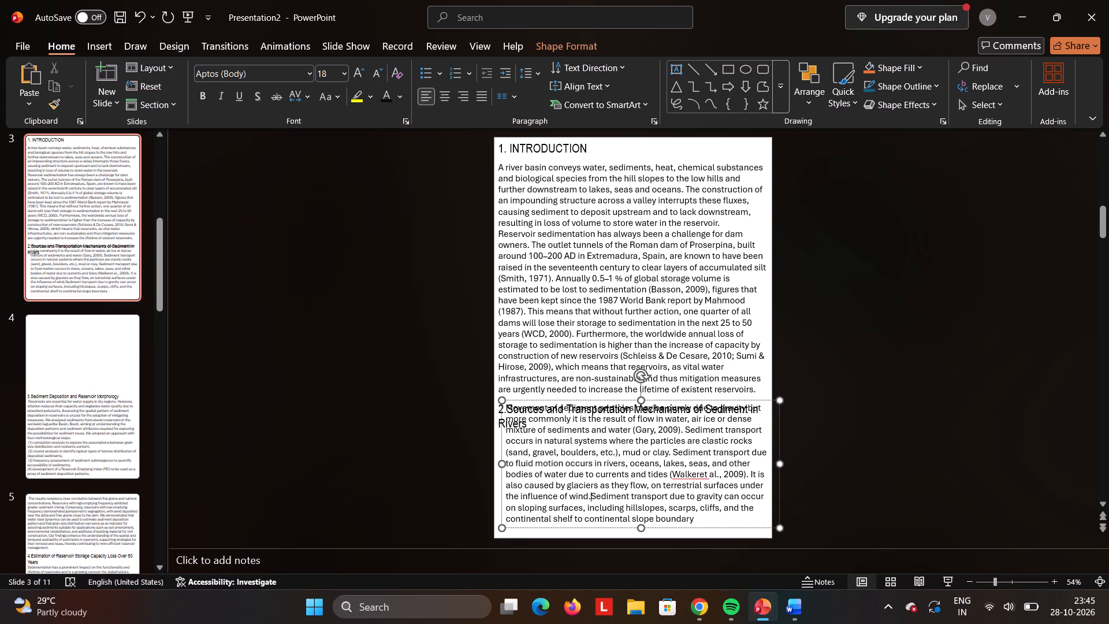
pyautogui.press('space')
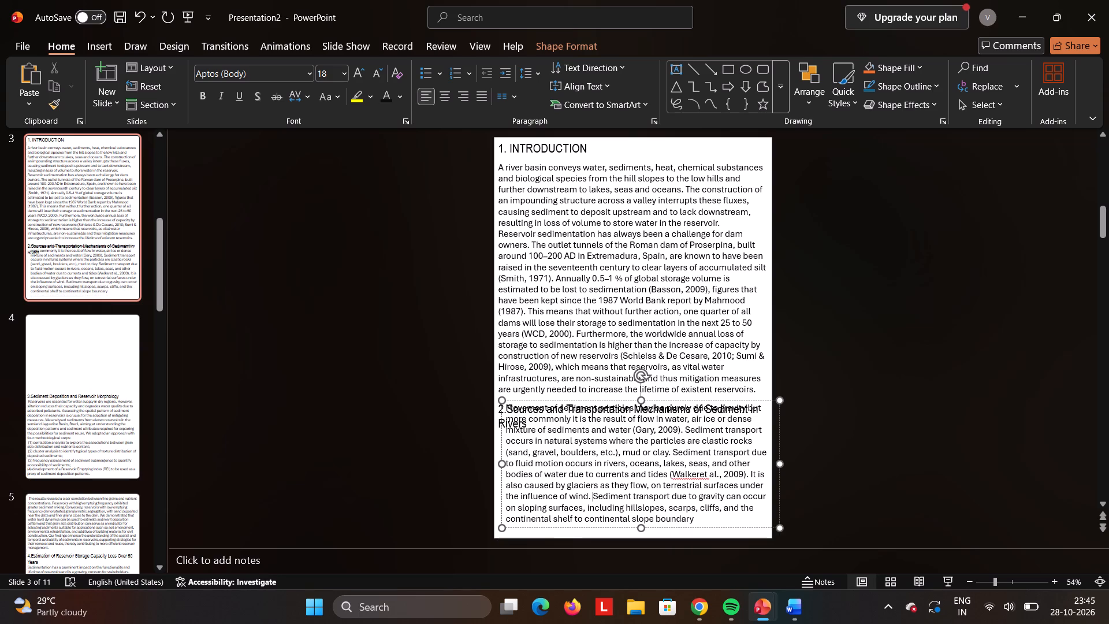
# Separate the overlapping section 2 paragraph and heading, lowering the paragraph flush with the slide's left edge and raising the heading above it.
pyautogui.moveTo(756, 529); pyautogui.dragTo(755, 536)
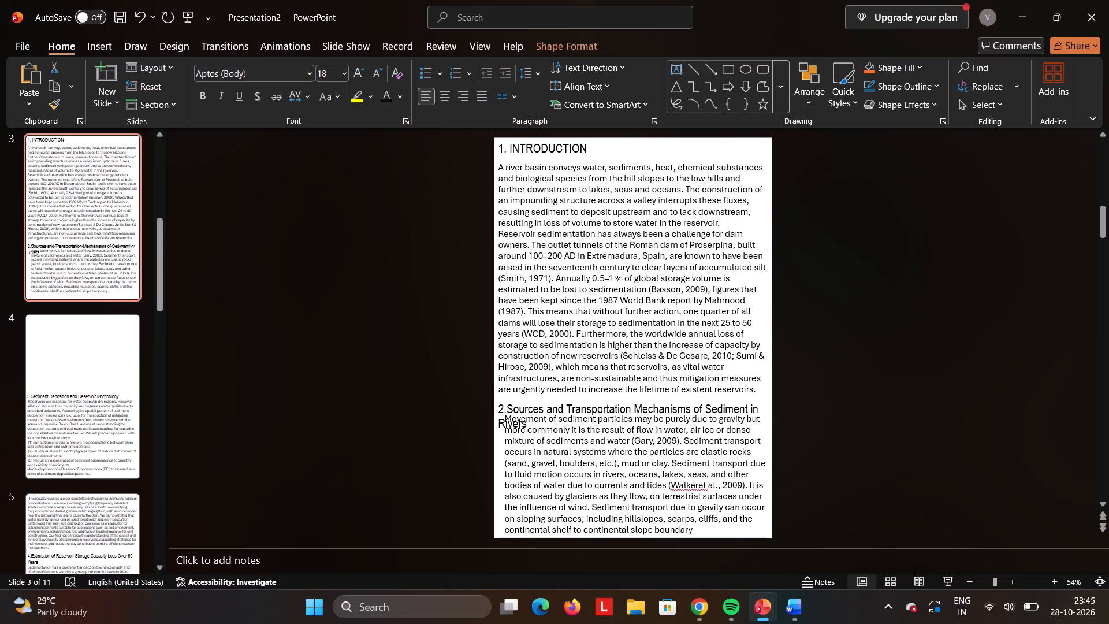
pyautogui.moveTo(755, 536); pyautogui.dragTo(752, 543)
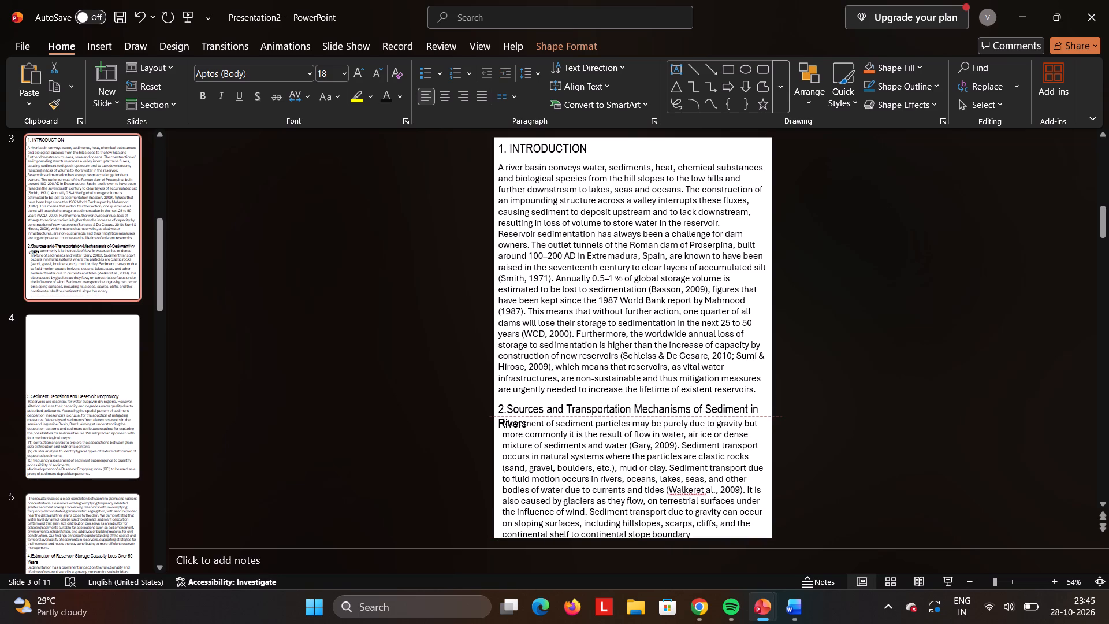
pyautogui.moveTo(752, 543); pyautogui.dragTo(751, 543)
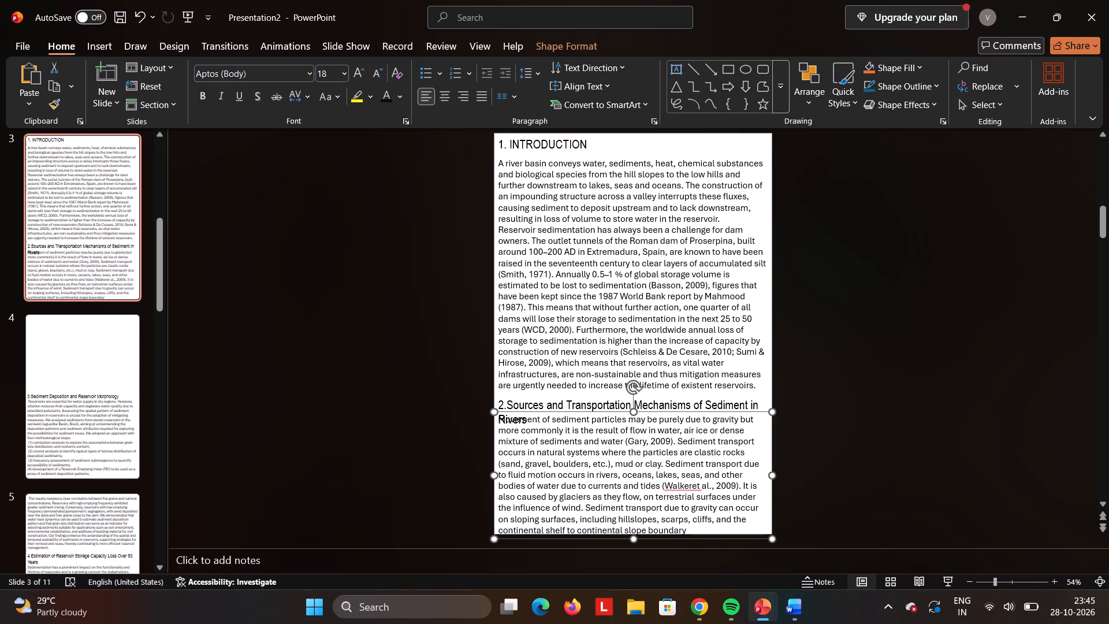
pyautogui.click(755, 404)
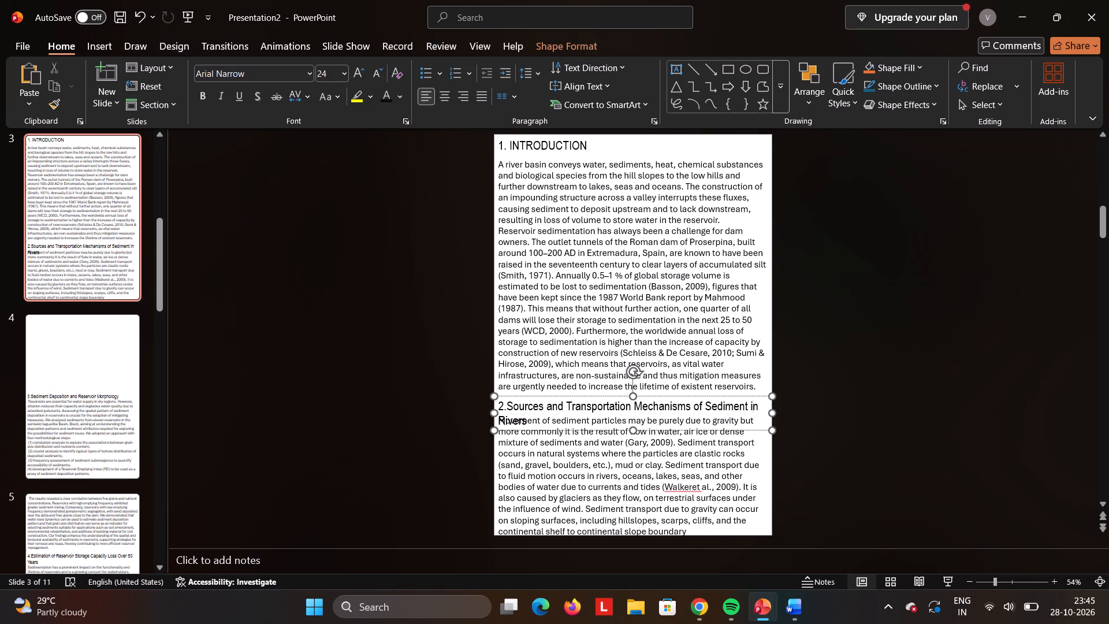
pyautogui.moveTo(762, 395); pyautogui.dragTo(758, 387)
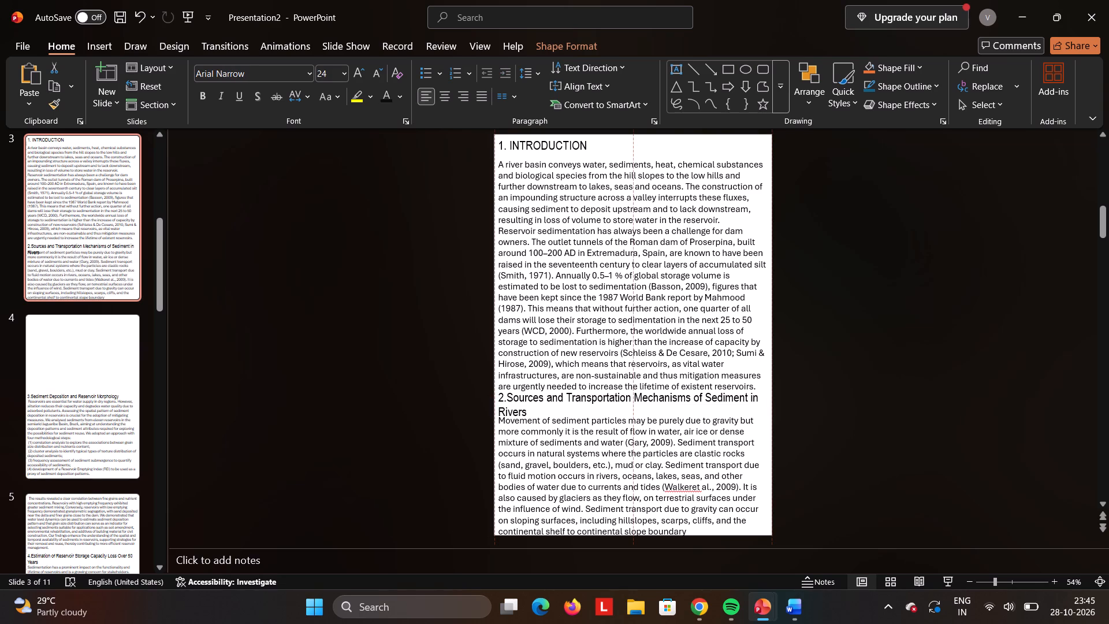
pyautogui.moveTo(758, 387); pyautogui.dragTo(762, 387)
pyautogui.click(878, 366)
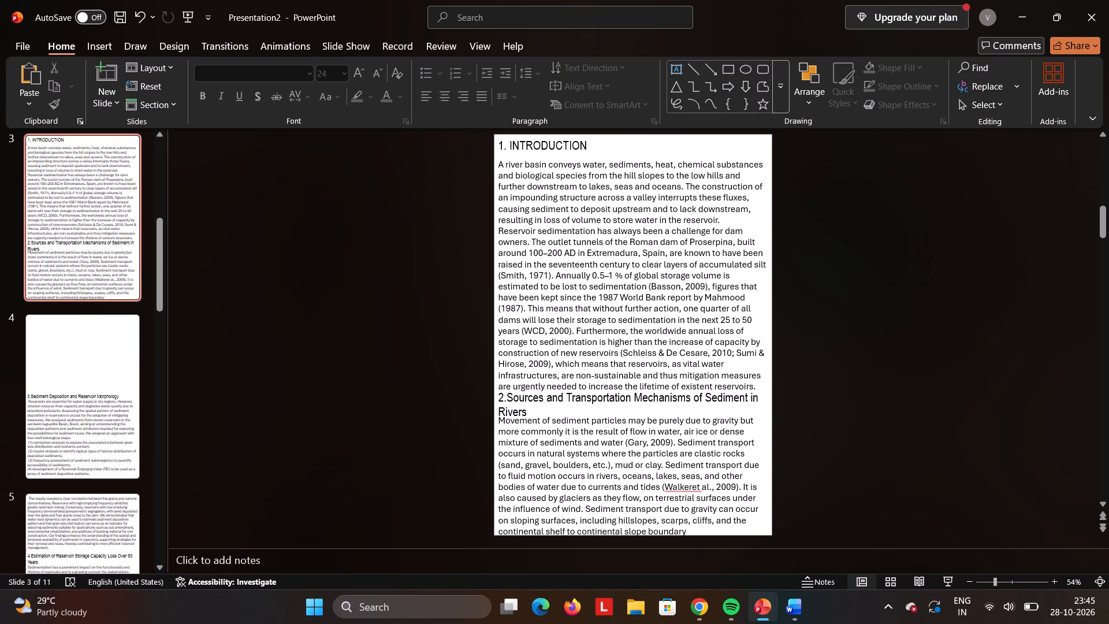
# Delete the introduction sentence that starts "Annually 0.5–1 % of global storage volume" and ends with "(1987).".
pyautogui.moveTo(527, 308); pyautogui.dragTo(490, 284)
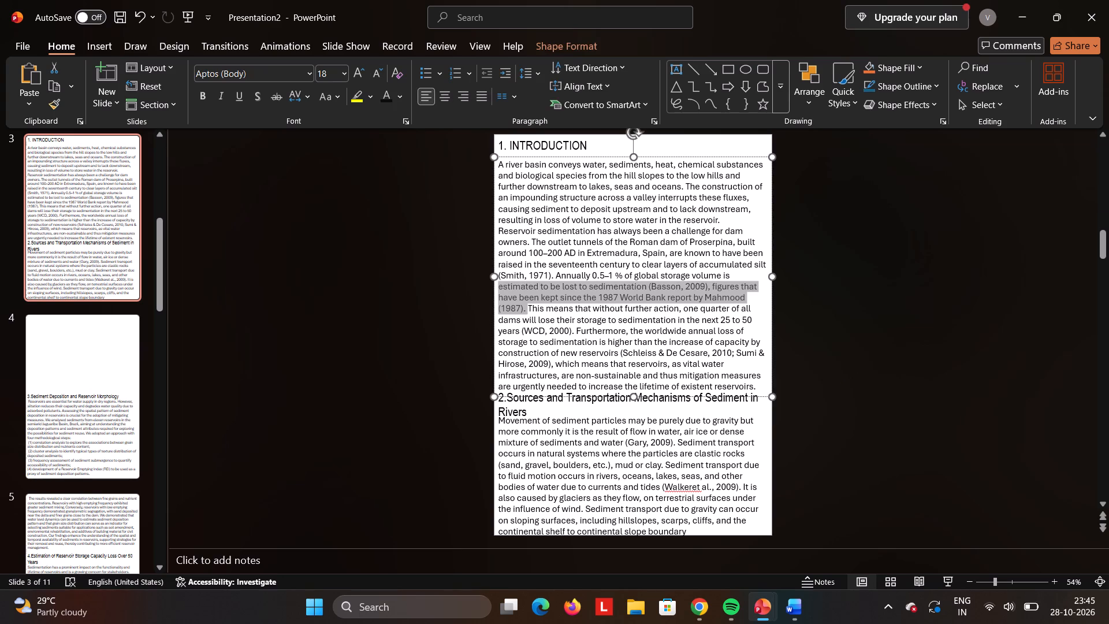
pyautogui.moveTo(490, 284); pyautogui.dragTo(556, 273)
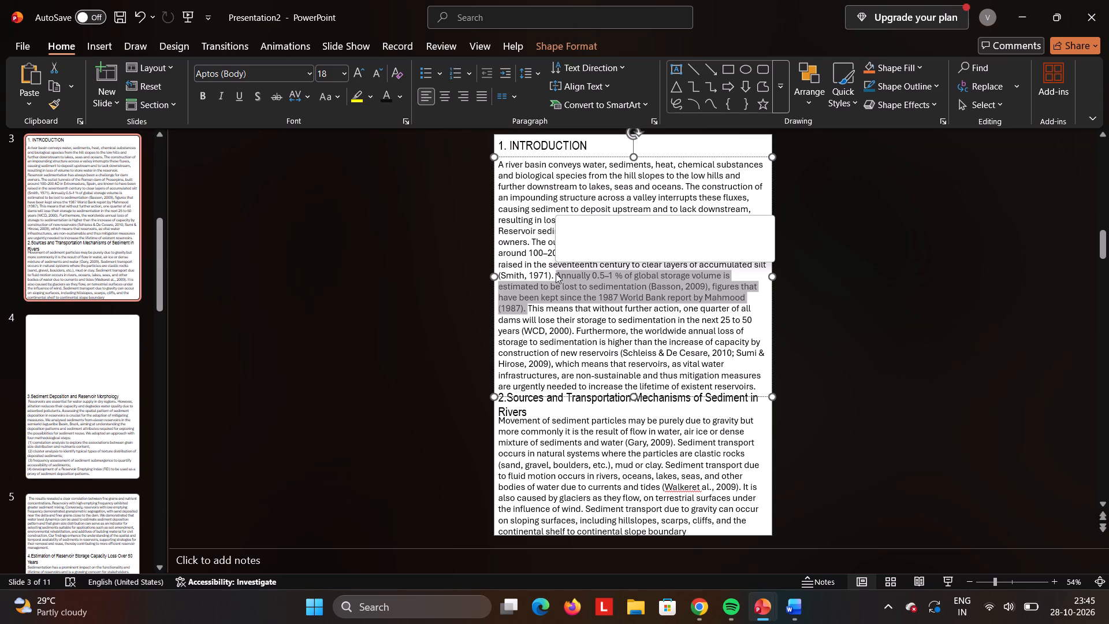
pyautogui.press('BackSpace')
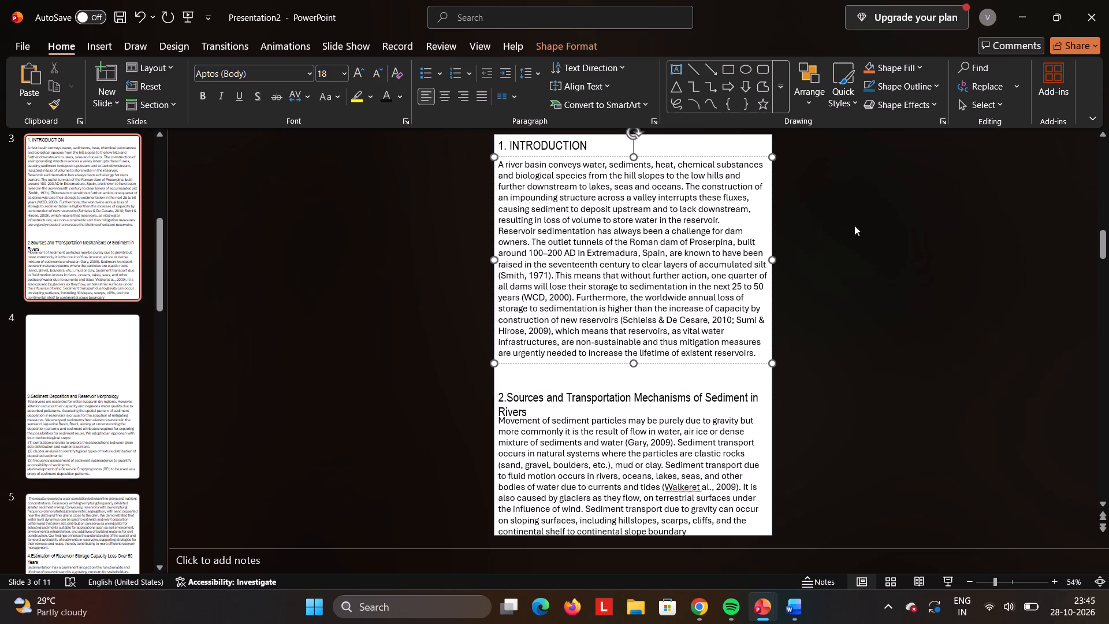
# Respace section 2 by moving its heading up into the gap below the introduction and its paragraph up inside the slide's bottom edge.
pyautogui.moveTo(713, 392); pyautogui.dragTo(758, 414)
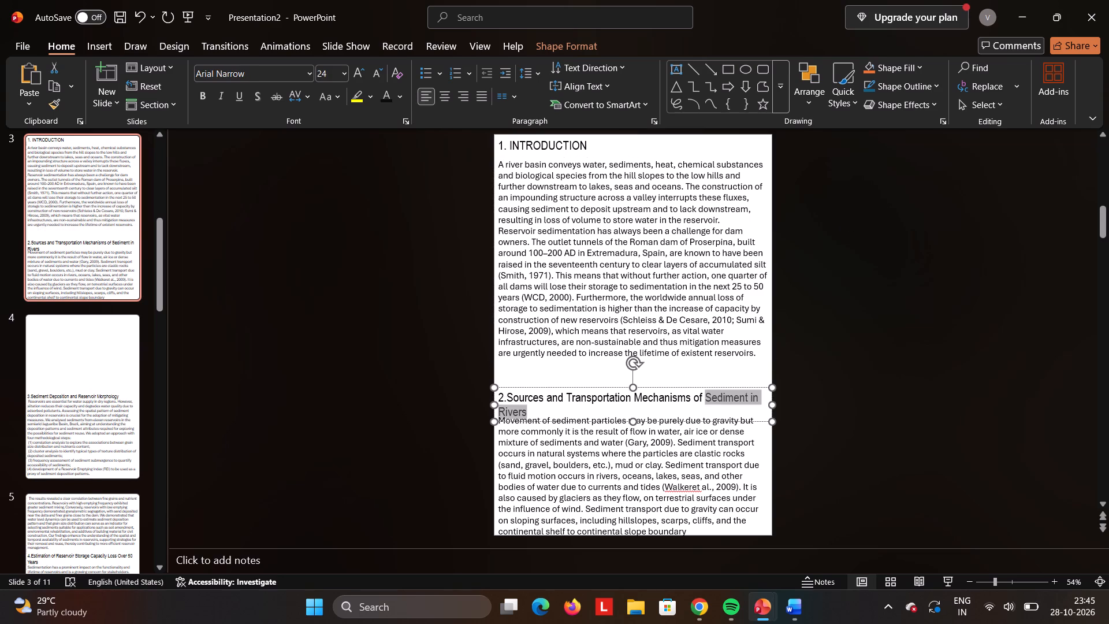
pyautogui.moveTo(758, 414); pyautogui.dragTo(762, 419)
pyautogui.click(762, 419)
pyautogui.moveTo(762, 419); pyautogui.dragTo(761, 402)
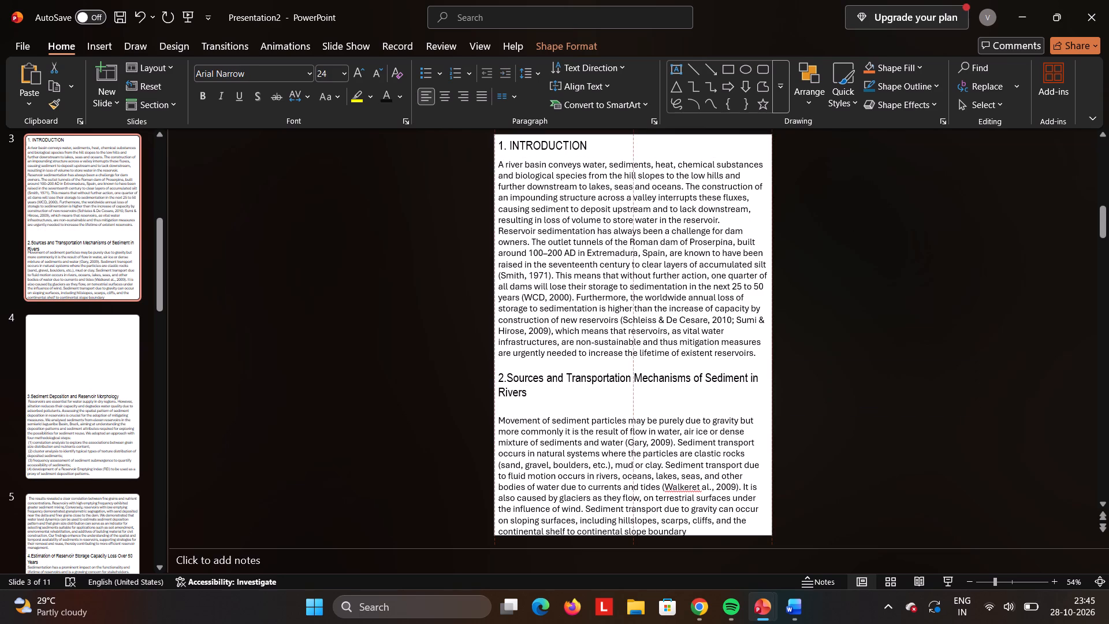
pyautogui.moveTo(761, 402); pyautogui.dragTo(762, 404)
pyautogui.click(723, 531)
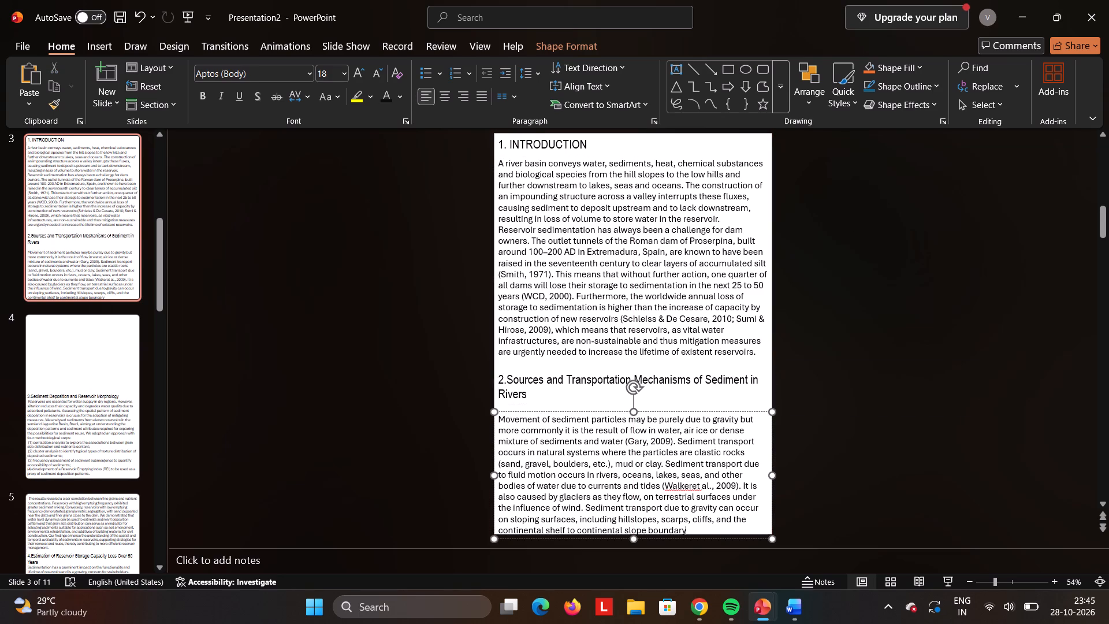
pyautogui.moveTo(727, 538); pyautogui.dragTo(727, 529)
pyautogui.click(832, 473)
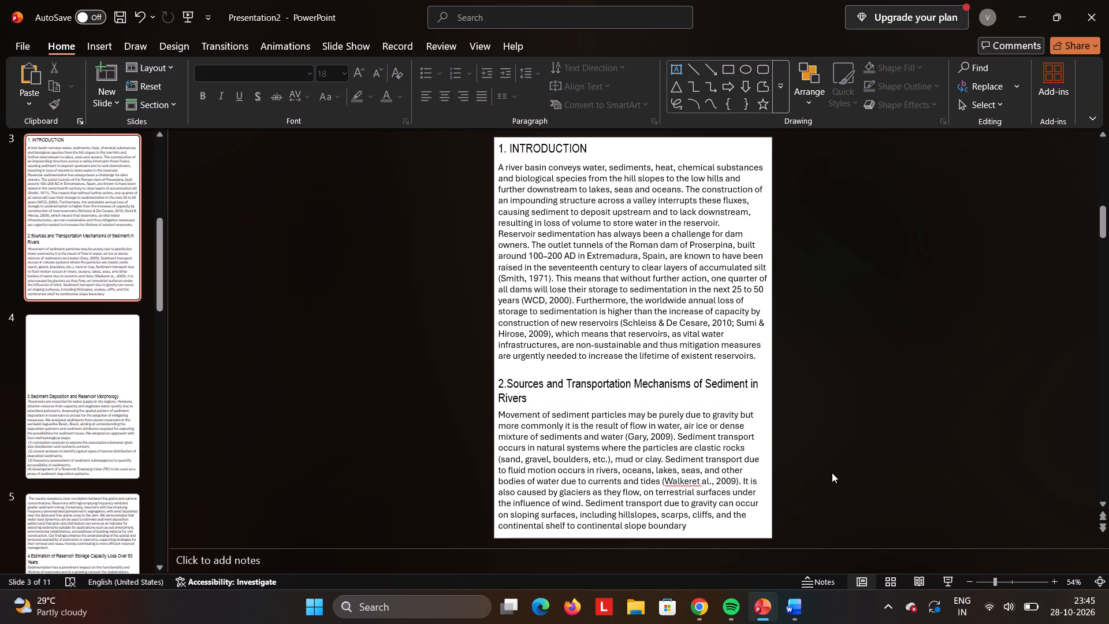
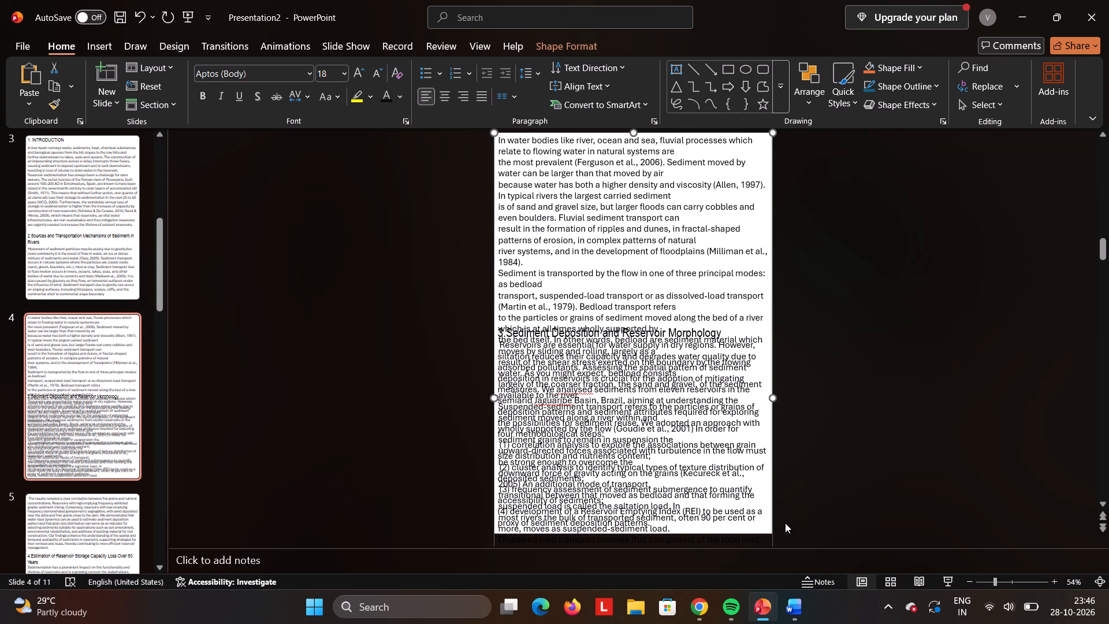
# On slide 4, shift the text box beginning "In water bodies like river, ocean and sea" left and slightly down, partly off the slide.
pyautogui.scroll(-4, 773, 534)
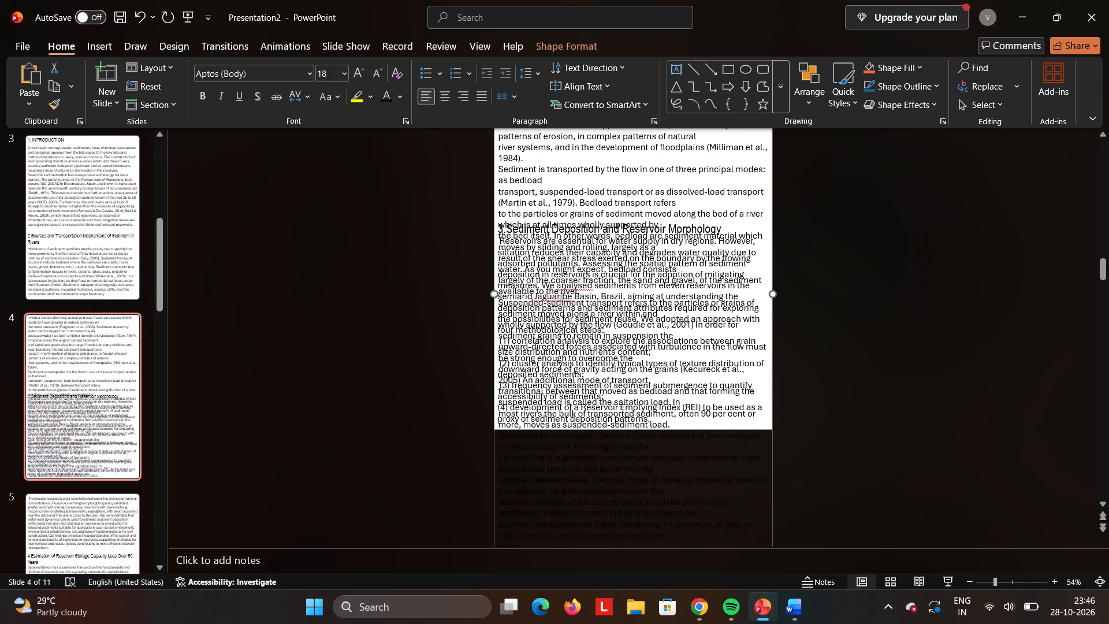
pyautogui.scroll(2, 773, 534)
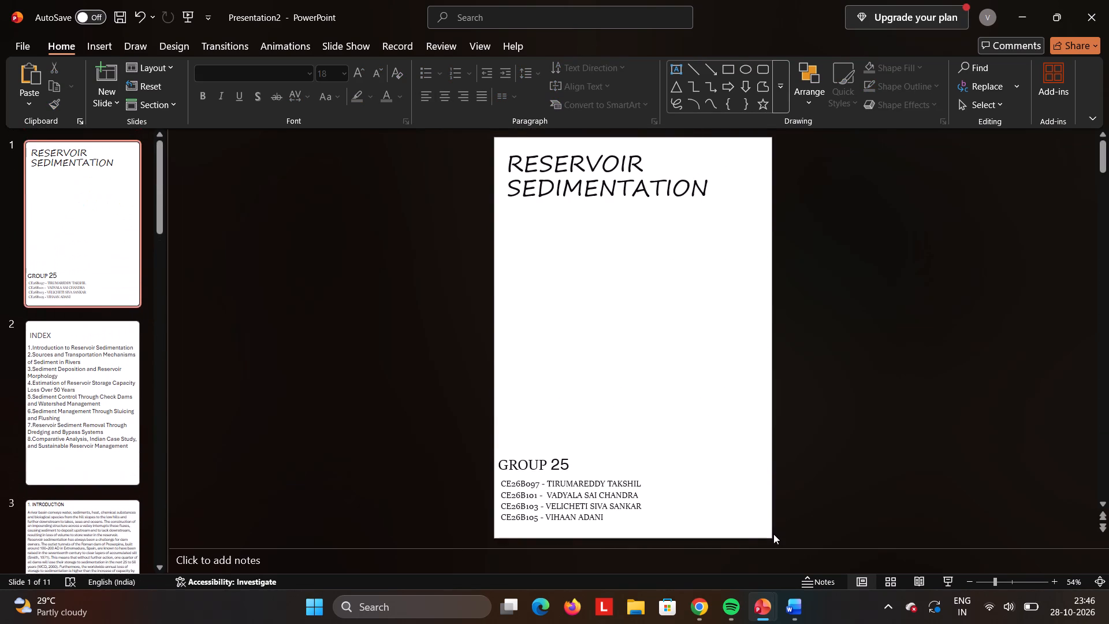
pyautogui.click(100, 532)
pyautogui.click(104, 521)
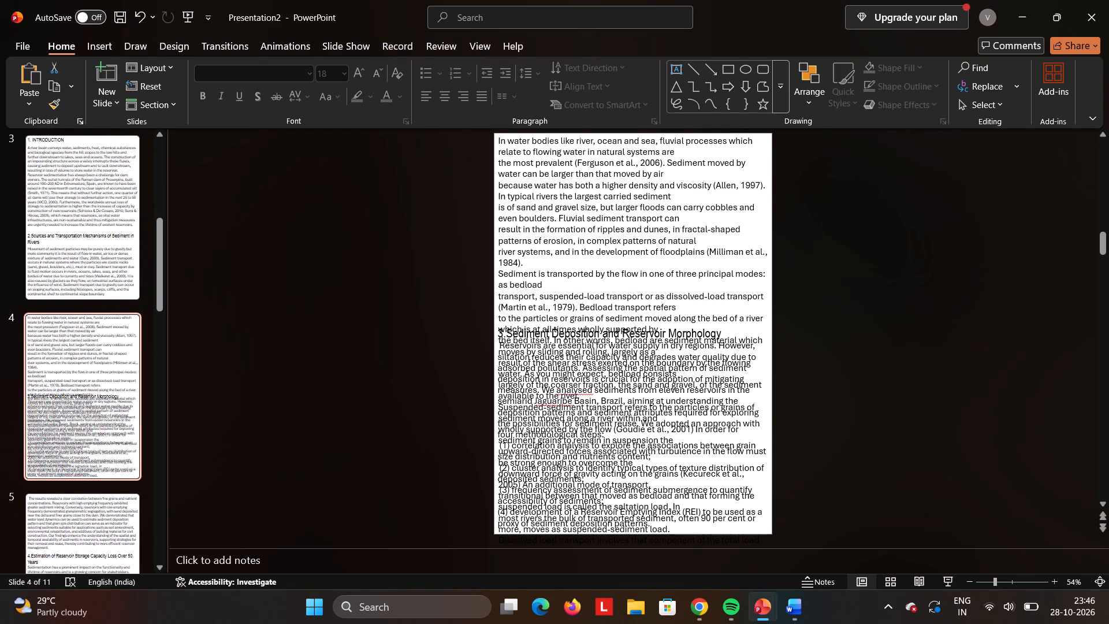
pyautogui.click(742, 154)
pyautogui.moveTo(775, 158); pyautogui.dragTo(761, 158)
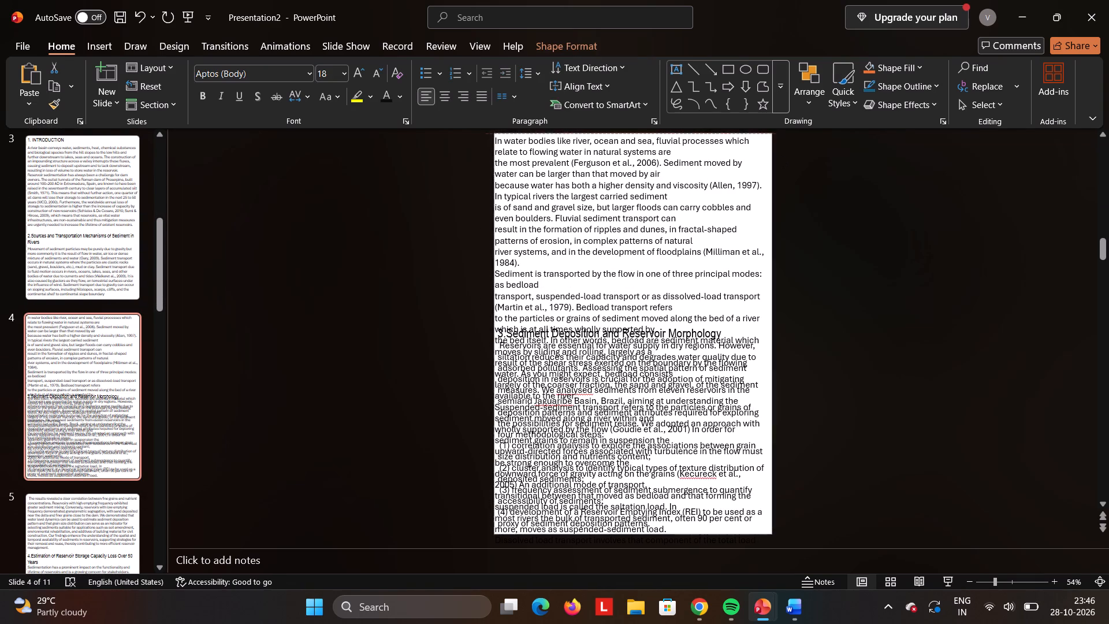
pyautogui.moveTo(761, 158); pyautogui.dragTo(675, 191)
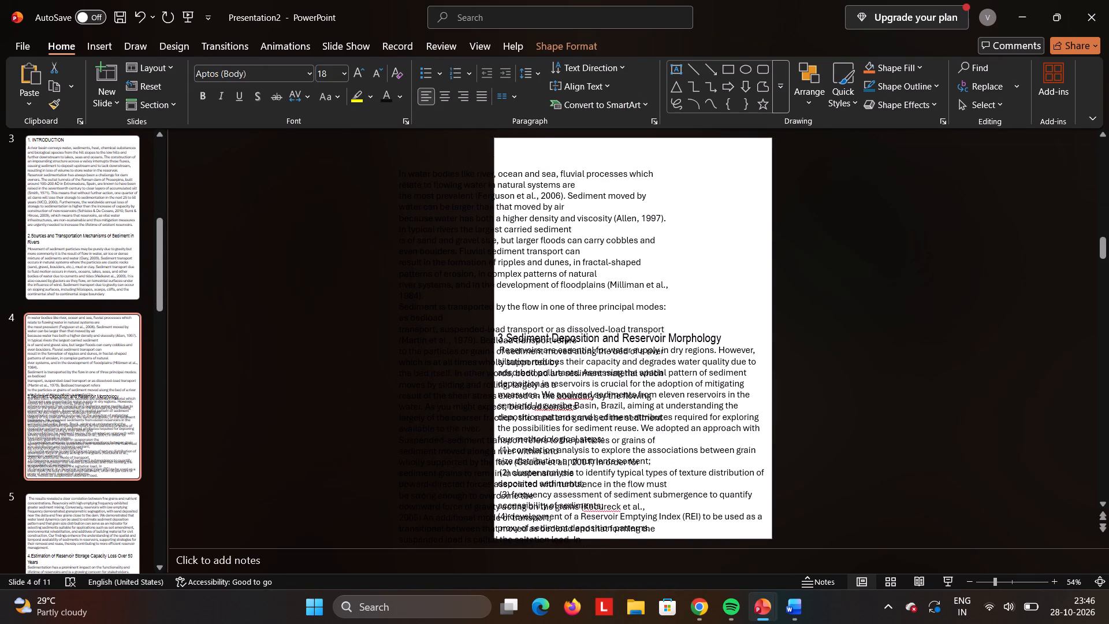
pyautogui.moveTo(675, 191); pyautogui.dragTo(675, 191)
pyautogui.rightClick(670, 190)
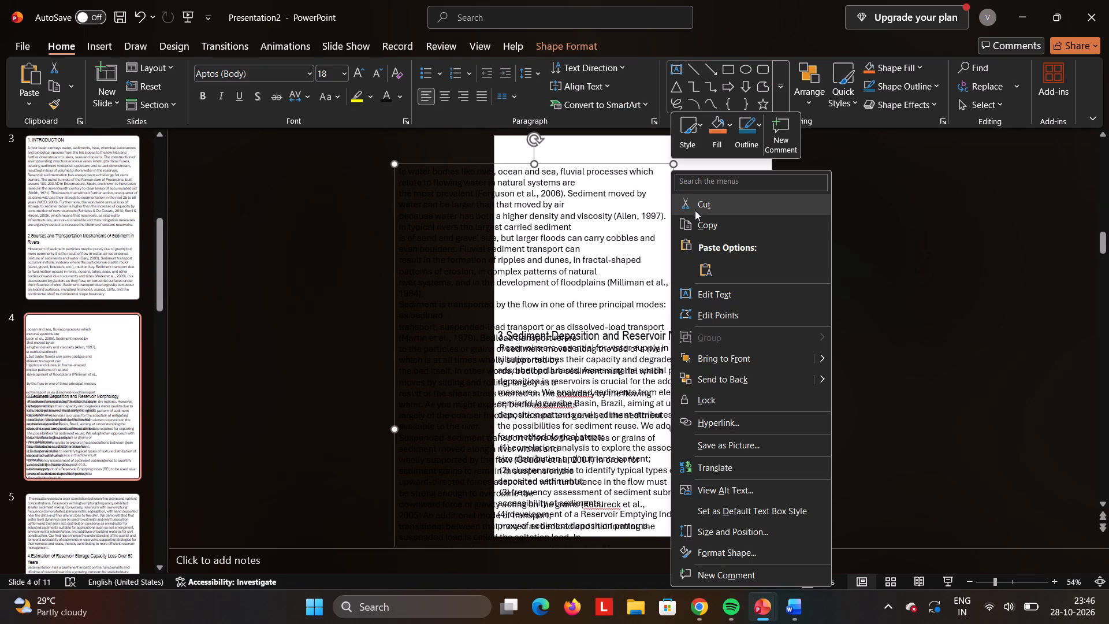
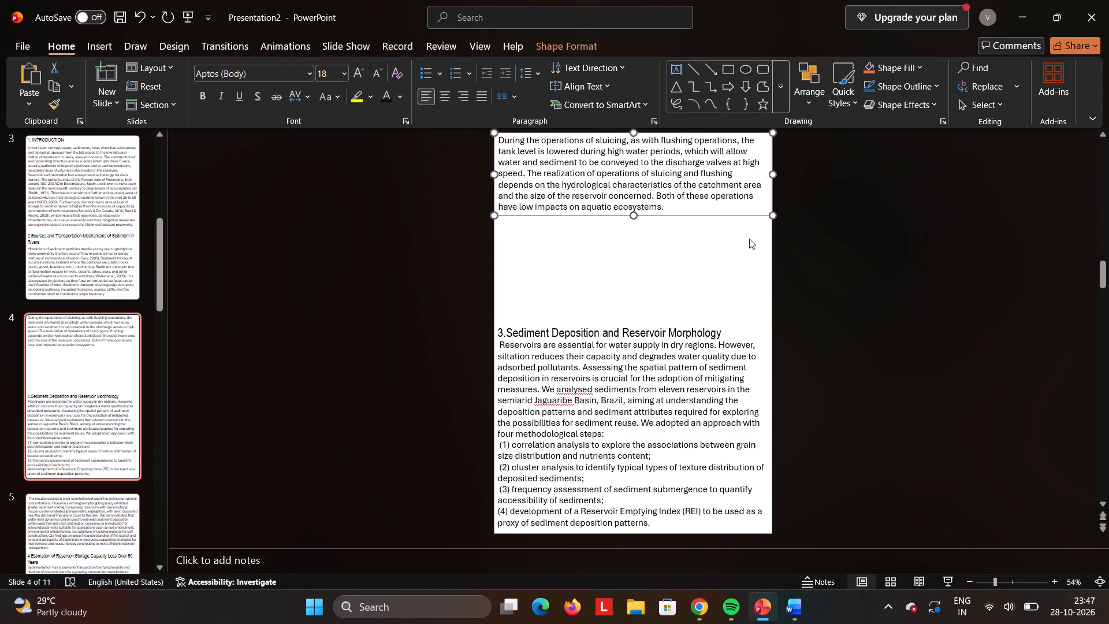
# Enlarge the tiny empty text box between the sluicing paragraph and the section 3 heading, extending its upper-left corner to the slide's left edge below the paragraph.
pyautogui.tripleClick(624, 276)
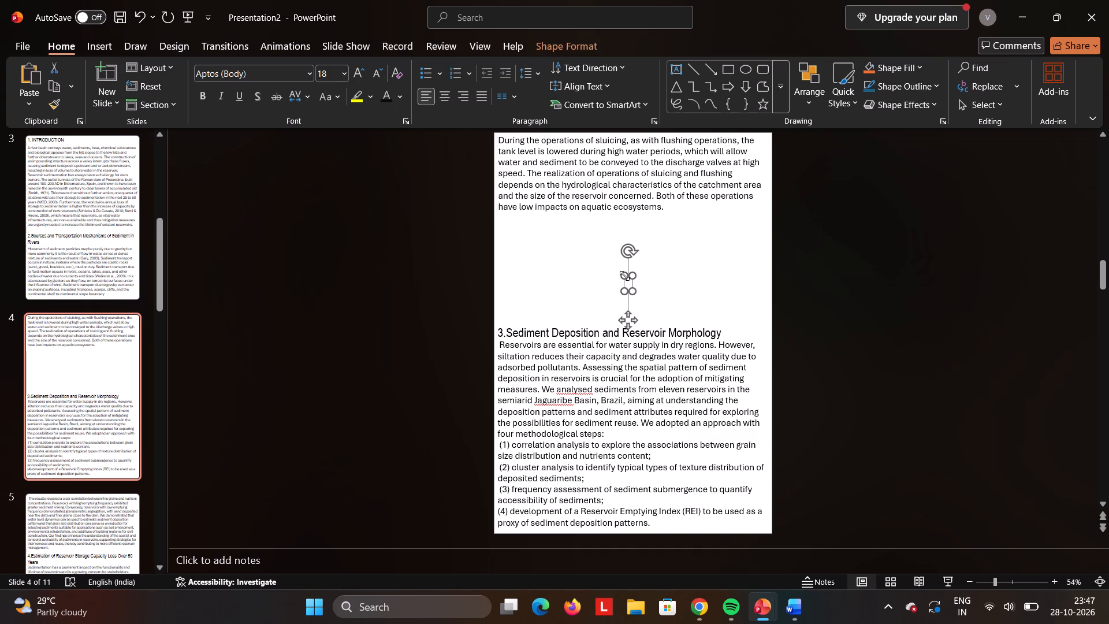
pyautogui.moveTo(623, 277); pyautogui.dragTo(553, 243)
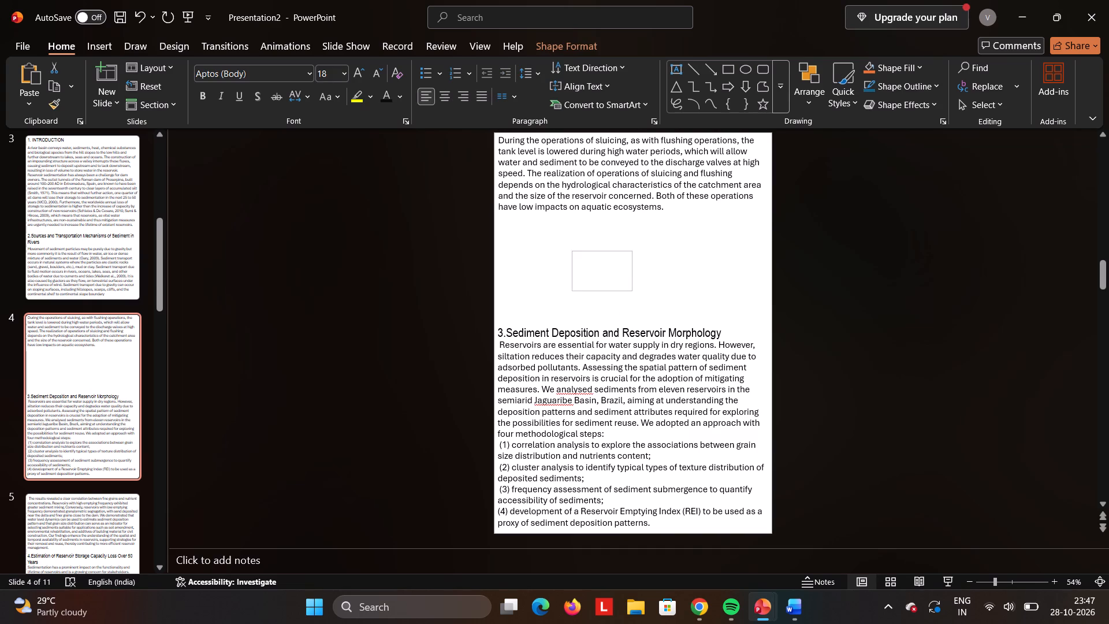
pyautogui.moveTo(553, 243); pyautogui.dragTo(493, 216)
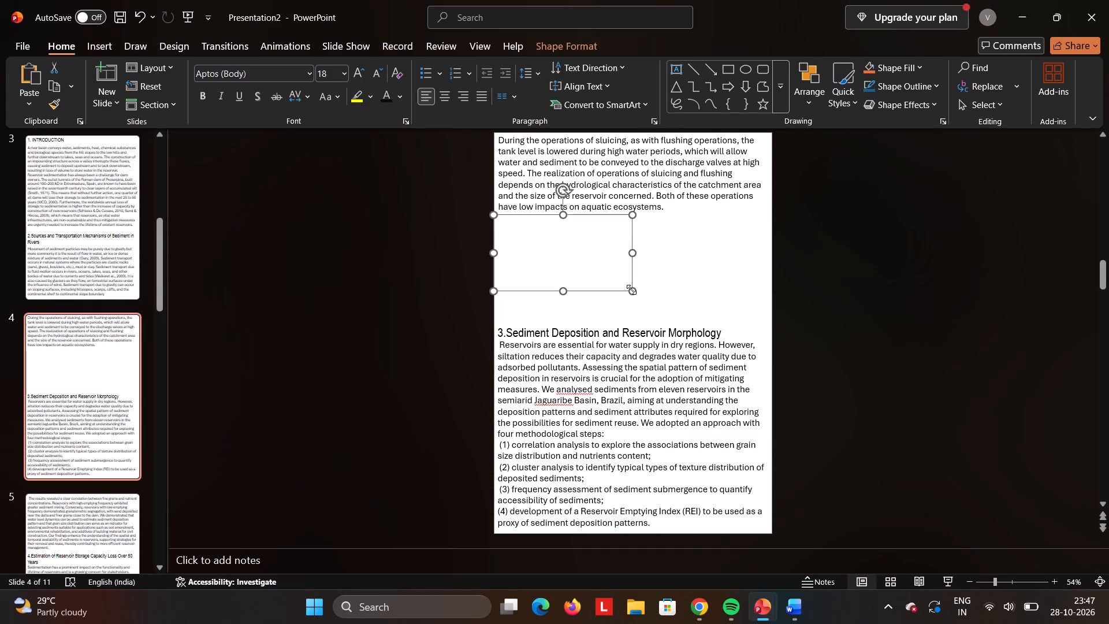
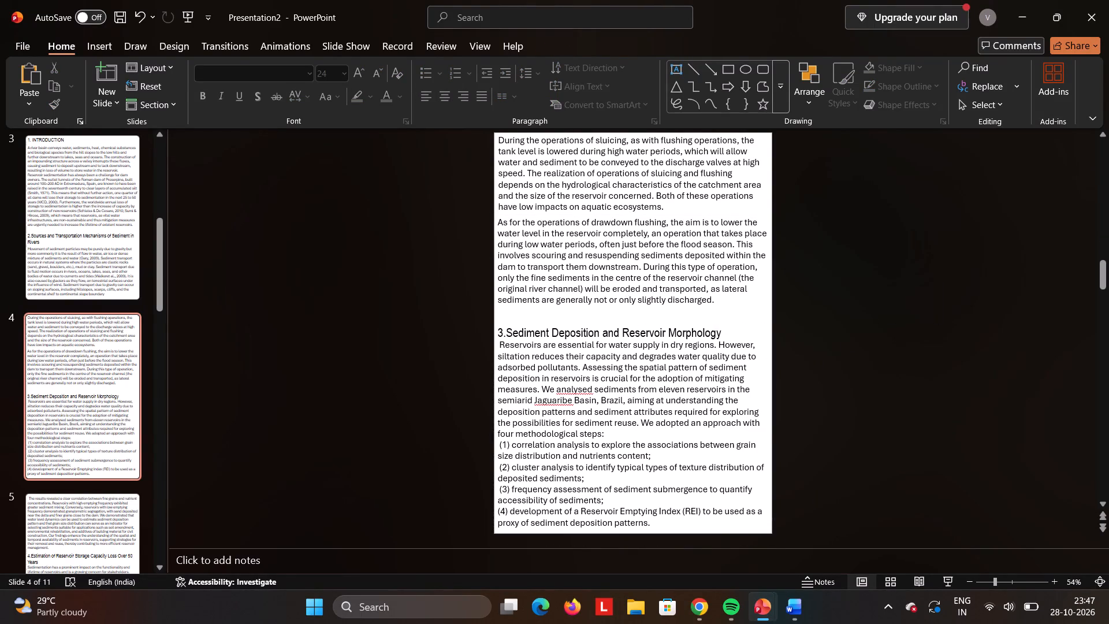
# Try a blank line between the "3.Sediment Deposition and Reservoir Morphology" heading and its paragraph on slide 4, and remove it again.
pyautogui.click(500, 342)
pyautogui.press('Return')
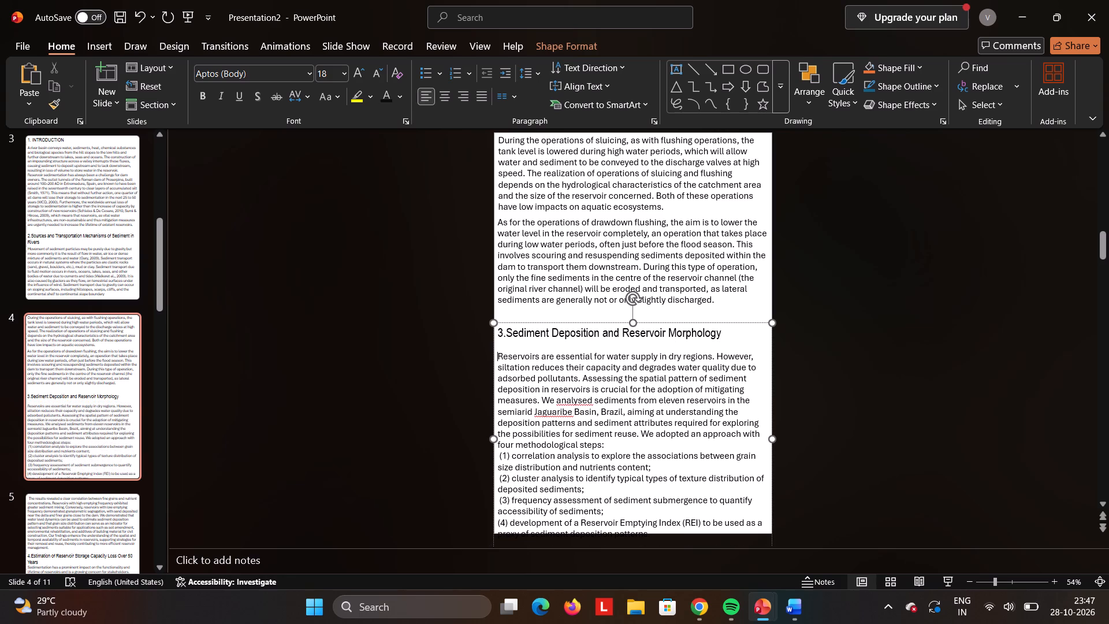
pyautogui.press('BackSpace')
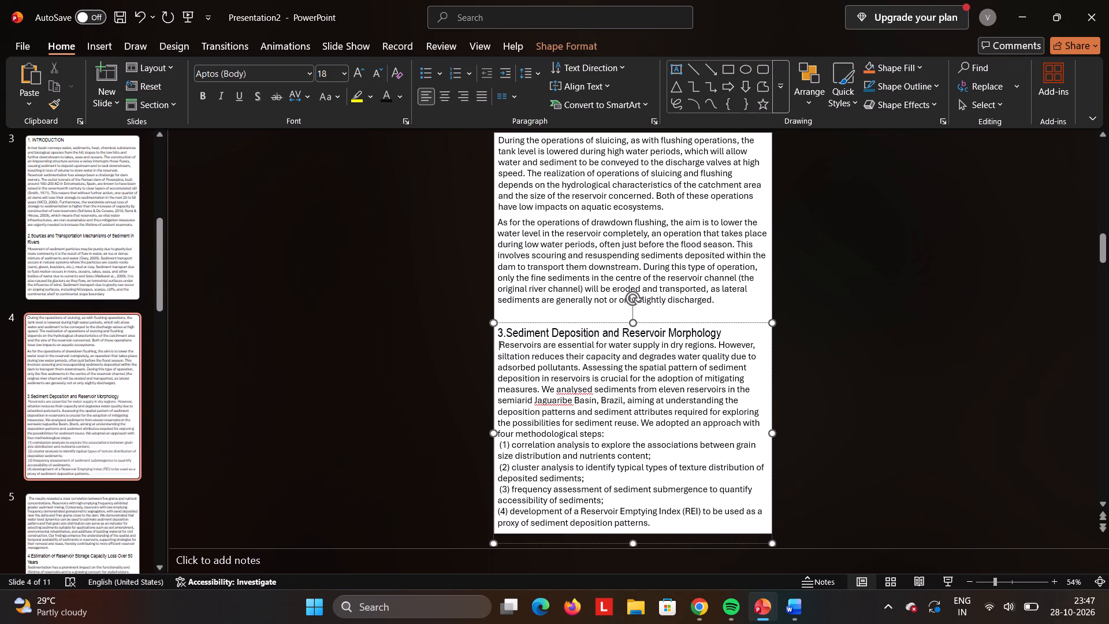
# Move the section 3 text box on slide 4 slightly up towards the drawdown flushing paragraph.
pyautogui.moveTo(759, 324); pyautogui.dragTo(756, 319)
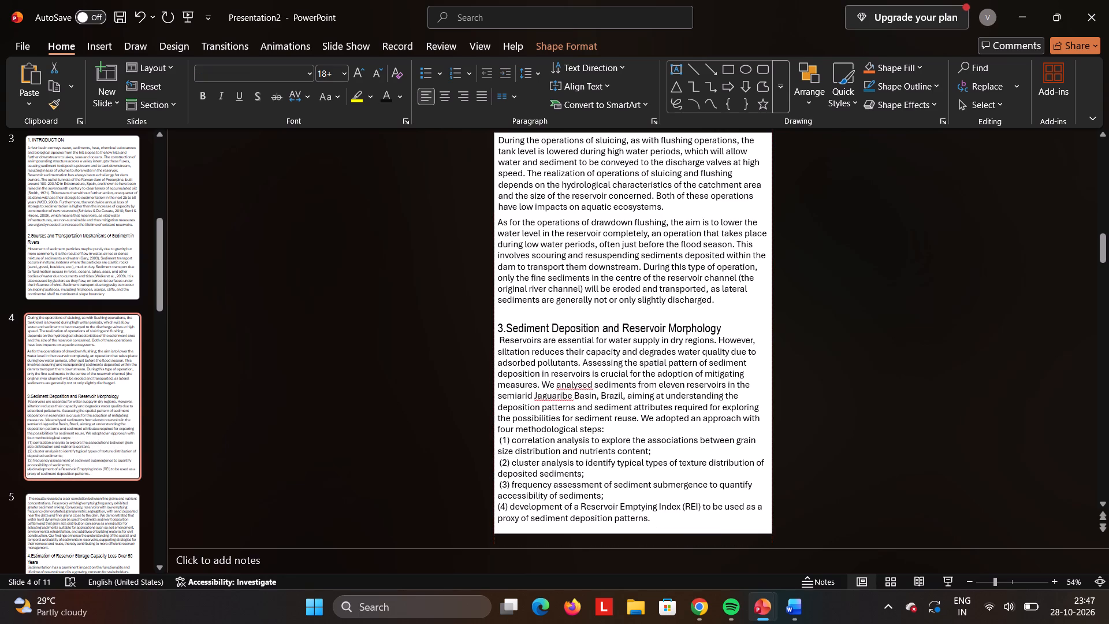
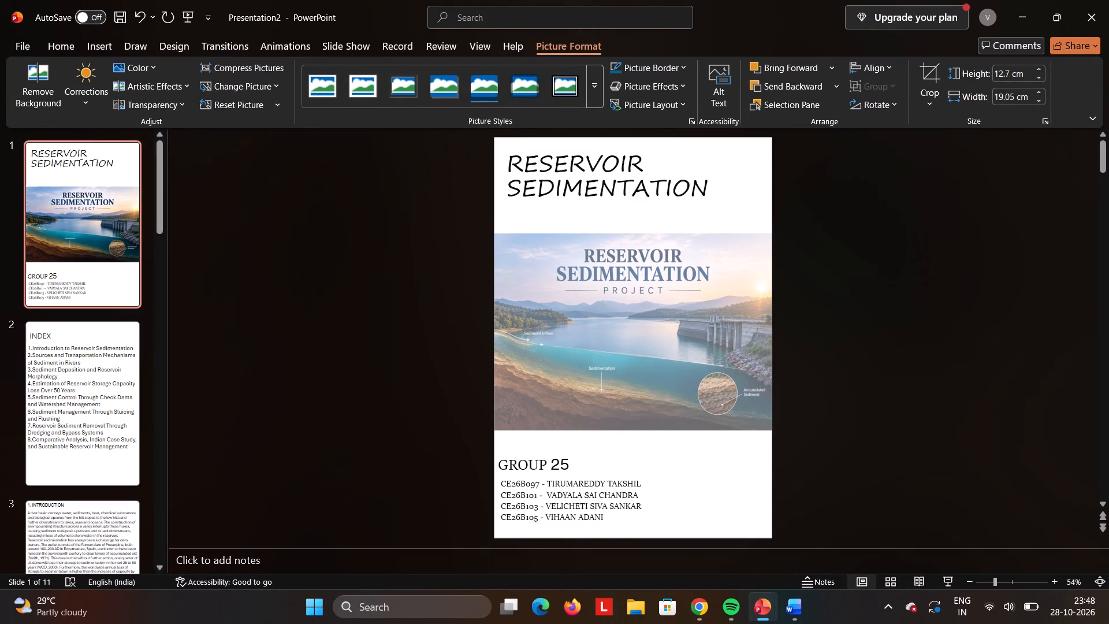
# Stretch the cover picture on slide 1 upward to a height of 13.82 cm, keeping its width.
pyautogui.moveTo(635, 232); pyautogui.dragTo(635, 230)
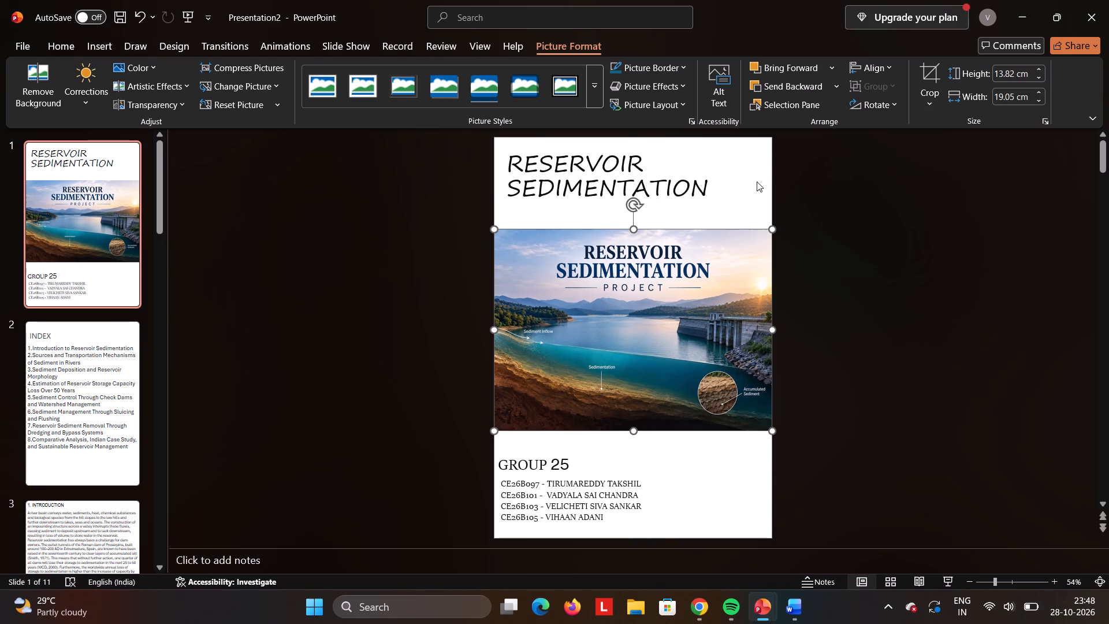
pyautogui.click(855, 176)
# Move the RESERVOIR SEDIMENTATION title on slide 1 down so it sits just above the cover picture.
pyautogui.click(710, 182)
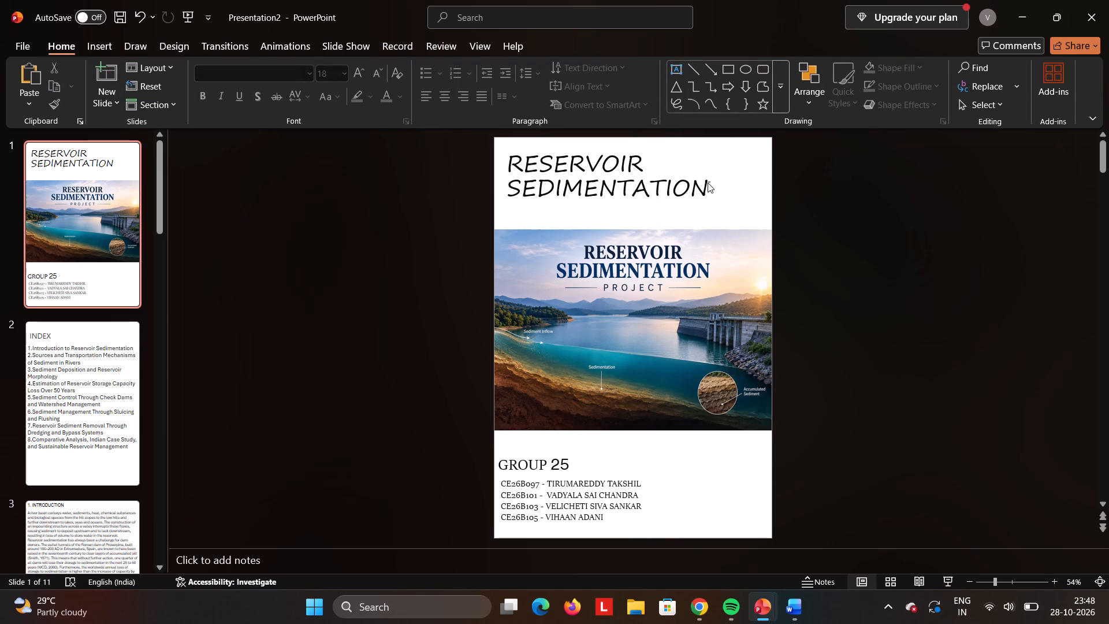
pyautogui.click(708, 183)
pyautogui.moveTo(708, 183); pyautogui.dragTo(714, 212)
pyautogui.click(714, 212)
pyautogui.moveTo(714, 212); pyautogui.dragTo(707, 231)
pyautogui.click(861, 237)
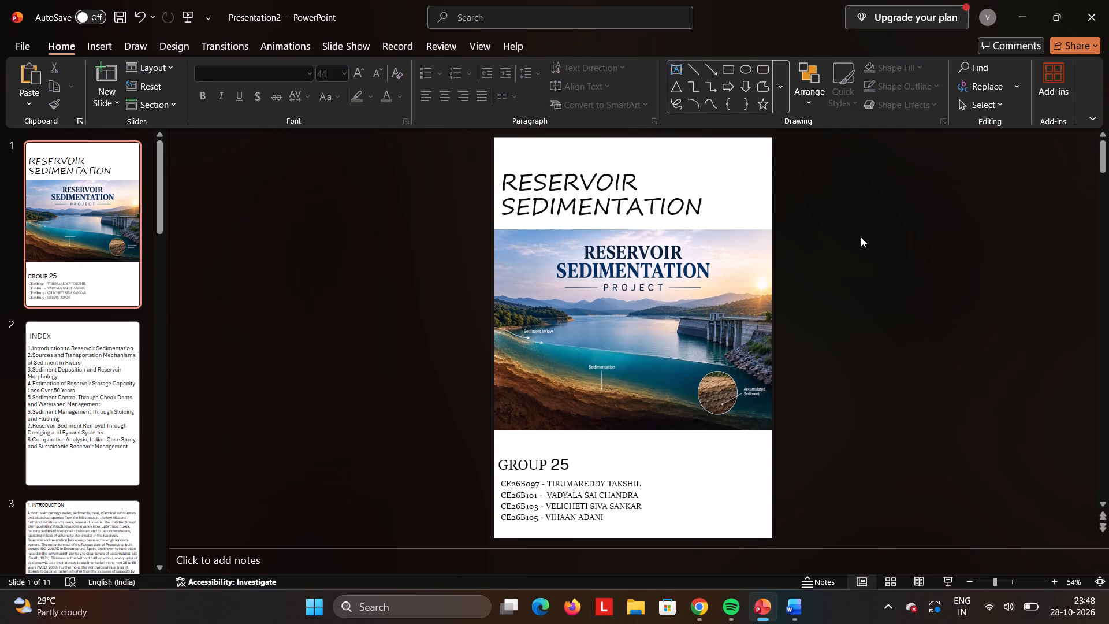
# Add an empty text box above the title on slide 1, spanning from mid-slide to the right edge and reaching the slide's top.
pyautogui.doubleClick(655, 145)
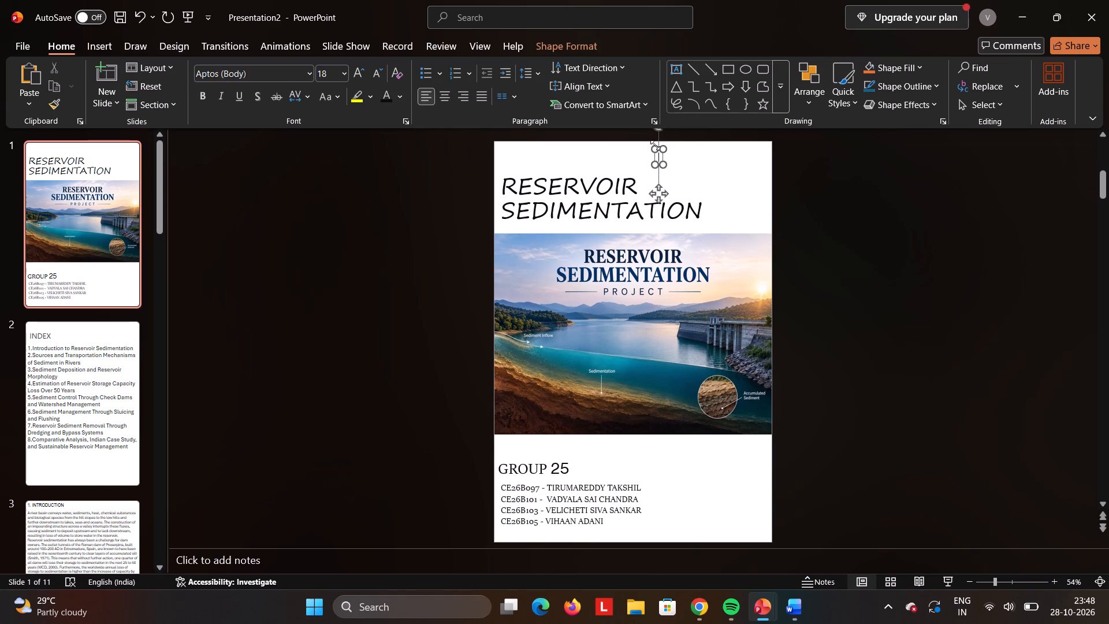
pyautogui.moveTo(665, 163); pyautogui.dragTo(761, 169)
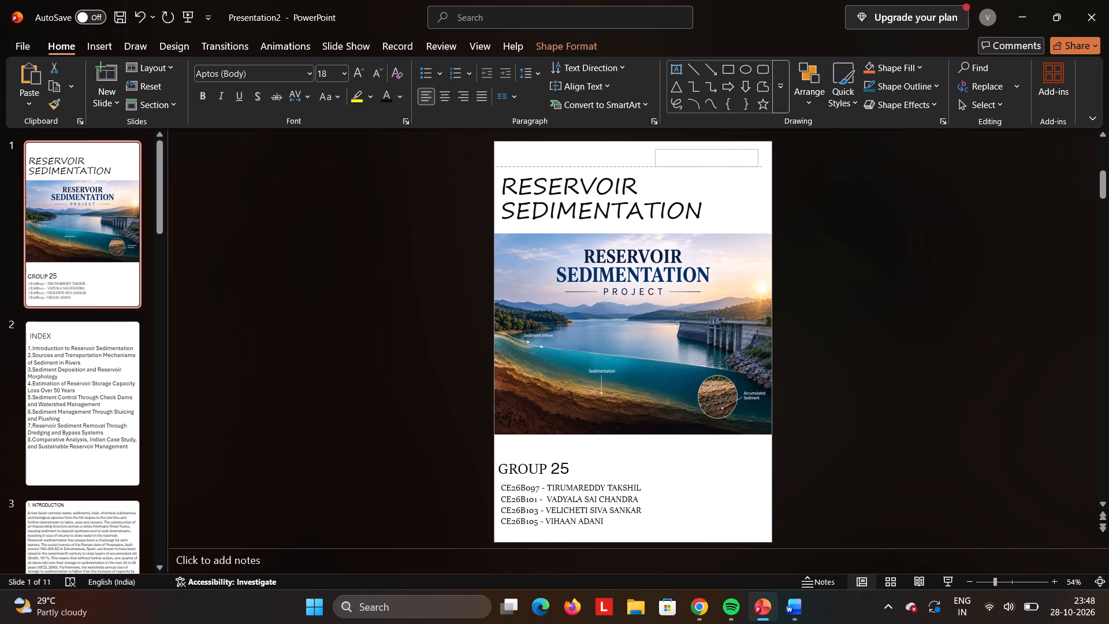
pyautogui.moveTo(761, 169); pyautogui.dragTo(769, 170)
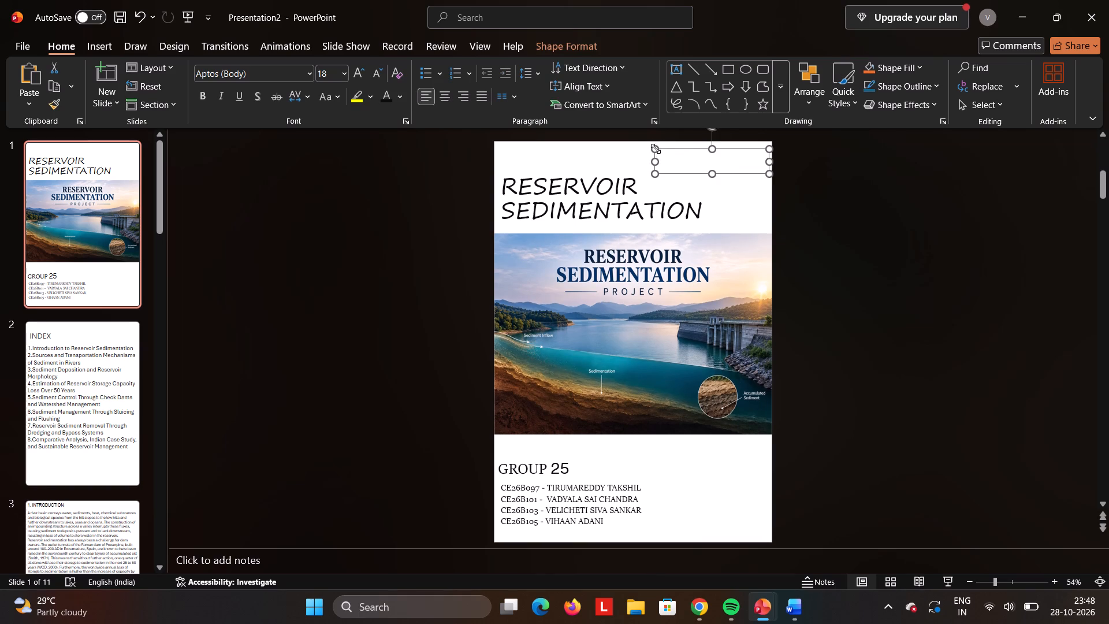
pyautogui.moveTo(657, 150); pyautogui.dragTo(649, 147)
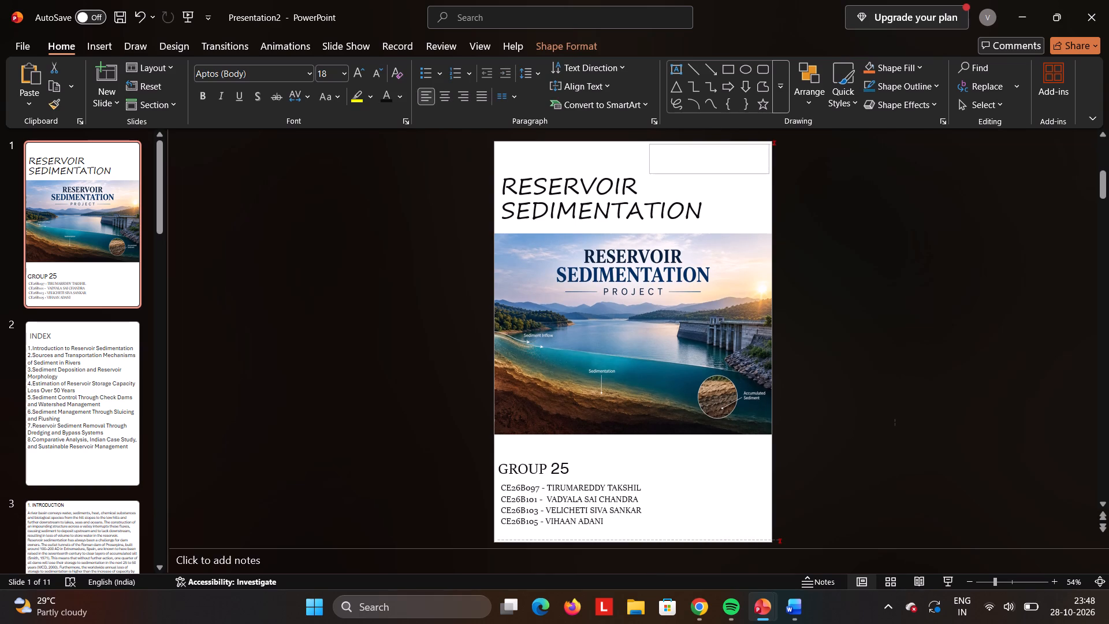
pyautogui.moveTo(649, 147); pyautogui.dragTo(631, 141)
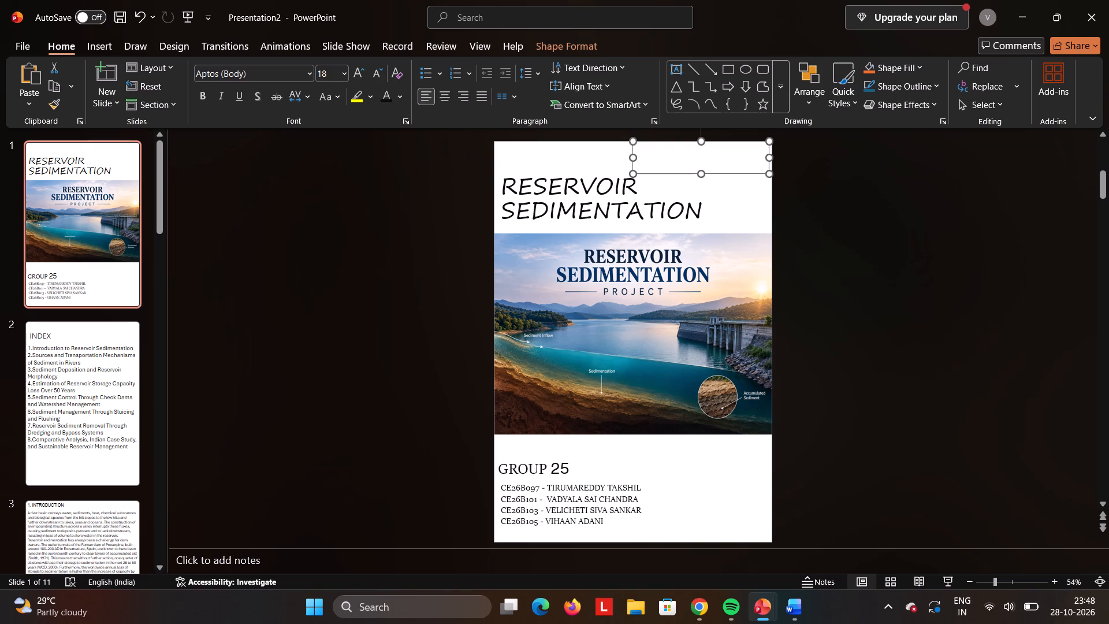
# Enter "ASSIGNMENT" in the new text box on the cover slide and trim it back to "ASSIGN".
pyautogui.write('ASSI')
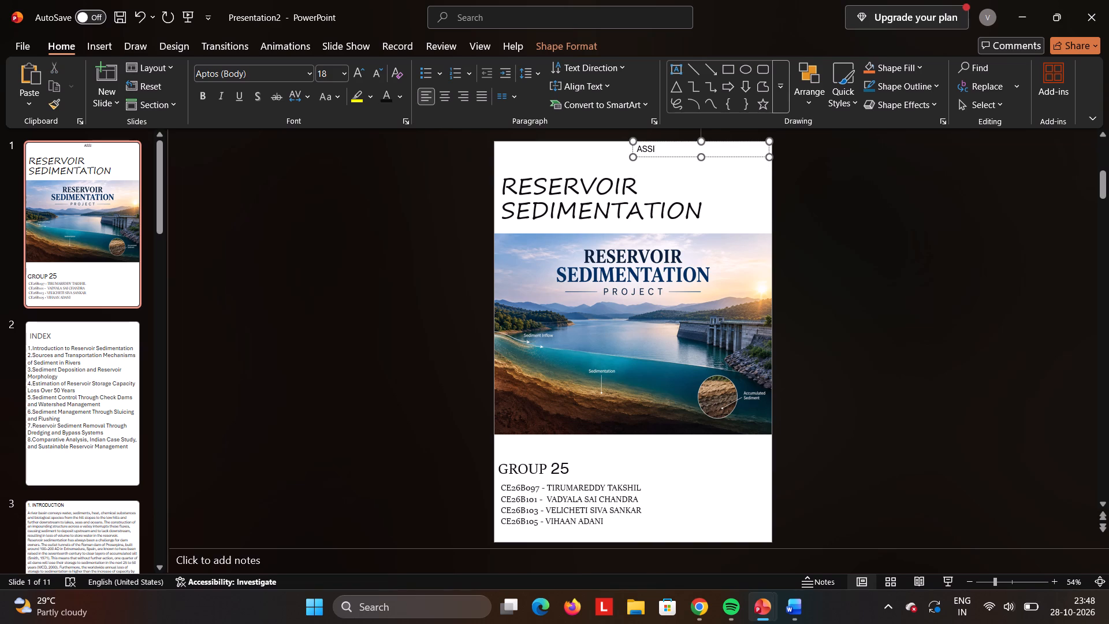
pyautogui.write('GNMENT')
pyautogui.press('BackSpace')
pyautogui.press('BackSpace')
pyautogui.press('BackSpace')
pyautogui.press('BackSpace')
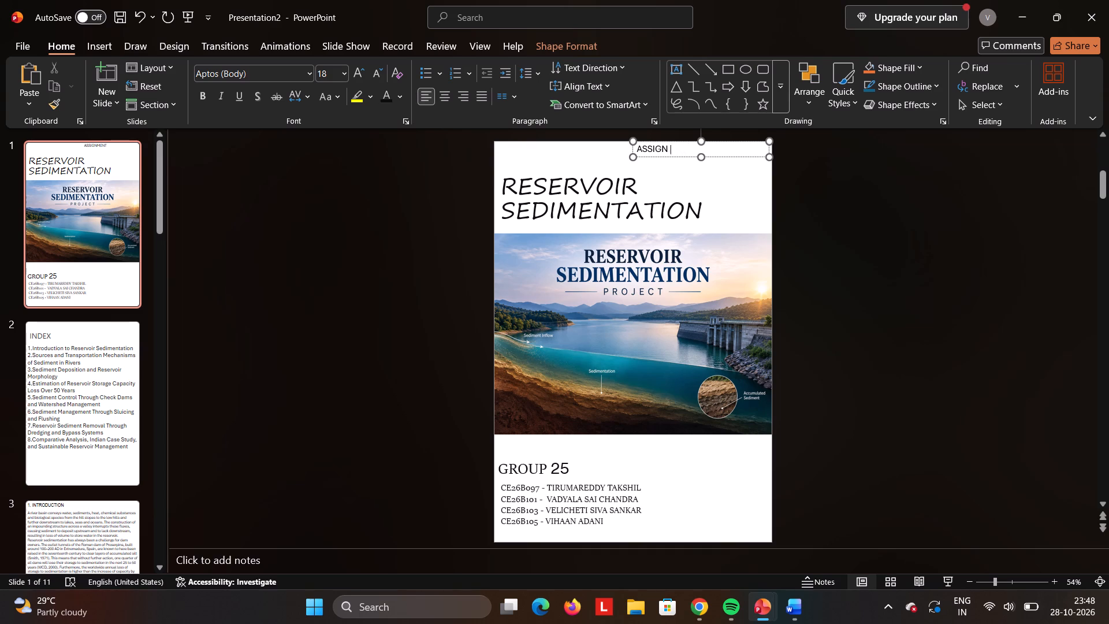
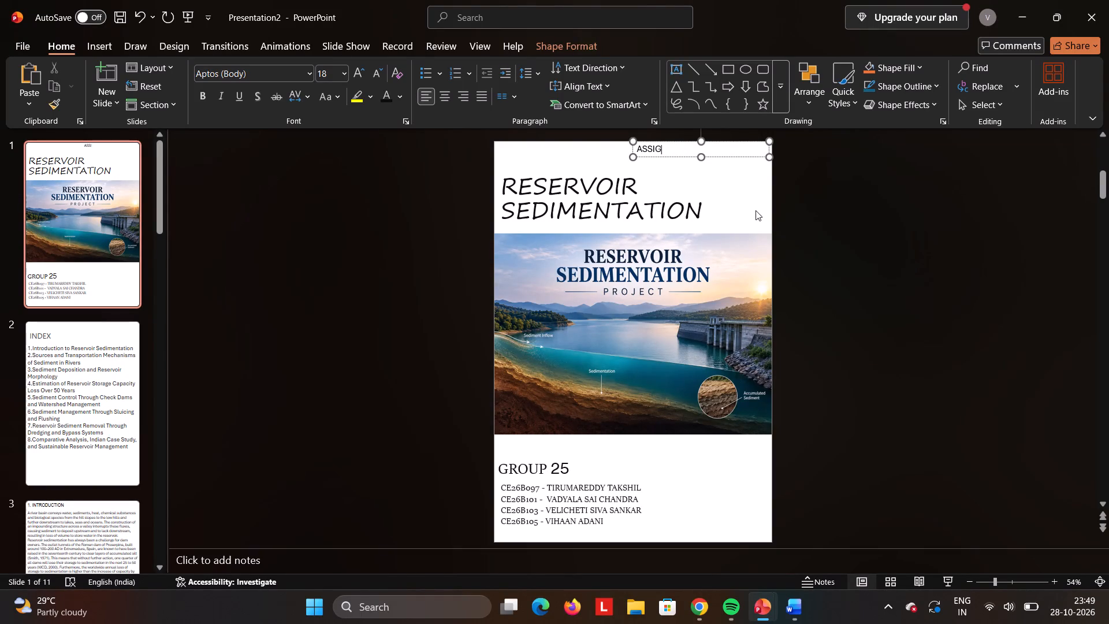
# Complete the label in the cover slide's top text box so it reads "ASSIGNMENT 4".
pyautogui.write('NMENT')
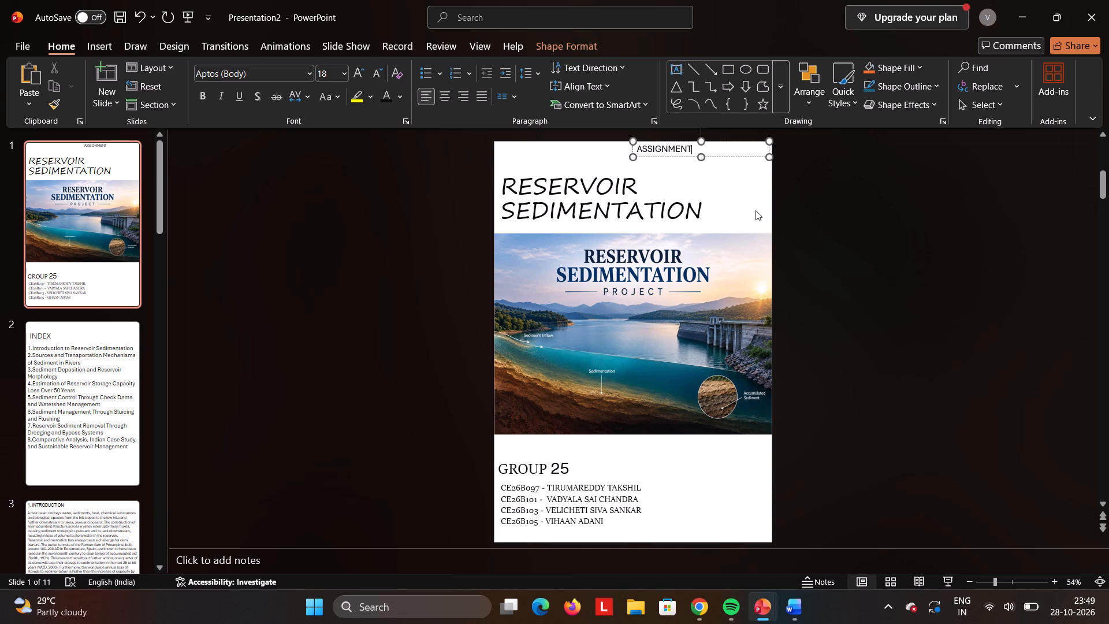
pyautogui.press('space')
pyautogui.write('4')
# Colour the whole "ASSIGNMENT 4" label text dark grey, using a lighter shade of the theme black.
pyautogui.moveTo(699, 144); pyautogui.dragTo(673, 144)
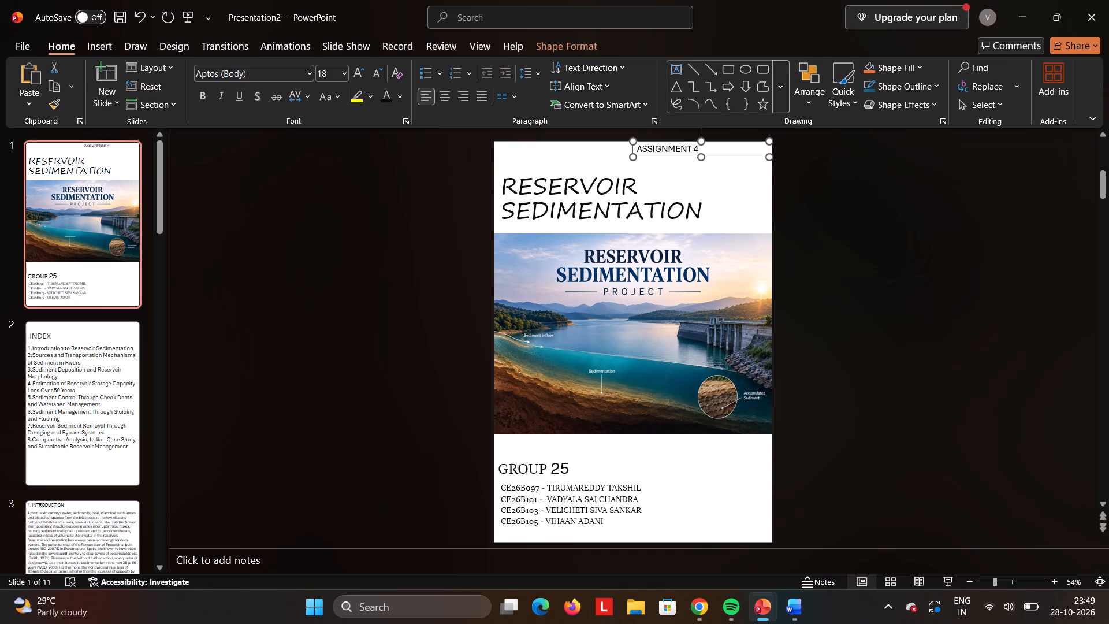
pyautogui.moveTo(697, 150); pyautogui.dragTo(627, 146)
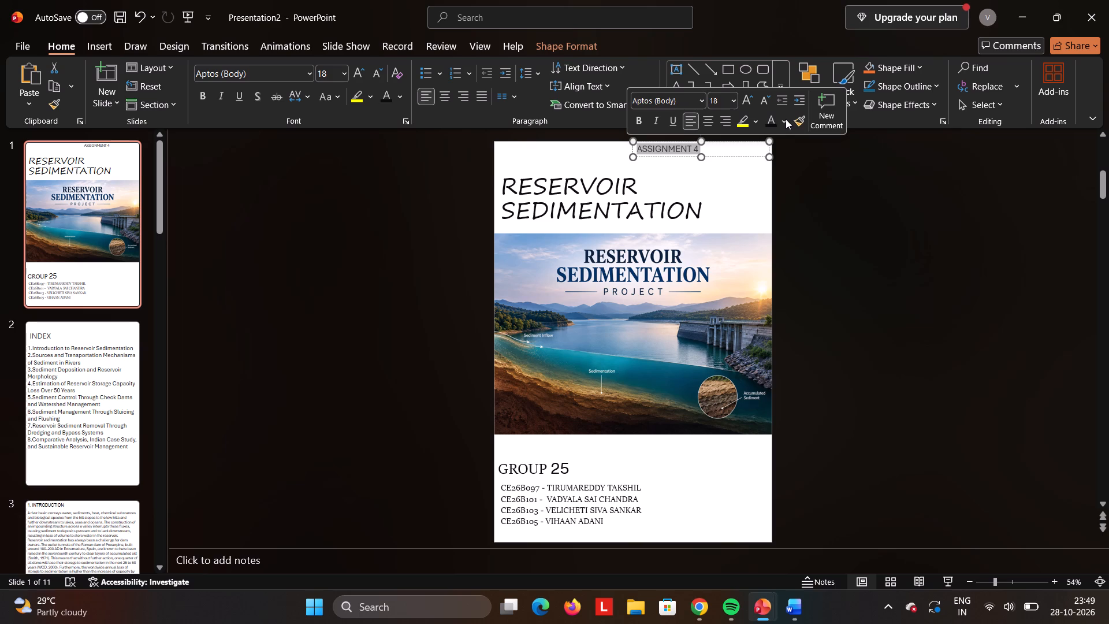
pyautogui.click(784, 119)
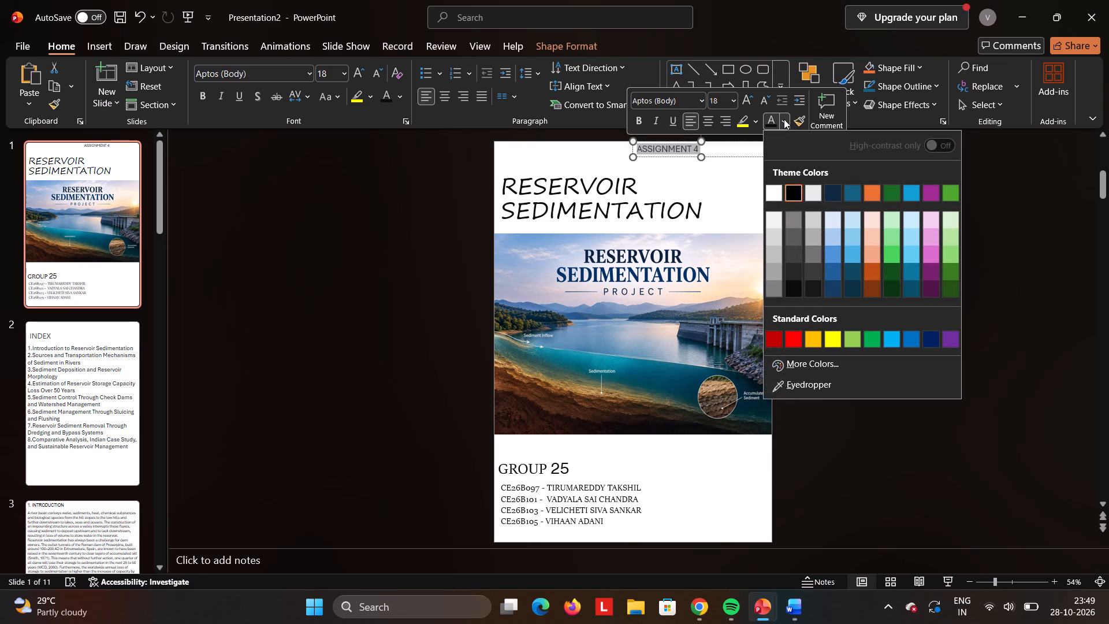
pyautogui.click(796, 240)
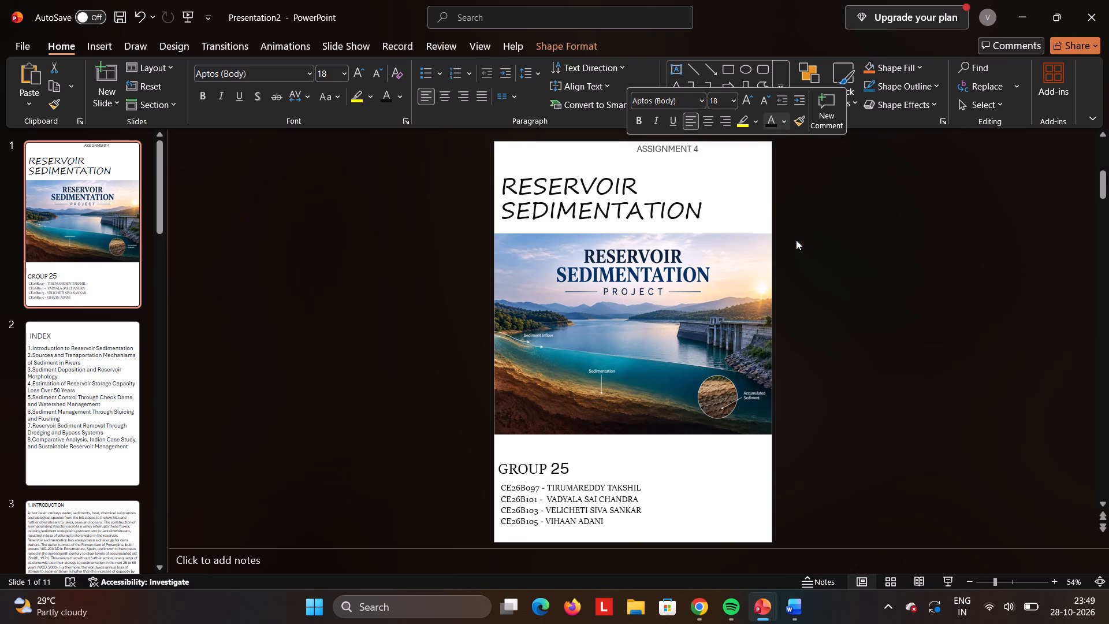
# Set the "ASSIGNMENT 4" label's font to Agency FB at size 20.
pyautogui.click(702, 102)
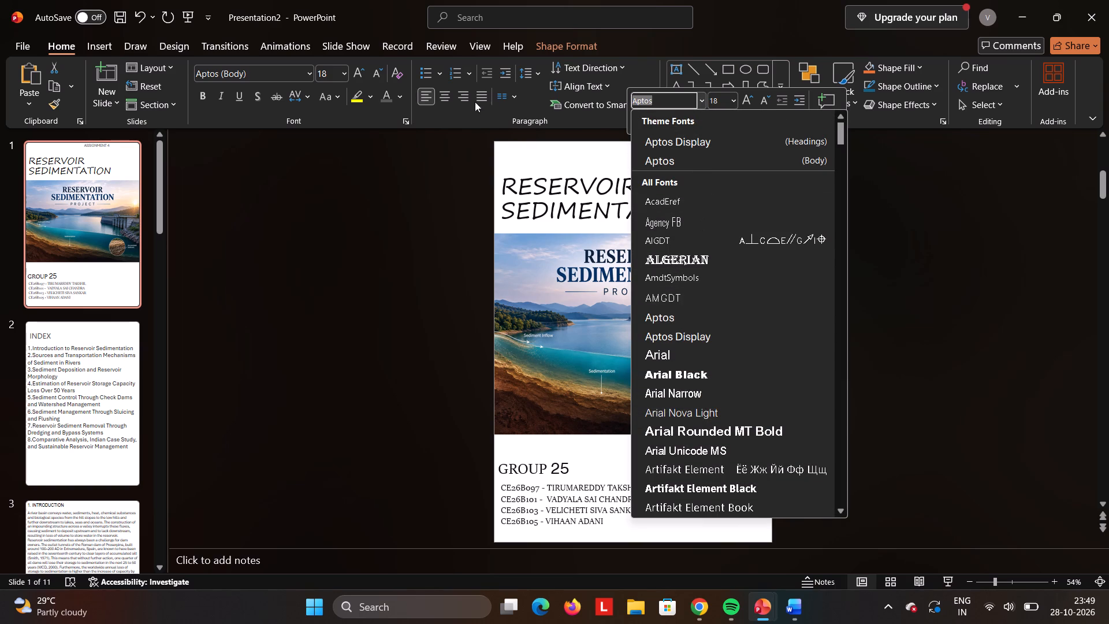
pyautogui.click(438, 142)
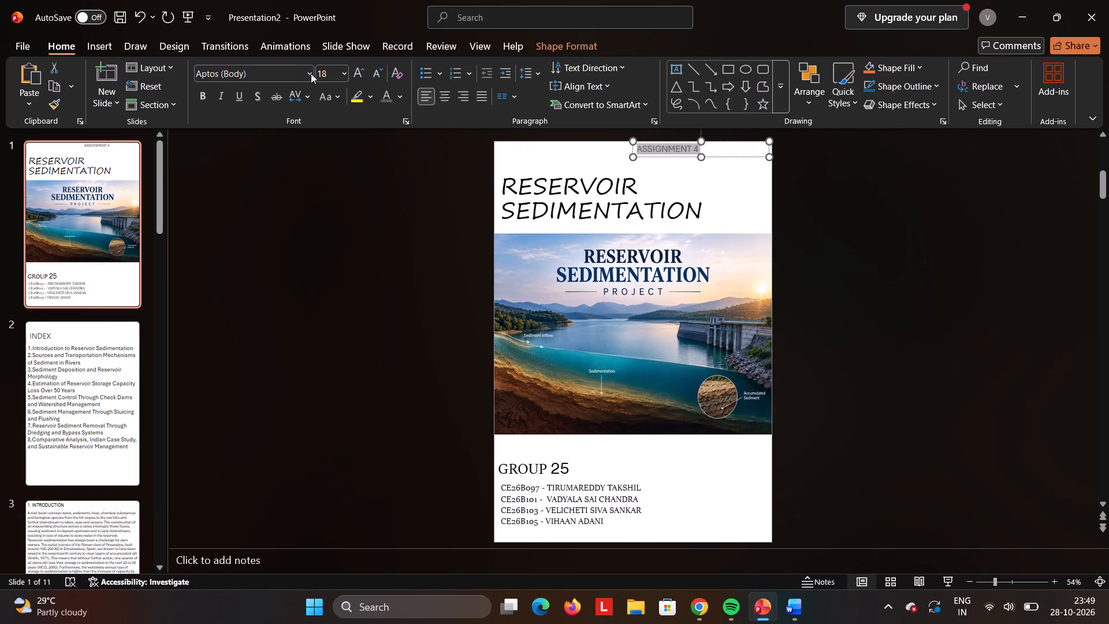
pyautogui.click(311, 73)
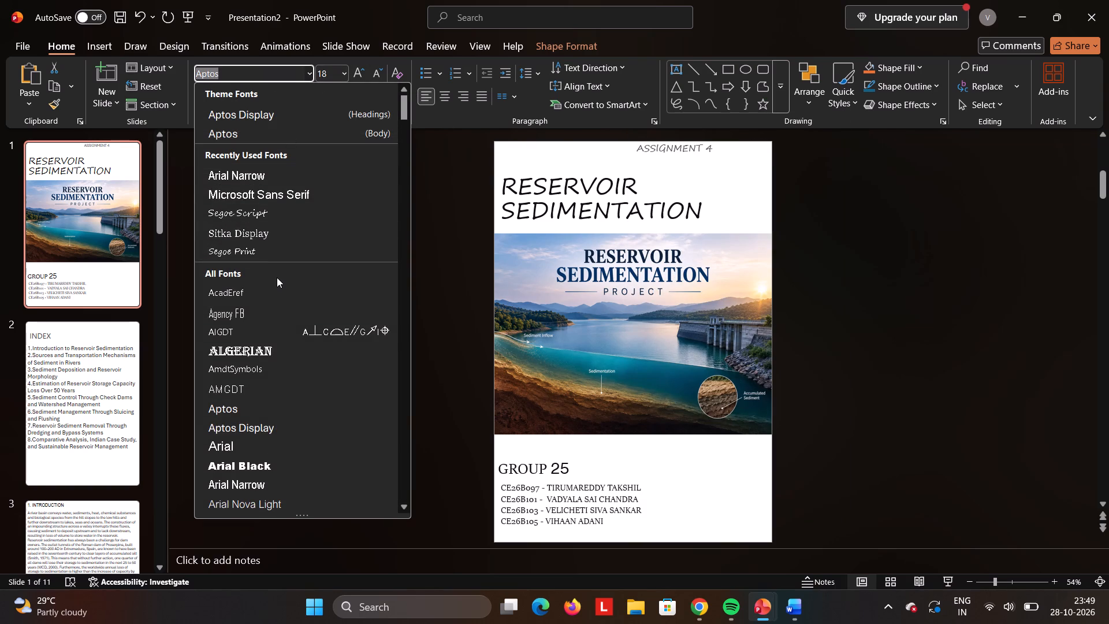
pyautogui.click(289, 308)
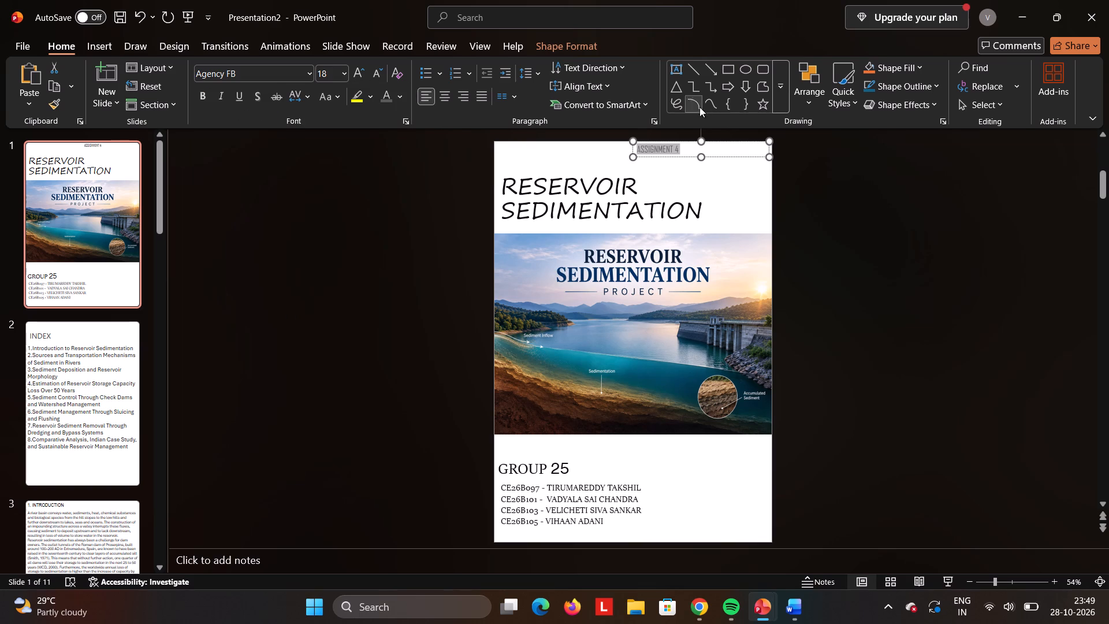
pyautogui.click(340, 71)
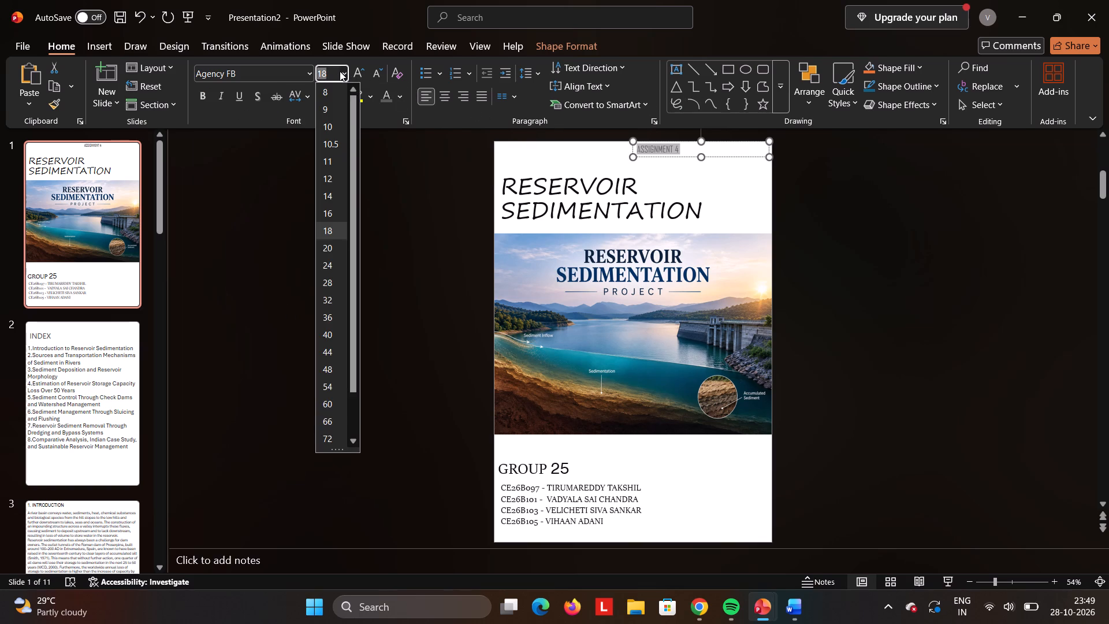
pyautogui.click(333, 245)
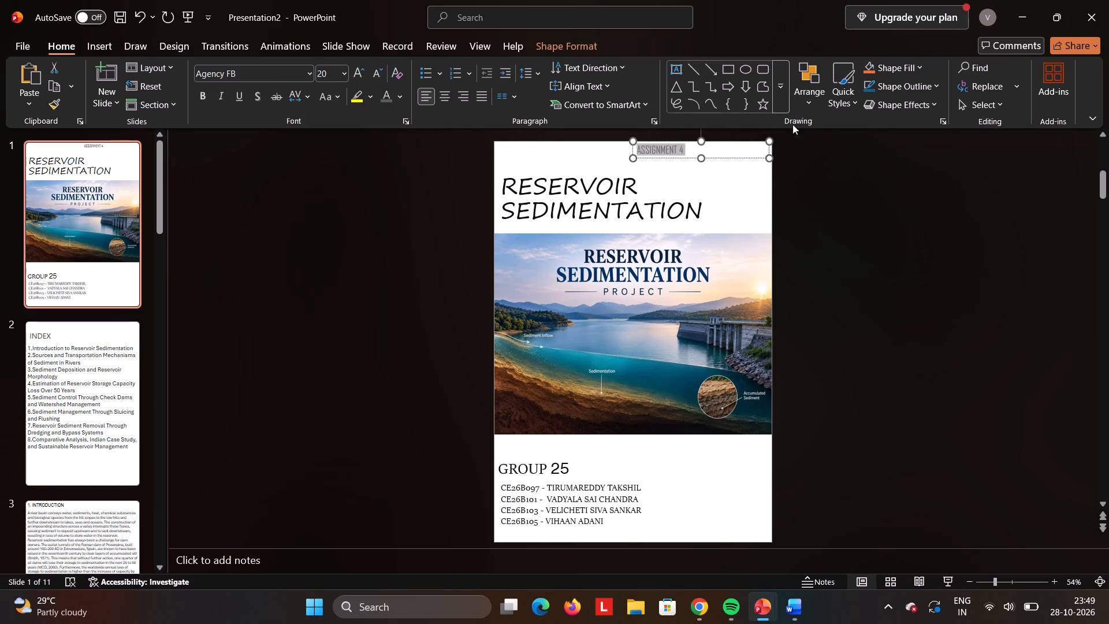
# Move the "ASSIGNMENT 4" text box into the cover slide's top-right corner, with the text just inside the slide edge.
pyautogui.moveTo(735, 154); pyautogui.dragTo(803, 152)
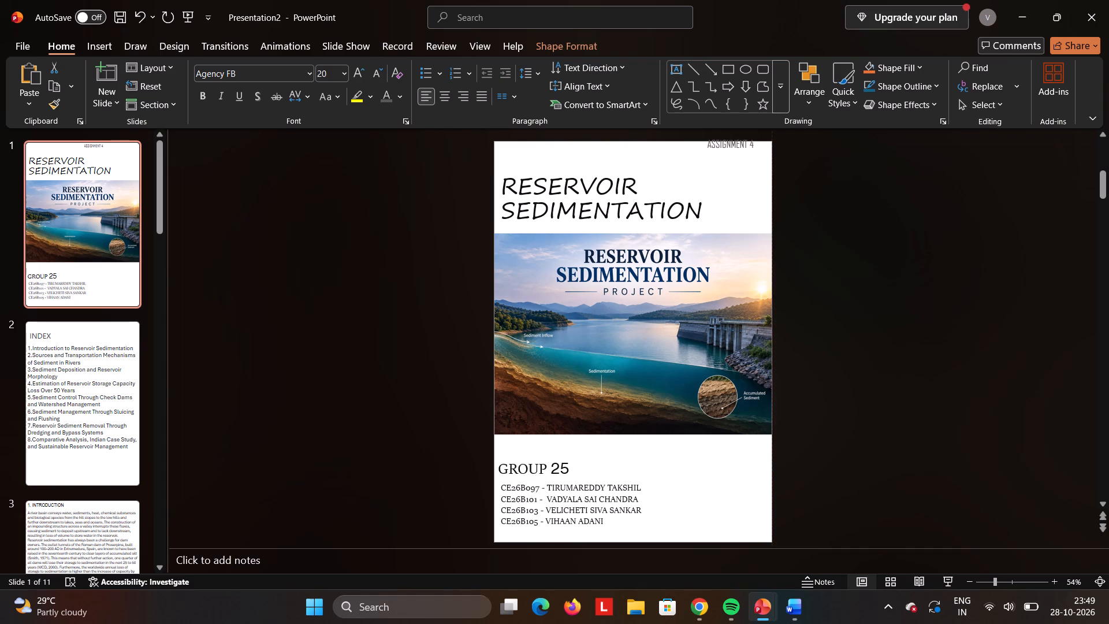
pyautogui.moveTo(803, 152); pyautogui.dragTo(810, 156)
pyautogui.click(848, 230)
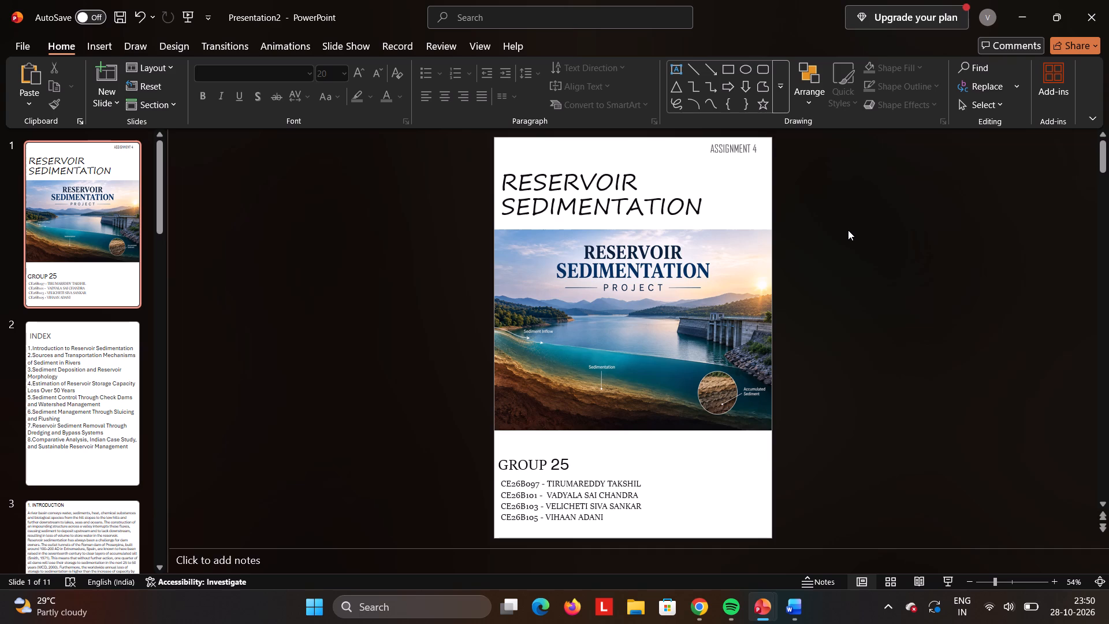
# Look through the presentation's slides from the cover to the sources page to check the overall layout.
pyautogui.scroll(-9, 848, 230)
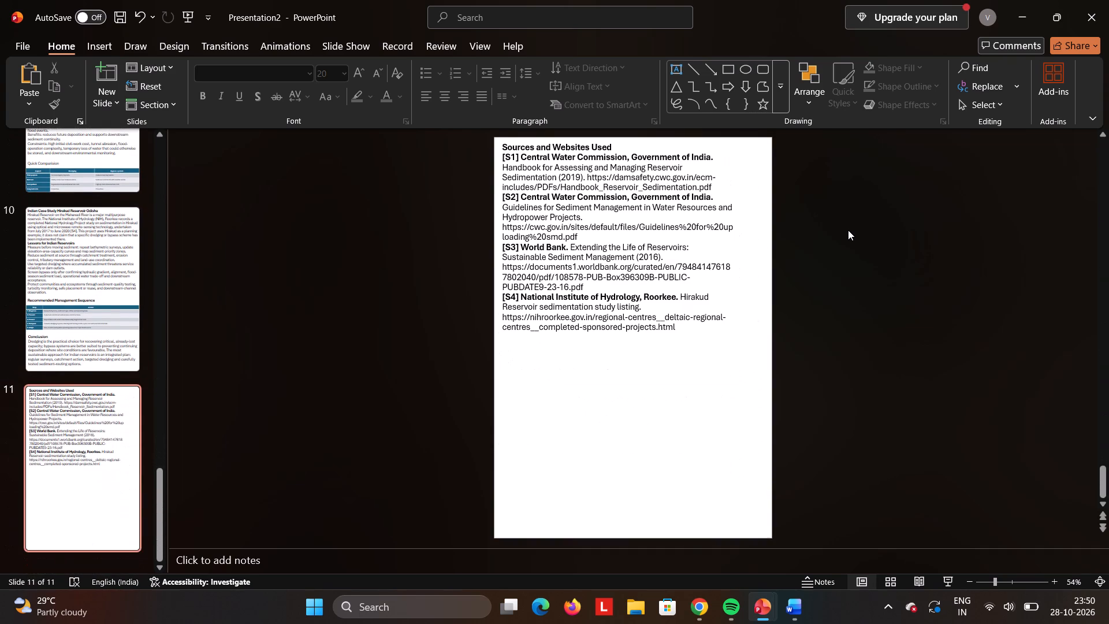
pyautogui.scroll(7, 848, 230)
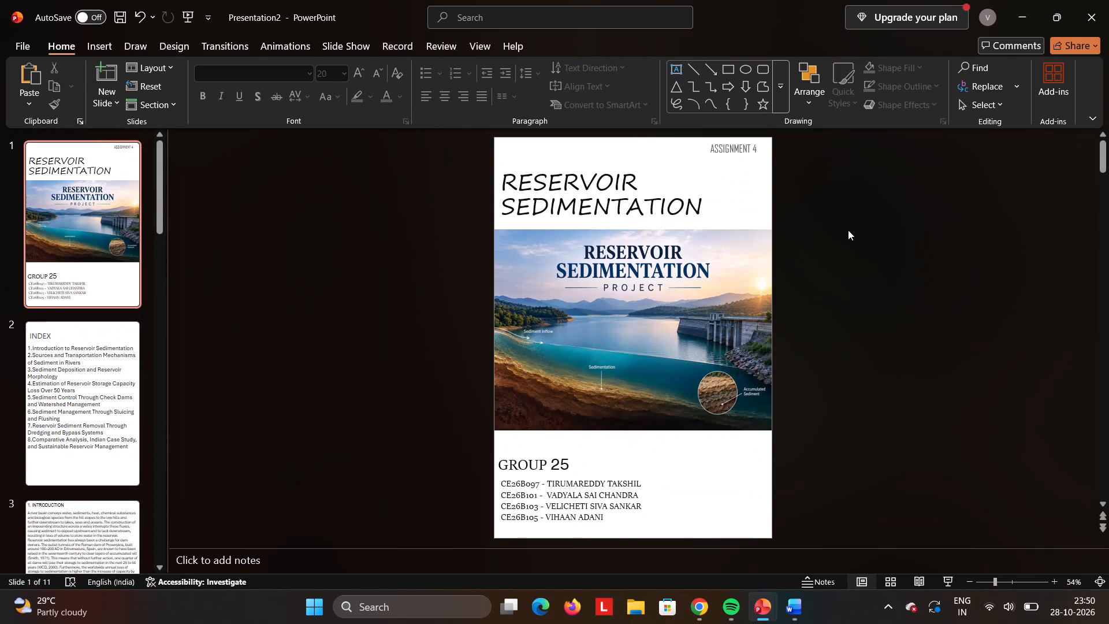
pyautogui.scroll(-3, 848, 230)
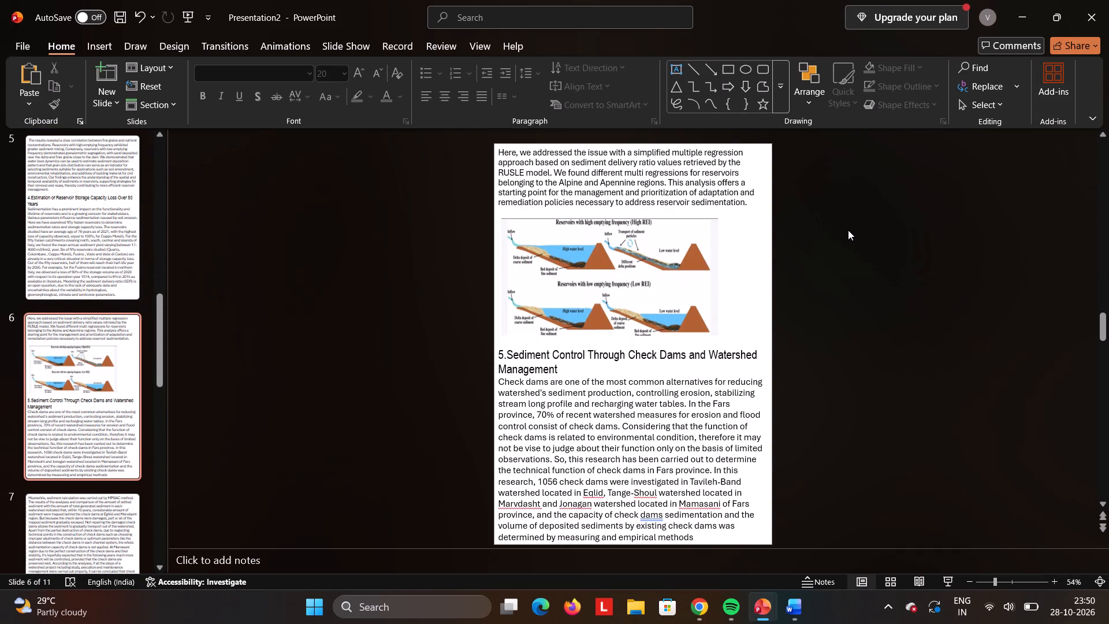
# Save the presentation as RESERVOIR SEDIMENTATION in the personal OneDrive Documents folder.
pyautogui.click(124, 18)
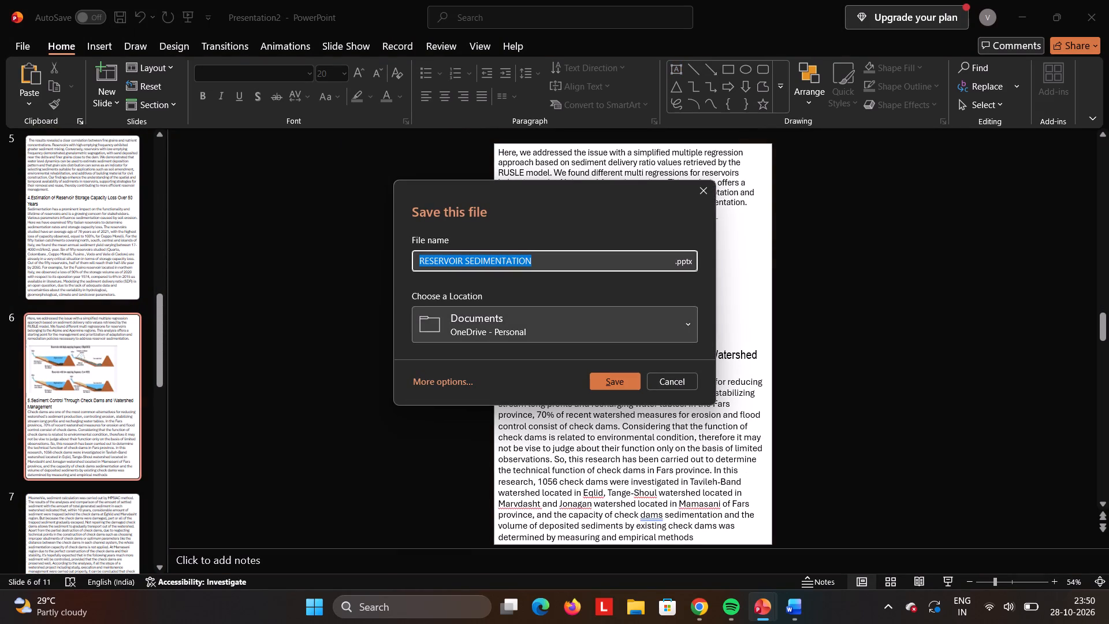
pyautogui.click(623, 380)
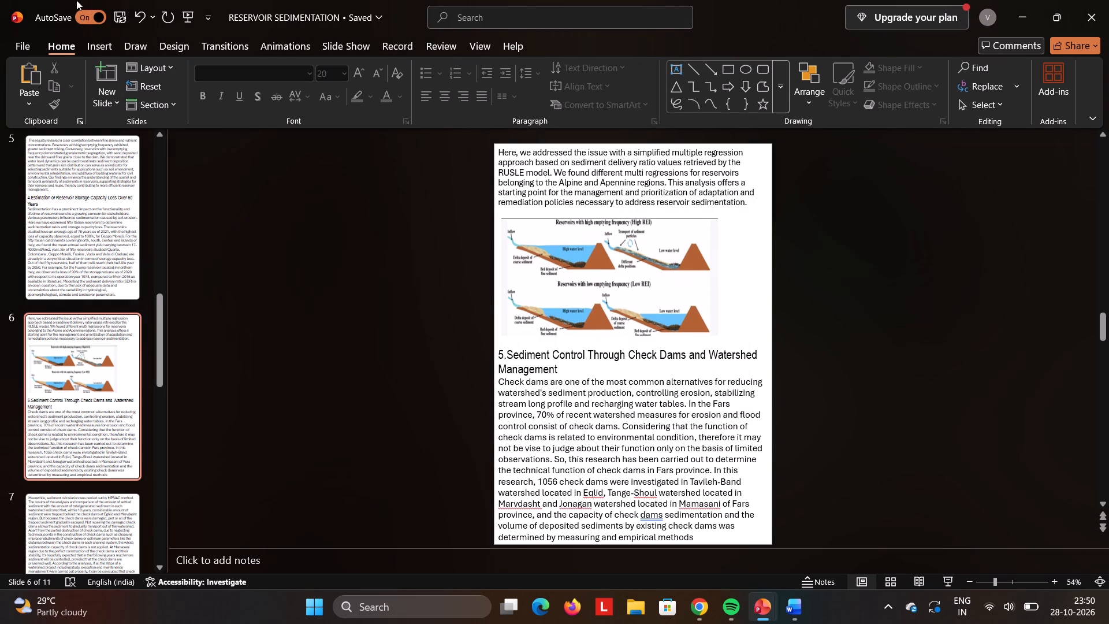
# Print all slides with Microsoft Print to PDF, naming the output file RESERVOIR SEDIMENTATION in the Documents folder.
pyautogui.click(28, 43)
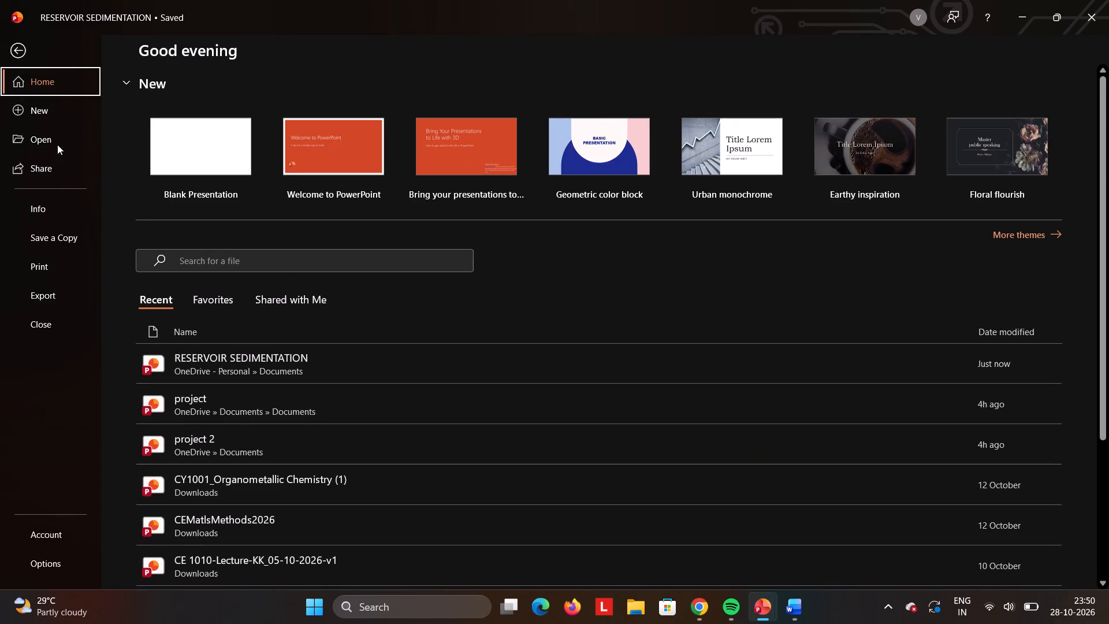
pyautogui.click(53, 266)
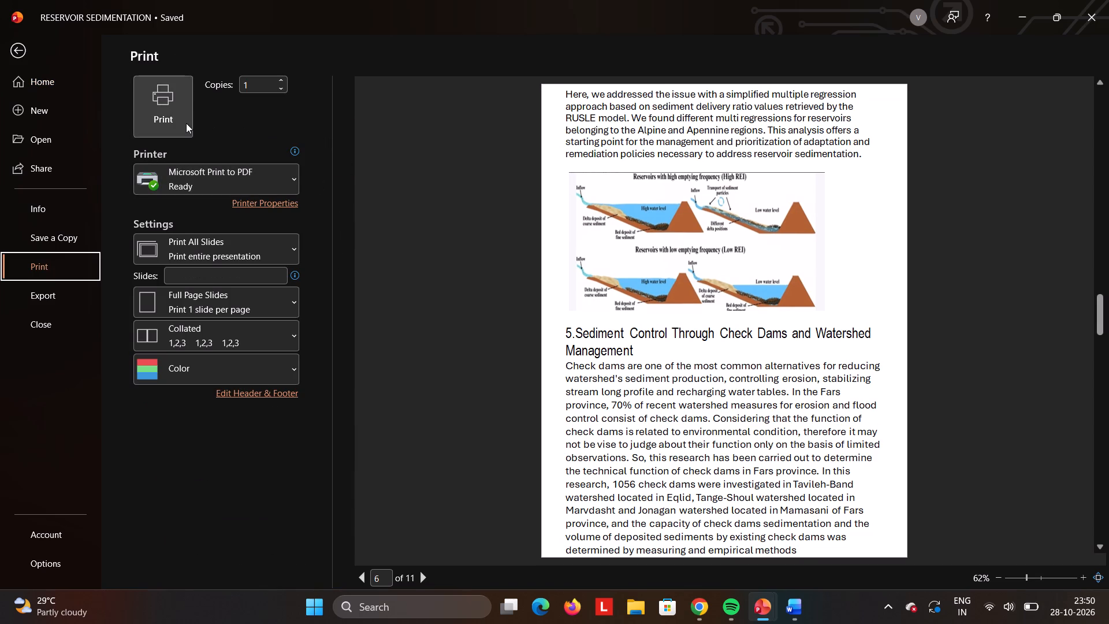
pyautogui.click(186, 123)
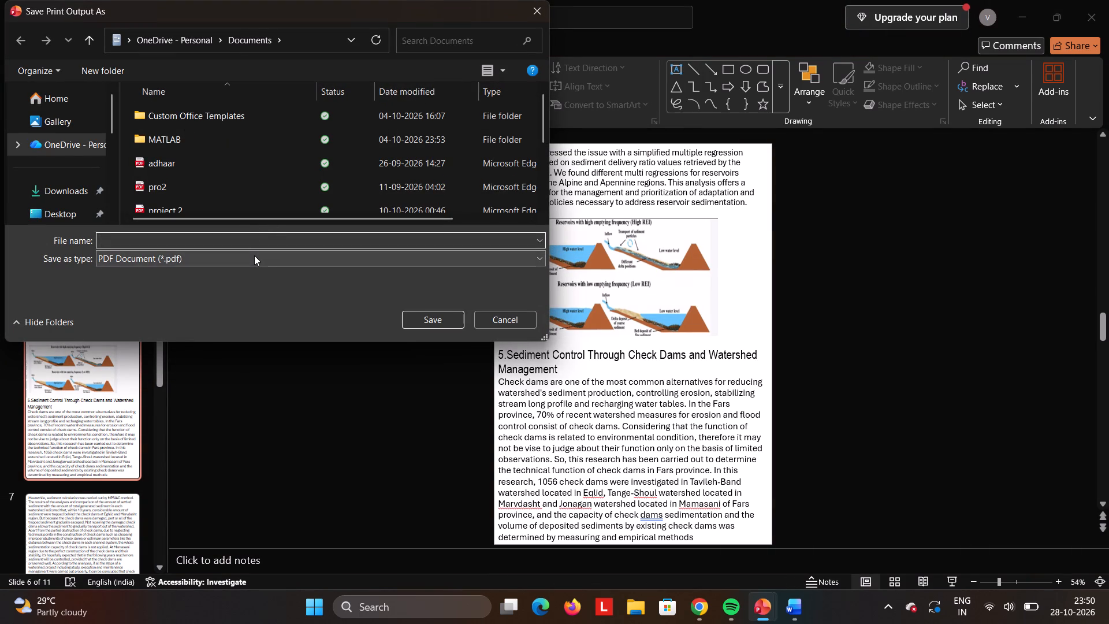
pyautogui.write('RESER')
pyautogui.write('VOIR')
pyautogui.press('space')
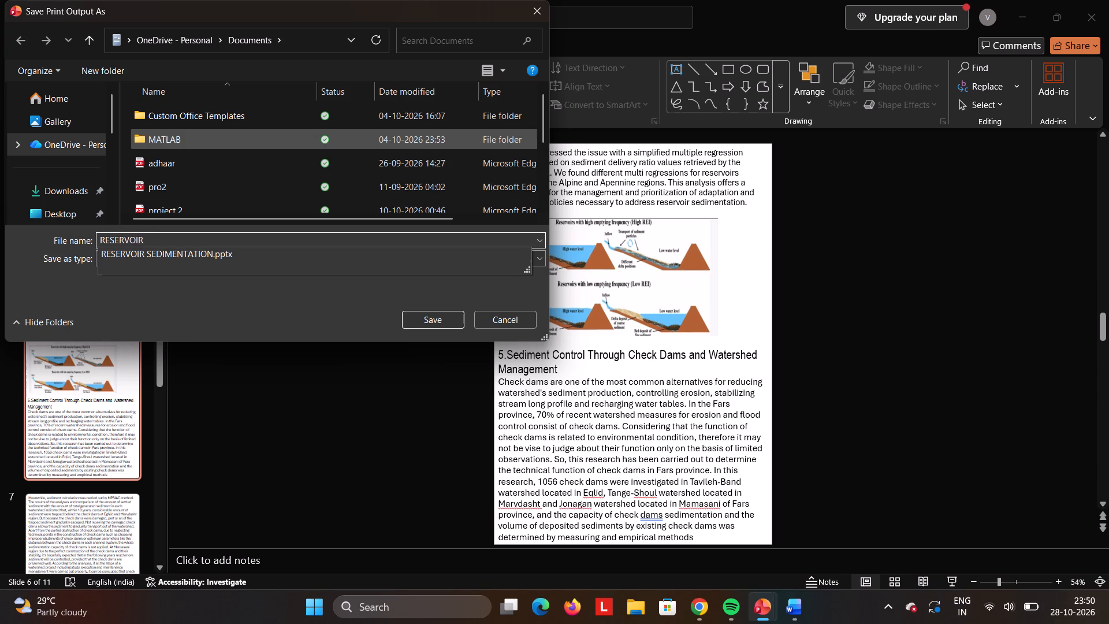
pyautogui.write('SEDIMENTATION')
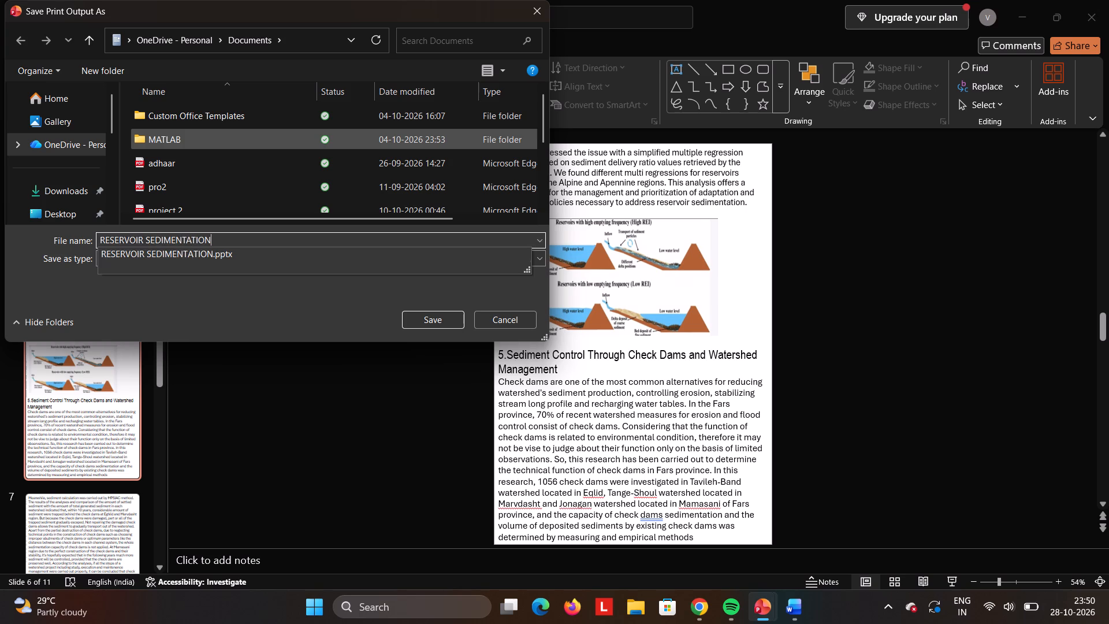
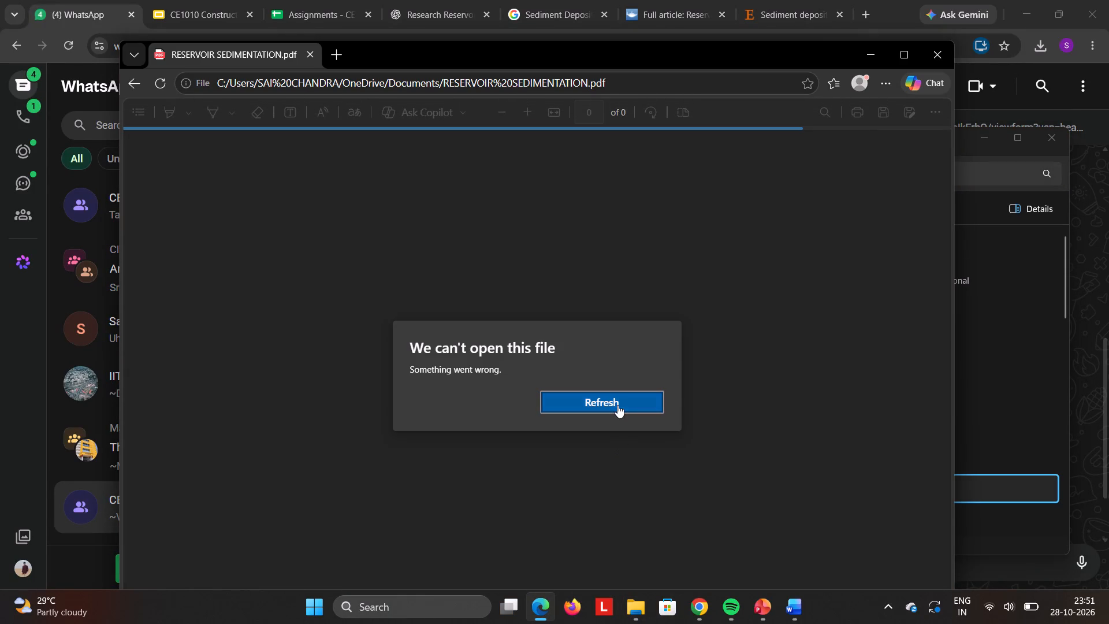
# Look through the RESERVOIR SEDIMENTATION PDF from the cover's group list to the Hirakud case study to check the exported pages.
pyautogui.scroll(-6, 617, 405)
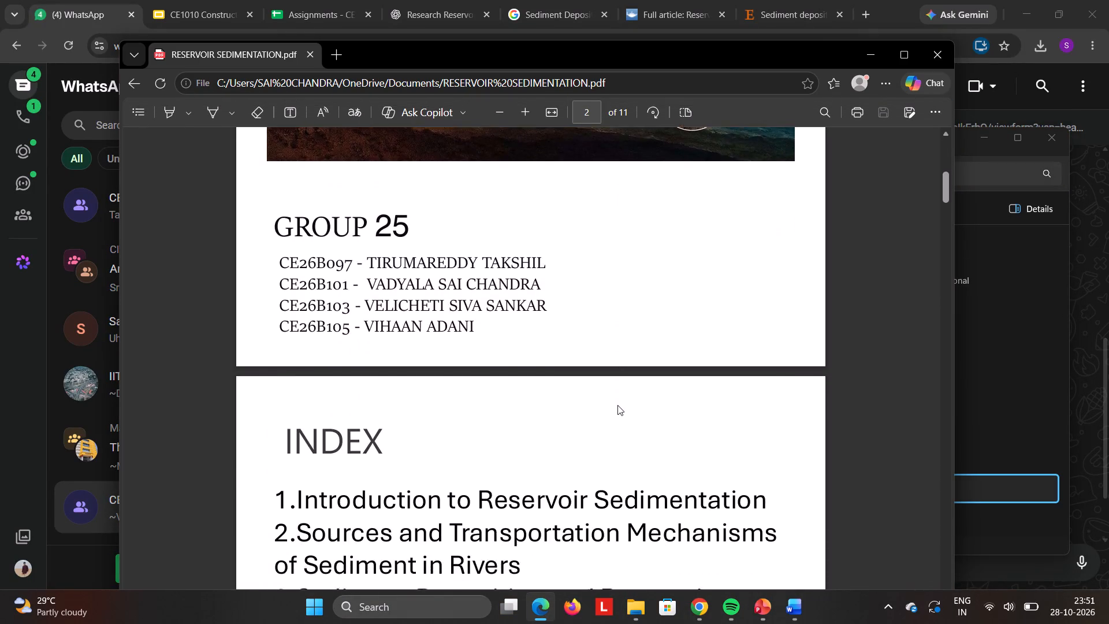
pyautogui.scroll(-17, 617, 405)
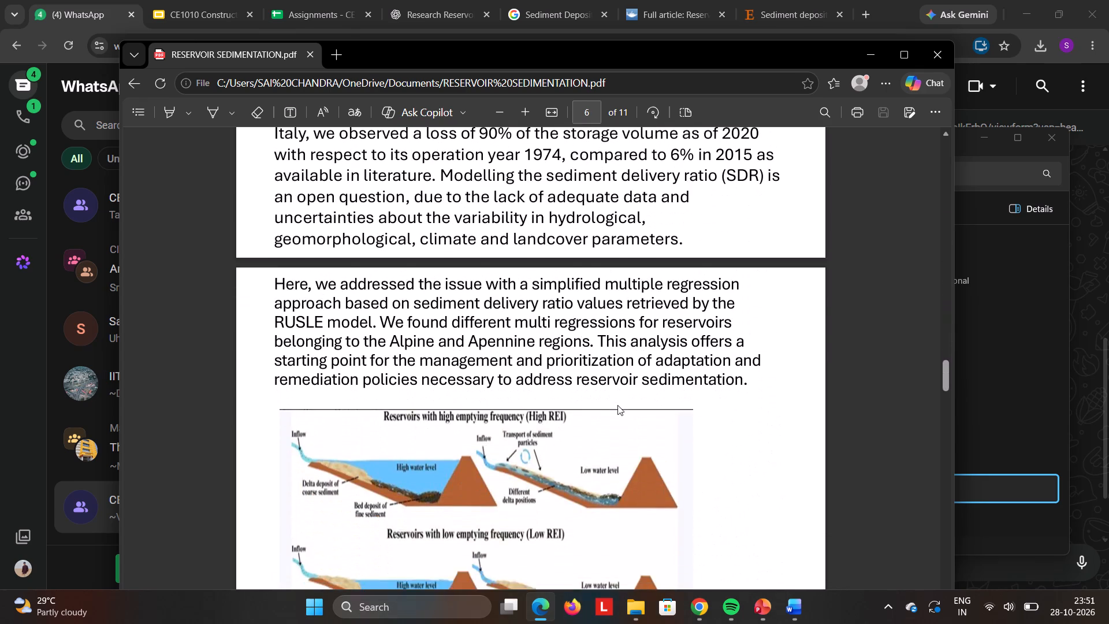
pyautogui.scroll(12, 617, 405)
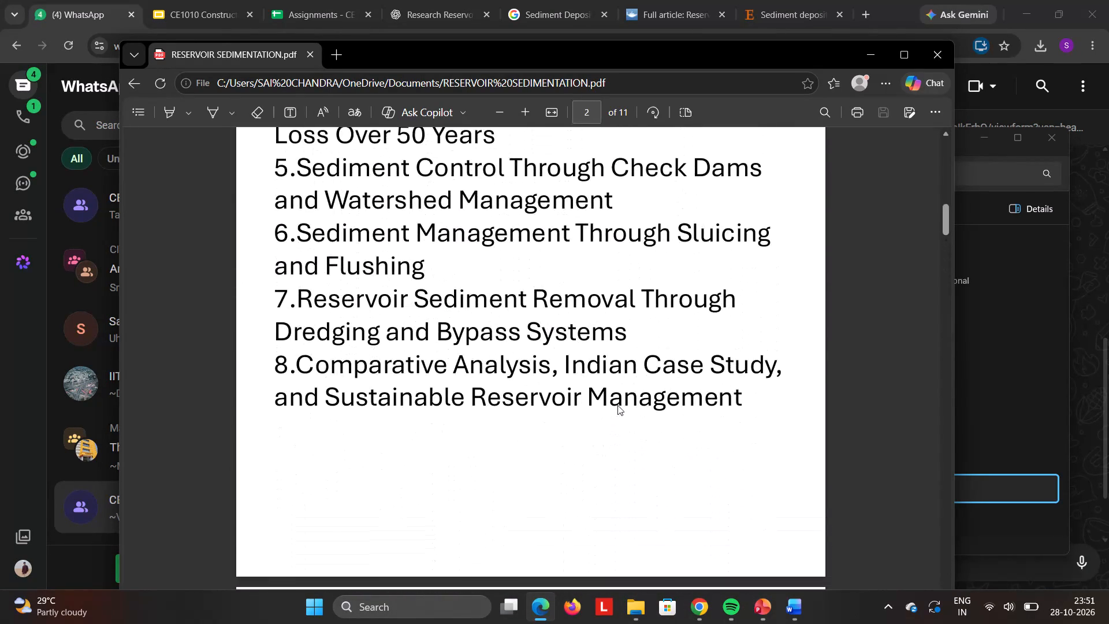
pyautogui.scroll(-18, 617, 405)
pyautogui.scroll(1, 617, 405)
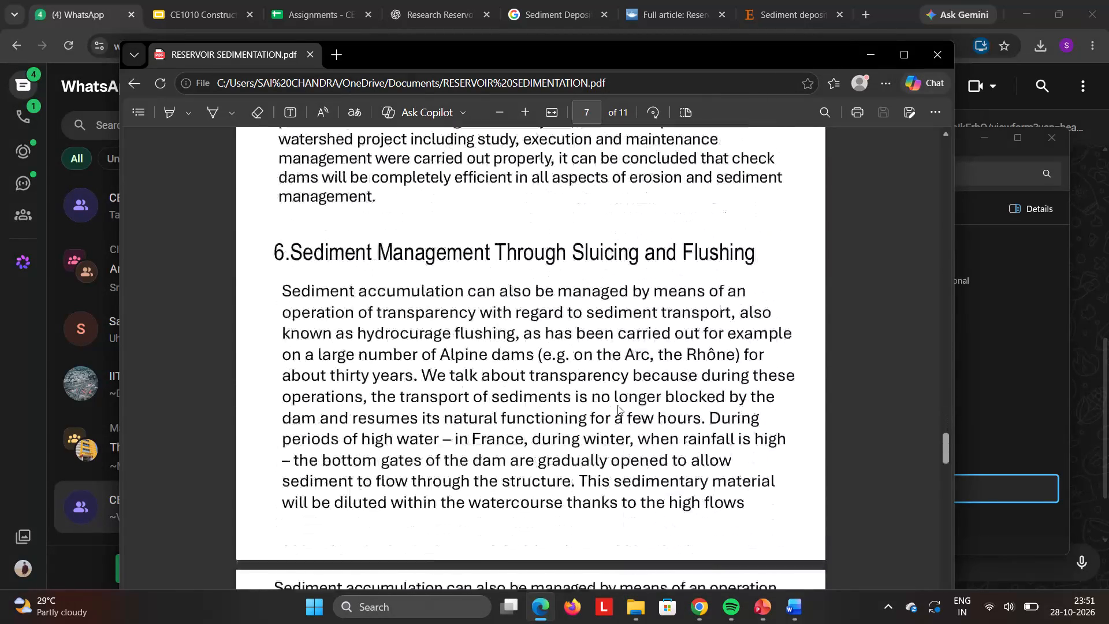
pyautogui.scroll(1, 617, 405)
pyautogui.scroll(-7, 617, 405)
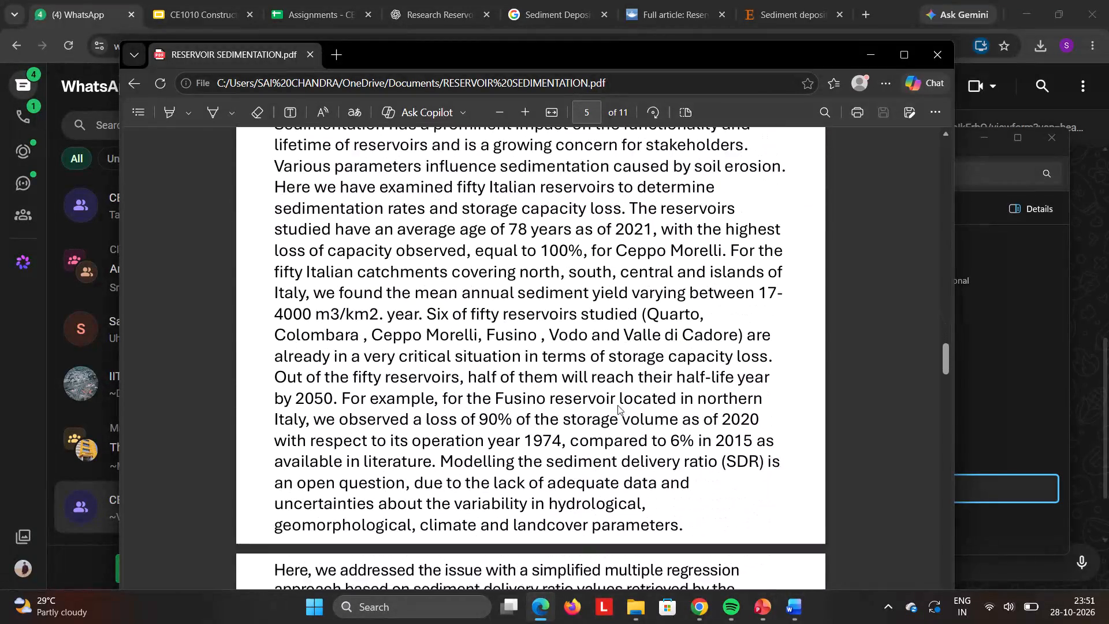
pyautogui.scroll(-3, 617, 405)
pyautogui.scroll(5, 617, 405)
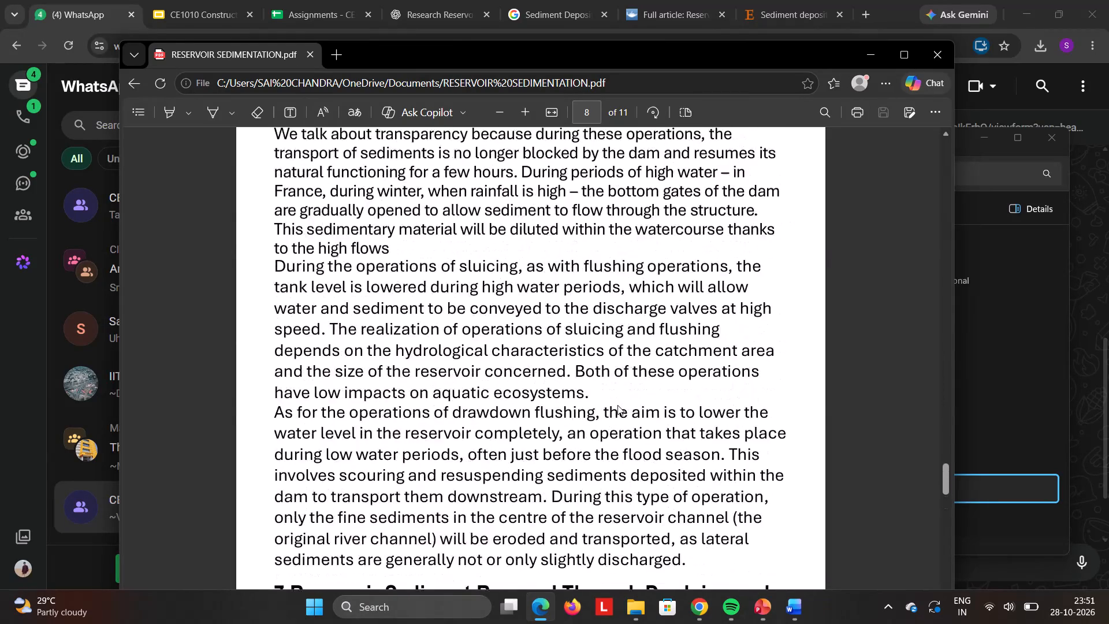
pyautogui.scroll(-4, 617, 405)
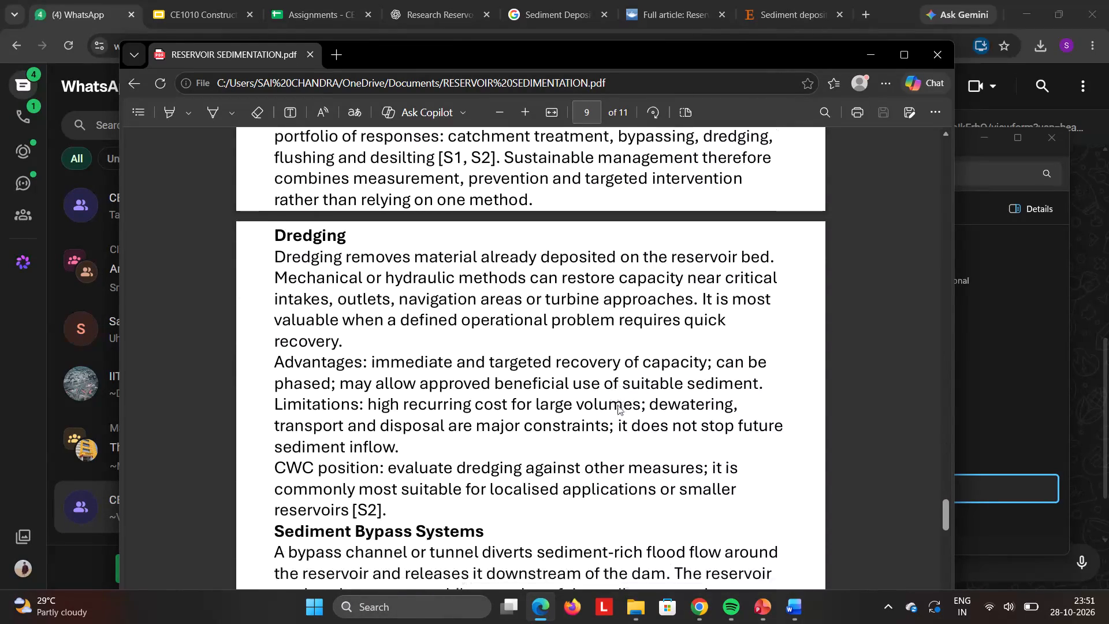
pyautogui.scroll(-2, 617, 405)
pyautogui.scroll(3, 617, 405)
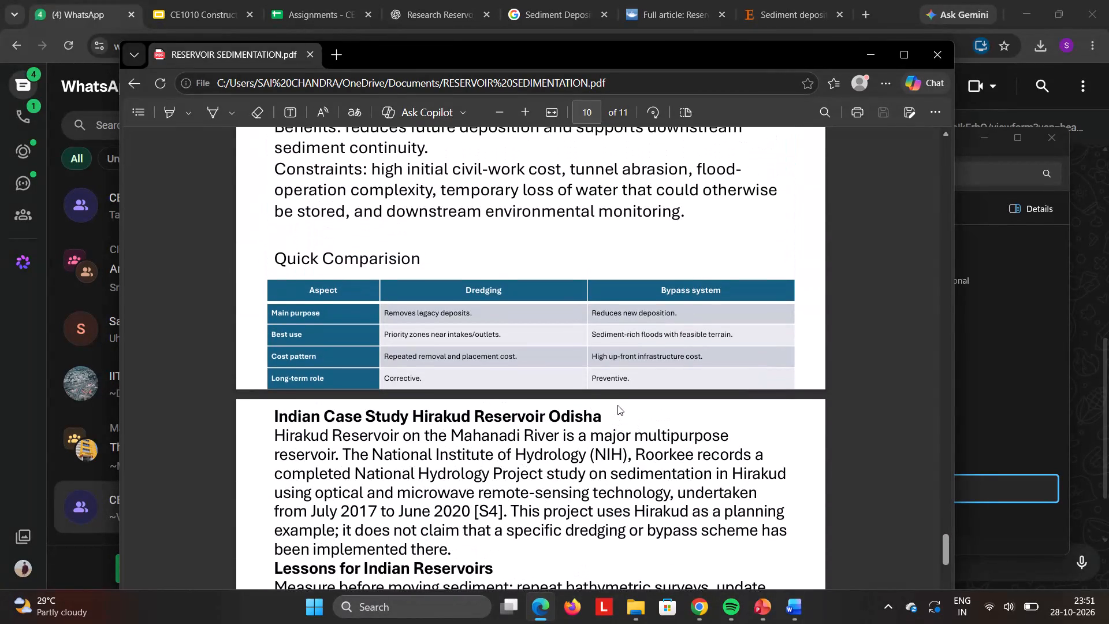
# Switch to the Reservoir_Sediment_Removal_Project document in Word.
pyautogui.click(779, 621)
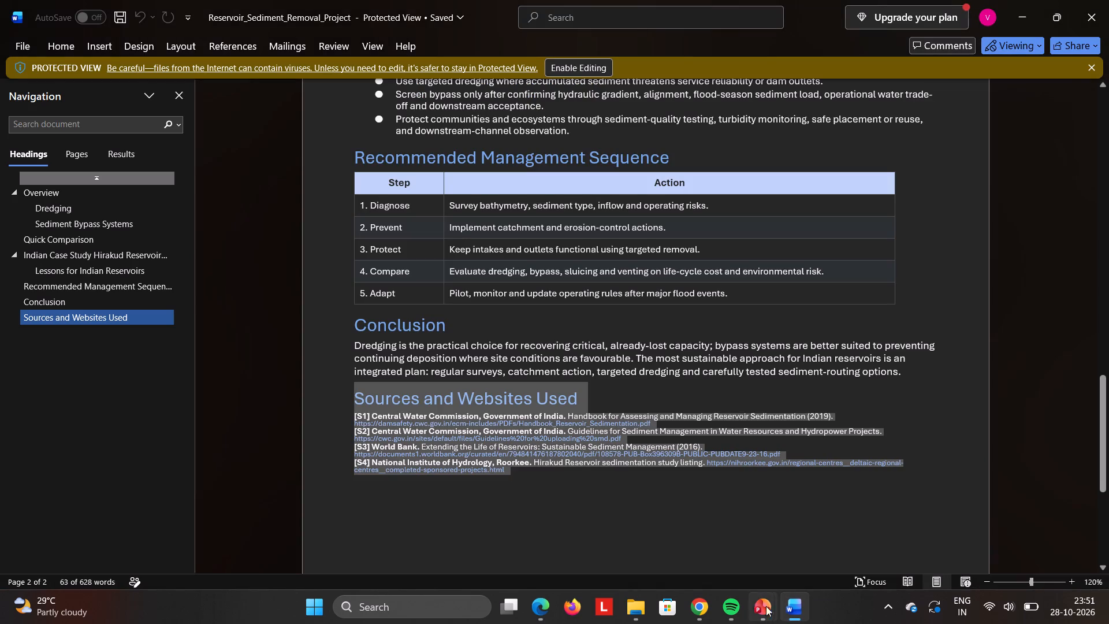
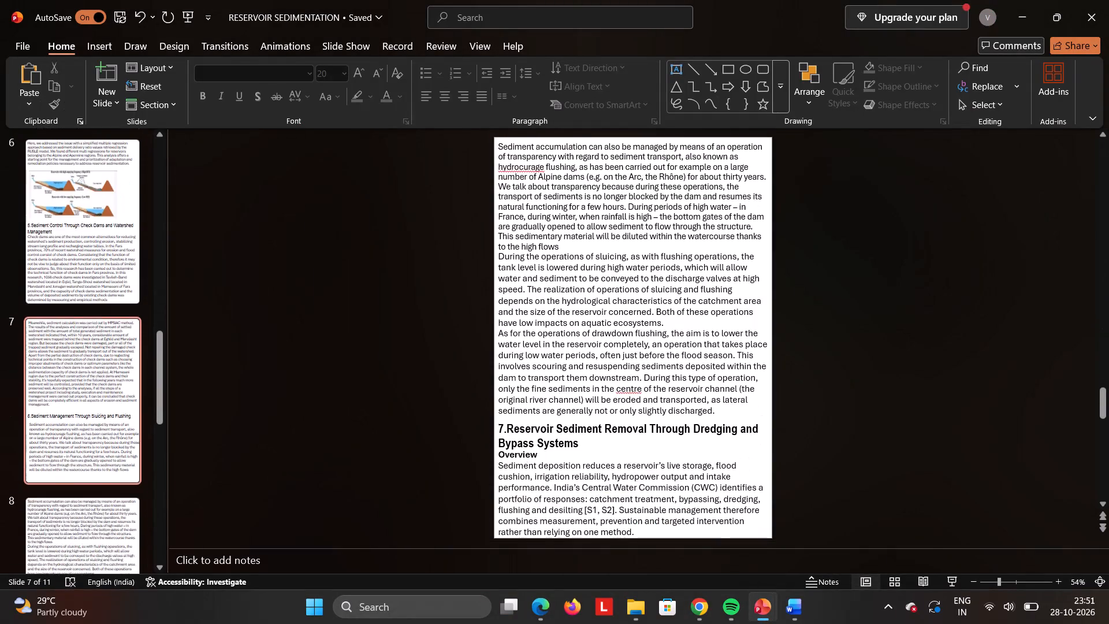
# Look through the slides and the index to check which numbered section headings are present.
pyautogui.scroll(-12, 547, 292)
pyautogui.scroll(2, 547, 292)
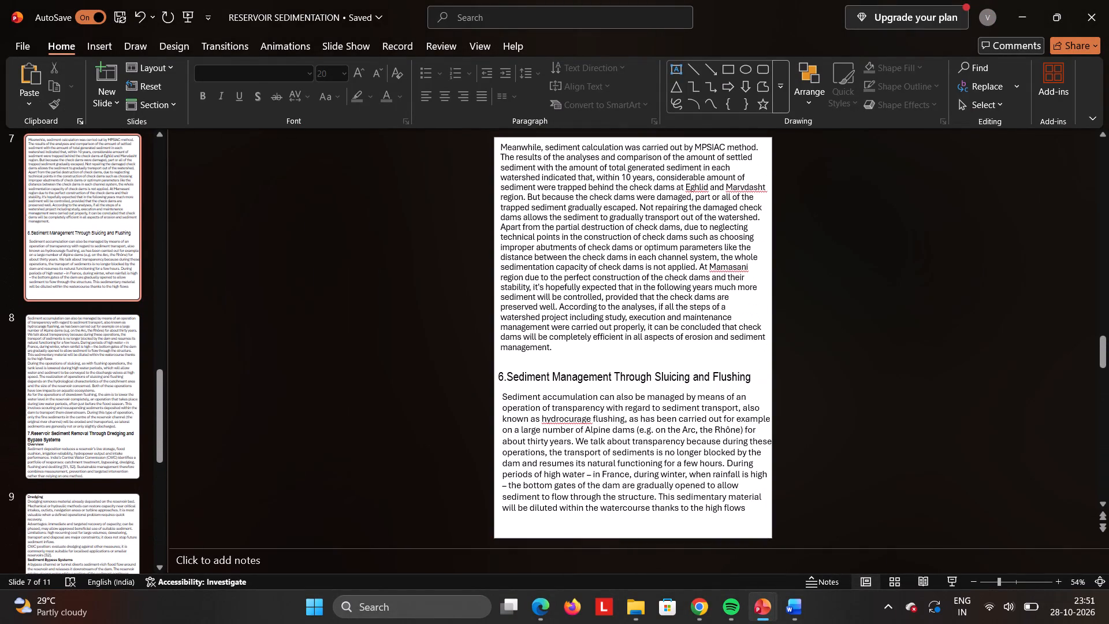
pyautogui.click(89, 503)
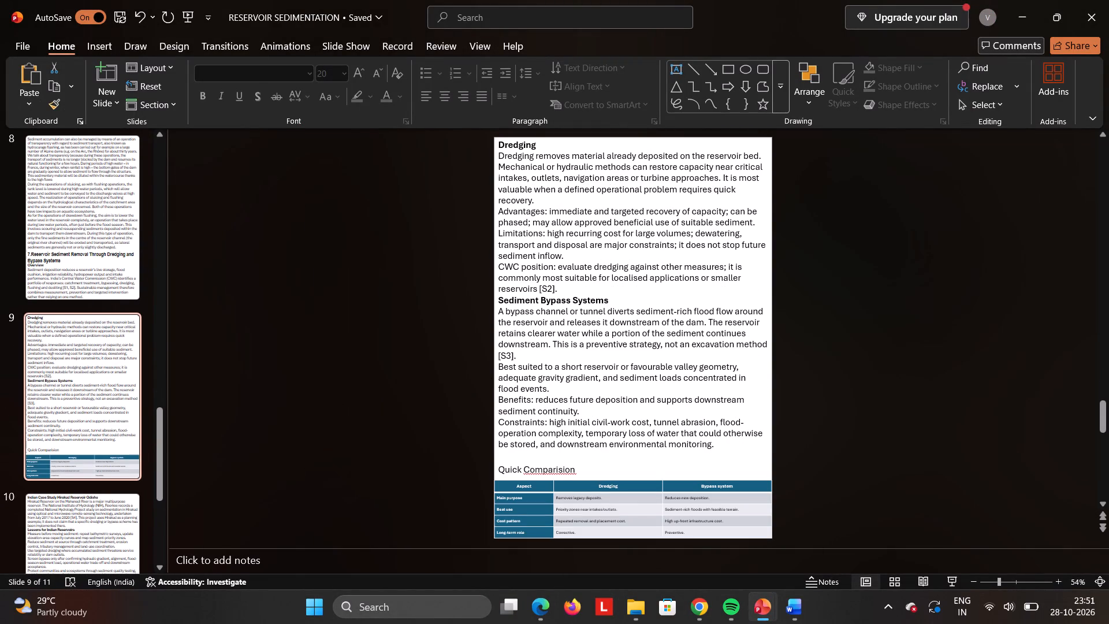
pyautogui.scroll(20, 8, 380)
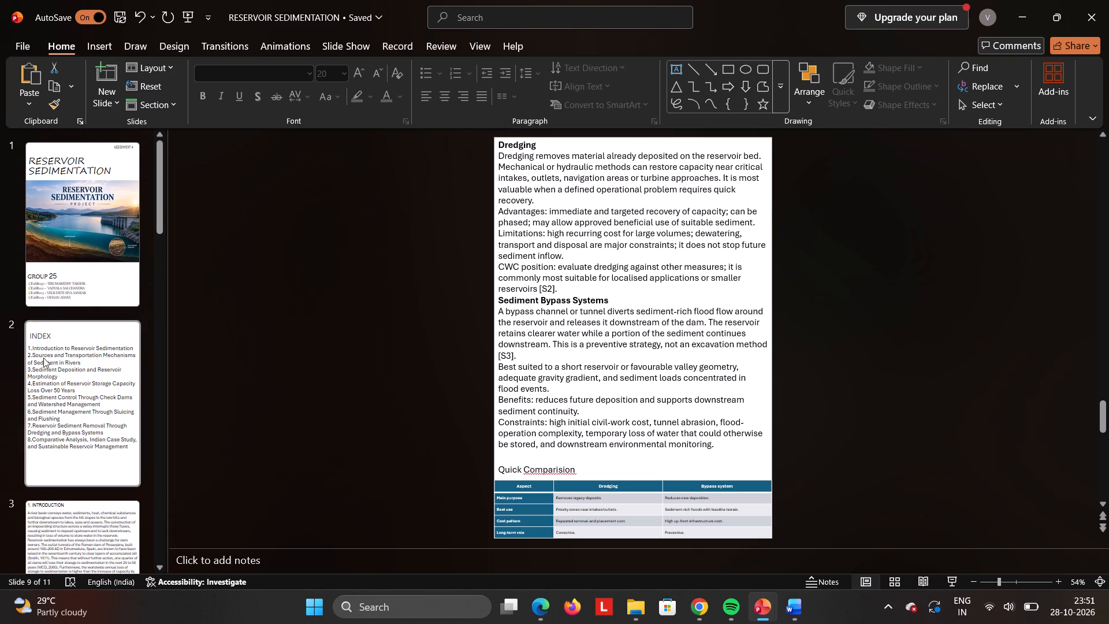
pyautogui.click(71, 383)
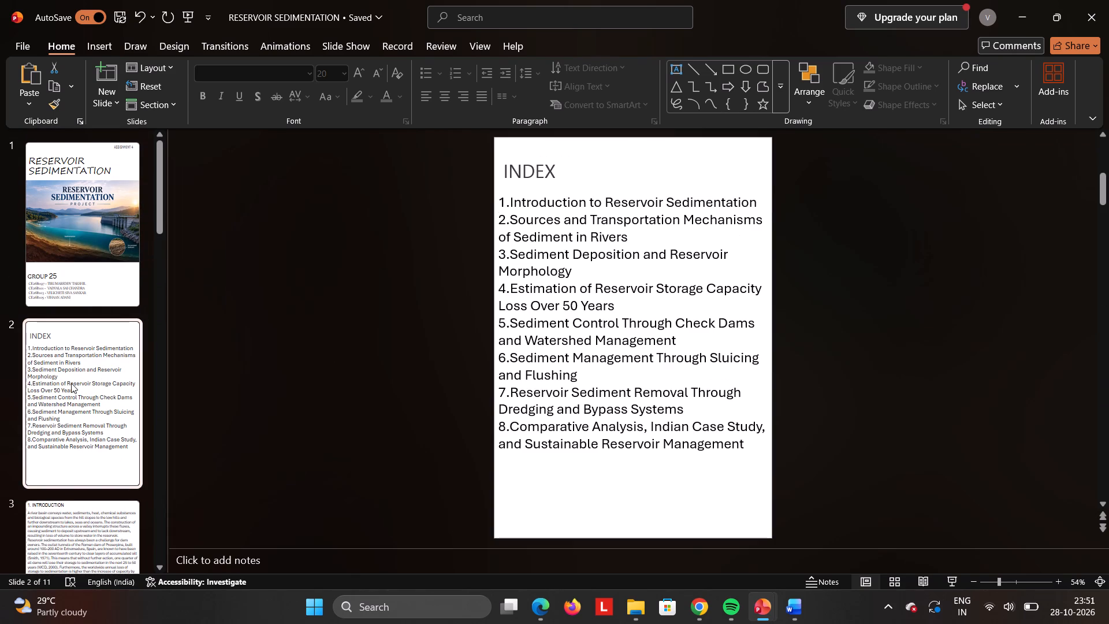
pyautogui.scroll(-2, 284, 153)
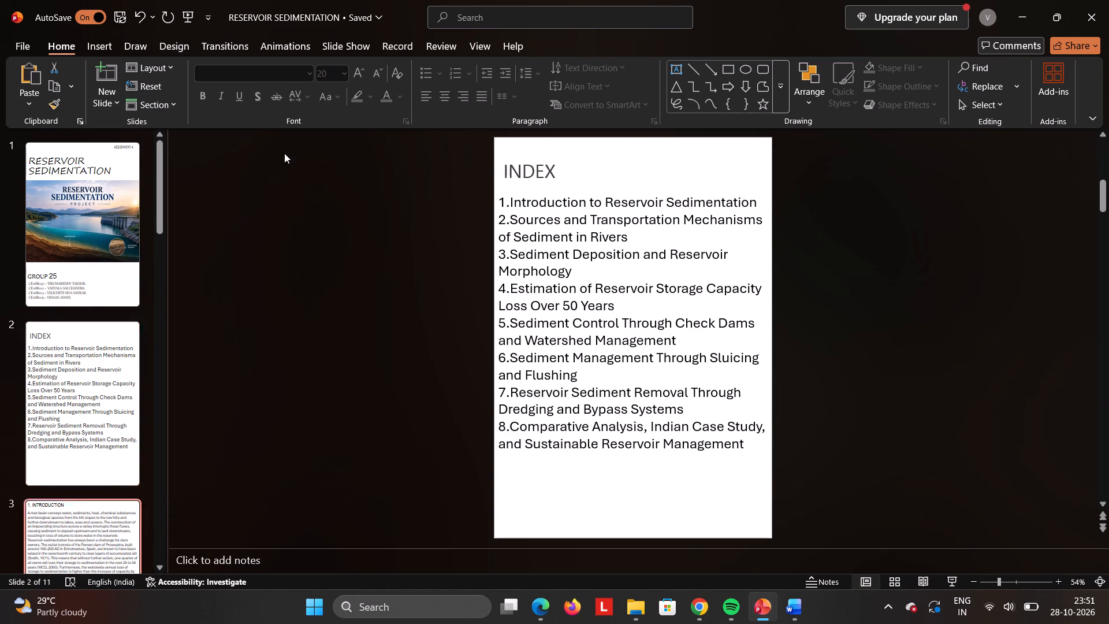
pyautogui.scroll(-8, 284, 153)
pyautogui.scroll(-13, 187, 289)
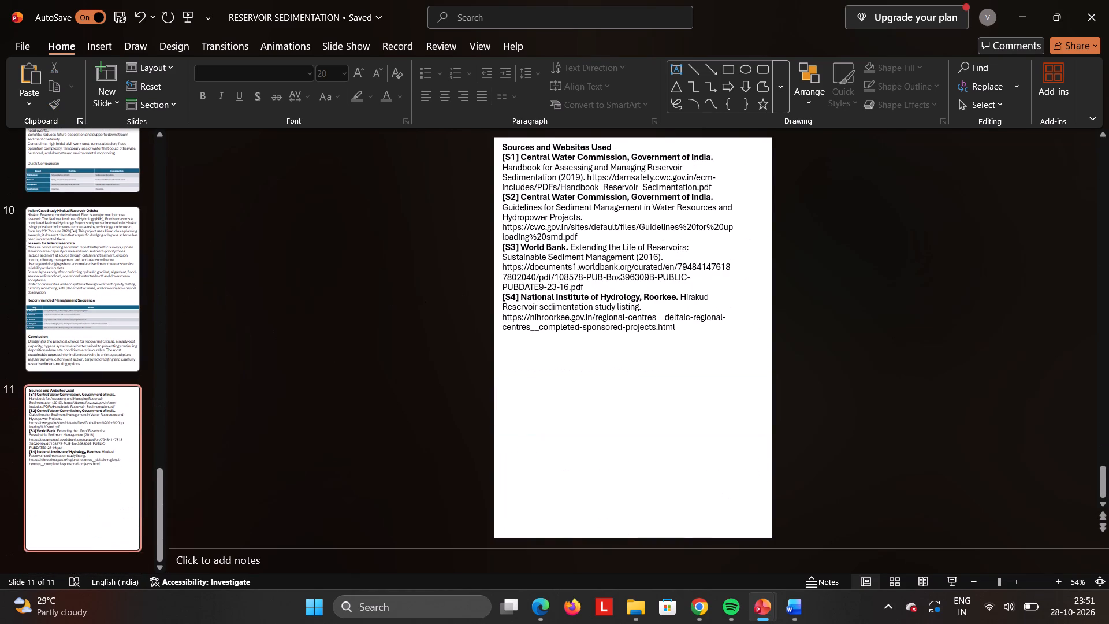
# Number the "Indian Case Study Hirakud Reservoir Odisha" heading on slide 10 by adding "8." before it, and save the presentation.
pyautogui.click(98, 285)
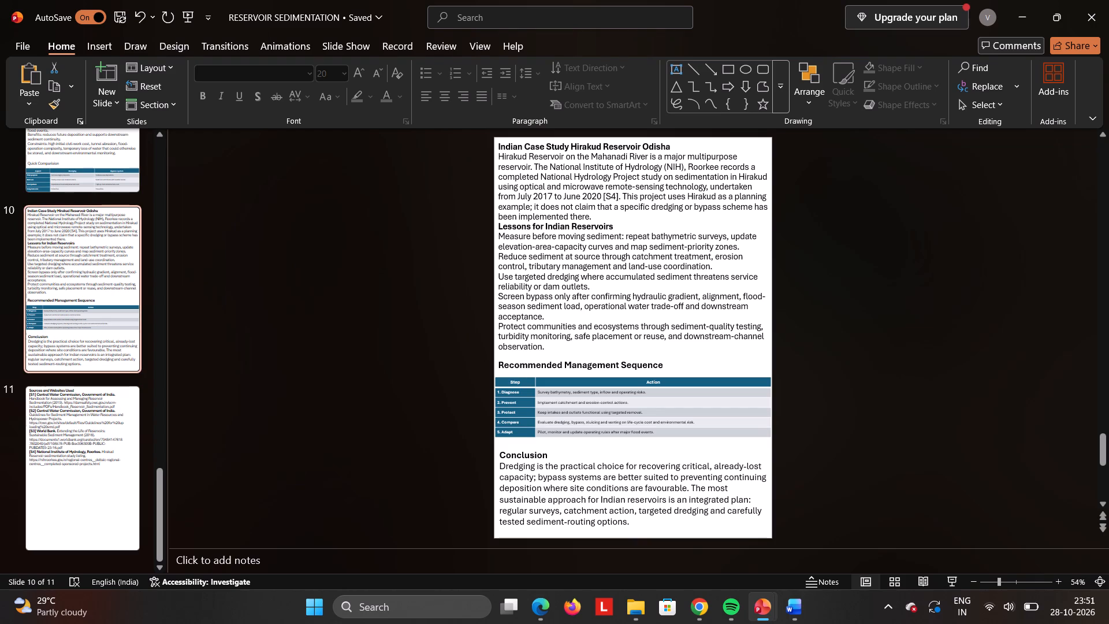
pyautogui.click(499, 144)
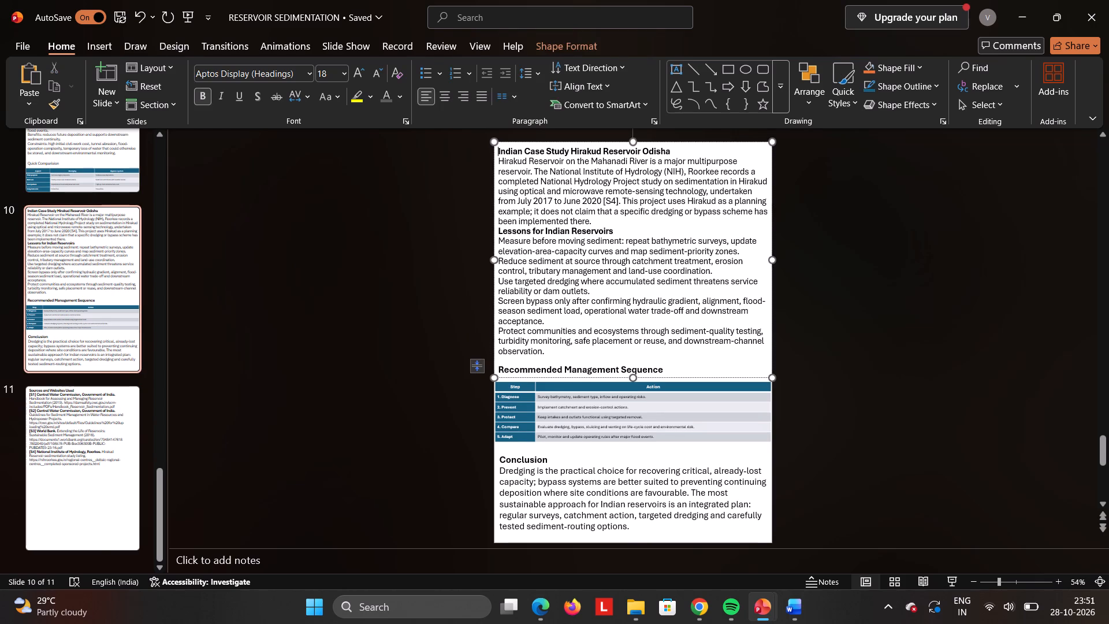
pyautogui.press('8')
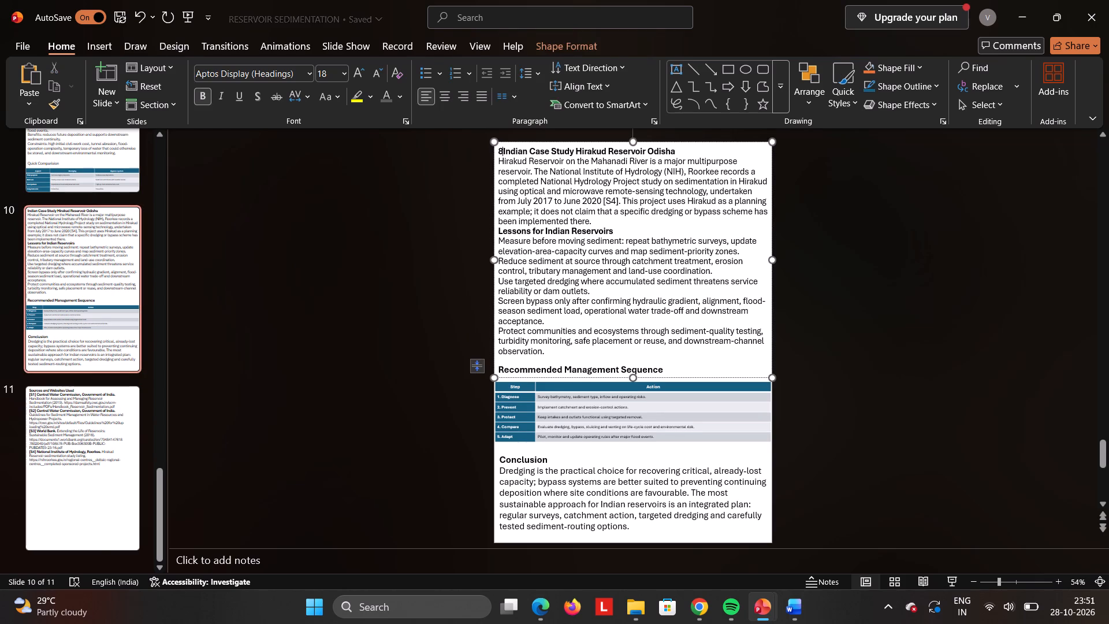
pyautogui.press('.')
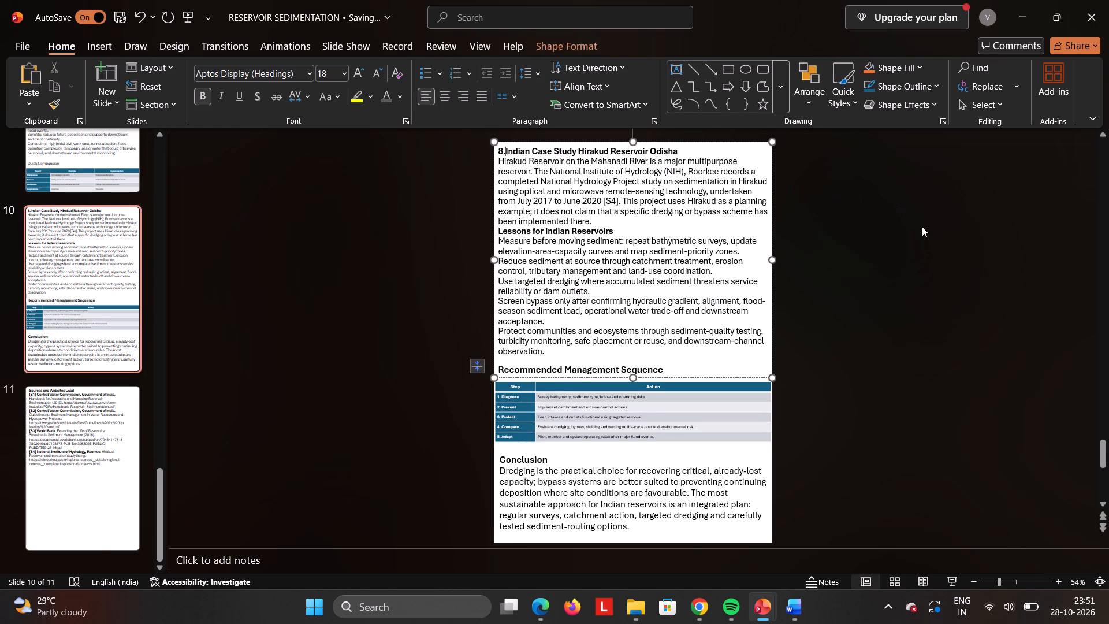
pyautogui.click(922, 226)
pyautogui.click(122, 25)
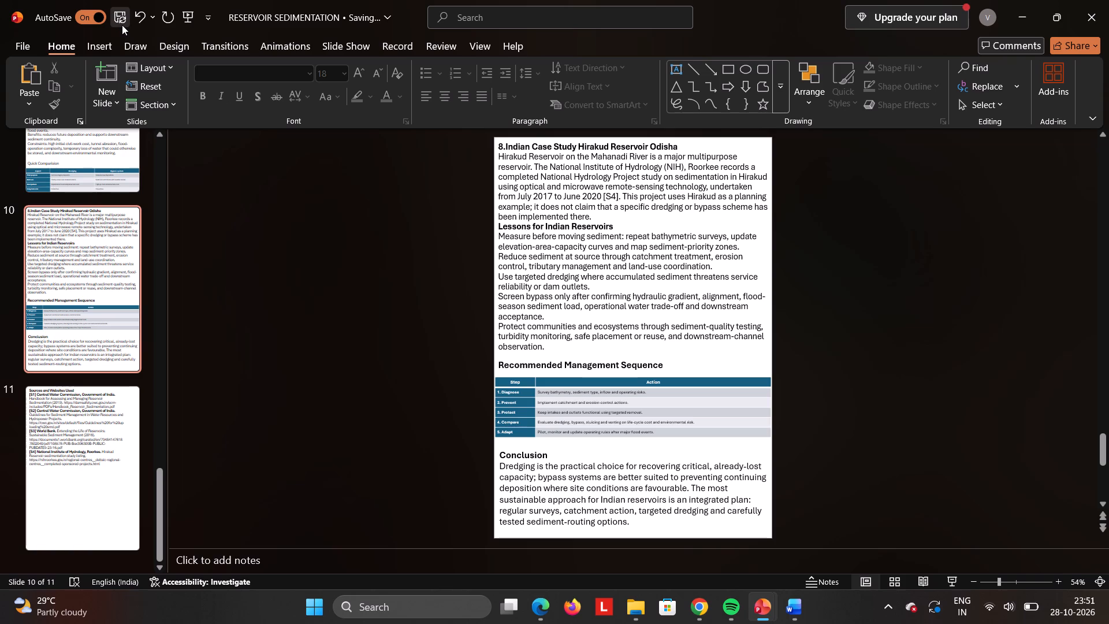
# Switch to File Explorer and remove the RESERVOIR SEDIMENTATION PDF from the recent files list.
pyautogui.click(628, 622)
pyautogui.rightClick(611, 486)
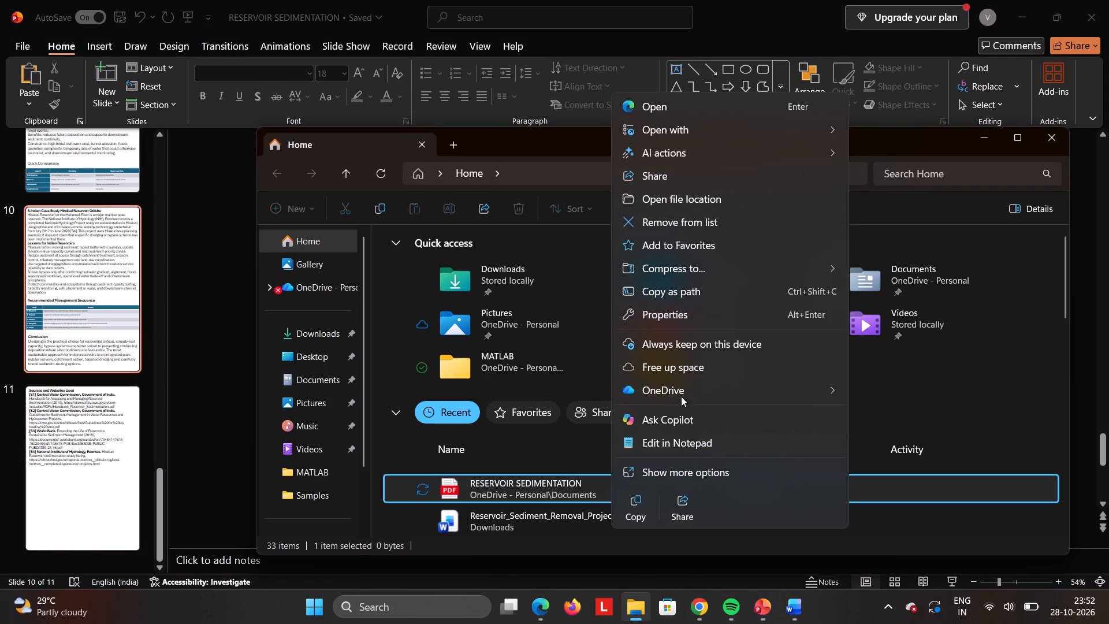
pyautogui.click(670, 226)
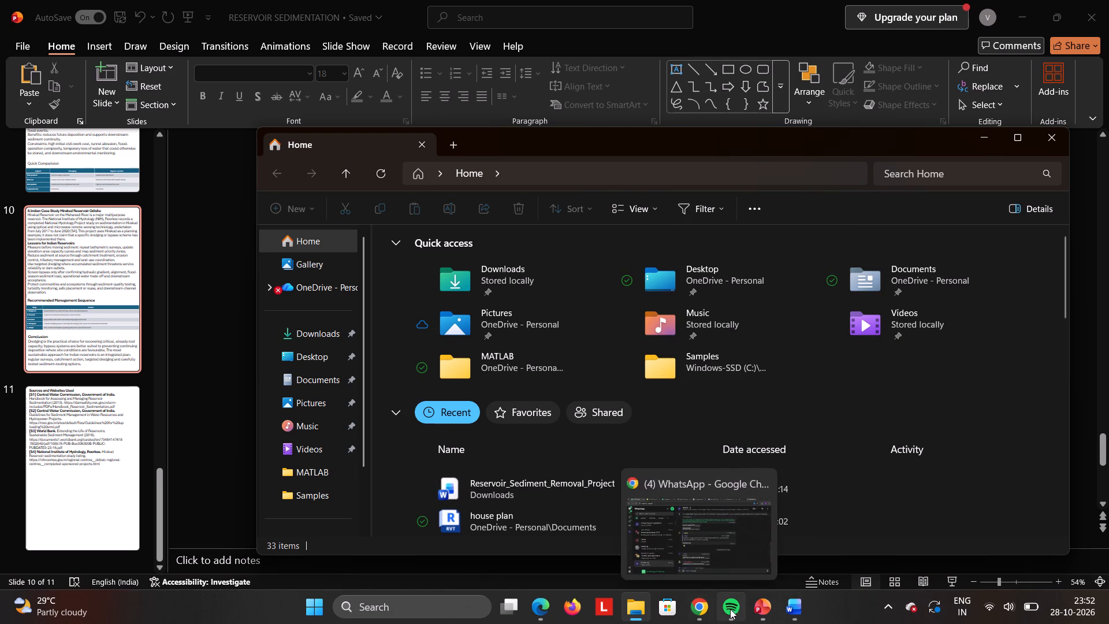
# Switch back to the RESERVOIR SEDIMENTATION presentation in PowerPoint and save it.
pyautogui.click(763, 605)
pyautogui.click(809, 528)
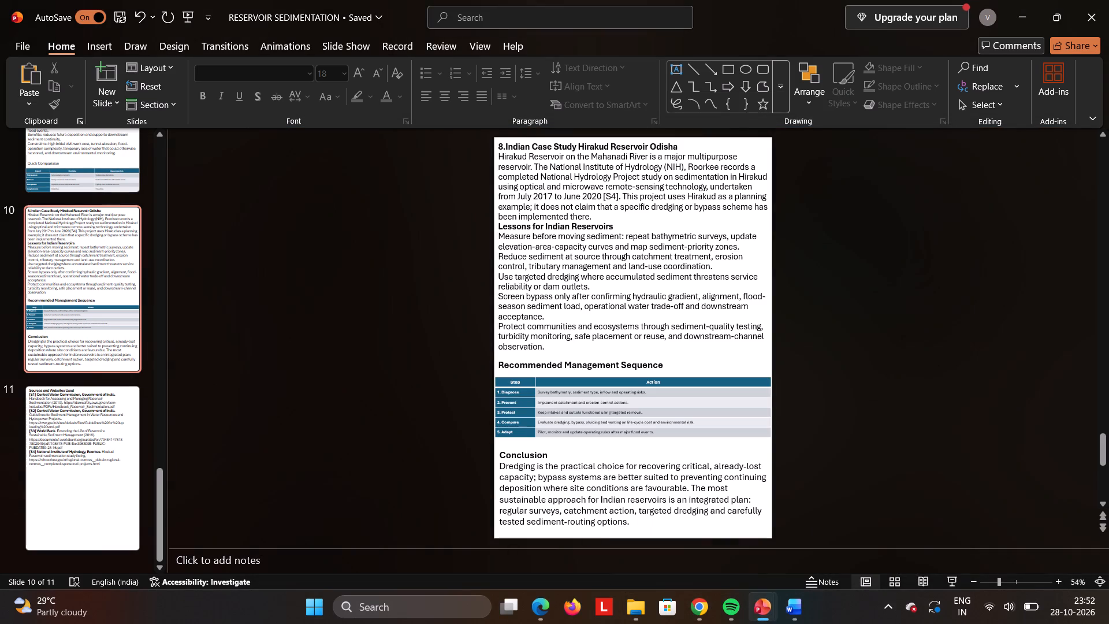
pyautogui.click(123, 17)
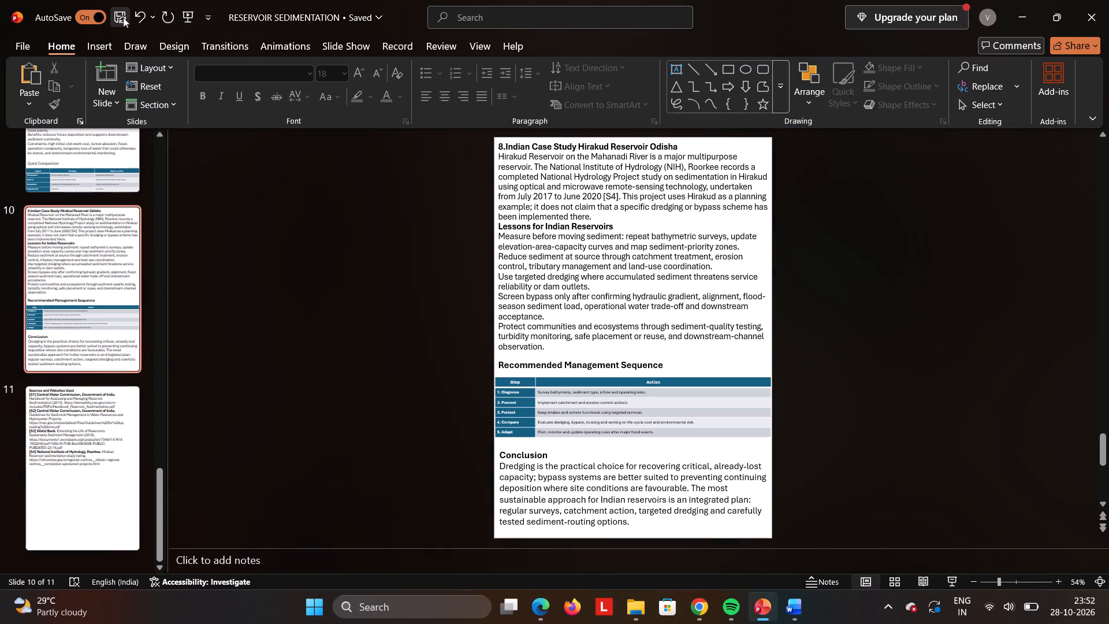
pyautogui.click(123, 17)
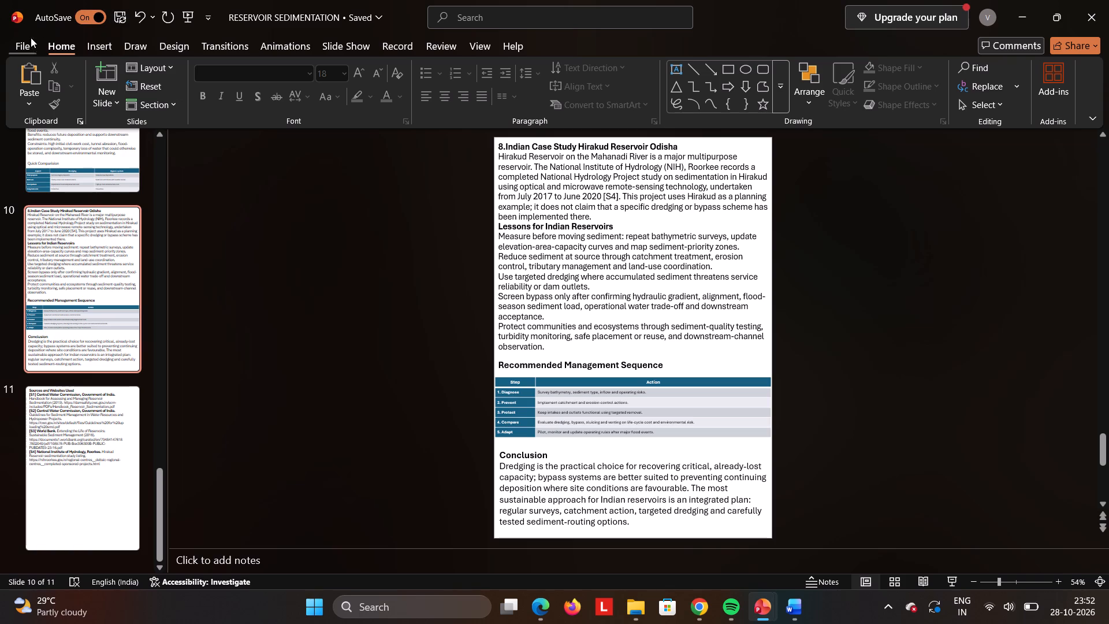
# Print the presentation to PDF as RESERVOIR SEDIMENTATION.pdf in the Documents folder, replacing the existing file.
pyautogui.click(29, 43)
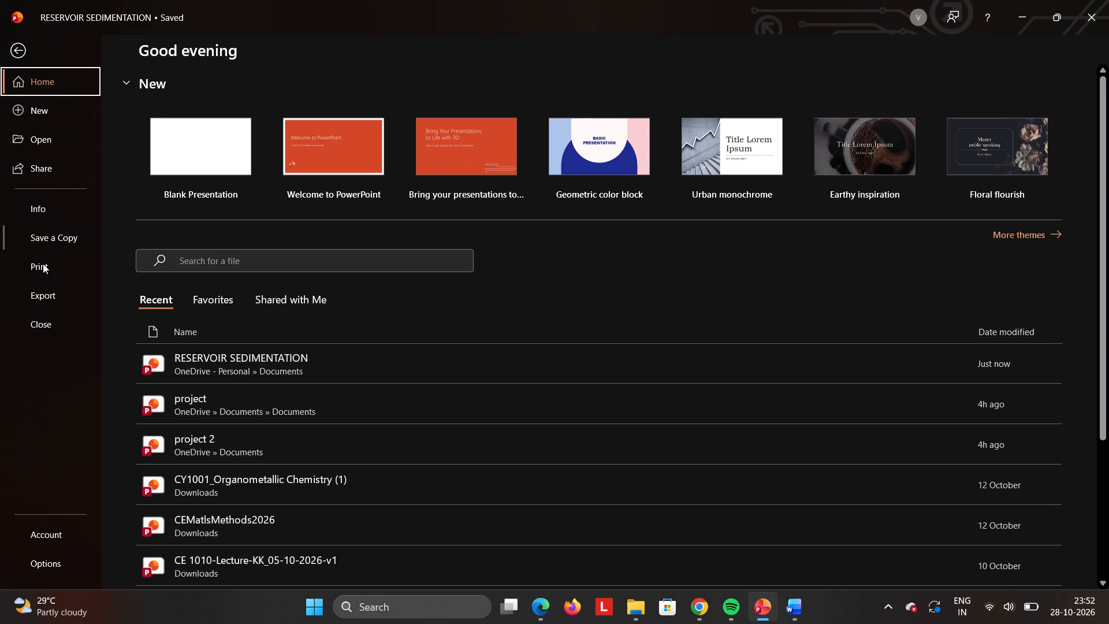
pyautogui.click(53, 255)
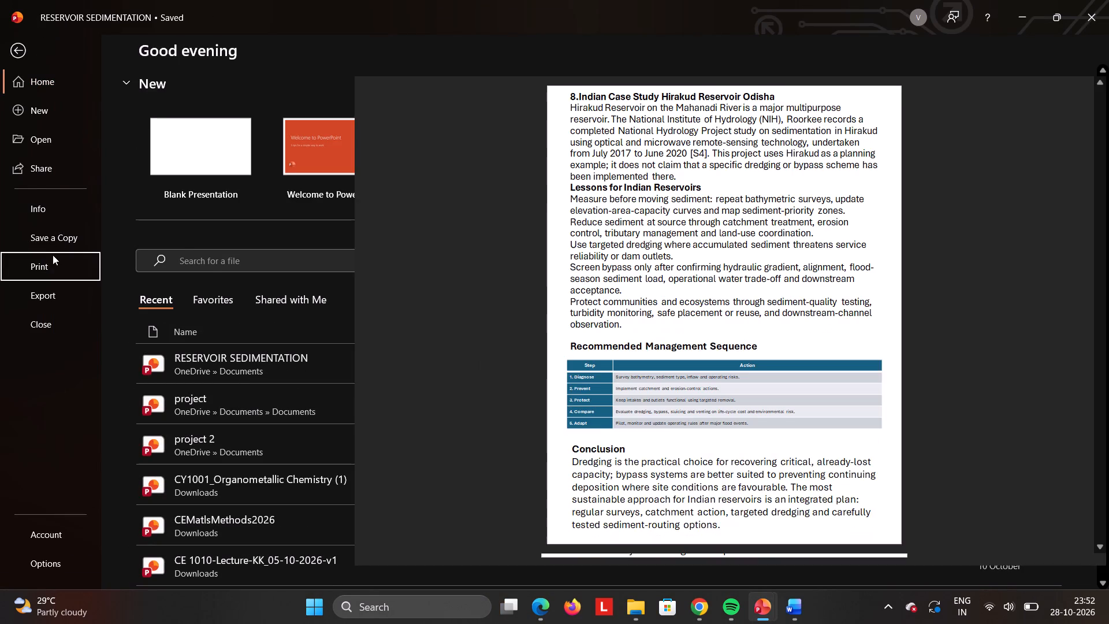
pyautogui.click(152, 128)
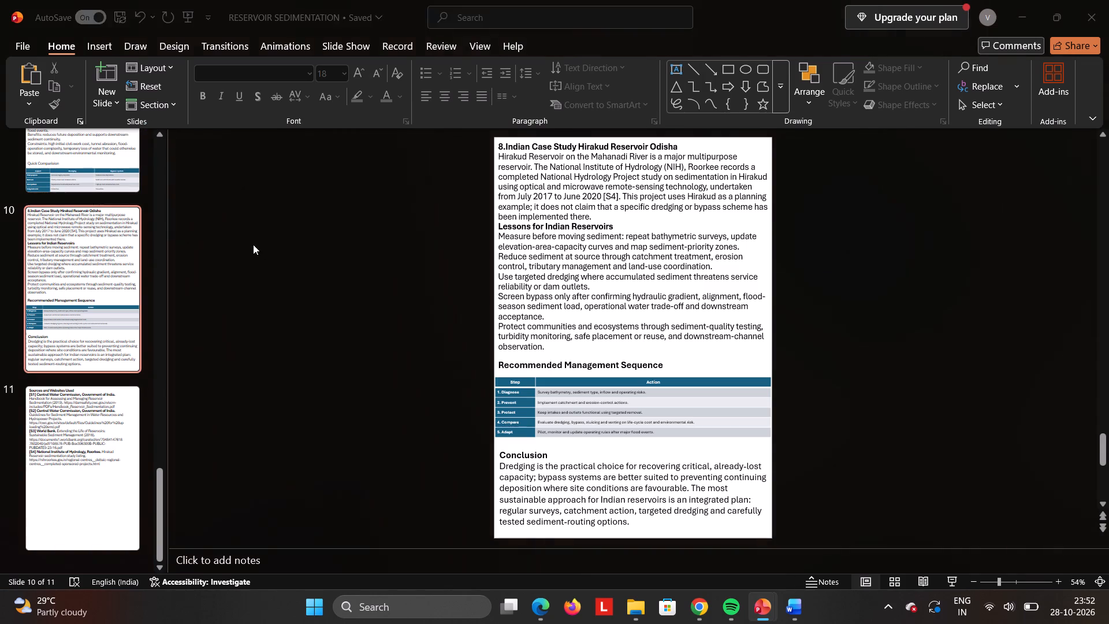
pyautogui.write('RESE')
pyautogui.write('RVOIR')
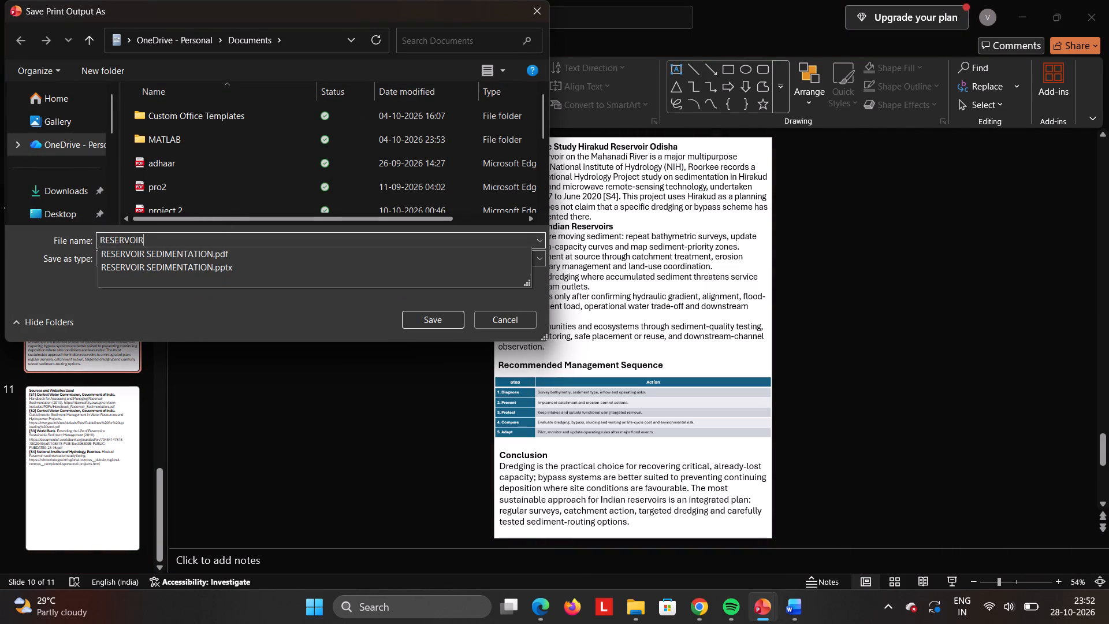
pyautogui.press('space')
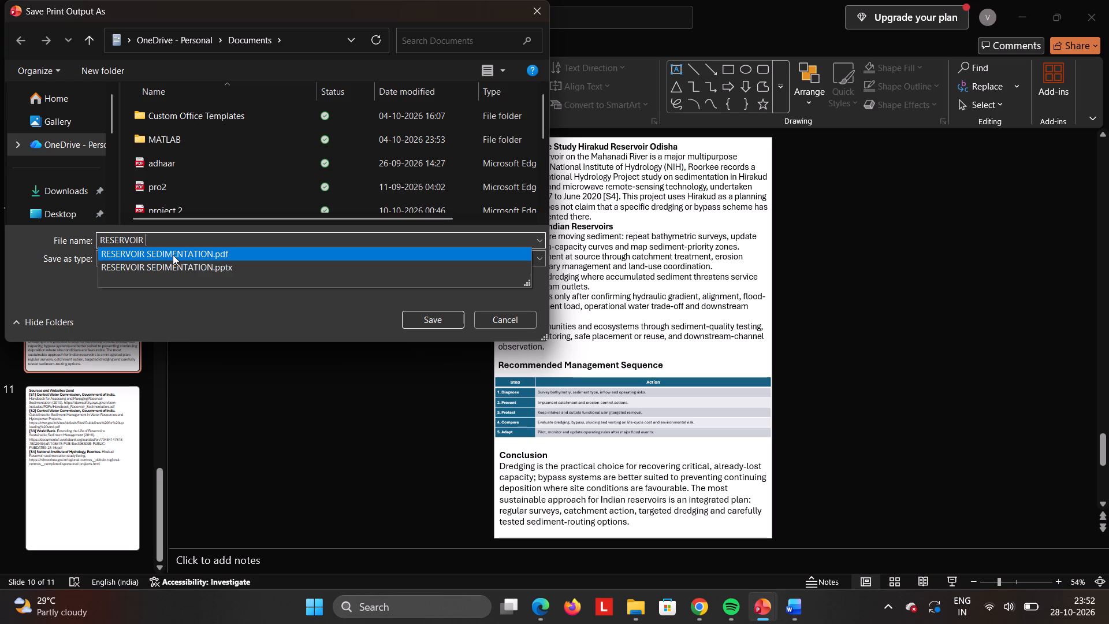
pyautogui.click(173, 255)
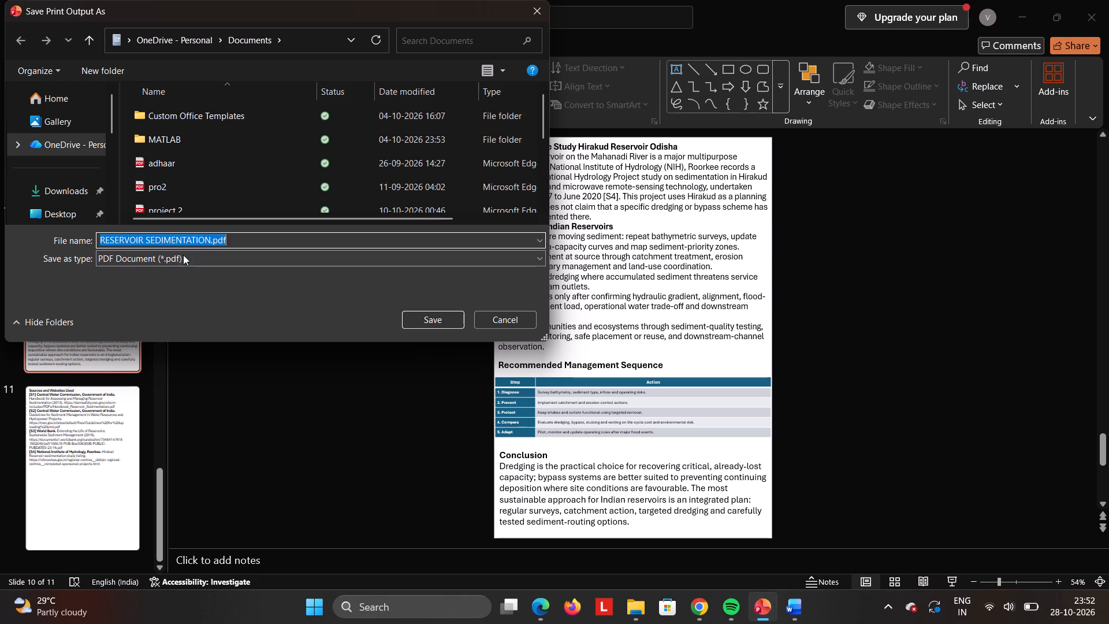
pyautogui.click(444, 318)
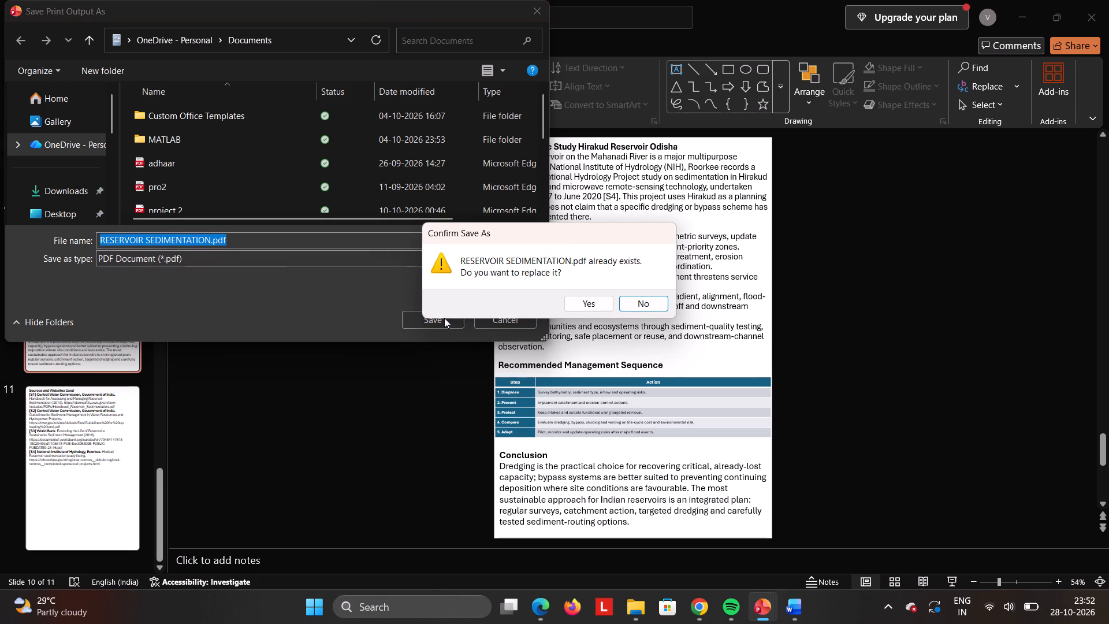
pyautogui.click(585, 296)
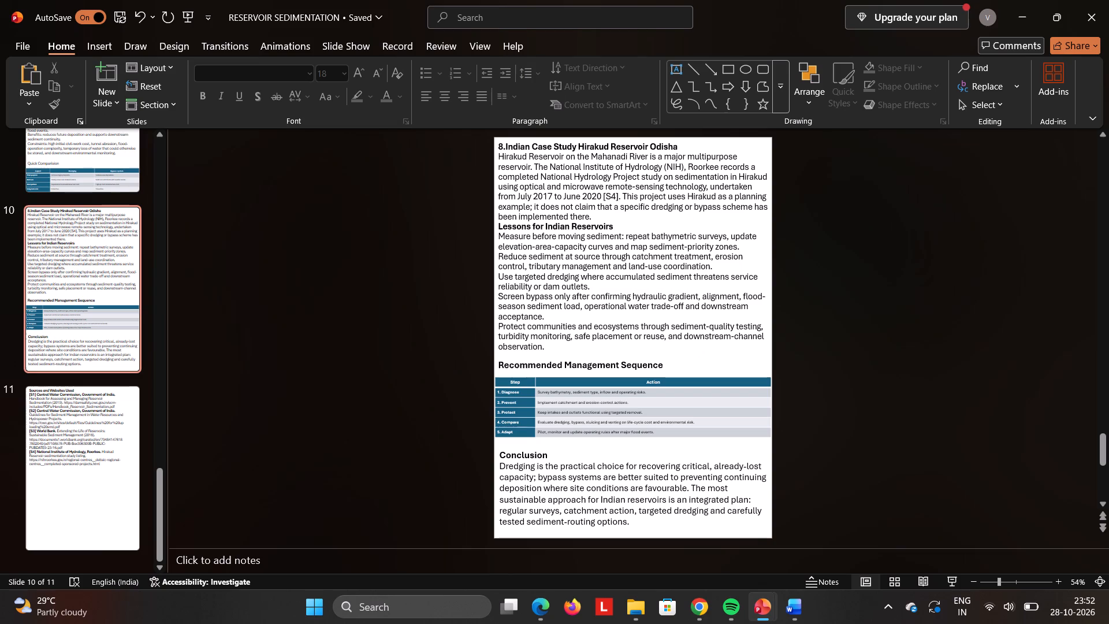
# Look for the new RESERVOIR SEDIMENTATION PDF among File Explorer's recent files and in the Downloads folder.
pyautogui.click(625, 614)
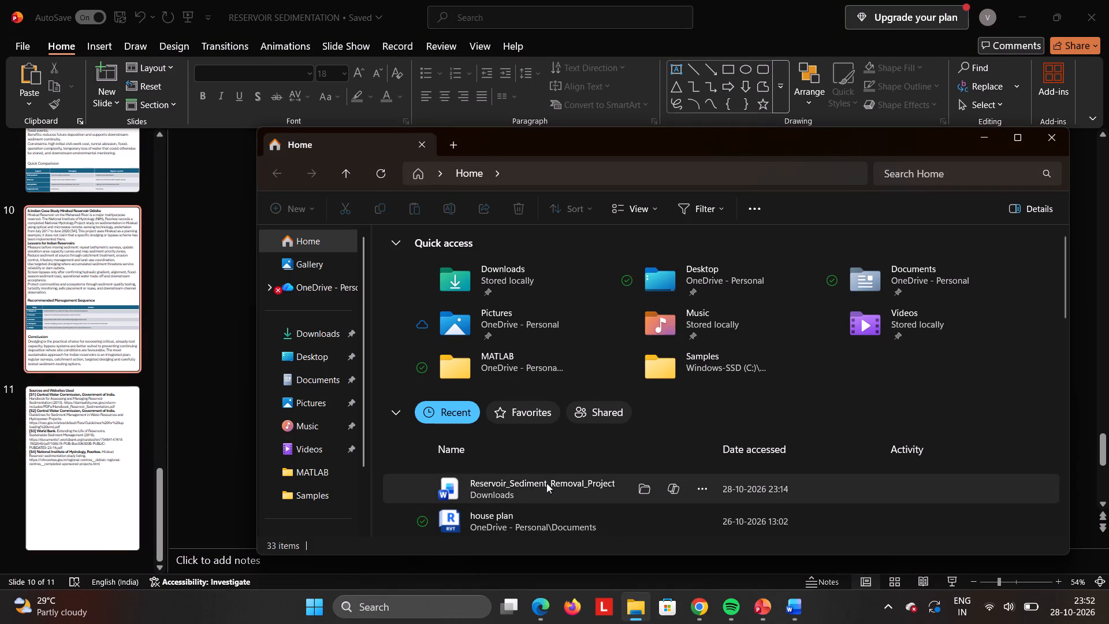
pyautogui.doubleClick(529, 486)
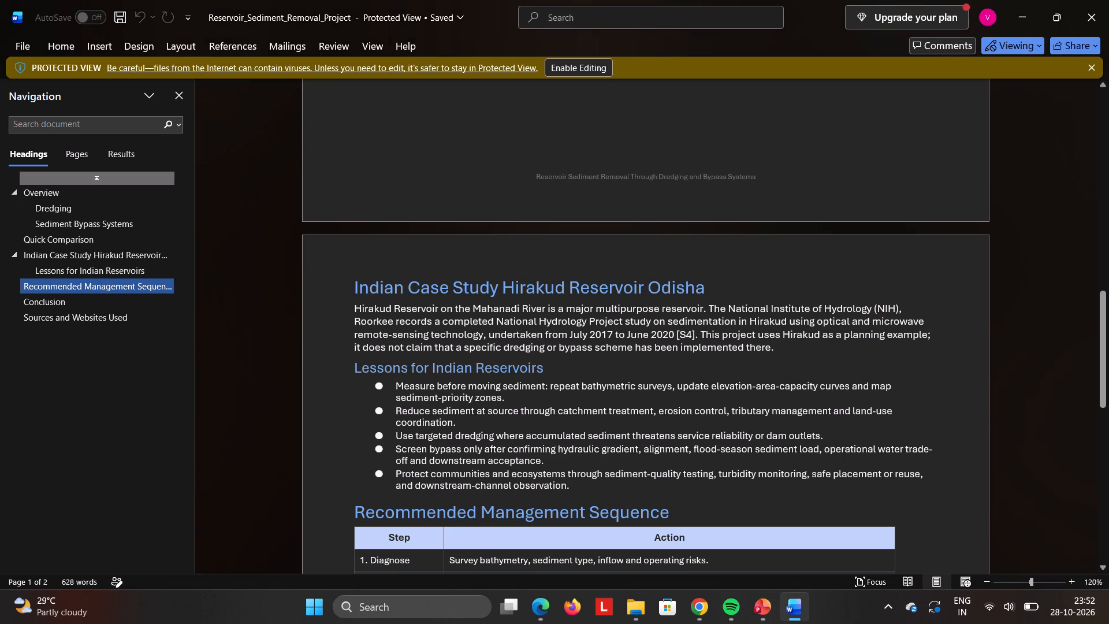
pyautogui.click(632, 604)
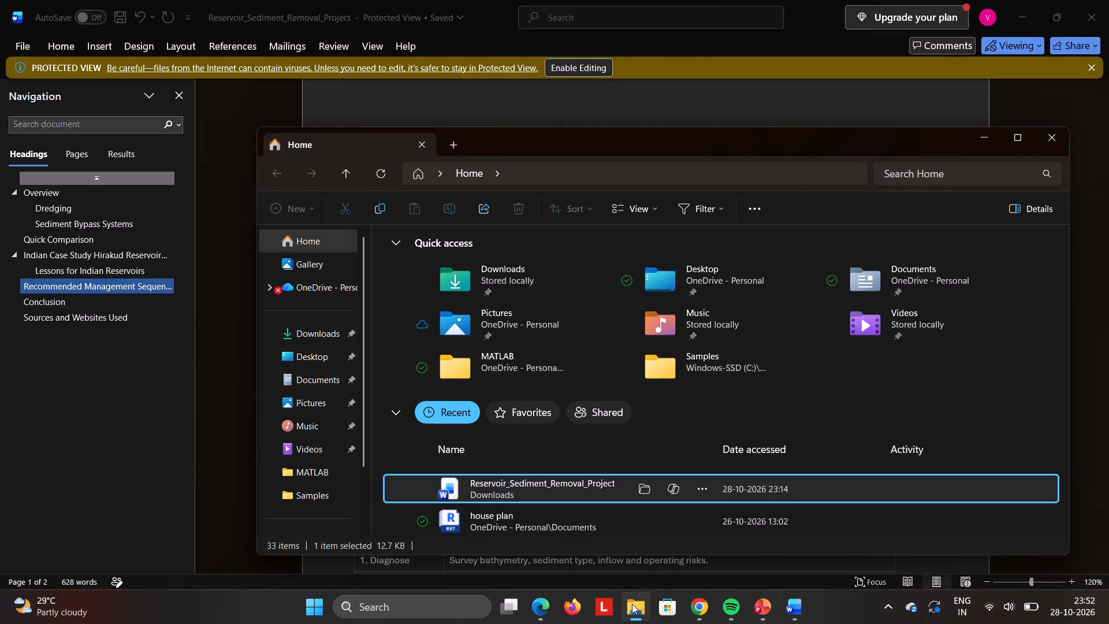
pyautogui.scroll(-1, 567, 522)
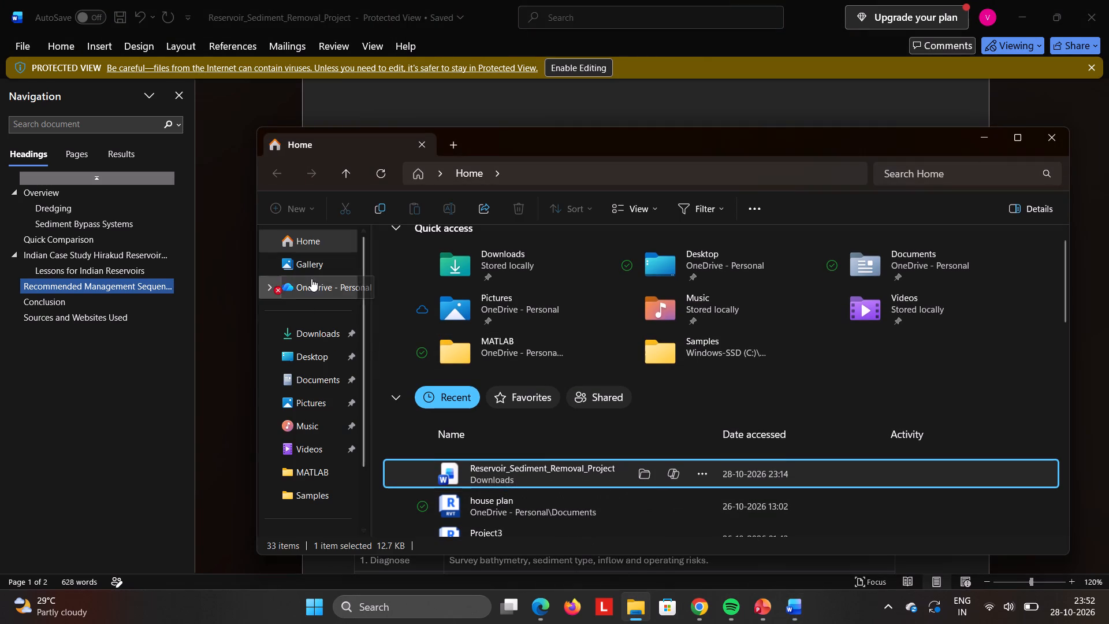
pyautogui.click(318, 346)
pyautogui.click(320, 337)
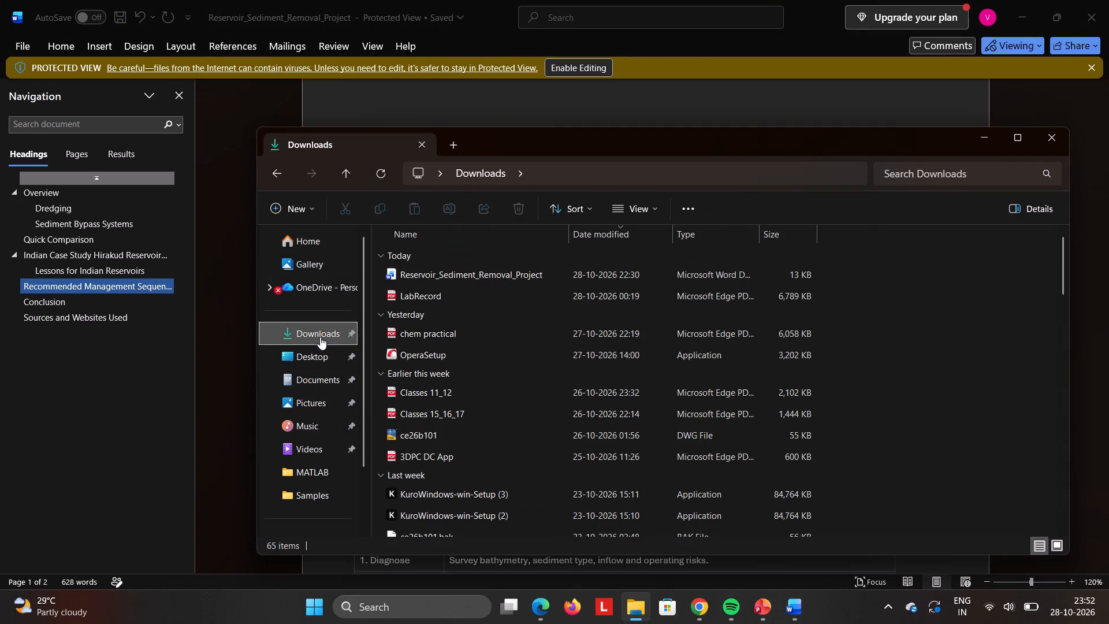
pyautogui.scroll(1, 337, 268)
pyautogui.click(335, 240)
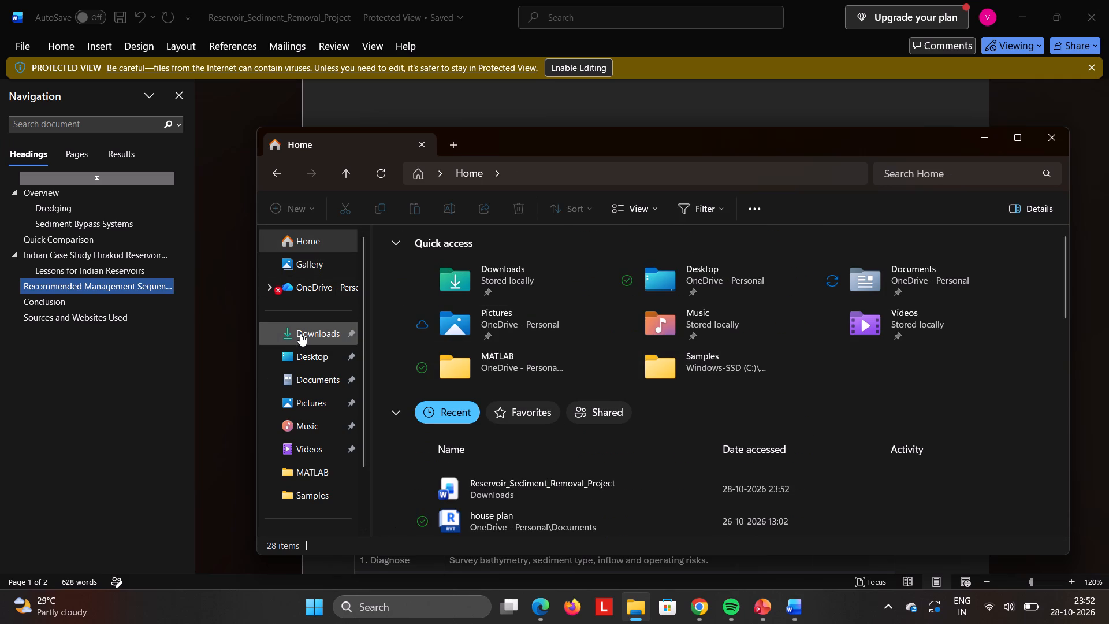
pyautogui.scroll(-1, 520, 389)
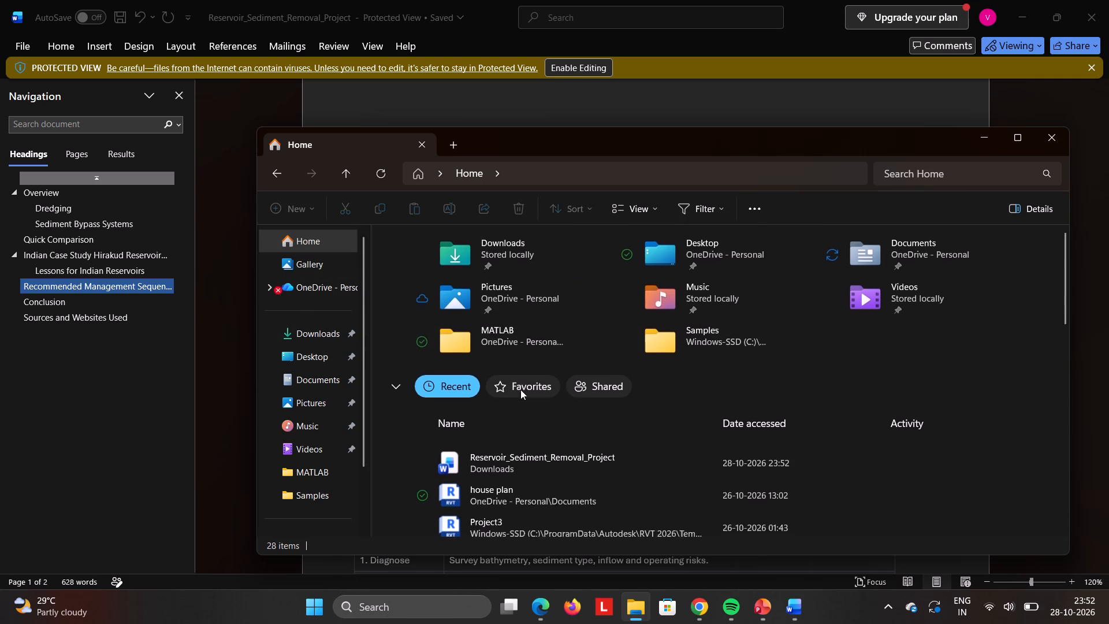
pyautogui.scroll(-2, 520, 389)
# Switch to the RESERVOIR SEDIMENTATION presentation and print it to PDF as RESERVOIR SEDIMENTATION in the Documents folder, replacing the existing file.
pyautogui.click(760, 603)
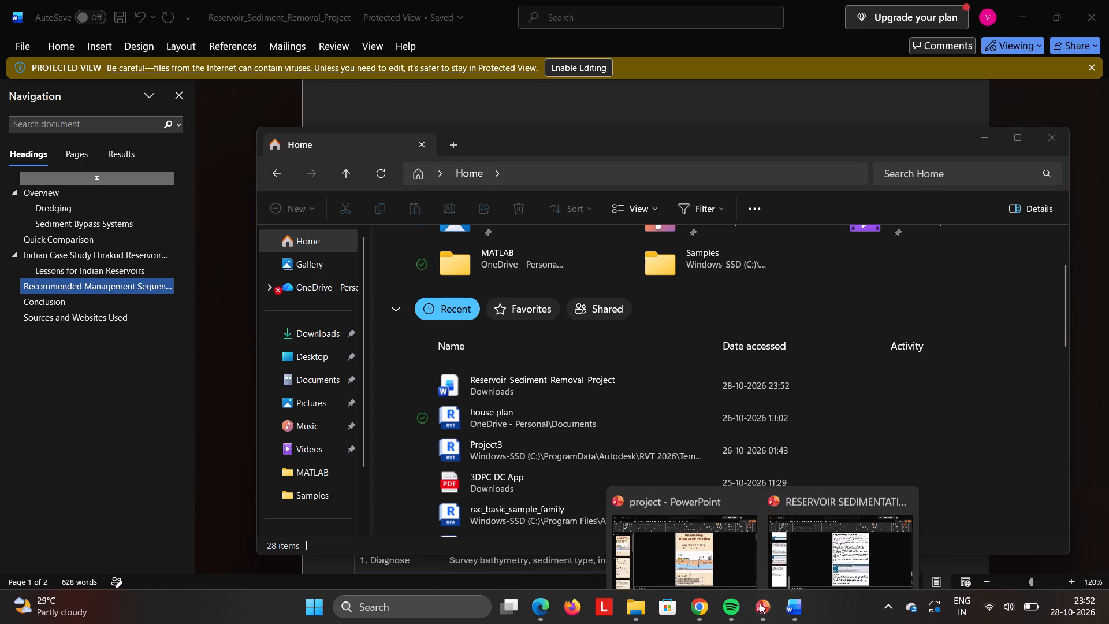
pyautogui.click(777, 549)
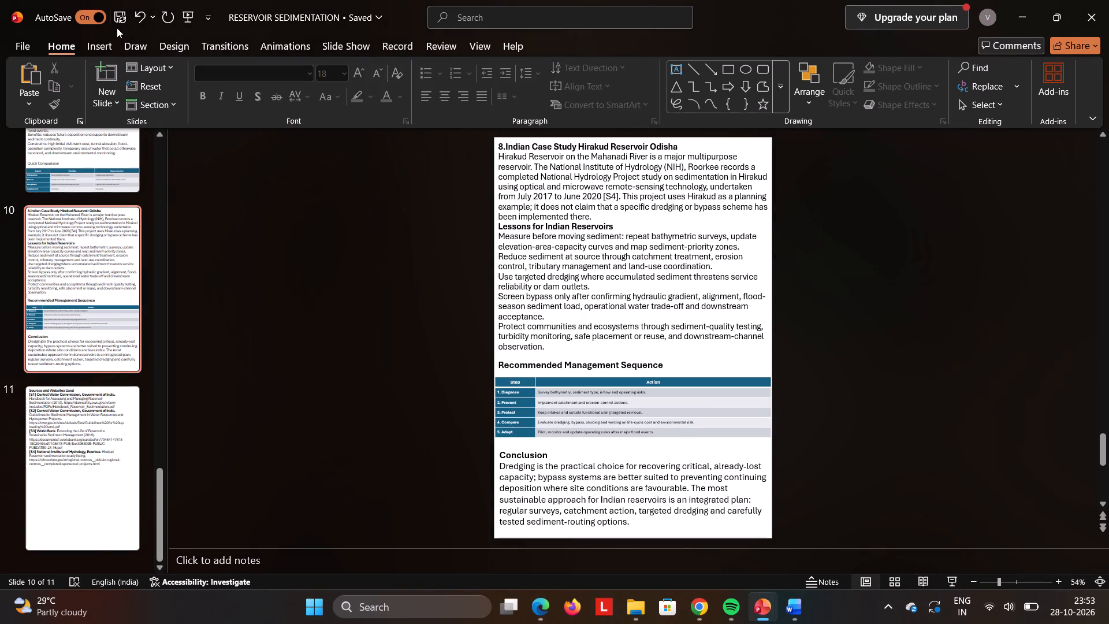
pyautogui.click(21, 44)
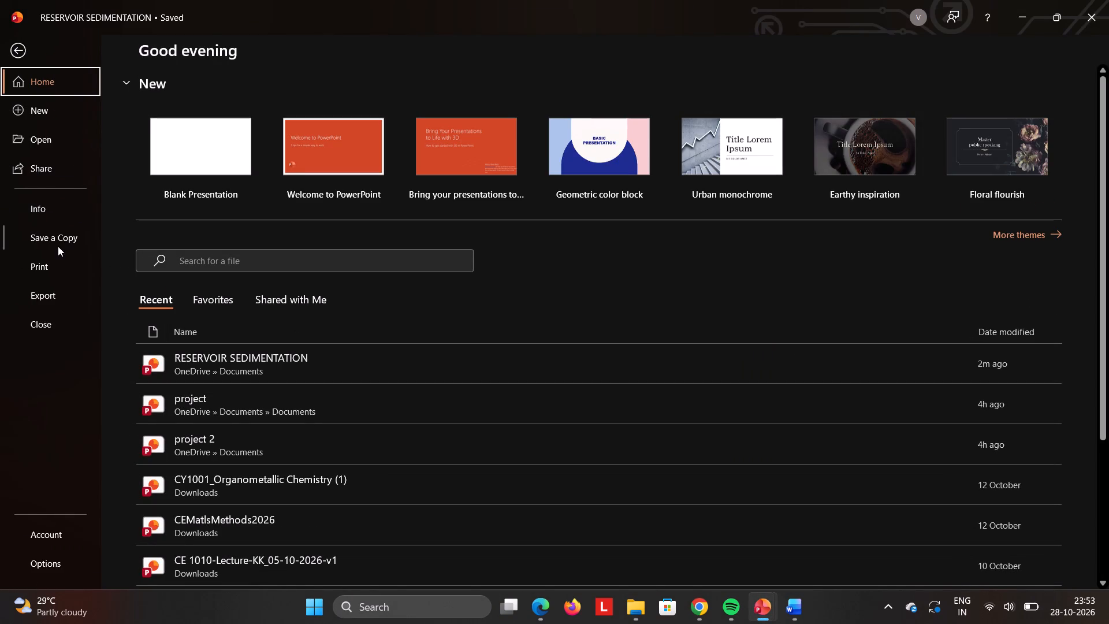
pyautogui.click(54, 257)
pyautogui.click(154, 95)
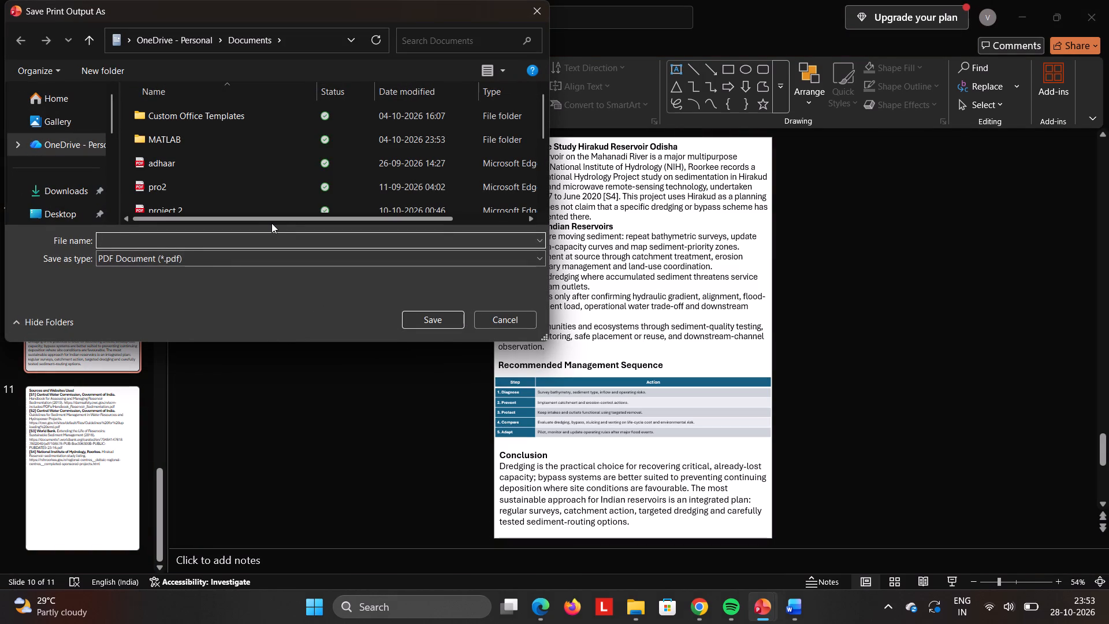
pyautogui.write('RES')
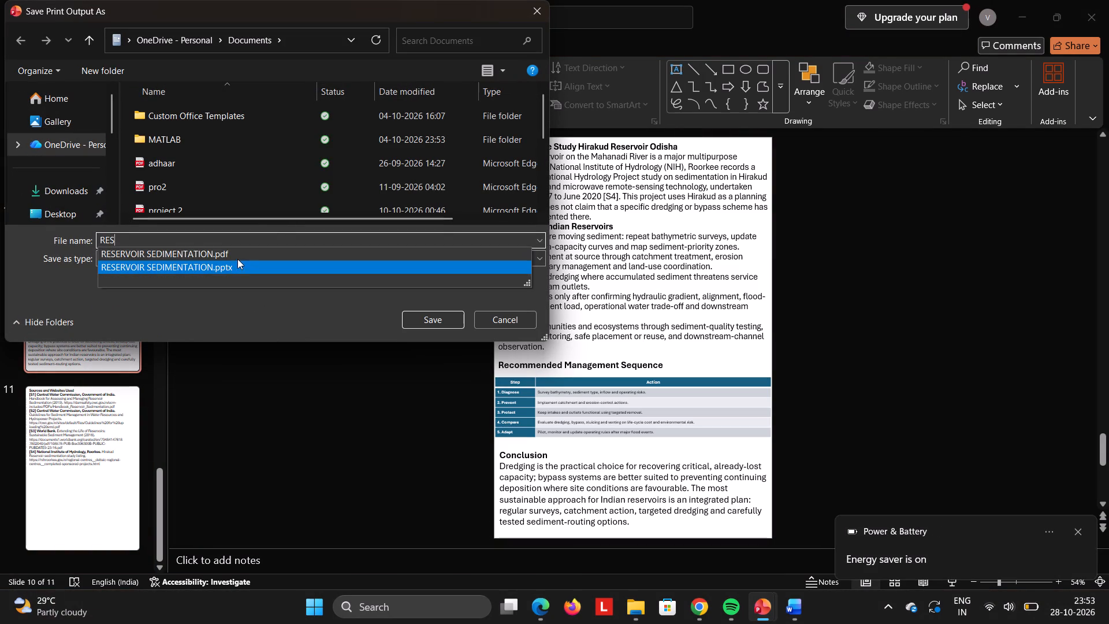
pyautogui.click(239, 255)
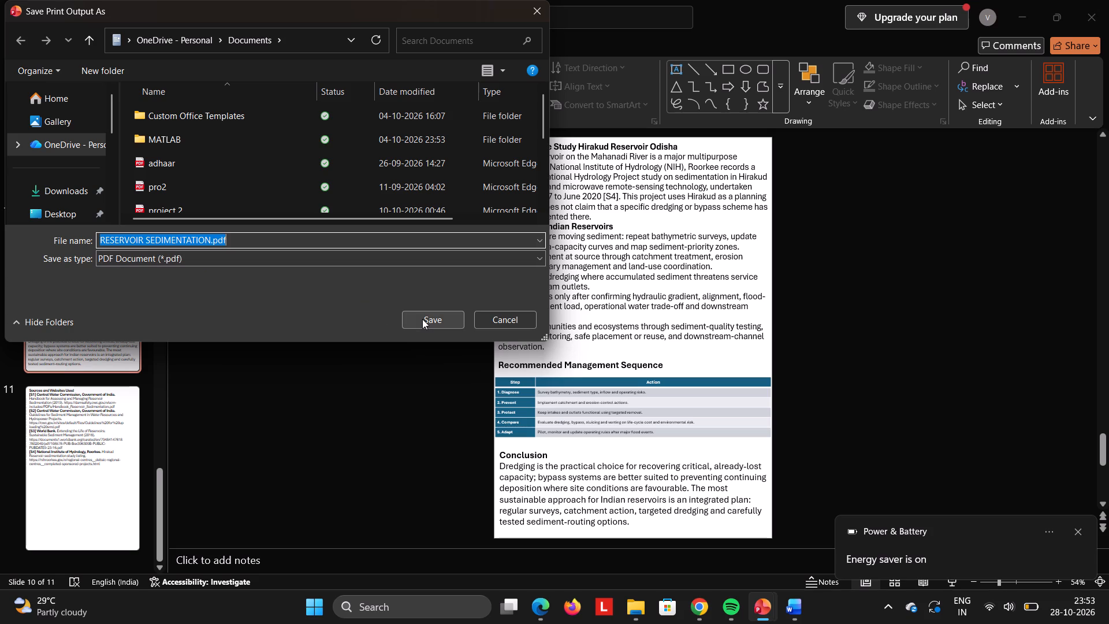
pyautogui.click(325, 240)
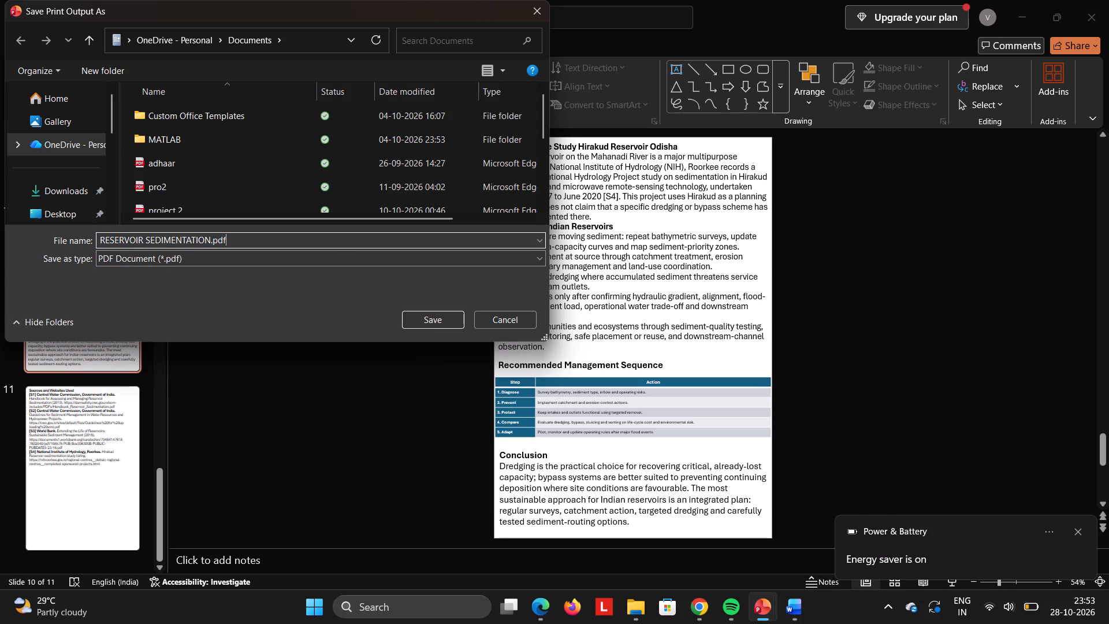
pyautogui.press('BackSpace')
pyautogui.press('BackSpace')
pyautogui.press('BackSpace')
pyautogui.press('BackSpace')
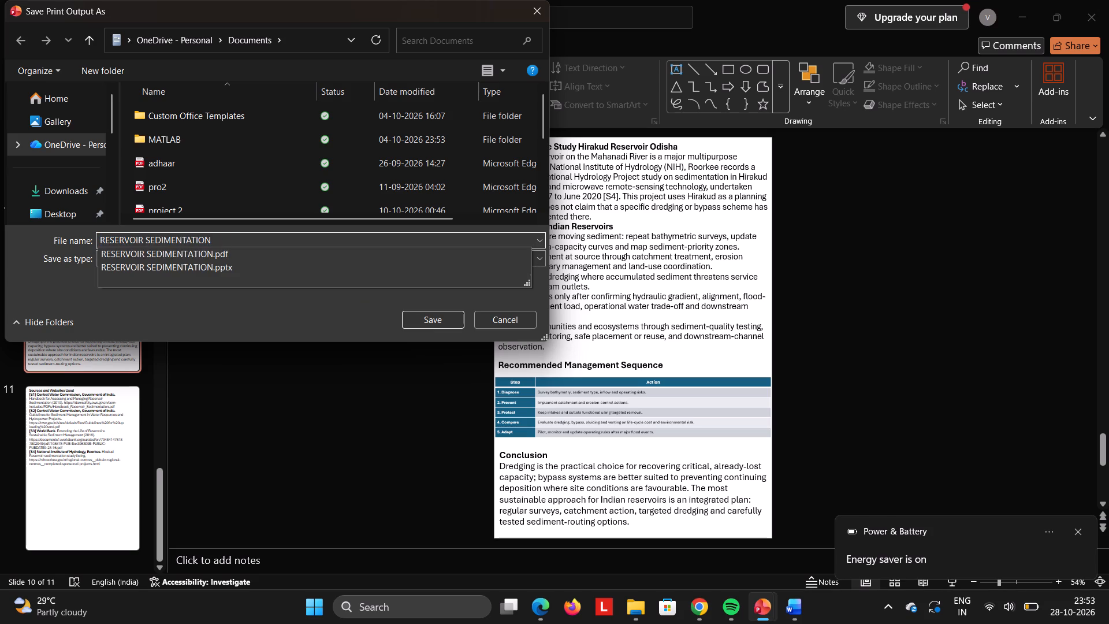
pyautogui.press('space')
pyautogui.press('Return')
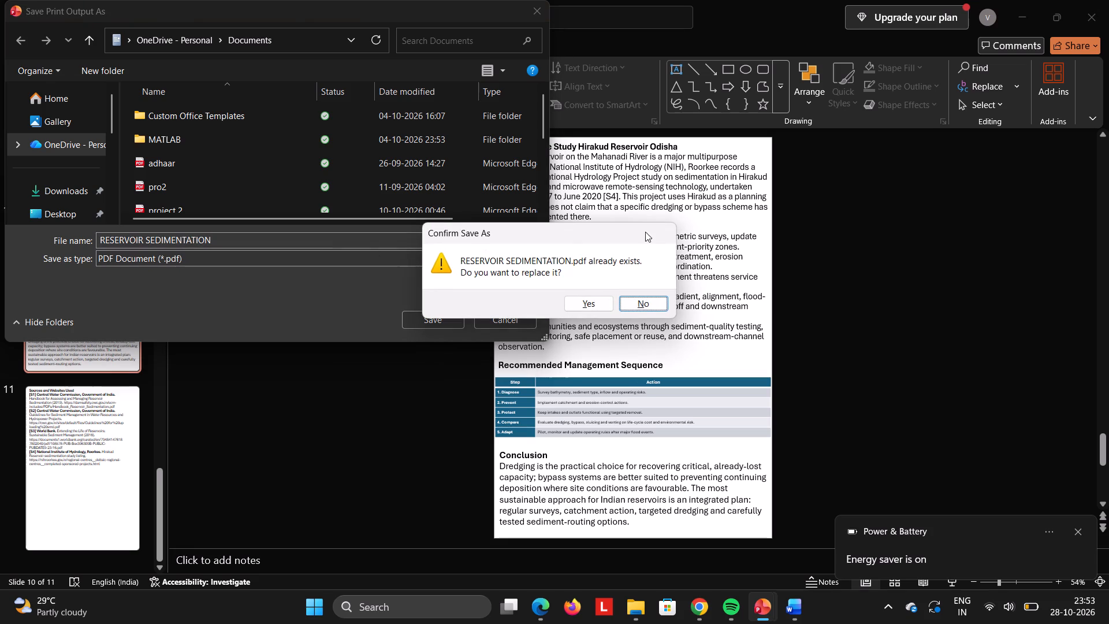
pyautogui.click(586, 302)
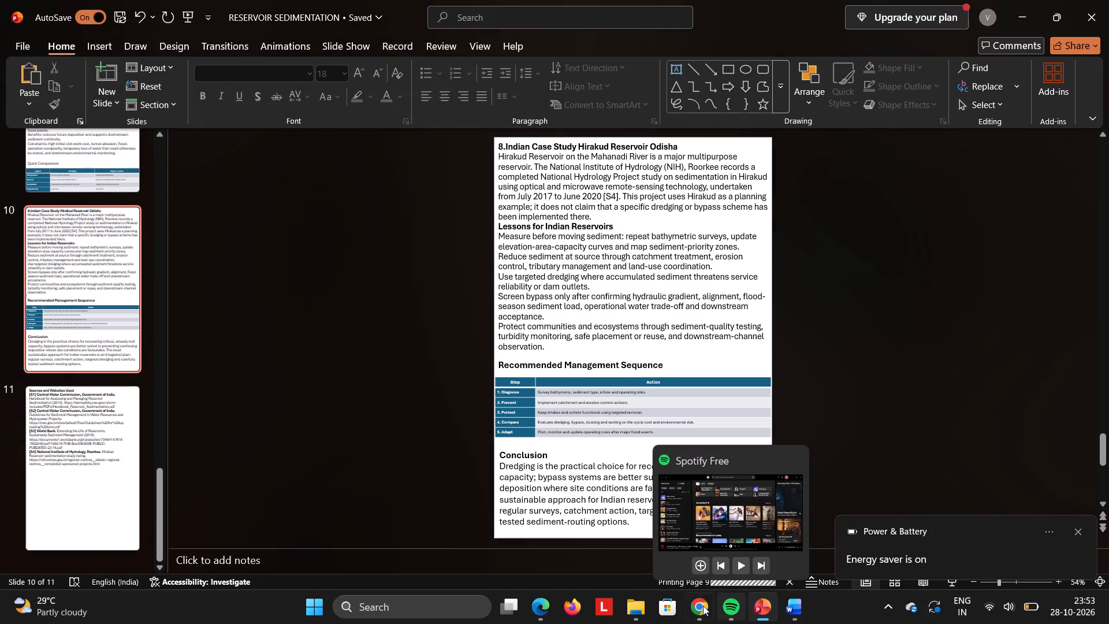
# Look for the newly printed RESERVOIR SEDIMENTATION PDF among File Explorer's recent files, reopening the window to refresh the list.
pyautogui.click(634, 606)
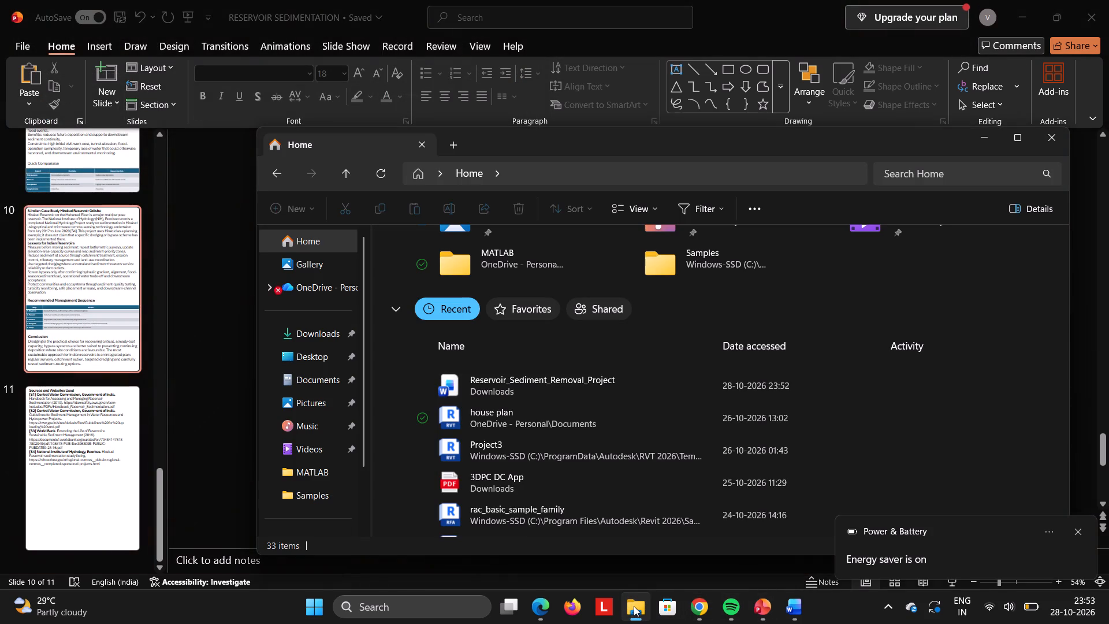
pyautogui.scroll(1, 582, 448)
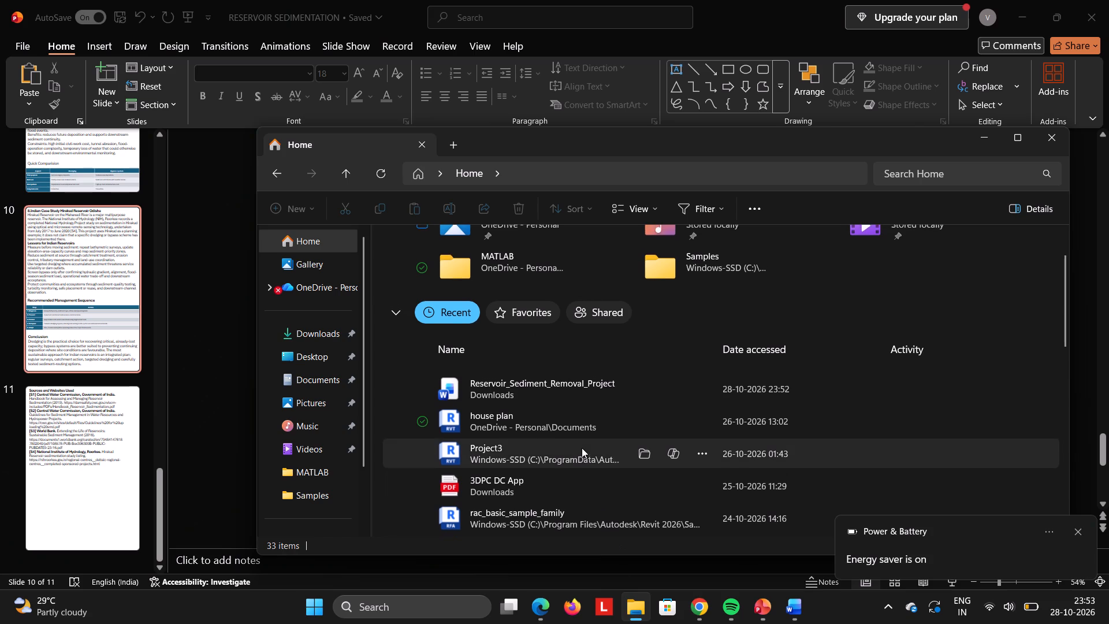
pyautogui.scroll(7, 582, 448)
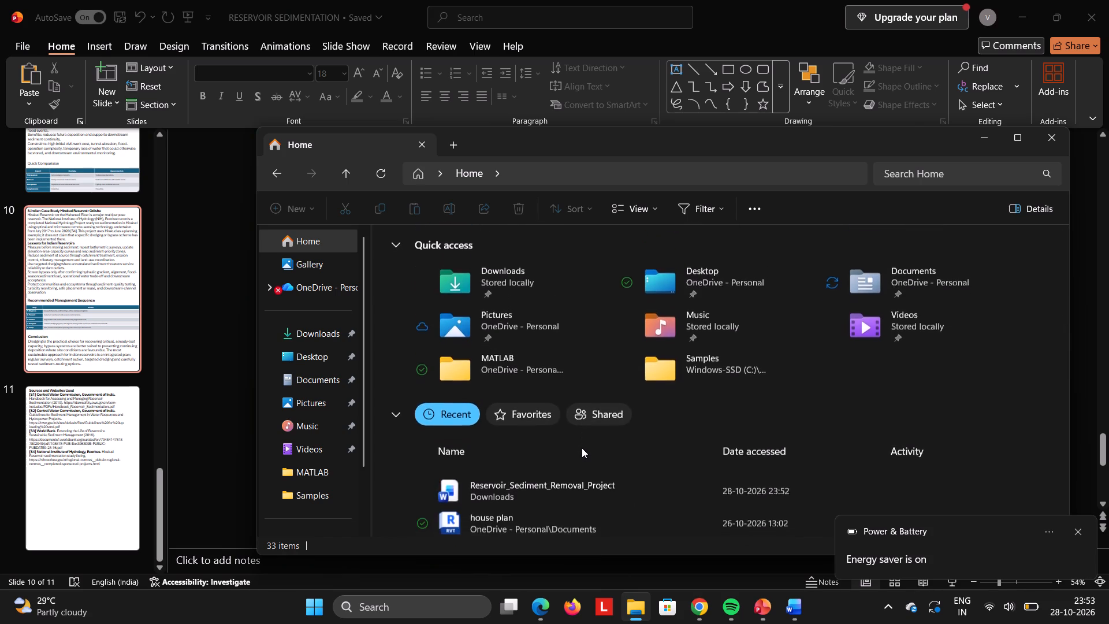
pyautogui.scroll(5, 582, 448)
pyautogui.click(1058, 147)
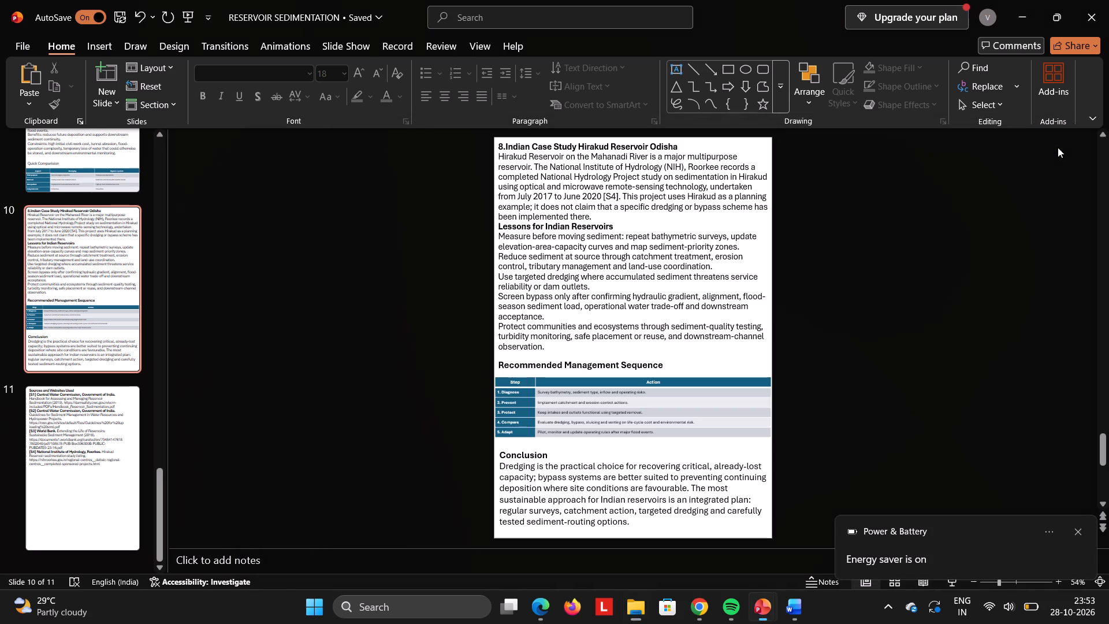
pyautogui.click(635, 609)
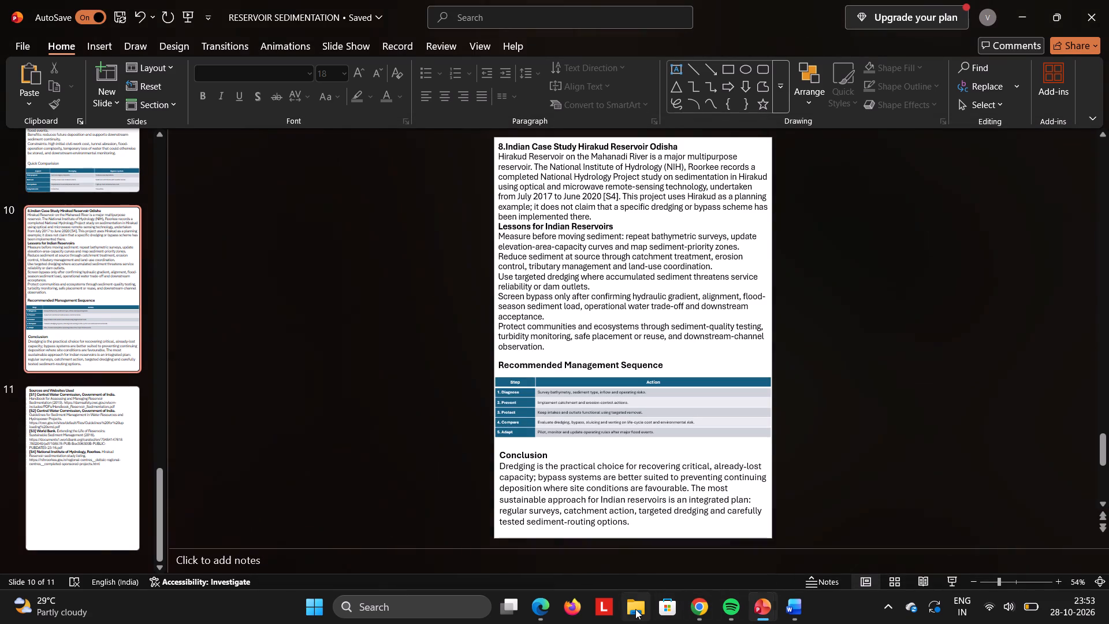
pyautogui.scroll(-1, 559, 473)
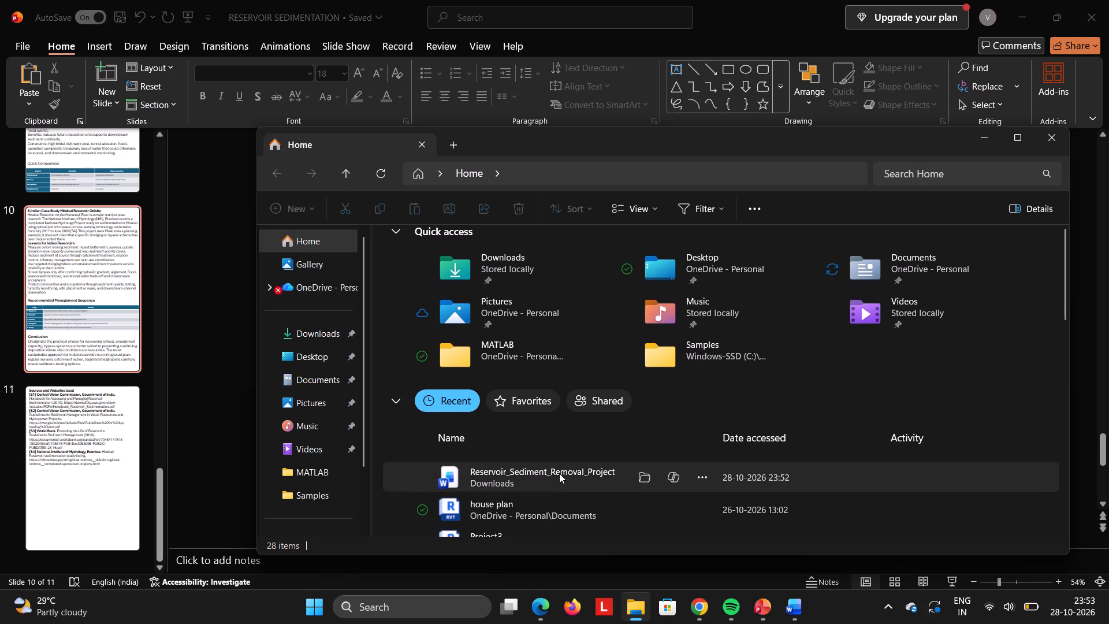
pyautogui.scroll(-2, 559, 473)
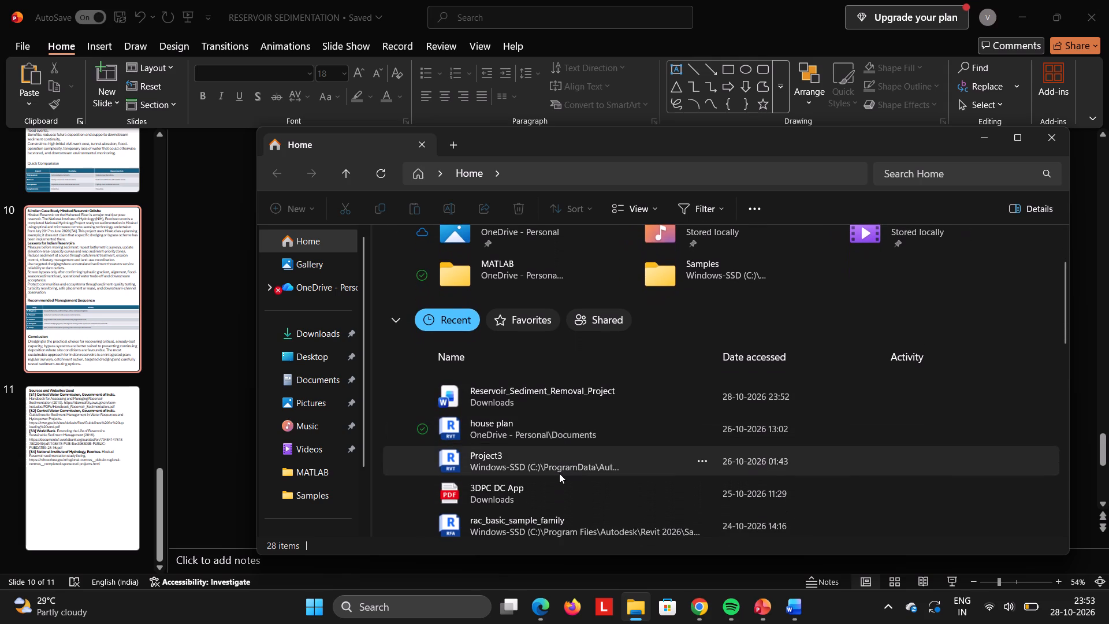
pyautogui.scroll(-1, 559, 473)
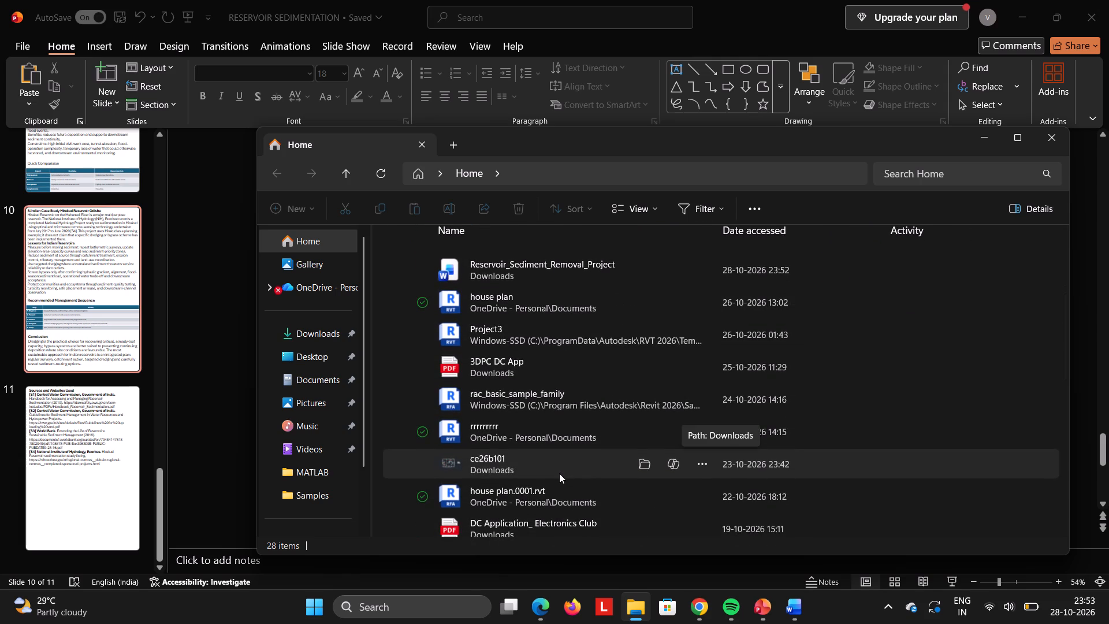
pyautogui.scroll(4, 559, 473)
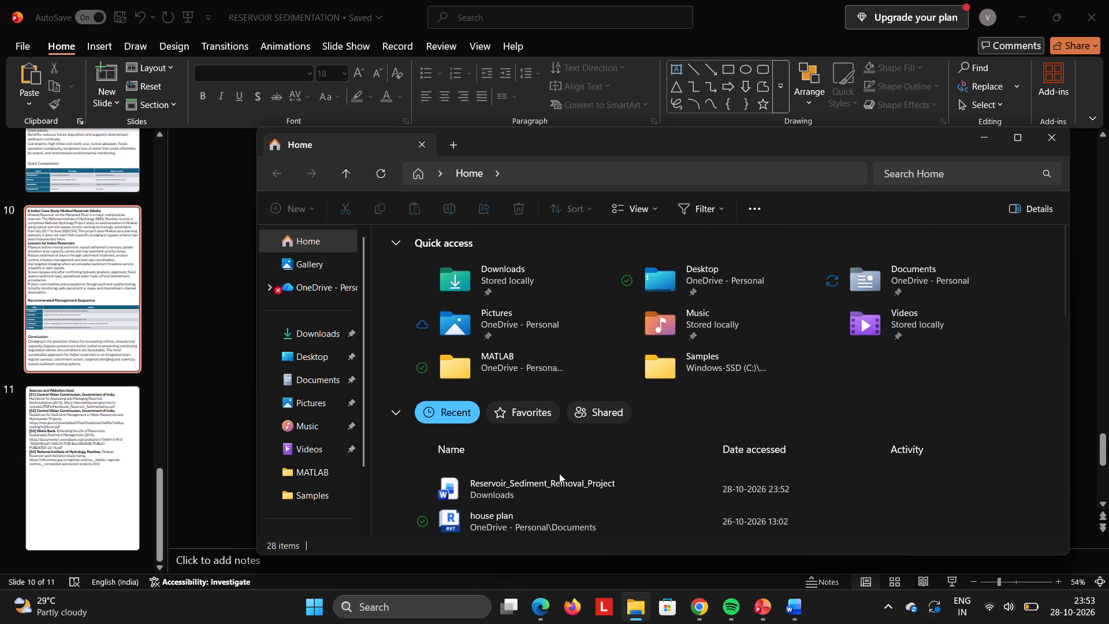
# Check the Downloads and Documents folders for the RESERVOIR SEDIMENTATION PDF, returning to the Home view.
pyautogui.click(534, 272)
pyautogui.doubleClick(534, 272)
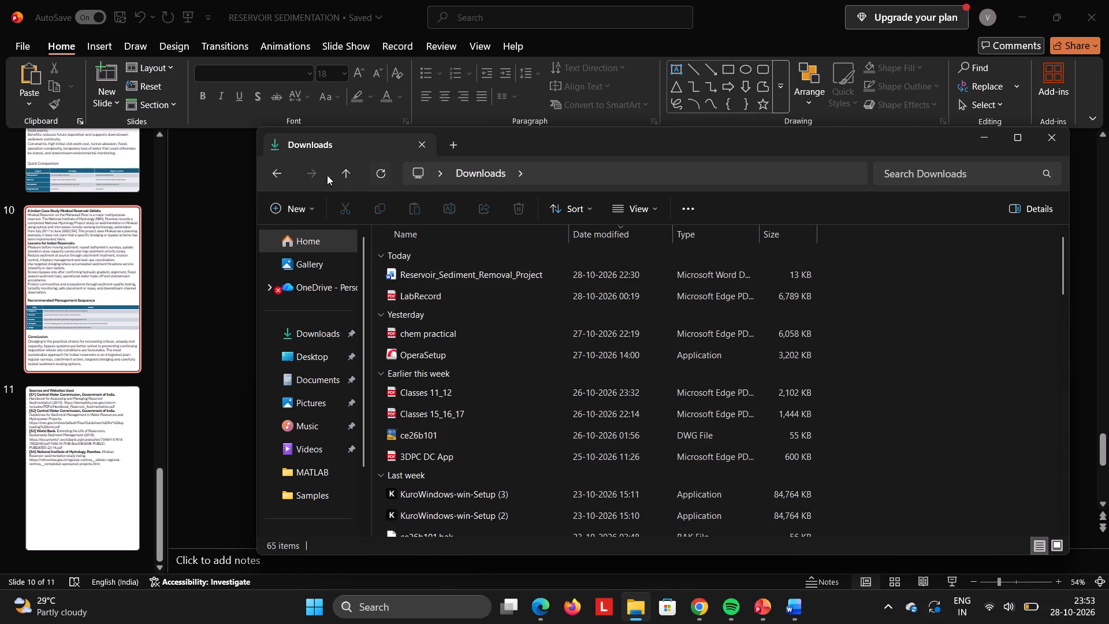
pyautogui.click(268, 170)
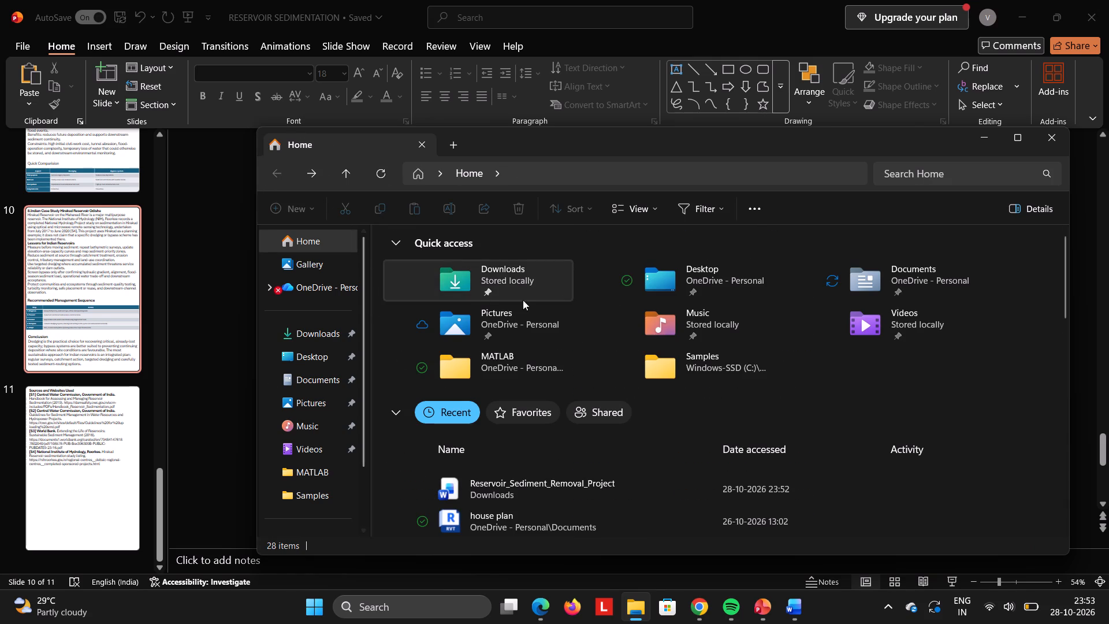
pyautogui.doubleClick(873, 277)
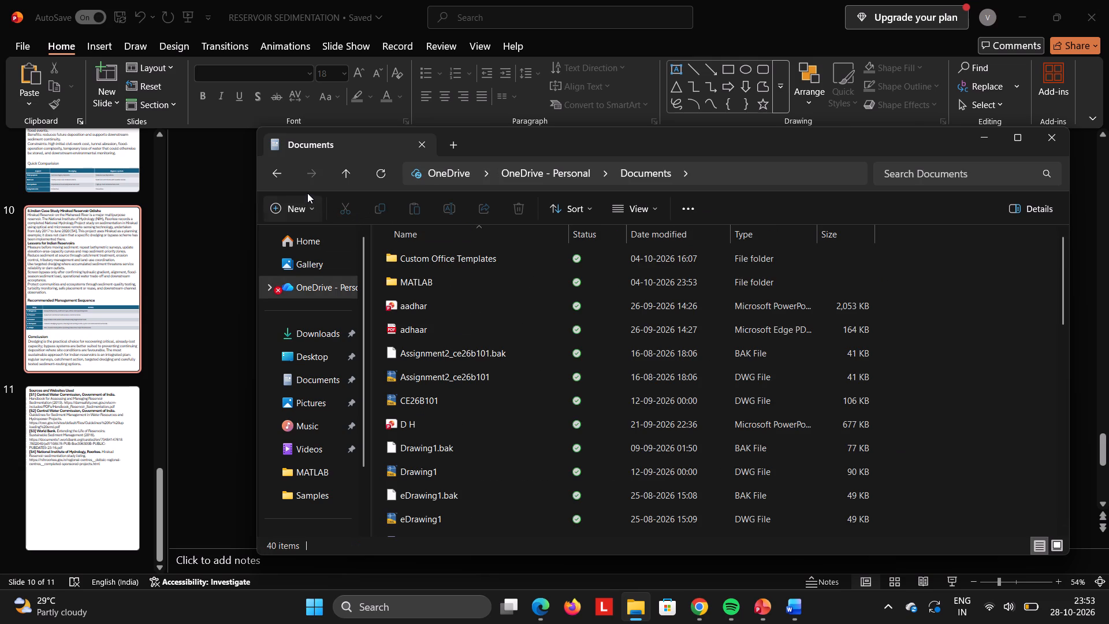
pyautogui.click(271, 169)
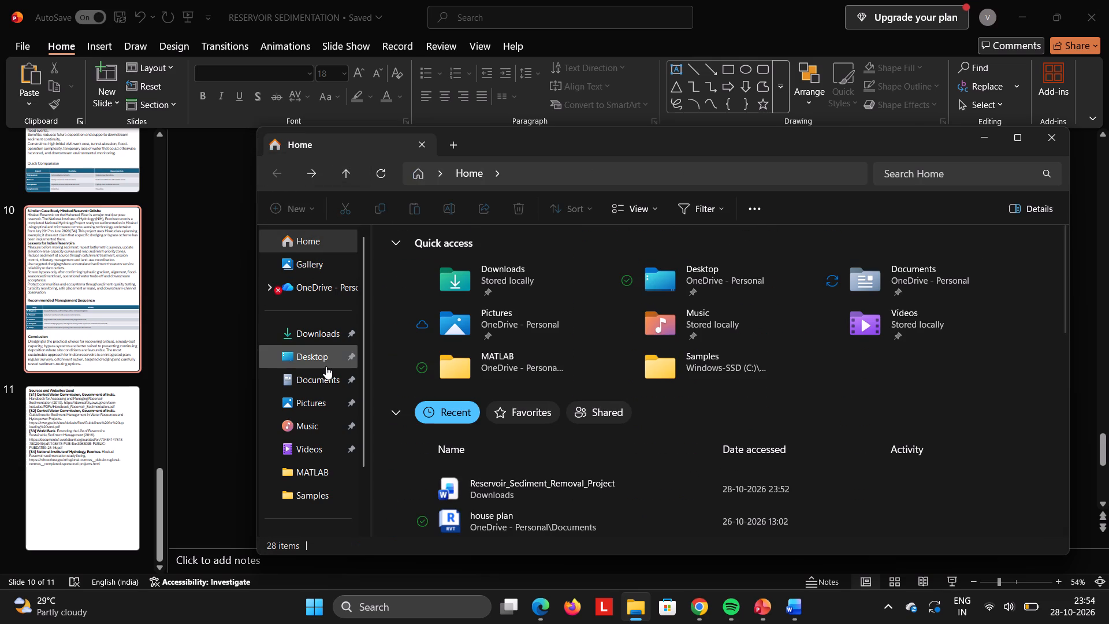
pyautogui.scroll(-1, 316, 424)
pyautogui.scroll(1, 316, 424)
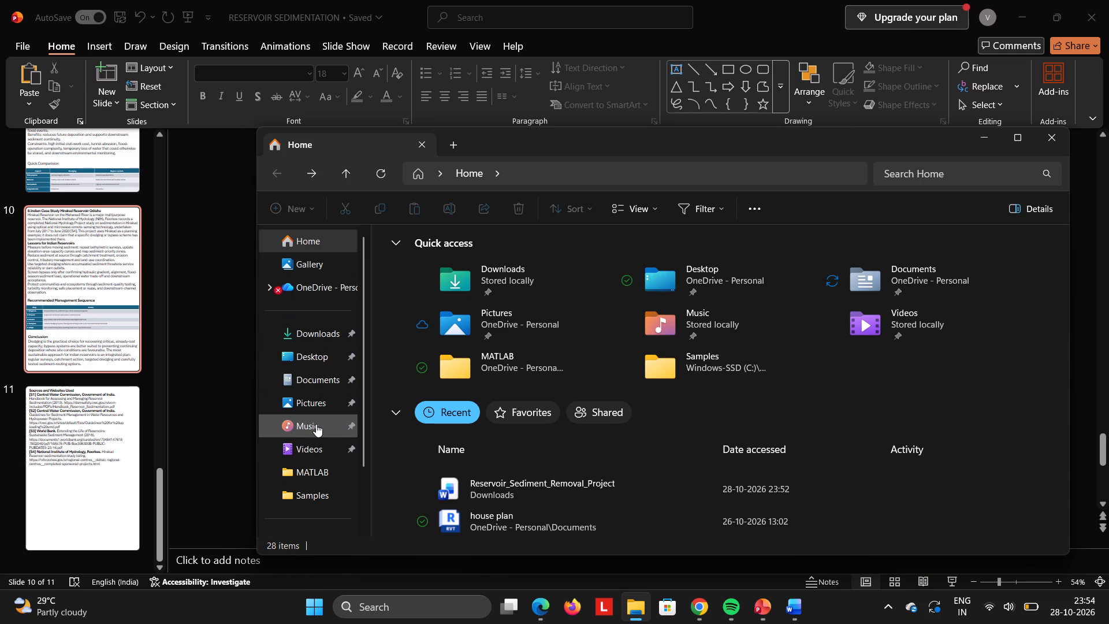
pyautogui.scroll(2, 316, 424)
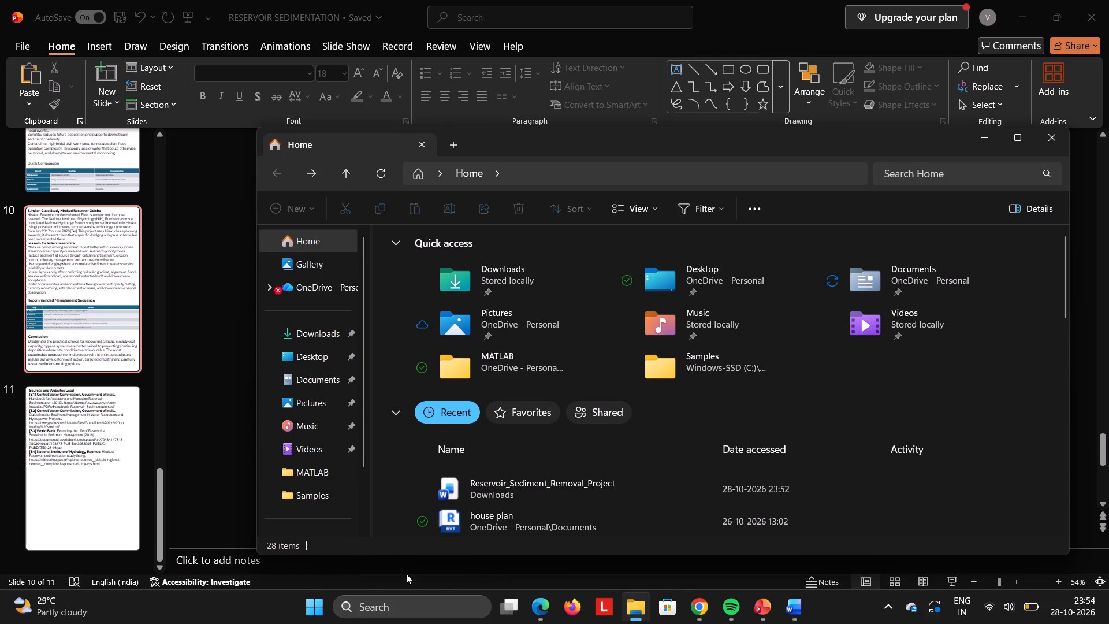
# Switch back to the RESERVOIR SEDIMENTATION presentation in PowerPoint and save it.
pyautogui.click(772, 623)
pyautogui.click(808, 573)
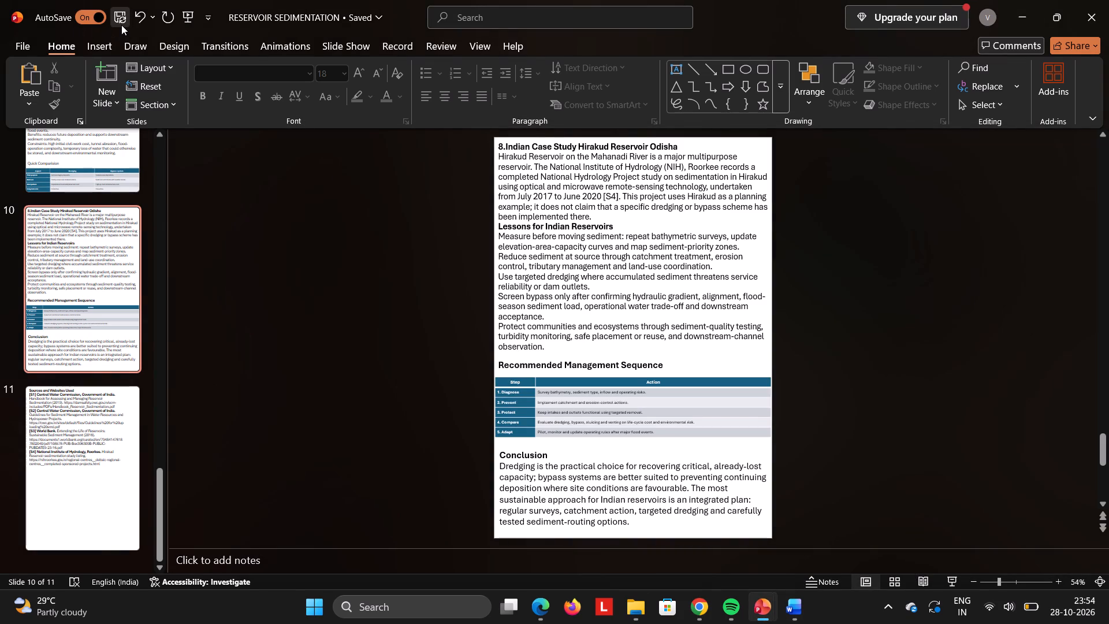
pyautogui.click(121, 25)
pyautogui.keyDown('ctrl'); pyautogui.scroll(1, 121, 25); pyautogui.keyUp('ctrl')
pyautogui.hotkey('ctrl', 's')
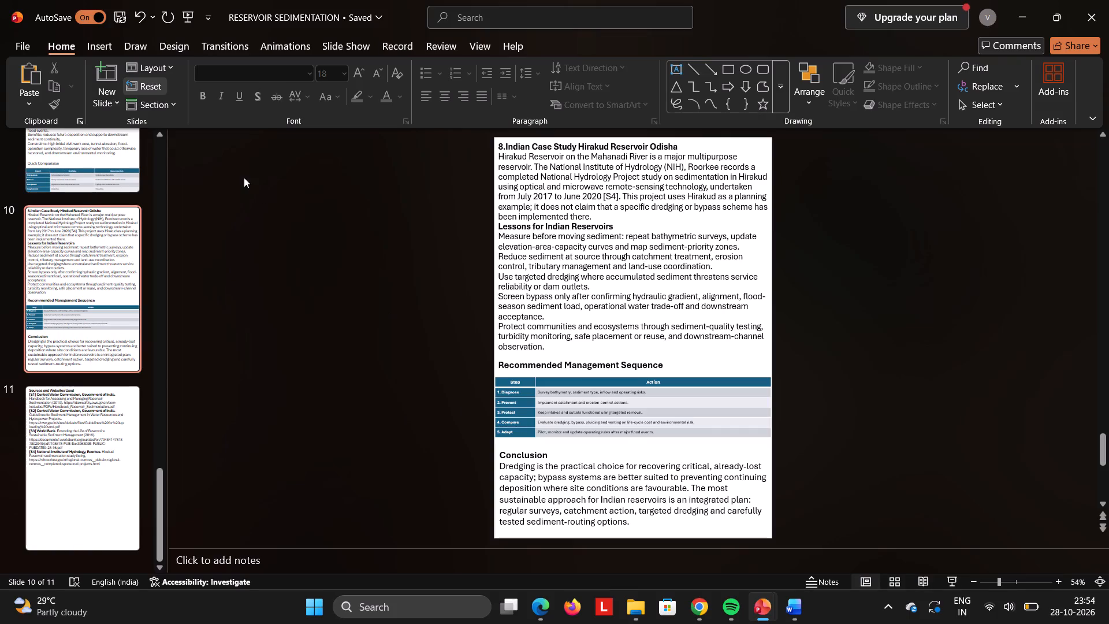
# Save a copy of the presentation as RESERVOIR SEDIMENTATION in the OneDrive Documents folder as a PowerPoint Presentation, replacing the existing file.
pyautogui.click(36, 48)
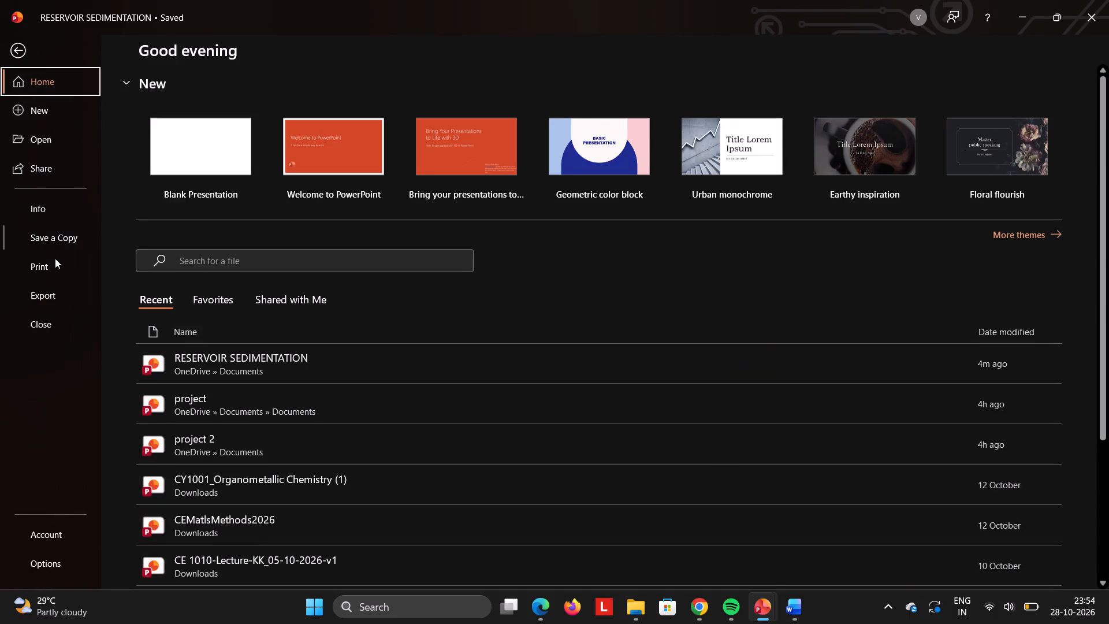
pyautogui.click(57, 243)
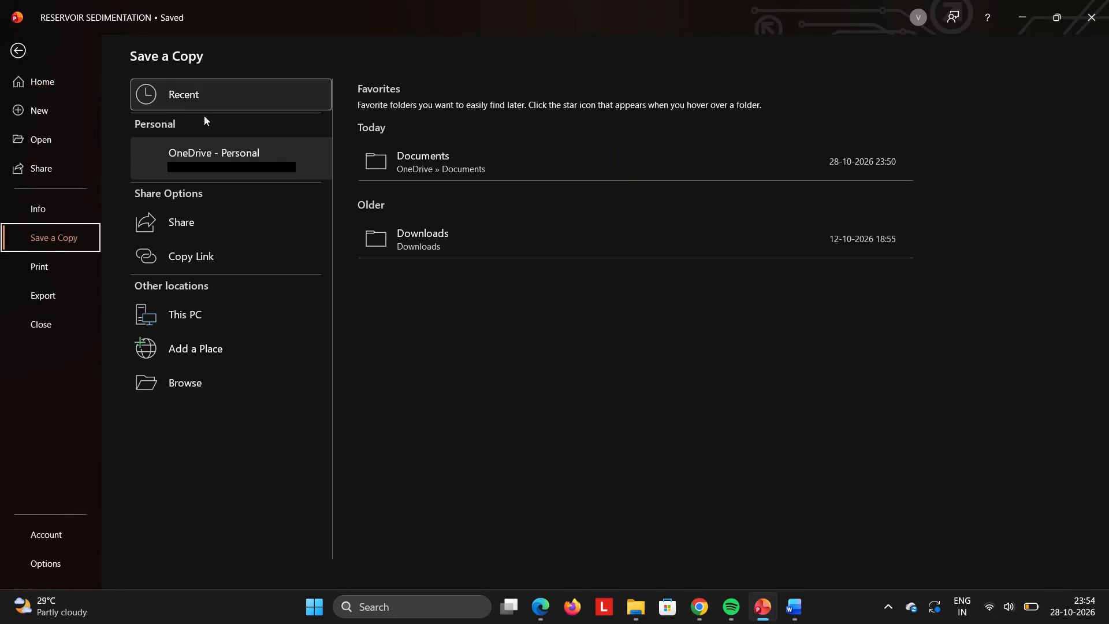
pyautogui.click(229, 94)
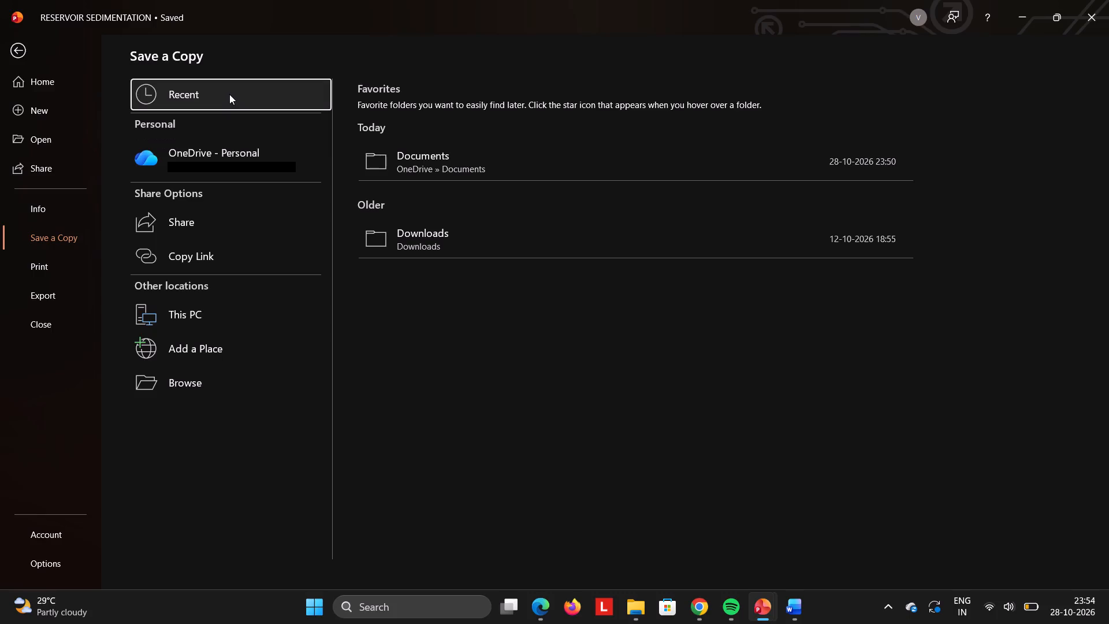
pyautogui.doubleClick(229, 94)
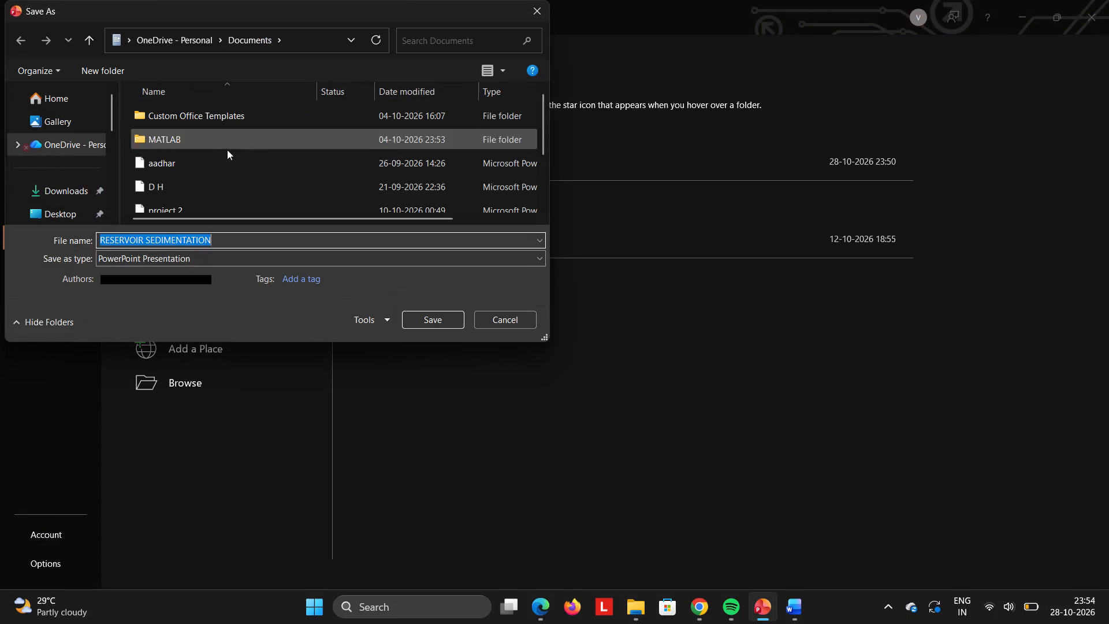
pyautogui.click(433, 315)
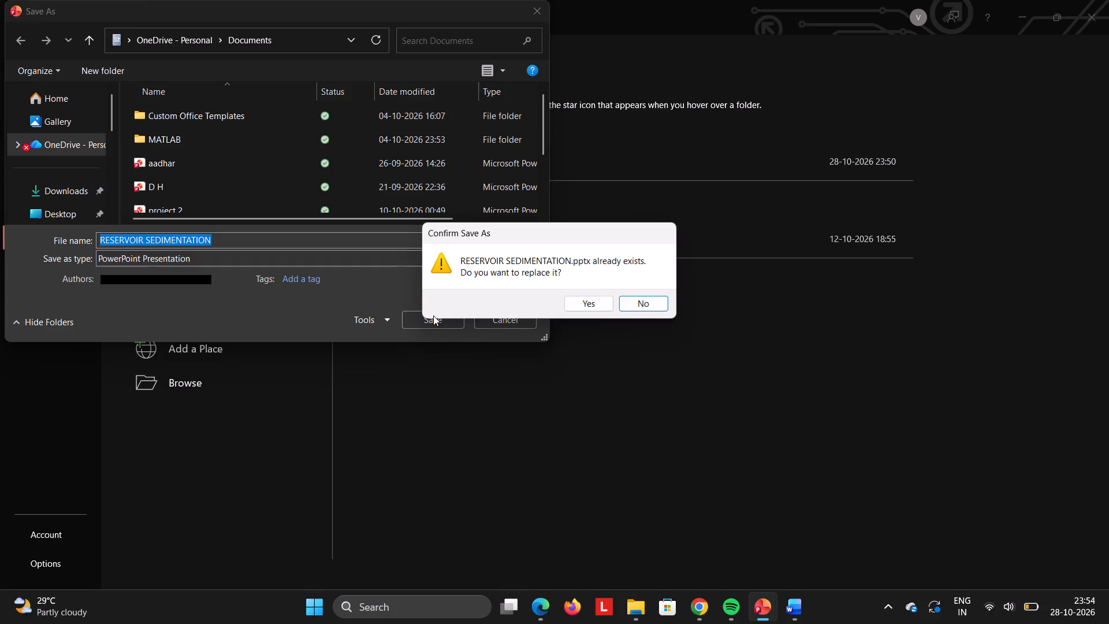
pyautogui.click(596, 301)
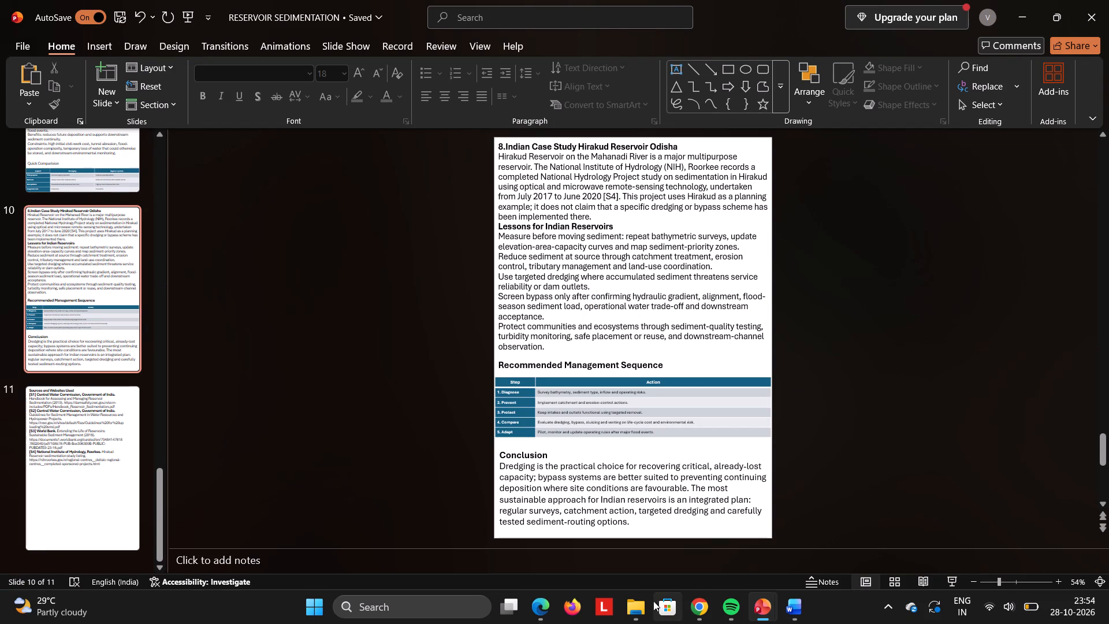
# Switch to File Explorer and open the RESERVOIR SEDIMENTATION presentation from the recent files.
pyautogui.click(641, 611)
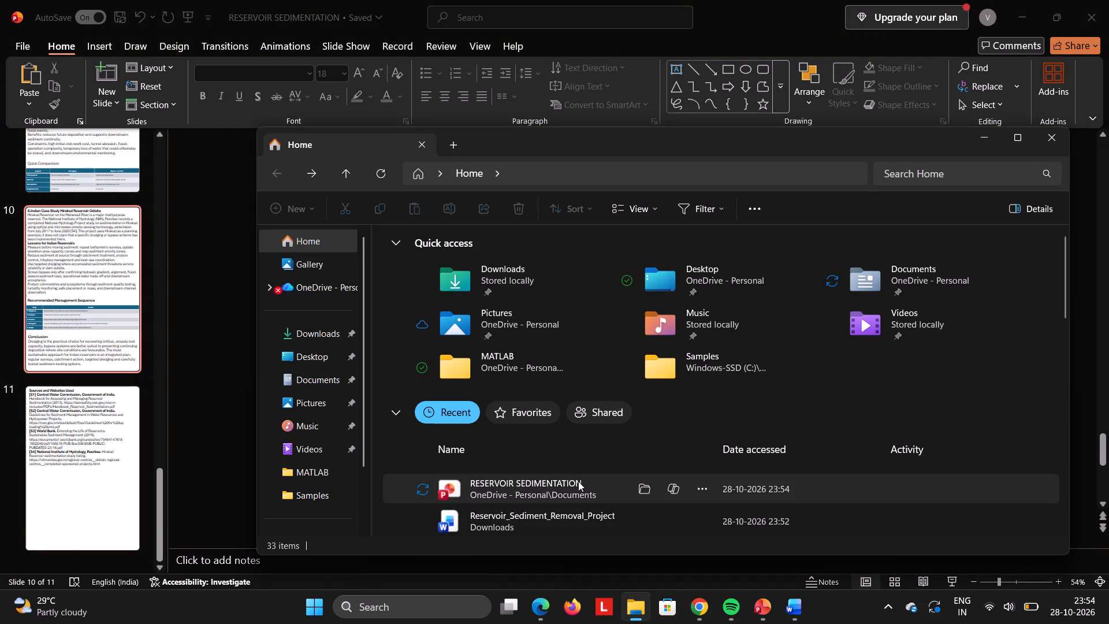
pyautogui.doubleClick(578, 481)
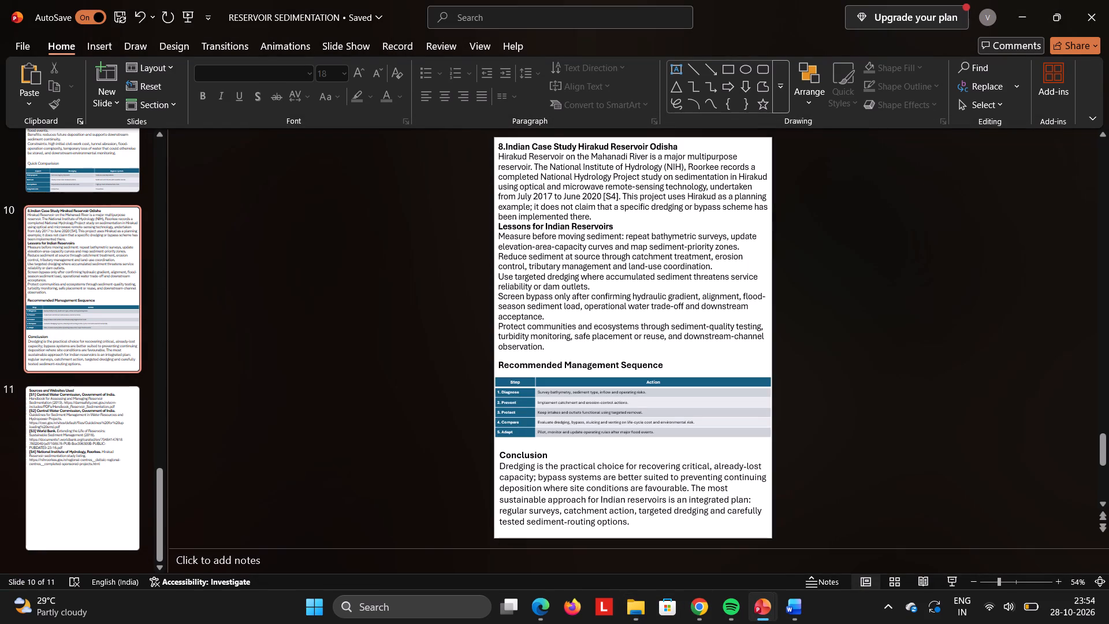
# Switch to File Explorer, reopen the recent RESERVOIR SEDIMENTATION presentation and go to its Sources and Websites Used slide.
pyautogui.click(634, 610)
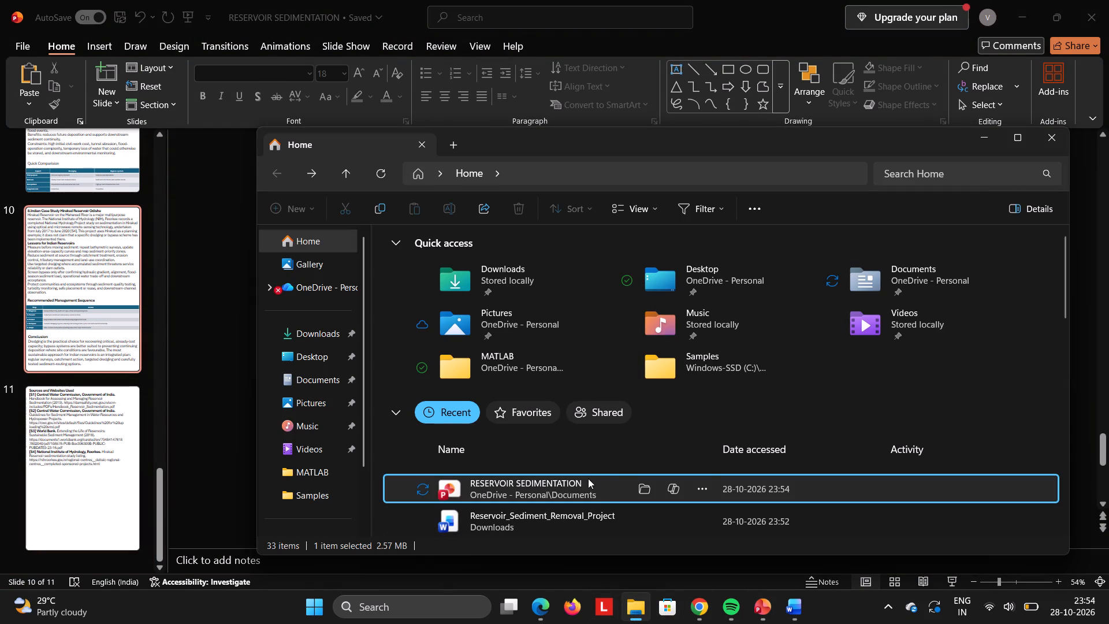
pyautogui.doubleClick(588, 478)
pyautogui.scroll(-3, 596, 429)
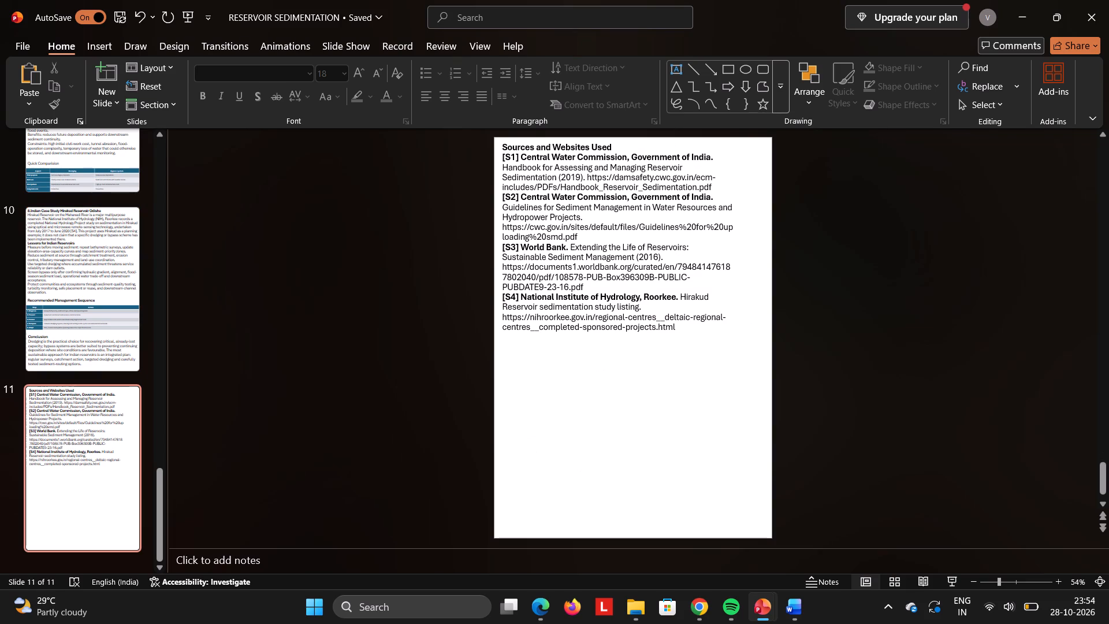
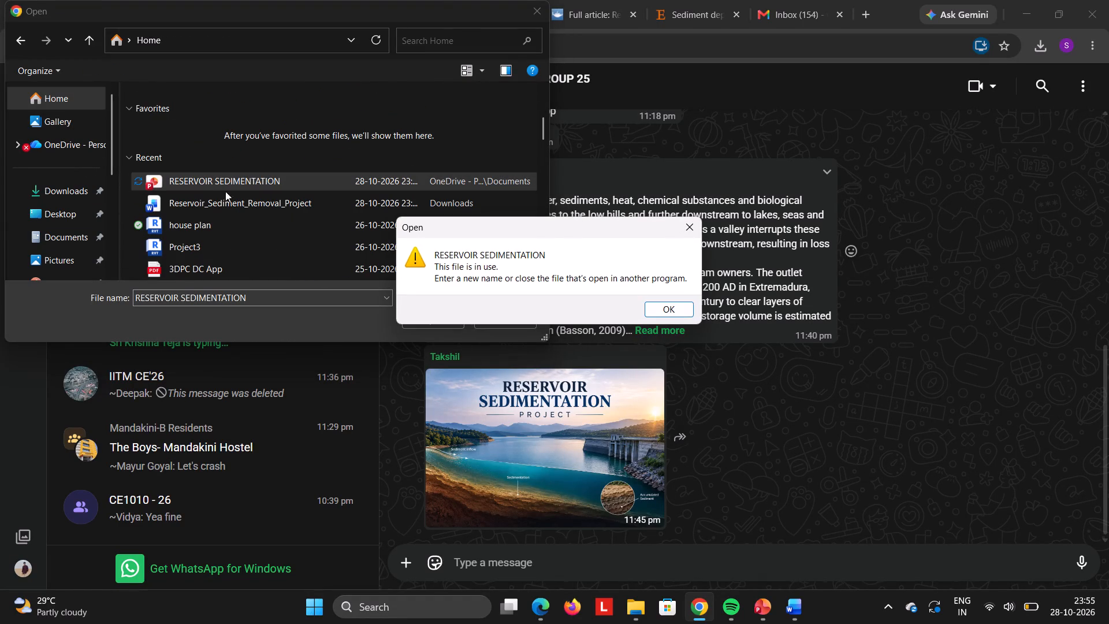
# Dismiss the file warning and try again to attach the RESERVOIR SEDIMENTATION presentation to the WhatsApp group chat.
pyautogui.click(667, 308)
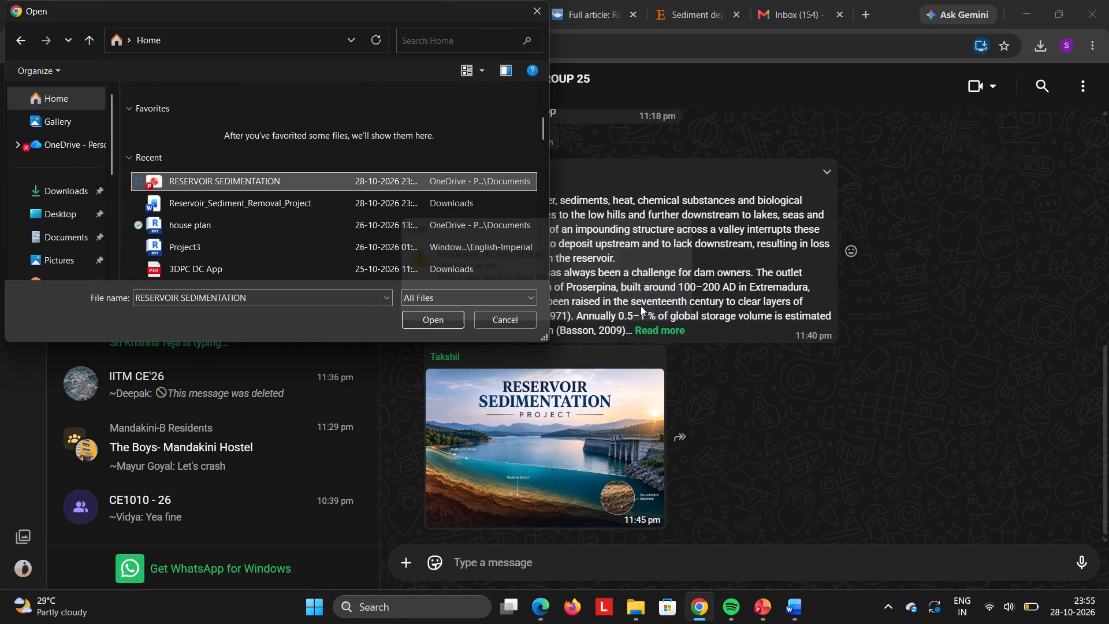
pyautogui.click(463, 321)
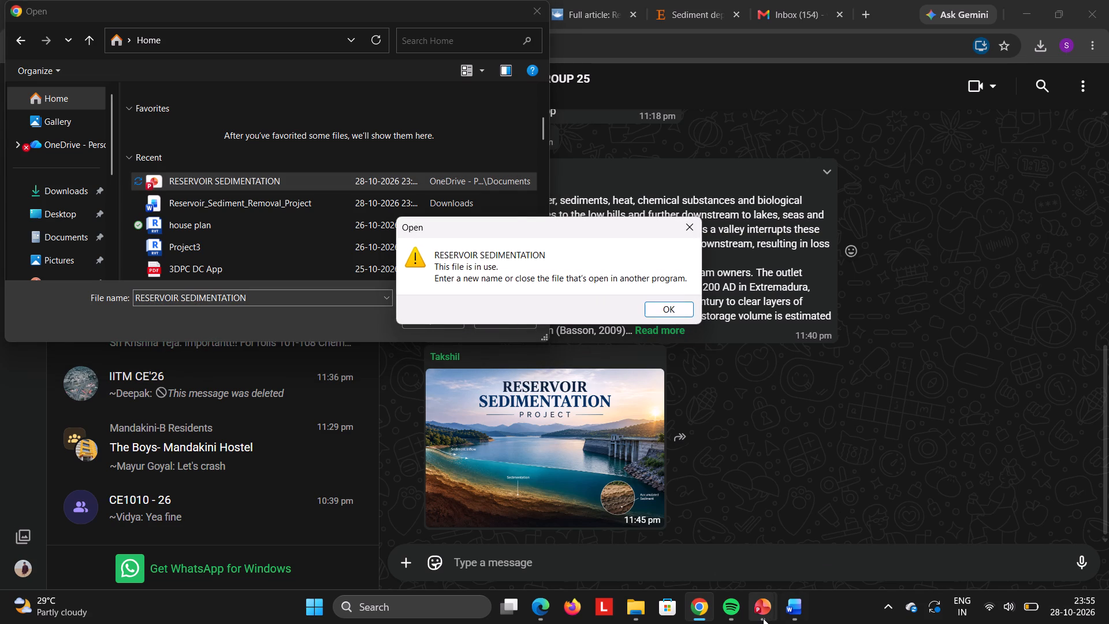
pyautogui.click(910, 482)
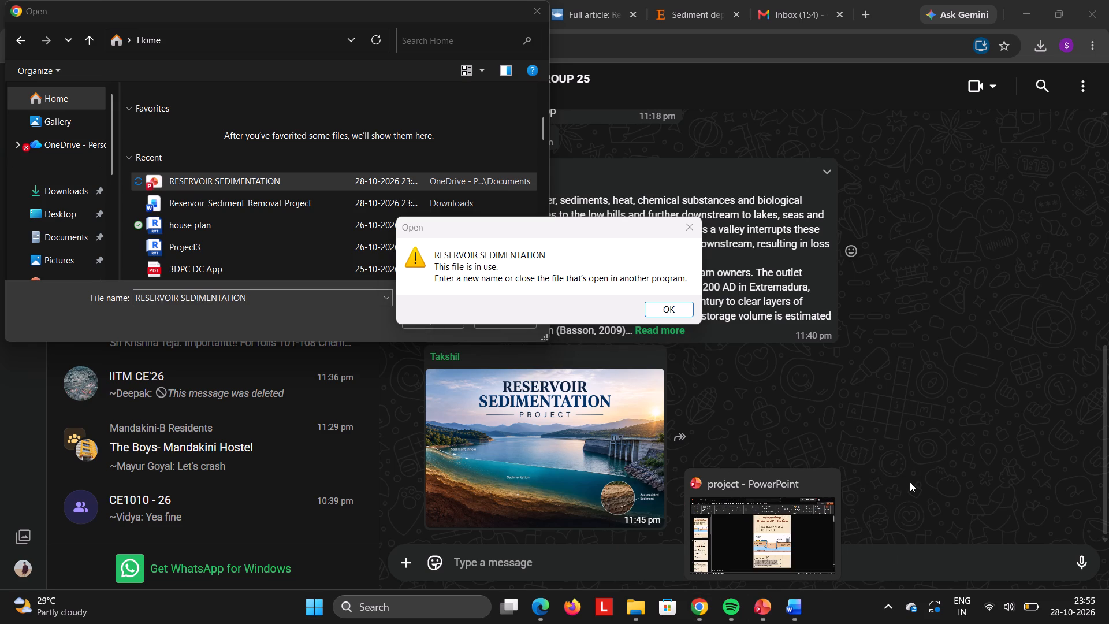
# Dismiss the file-in-use notice for RESERVOIR SEDIMENTATION and return to the file selection for the WhatsApp group chat.
pyautogui.click(683, 309)
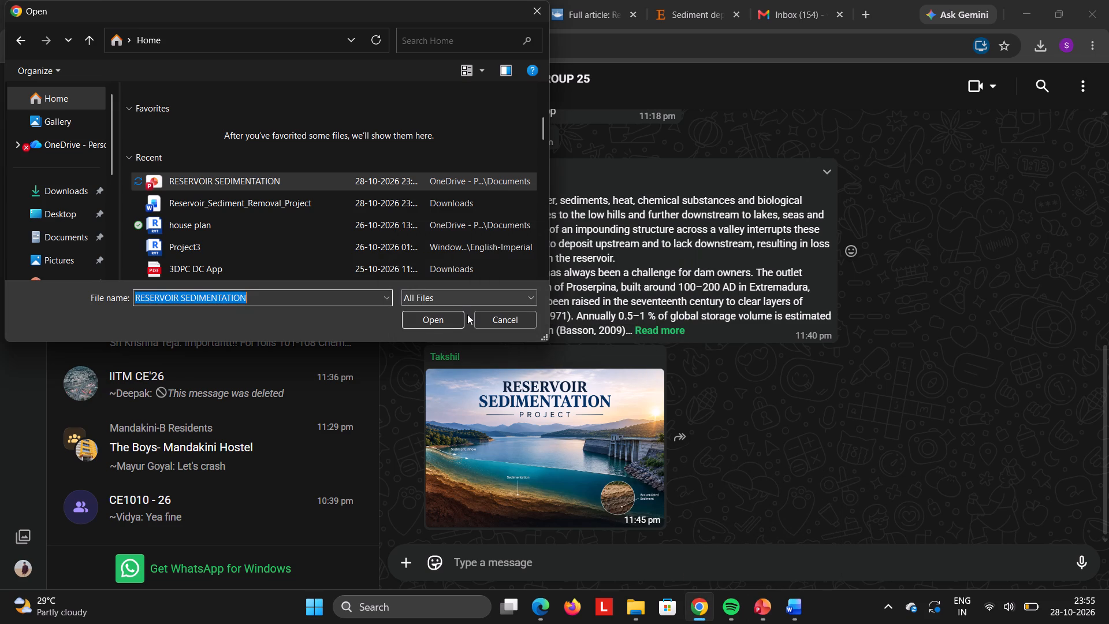